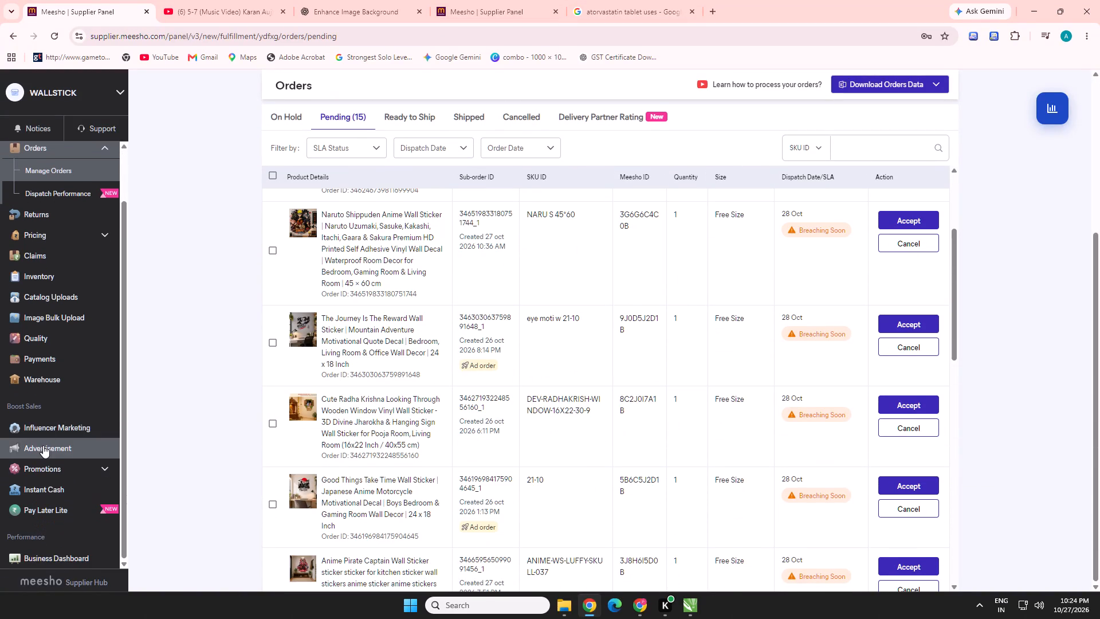
# Calculate the cost per click of the newest live ad campaign, ID 27736625, by dividing 1.38 by 6 in Calculator.
pyautogui.click(515, 0)
pyautogui.scroll(-3, 234, 404)
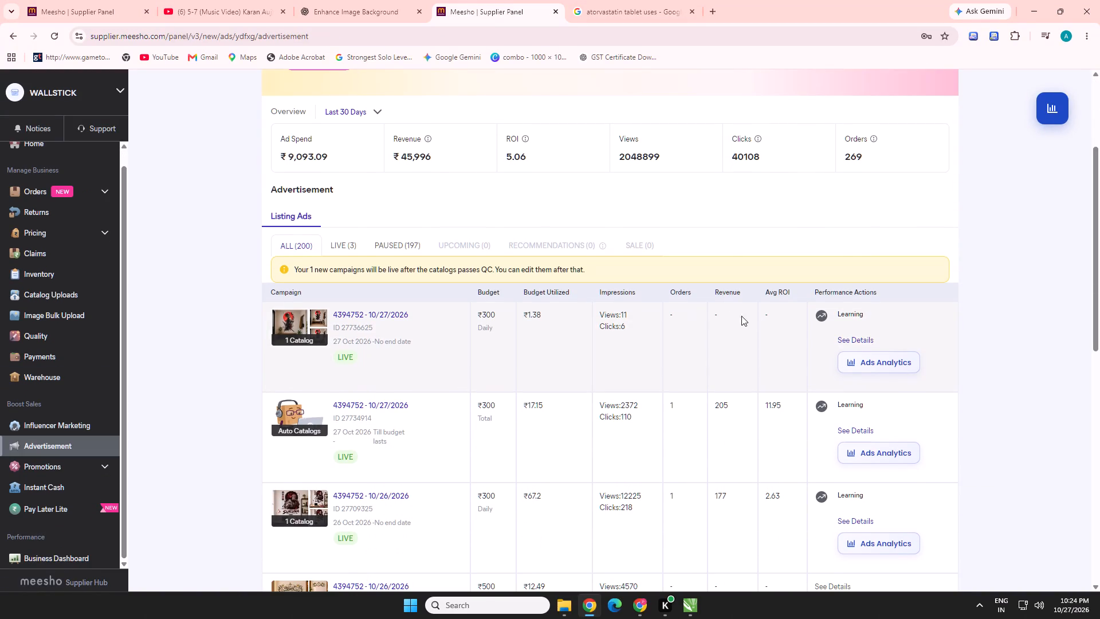
pyautogui.click(509, 592)
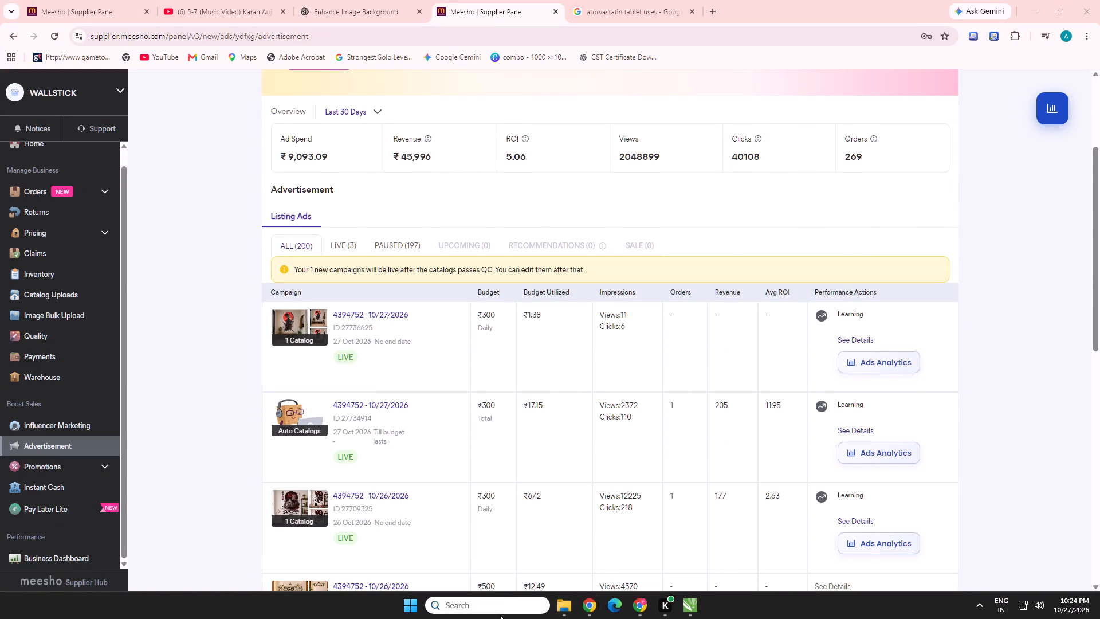
pyautogui.click(501, 616)
pyautogui.click(490, 607)
pyautogui.click(457, 202)
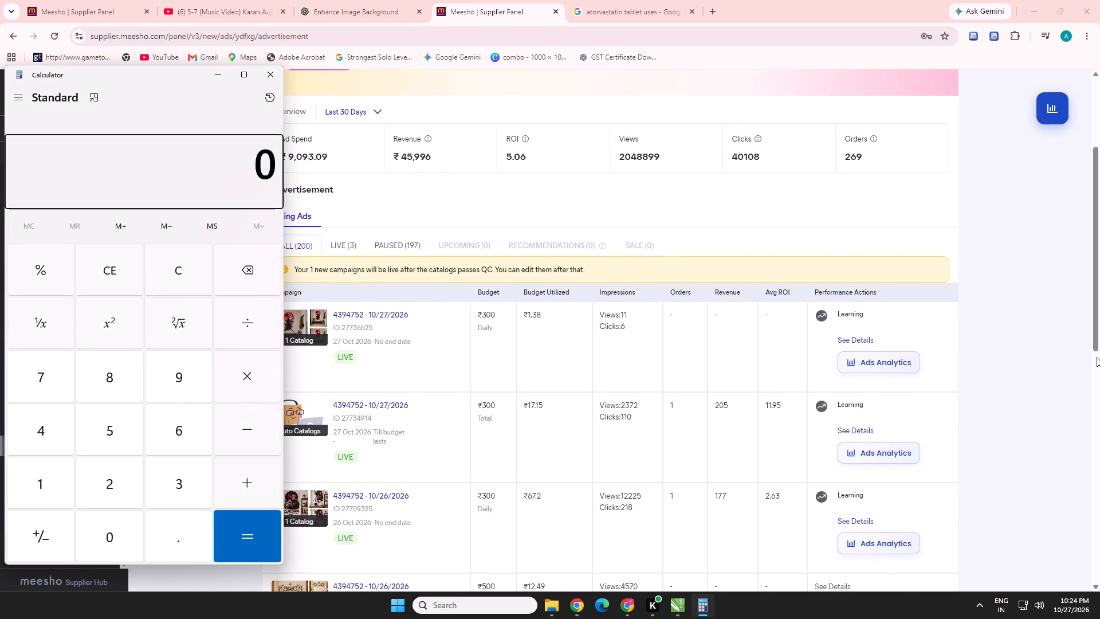
pyautogui.write('11')
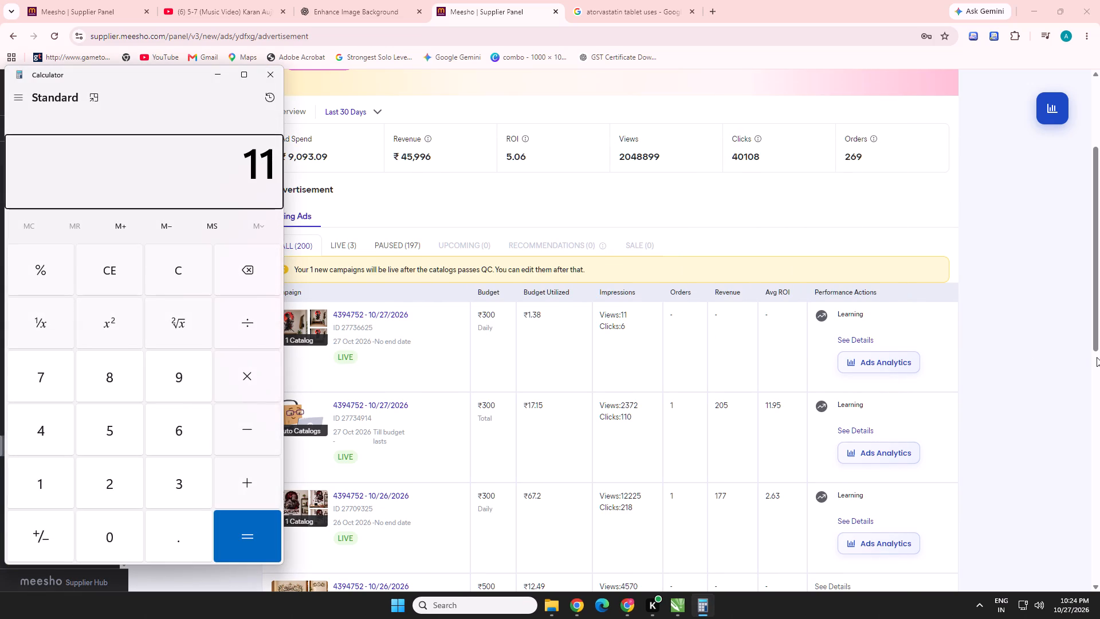
pyautogui.press('BackSpace')
pyautogui.write('.38/')
pyautogui.press('6')
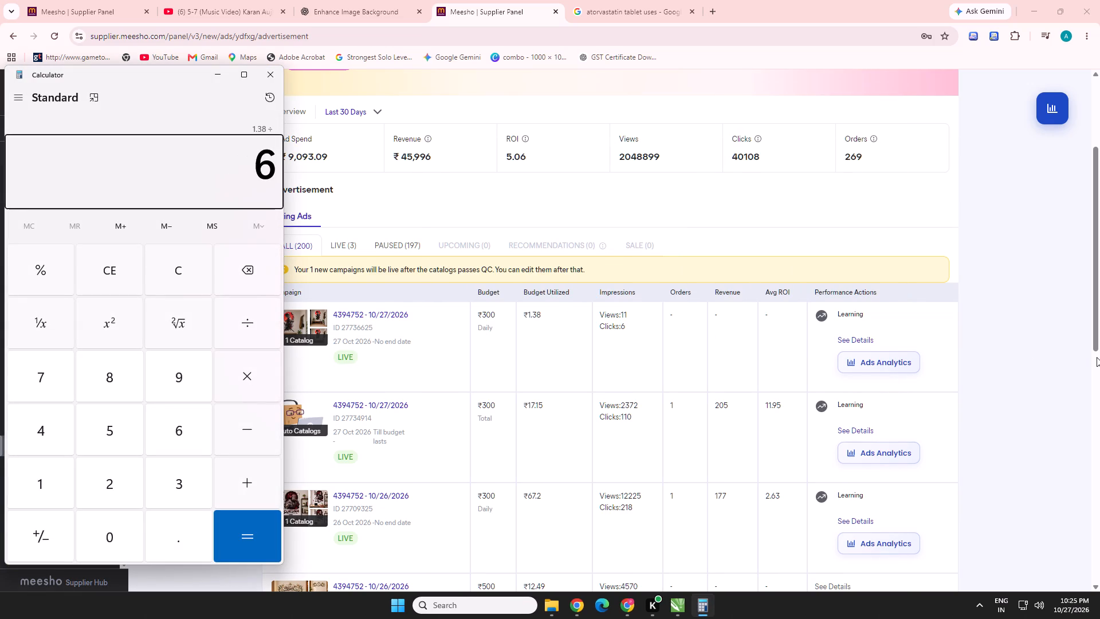
pyautogui.press('Return')
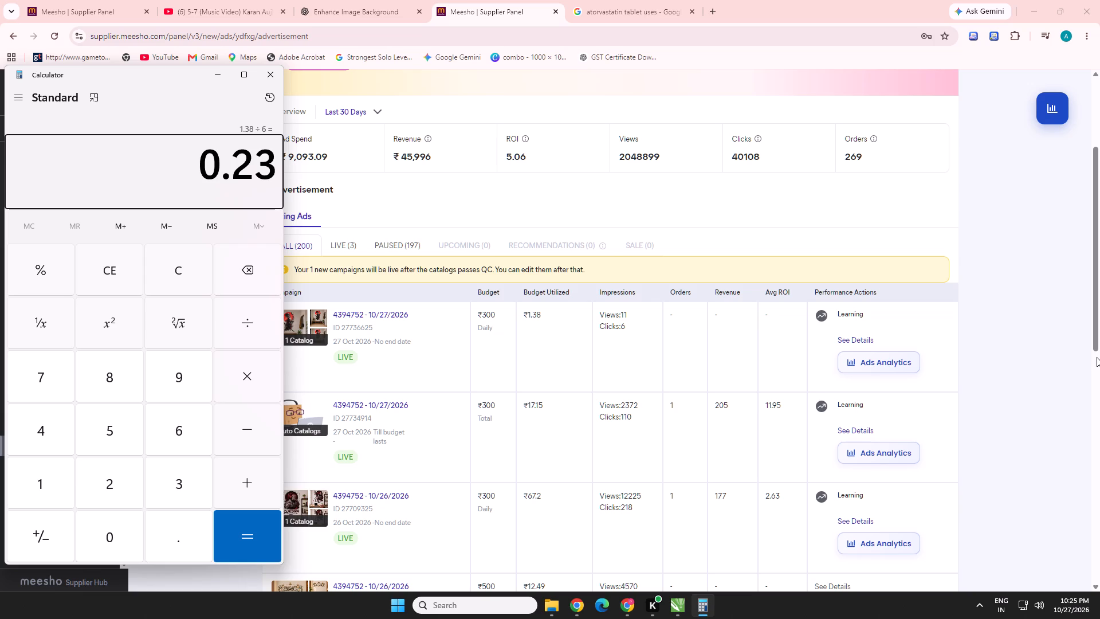
pyautogui.press('Escape')
pyautogui.press('Escape')
pyautogui.press('Escape')
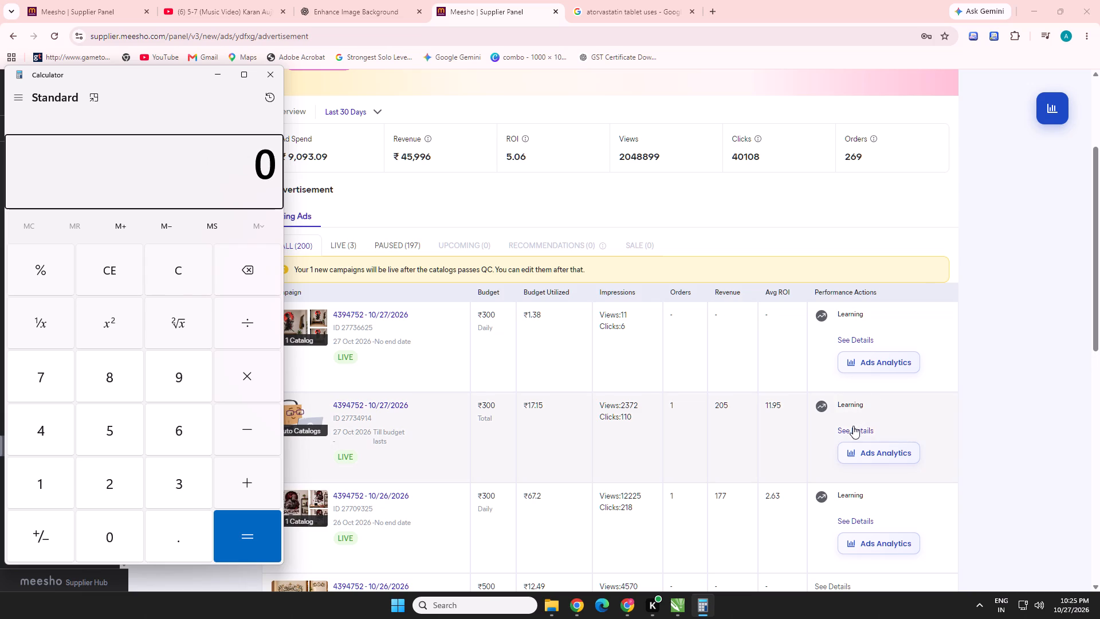
# Examine the details of Auto Catalogs campaign 27734914, including each catalog's ad spend, orders and clicks, and return to the campaign overview.
pyautogui.click(850, 432)
pyautogui.scroll(-17, 333, 291)
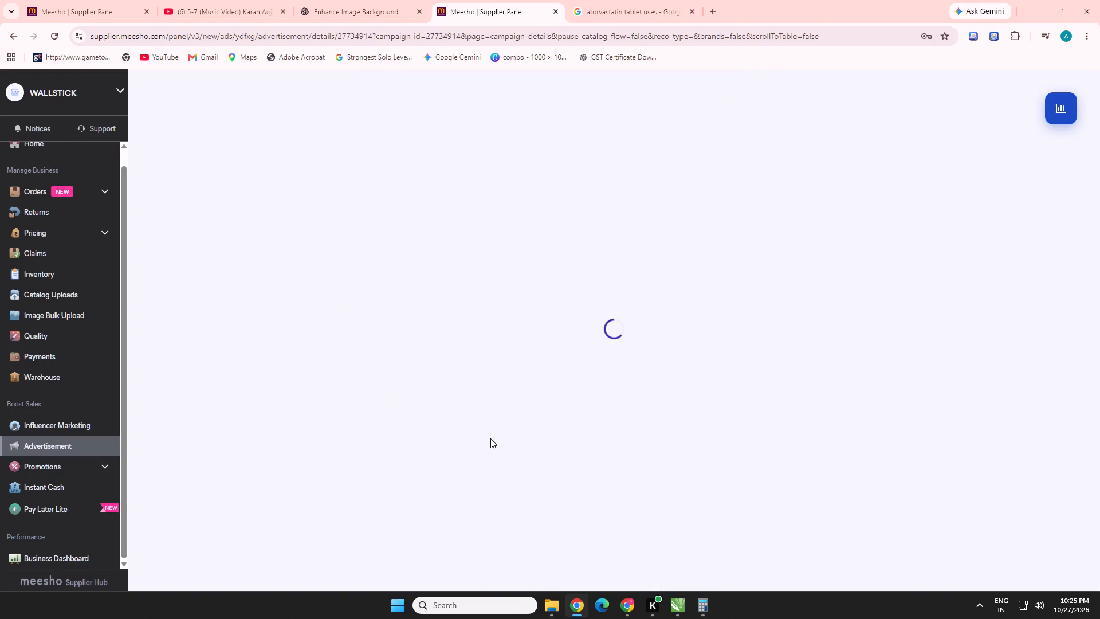
pyautogui.scroll(-4, 492, 437)
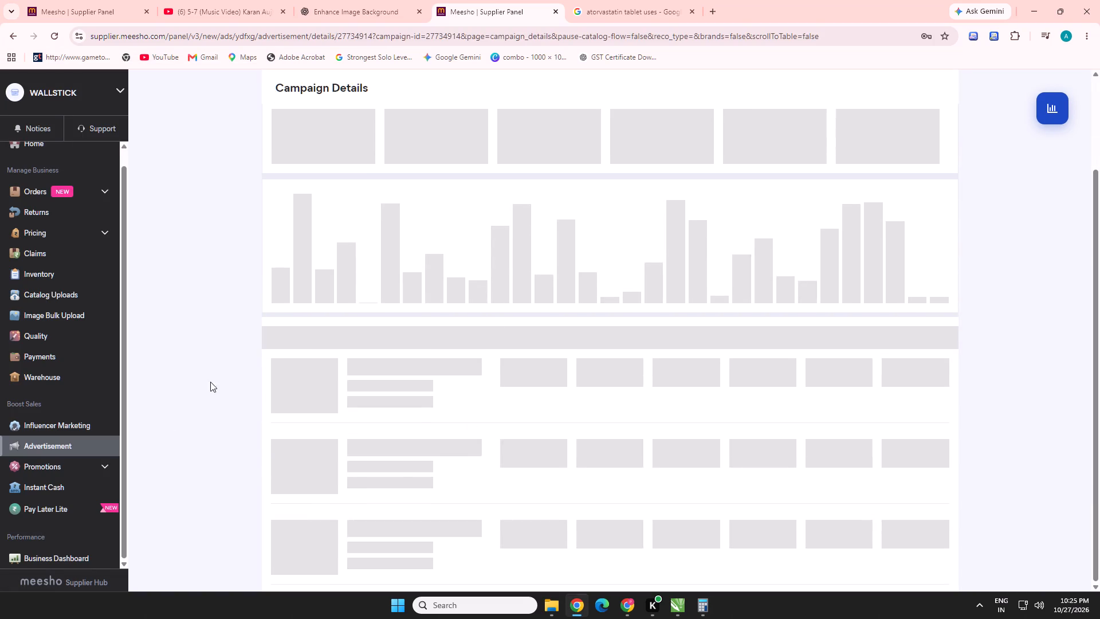
pyautogui.scroll(-4, 355, 404)
pyautogui.scroll(-2, 753, 368)
pyautogui.scroll(-9, 437, 293)
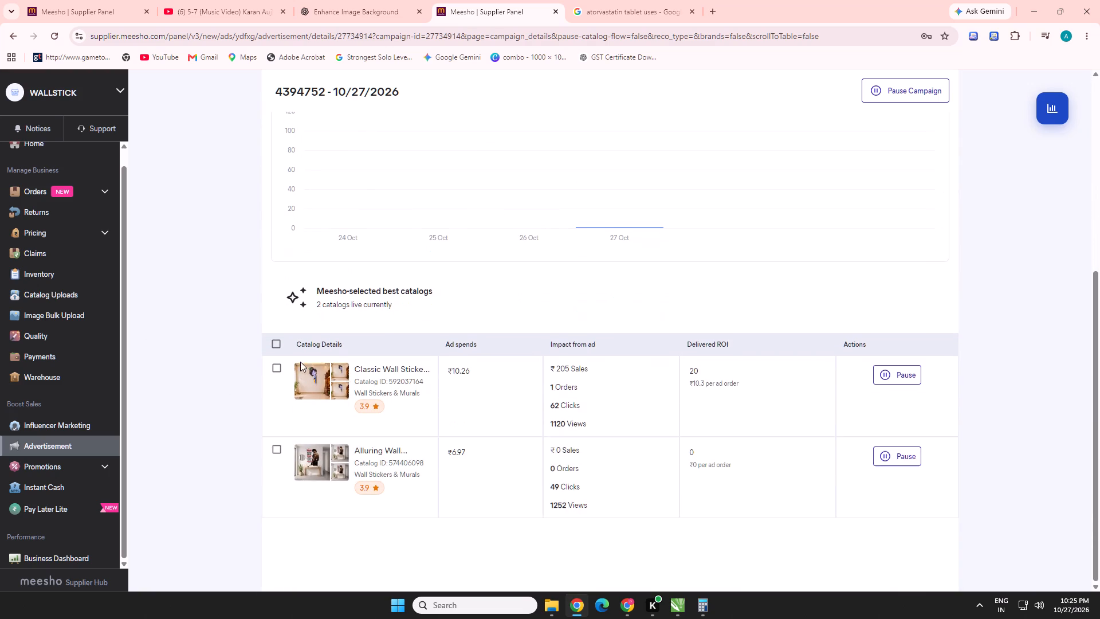
pyautogui.scroll(-3, 300, 362)
pyautogui.scroll(-2, 561, 433)
pyautogui.scroll(3, 567, 472)
pyautogui.scroll(-3, 276, 420)
pyautogui.click(21, 446)
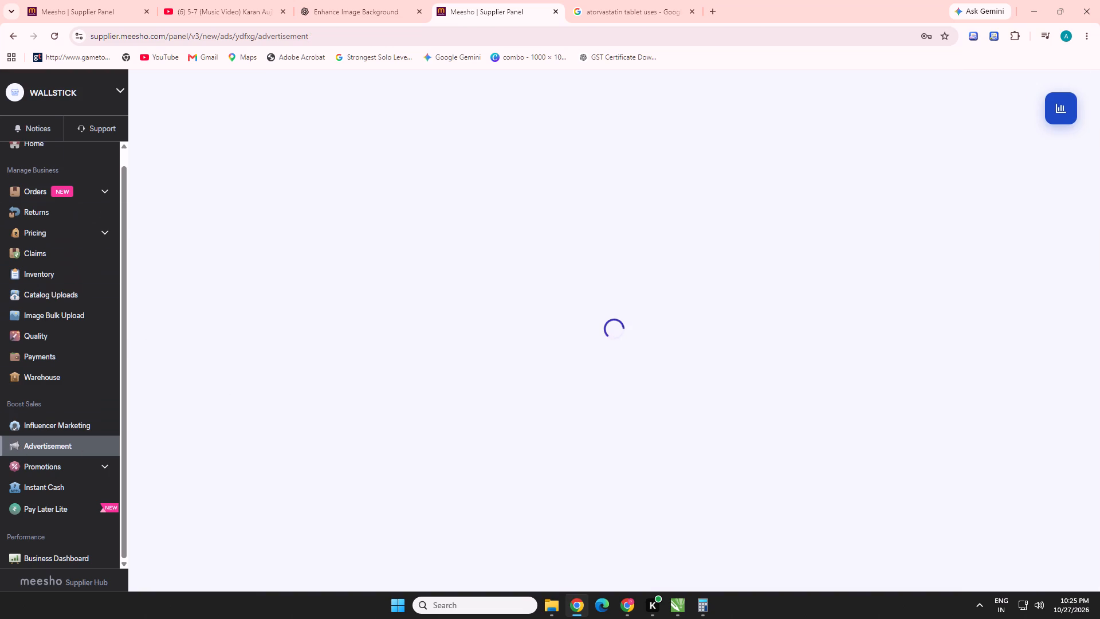
# Open the WALLSTICK account's pending orders from its home page and look through the whole list.
pyautogui.click(41, 146)
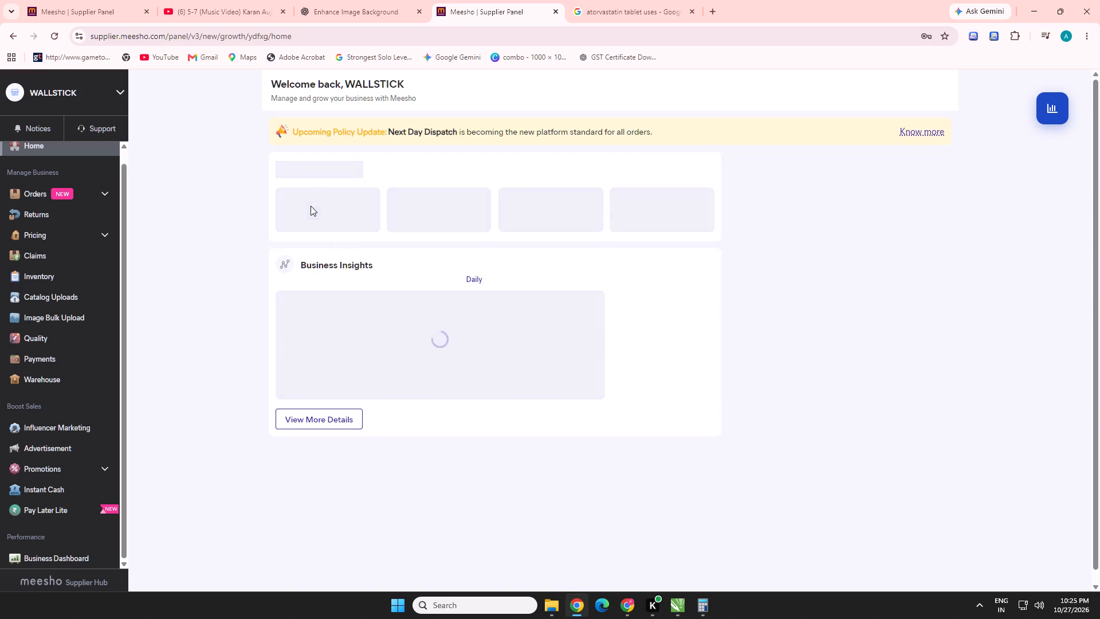
pyautogui.click(311, 206)
pyautogui.scroll(-20, 824, 410)
pyautogui.scroll(-1, 824, 410)
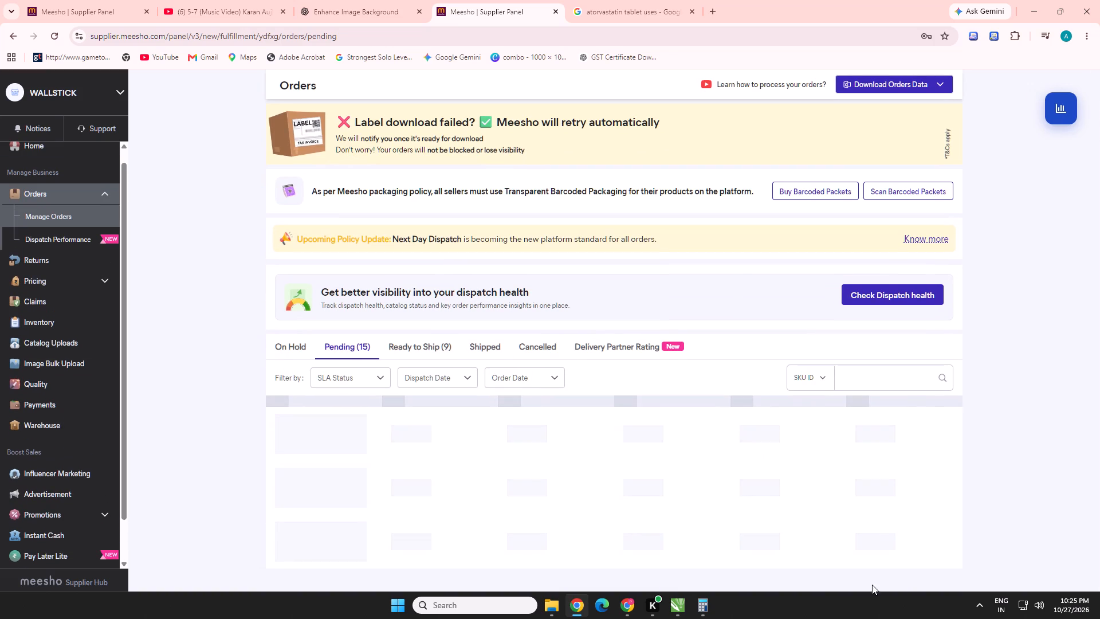
pyautogui.scroll(-6, 486, 397)
pyautogui.scroll(5, 726, 548)
pyautogui.scroll(-13, 613, 385)
pyautogui.scroll(-1, 412, 337)
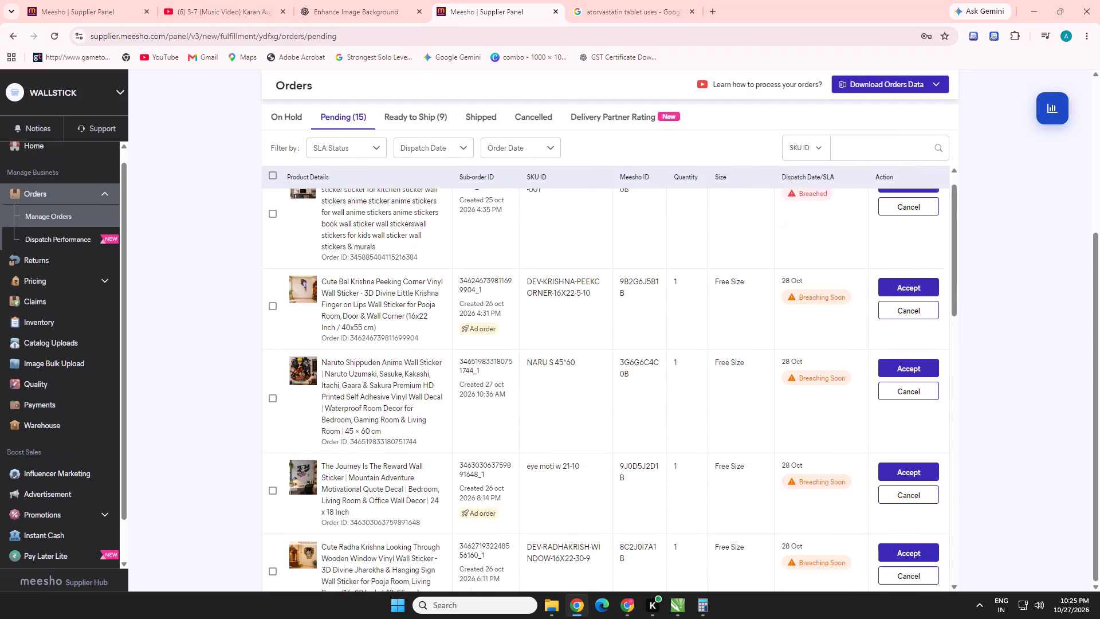
pyautogui.scroll(-8, 409, 334)
pyautogui.scroll(-14, 189, 406)
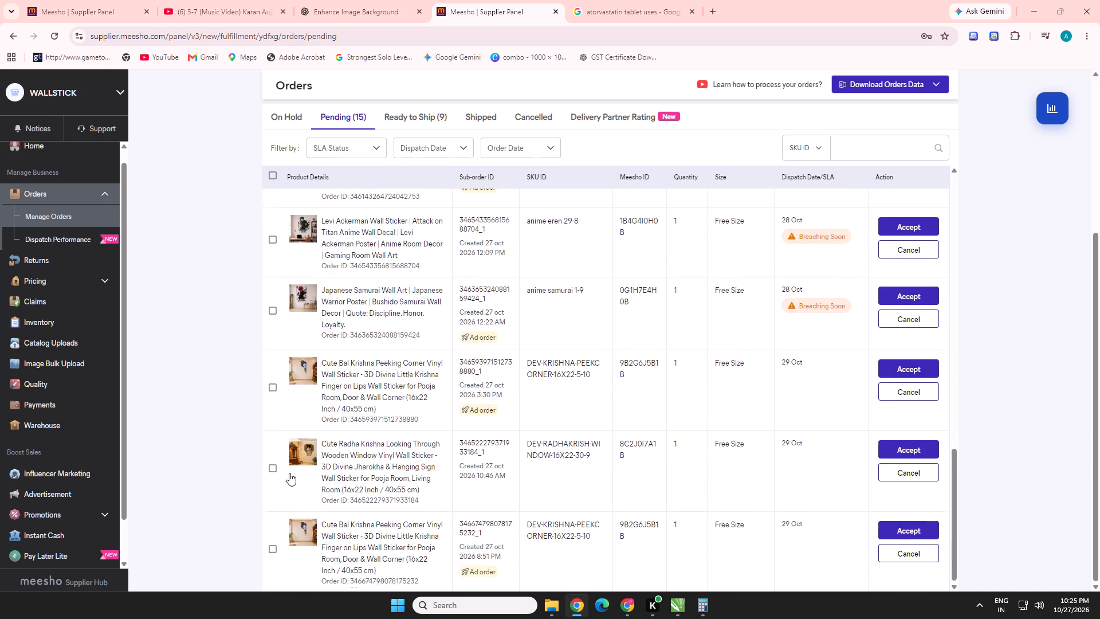
# Select both pending Naruto Shippuden wall sticker orders with SKU NARU S 45*60 and accept them.
pyautogui.scroll(6, 289, 473)
pyautogui.click(274, 335)
pyautogui.scroll(3, 274, 335)
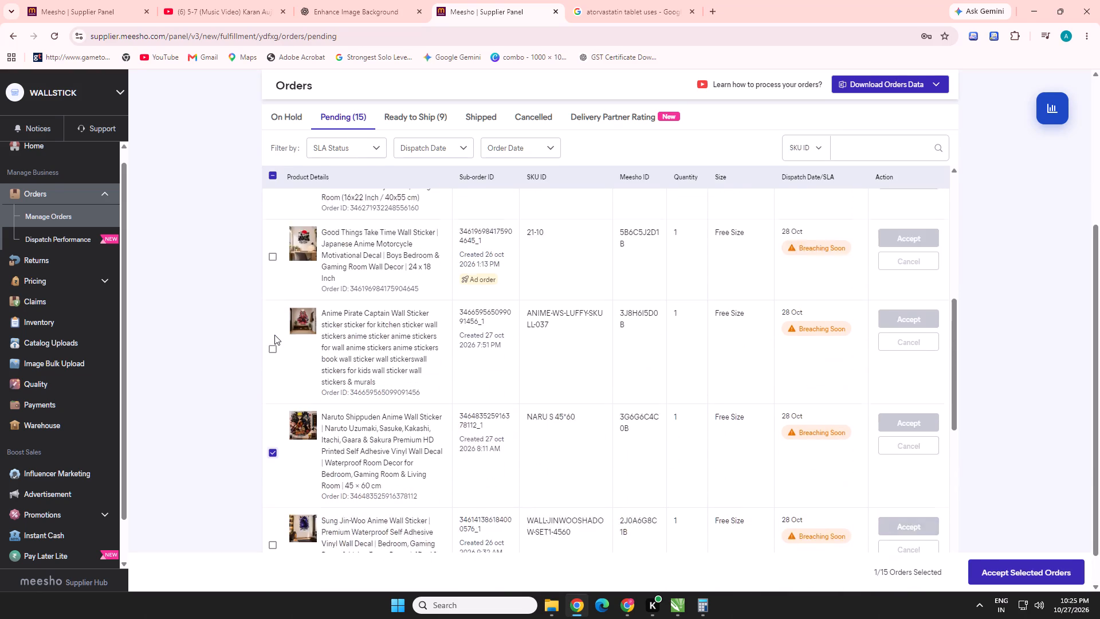
pyautogui.scroll(2, 276, 317)
pyautogui.scroll(-3, 276, 507)
pyautogui.scroll(2, 271, 483)
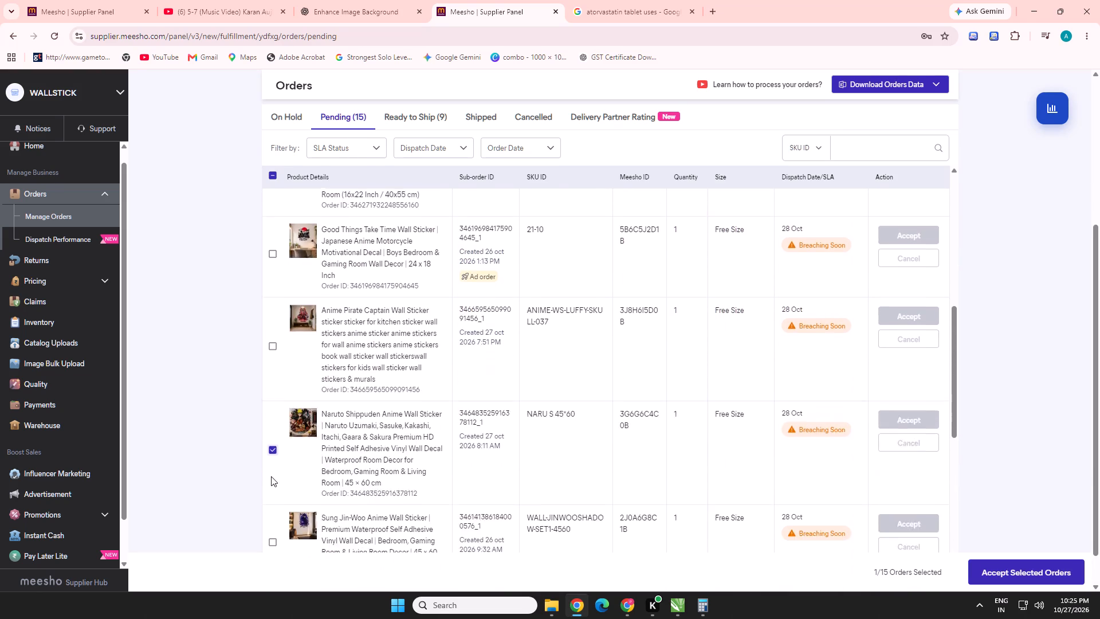
pyautogui.scroll(2, 271, 476)
pyautogui.scroll(-1, 271, 475)
pyautogui.scroll(4, 271, 475)
pyautogui.click(276, 400)
pyautogui.scroll(3, 289, 392)
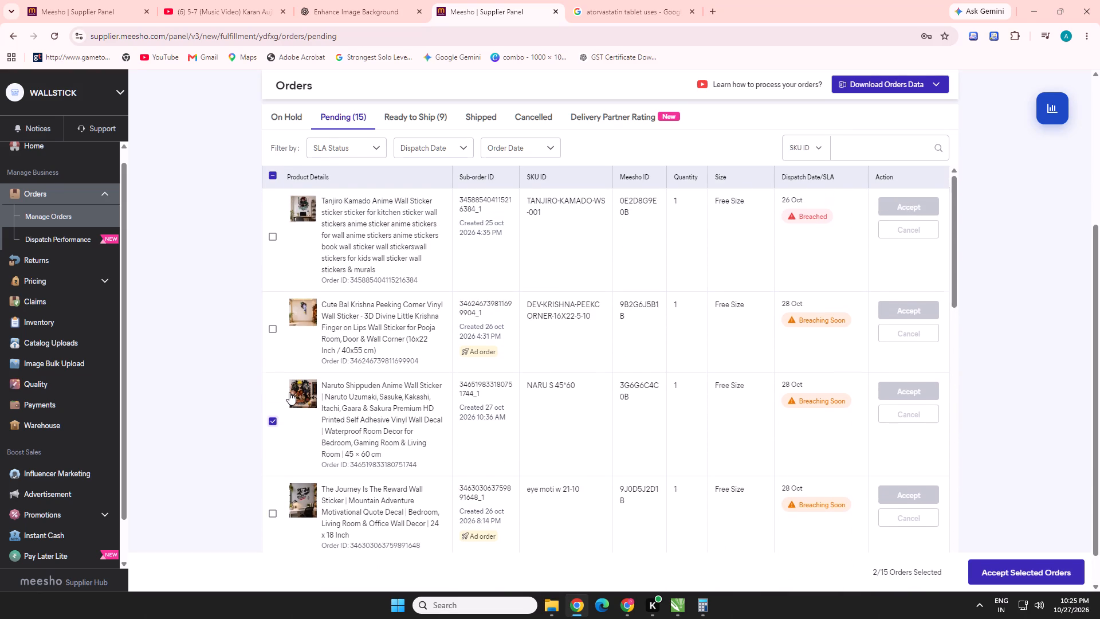
pyautogui.scroll(4, 289, 392)
pyautogui.scroll(-8, 290, 391)
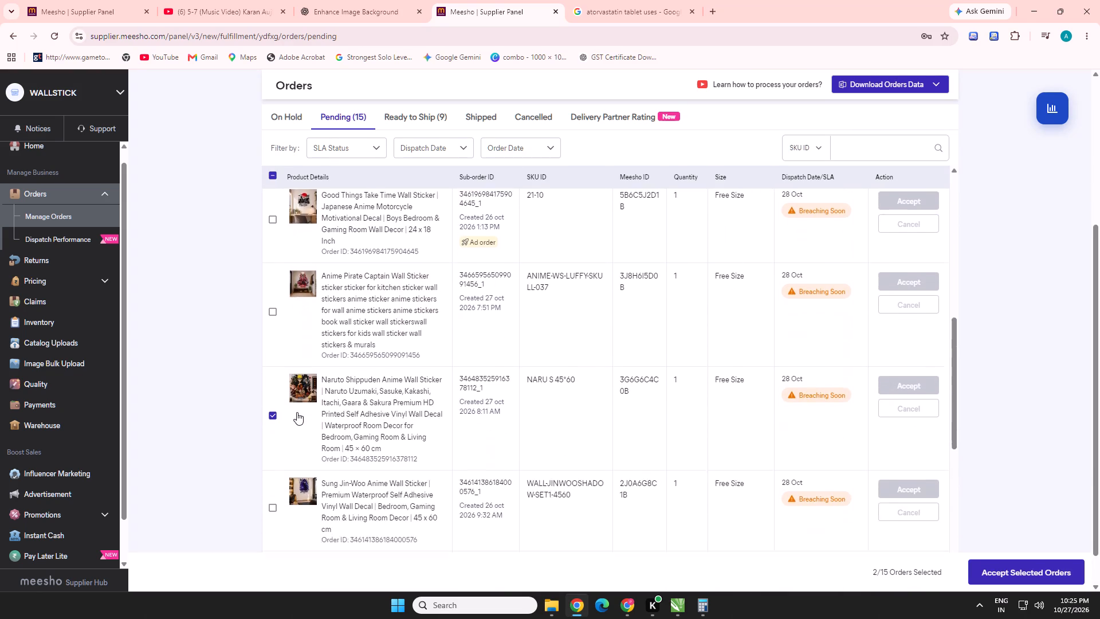
pyautogui.scroll(-6, 297, 414)
pyautogui.scroll(-3, 348, 461)
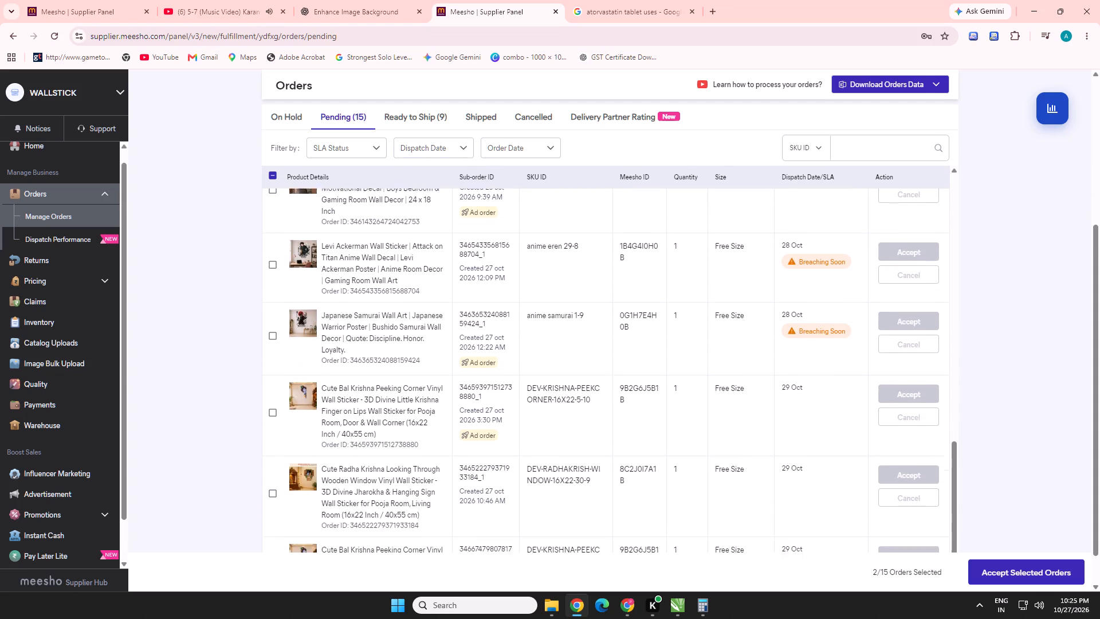
pyautogui.scroll(-3, 384, 466)
pyautogui.click(996, 567)
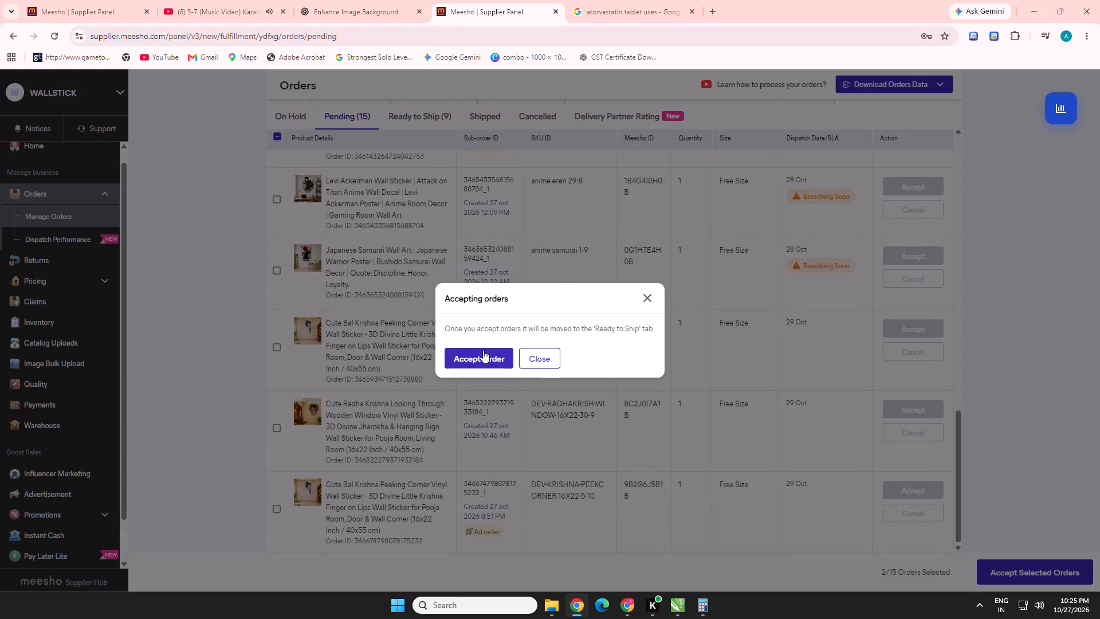
pyautogui.click(473, 355)
# Switch to the PRINTORA0 supplier account, open its pending orders and reload the page.
pyautogui.click(631, 604)
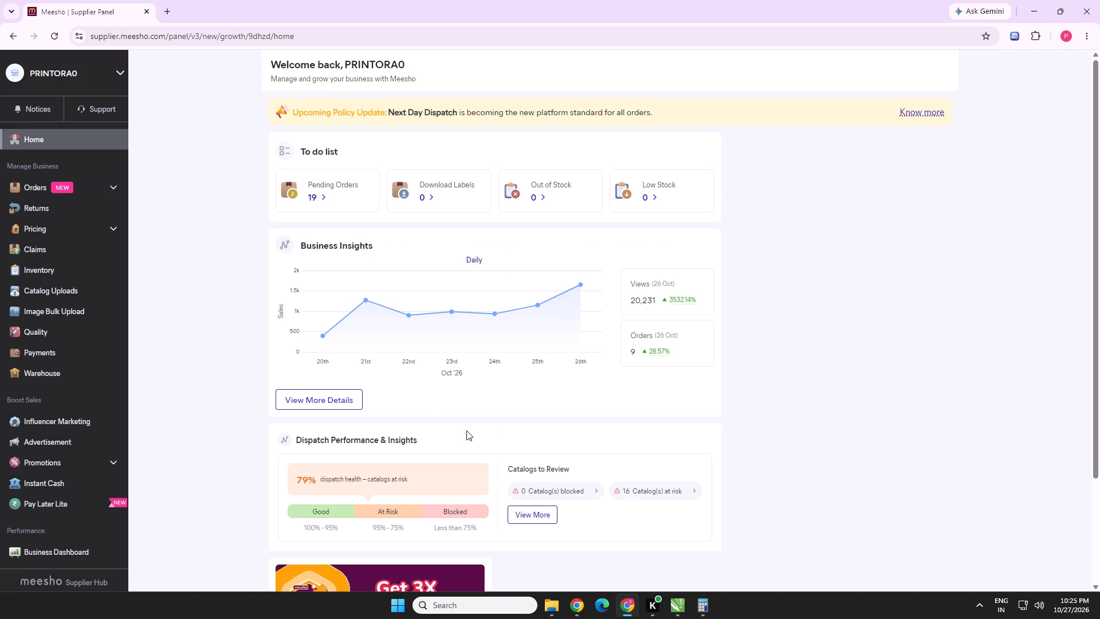
pyautogui.click(320, 208)
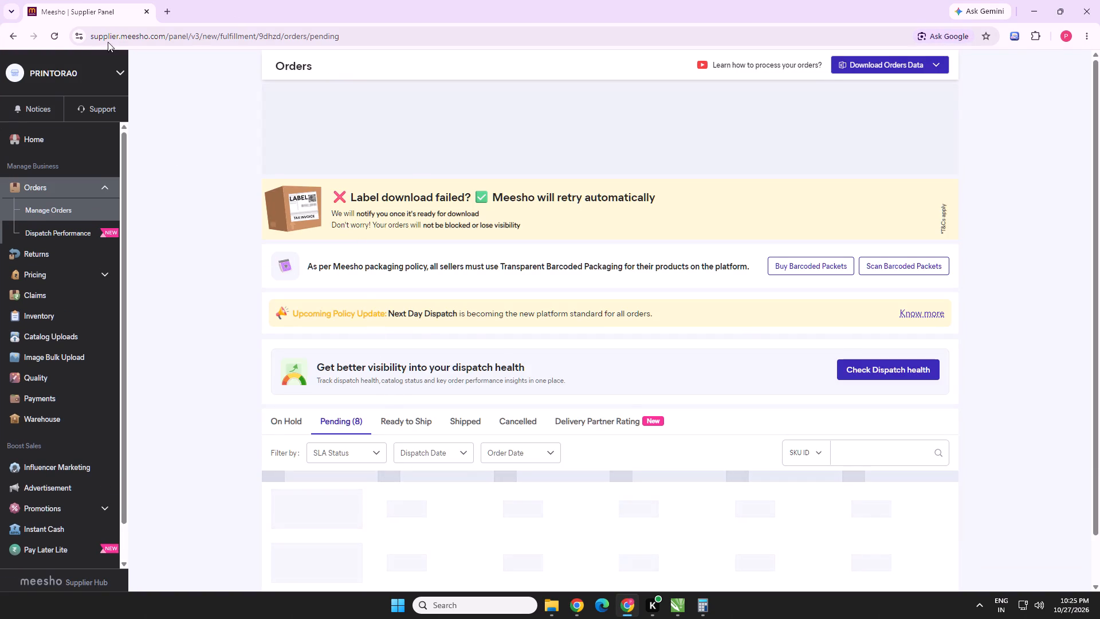
pyautogui.click(54, 33)
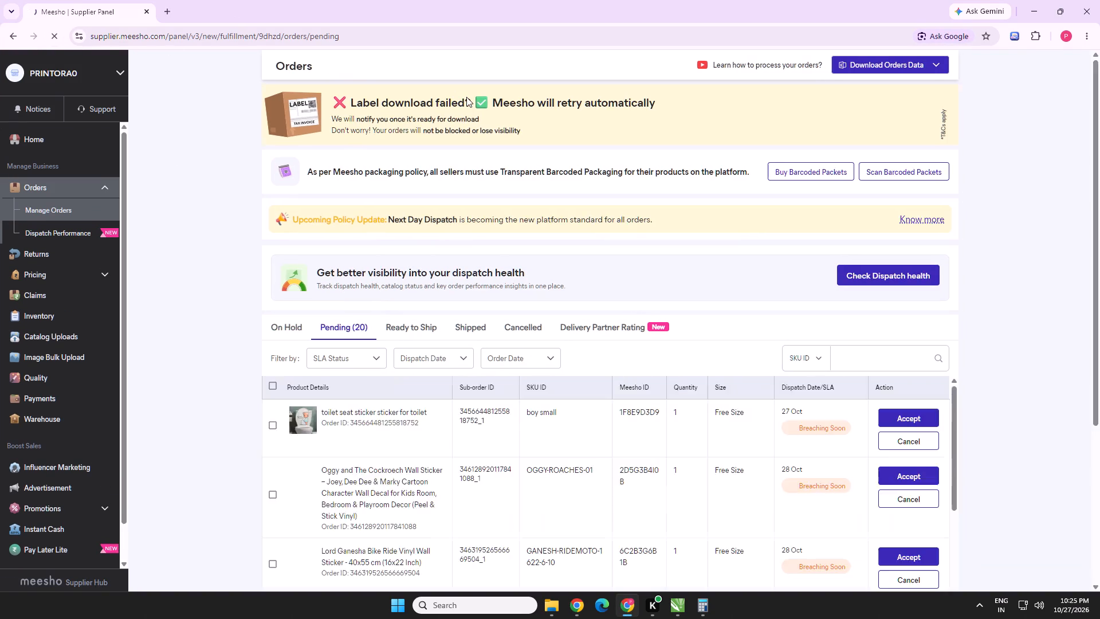
pyautogui.scroll(-2, 564, 217)
pyautogui.scroll(-3, 359, 287)
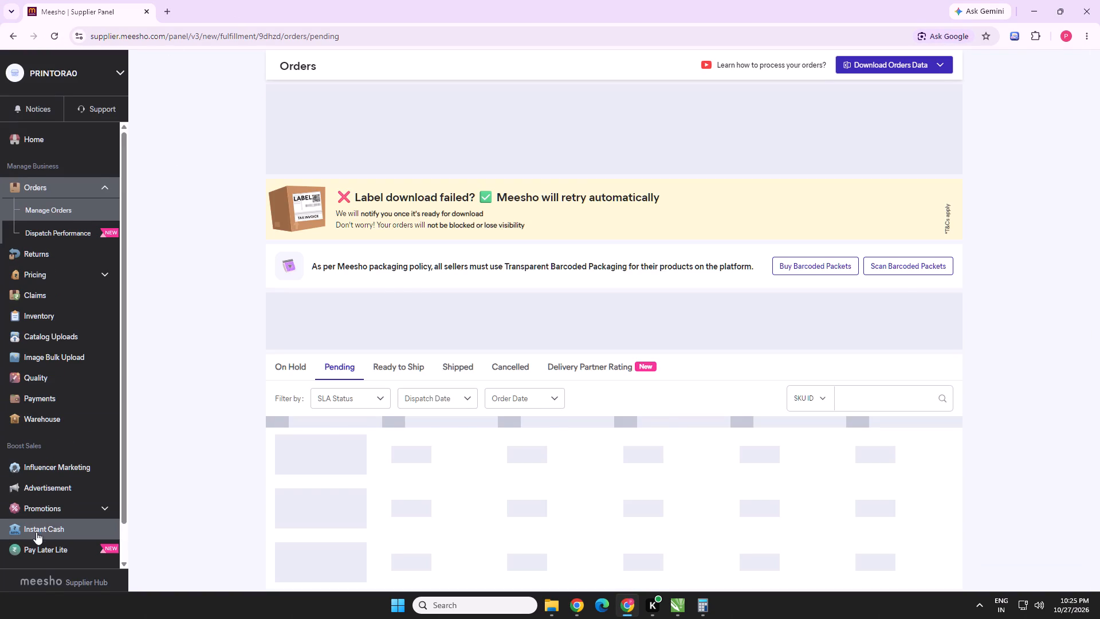
# Examine the details of PRINTORA0's live Auto Catalogs campaign 27711050, including each catalog's ad spend, orders and clicks.
pyautogui.scroll(-4, 37, 532)
pyautogui.click(49, 450)
pyautogui.scroll(-2, 428, 337)
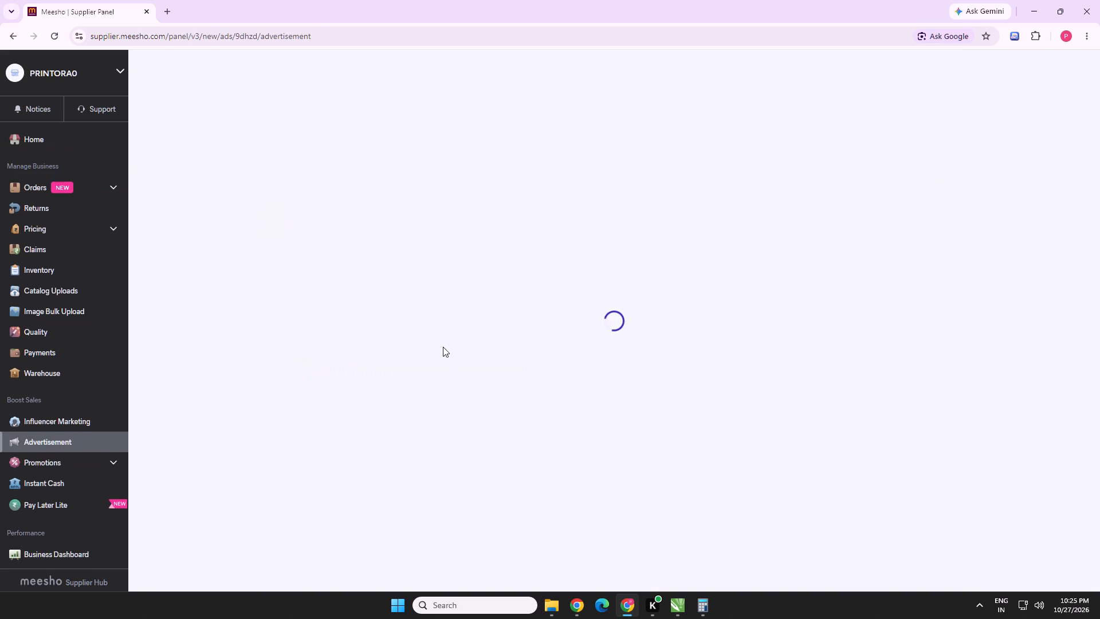
pyautogui.scroll(-2, 608, 362)
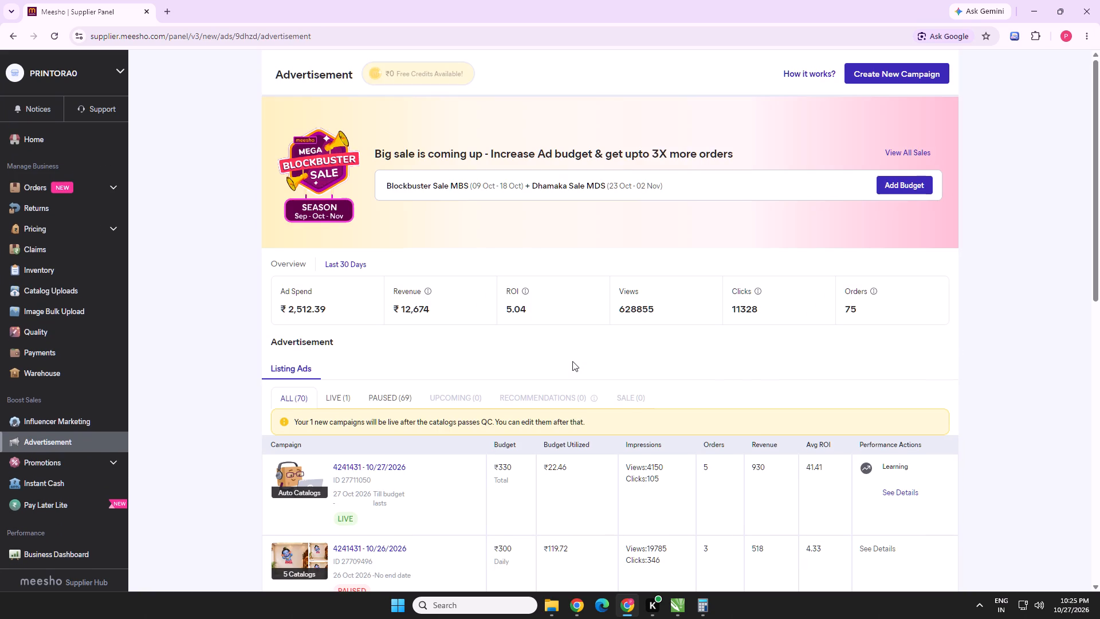
pyautogui.scroll(-4, 659, 346)
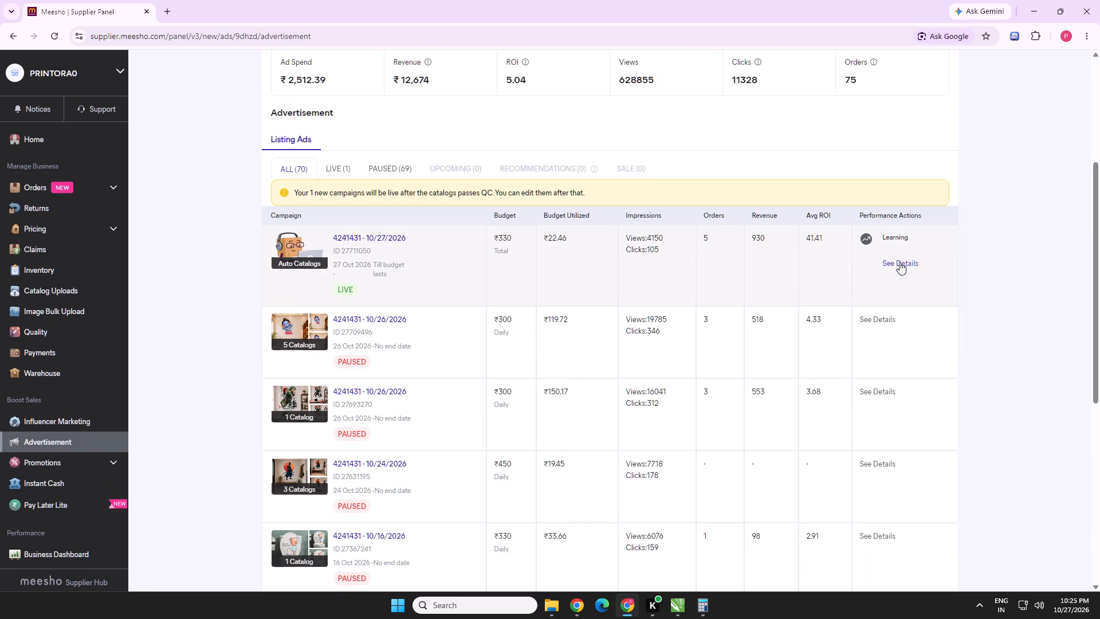
pyautogui.click(899, 262)
pyautogui.scroll(-3, 364, 403)
pyautogui.scroll(-4, 469, 436)
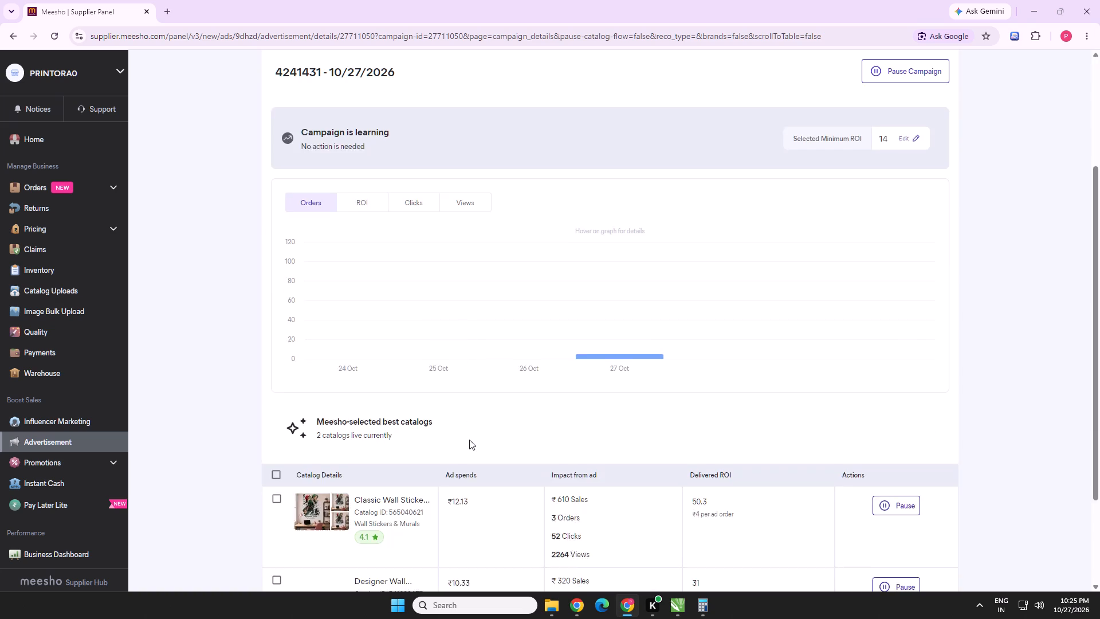
pyautogui.scroll(-2, 470, 441)
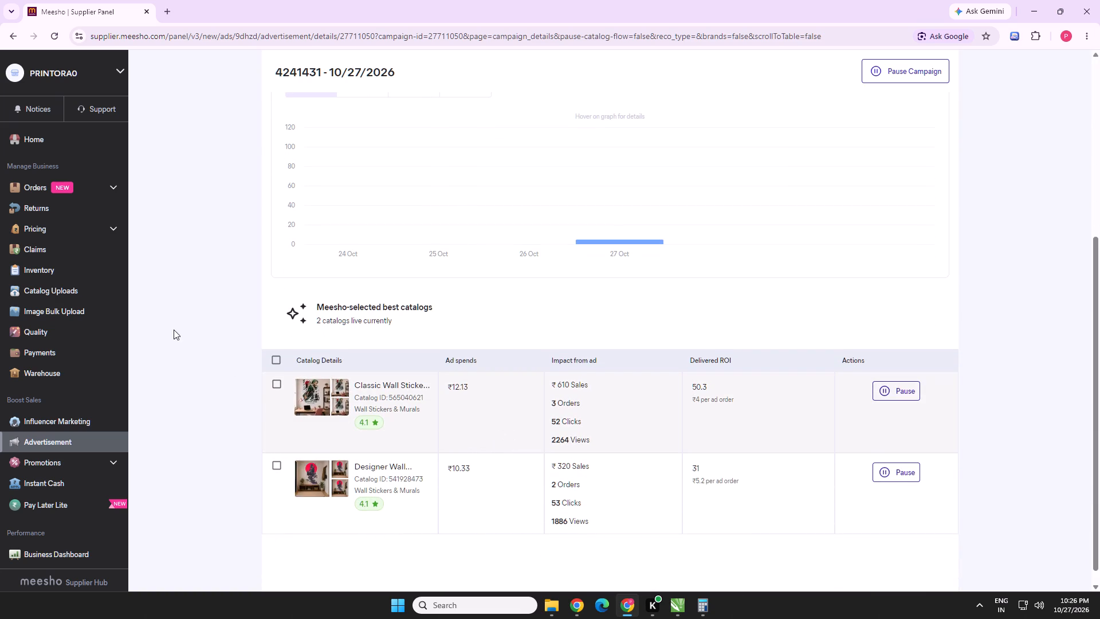
# Open the PRINTORA0 account's pending orders and look through the whole list.
pyautogui.click(59, 194)
pyautogui.scroll(-6, 395, 292)
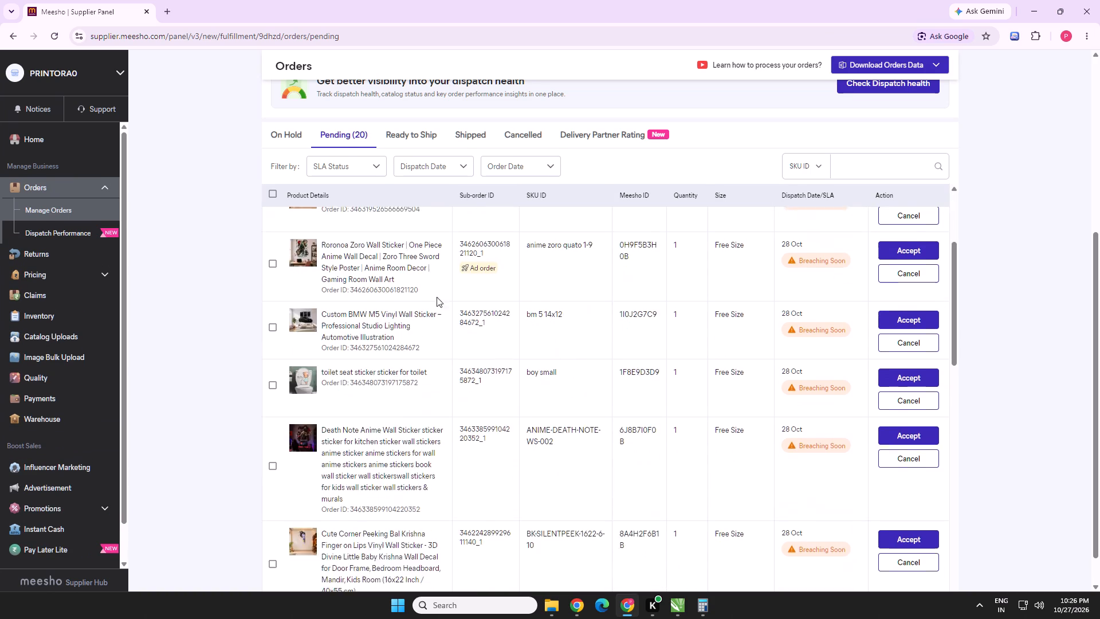
pyautogui.scroll(-12, 437, 297)
pyautogui.scroll(-13, 486, 369)
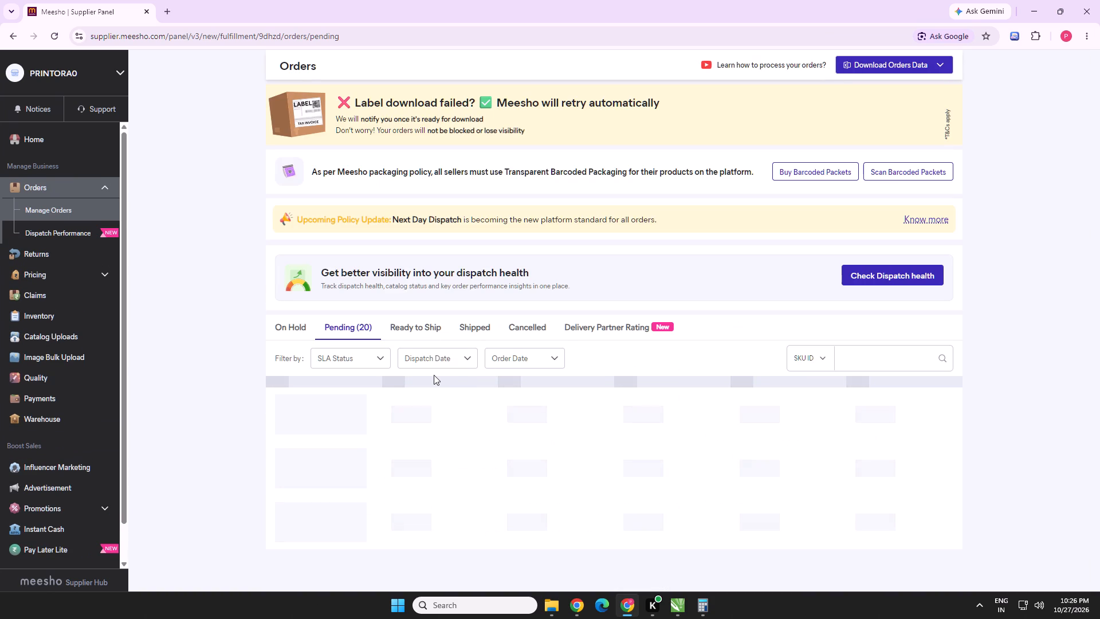
pyautogui.scroll(-2, 434, 375)
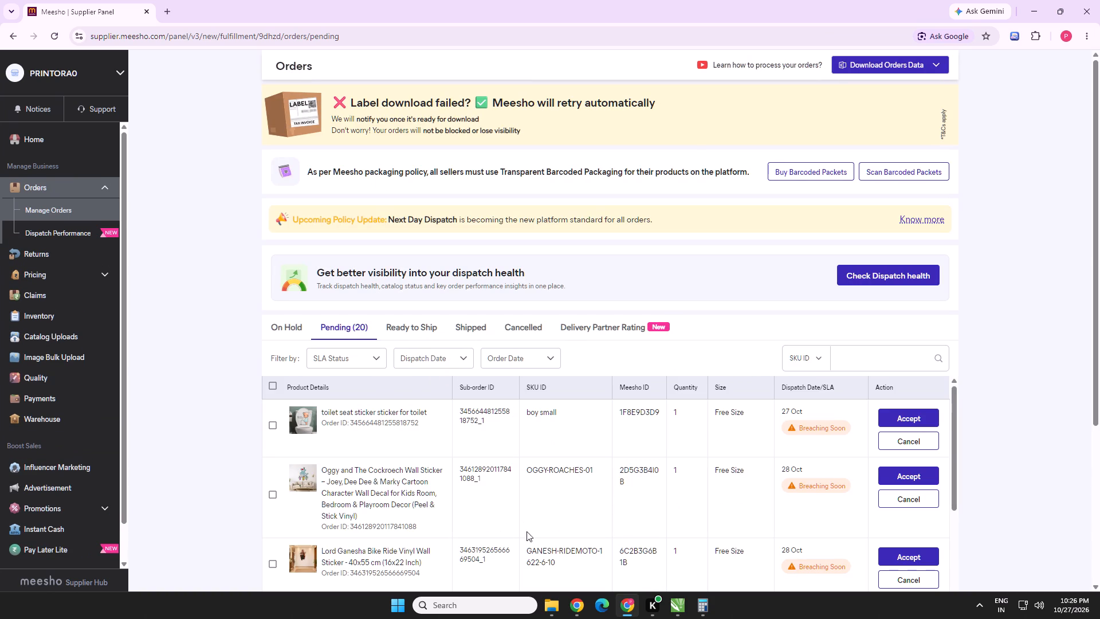
pyautogui.scroll(-19, 446, 356)
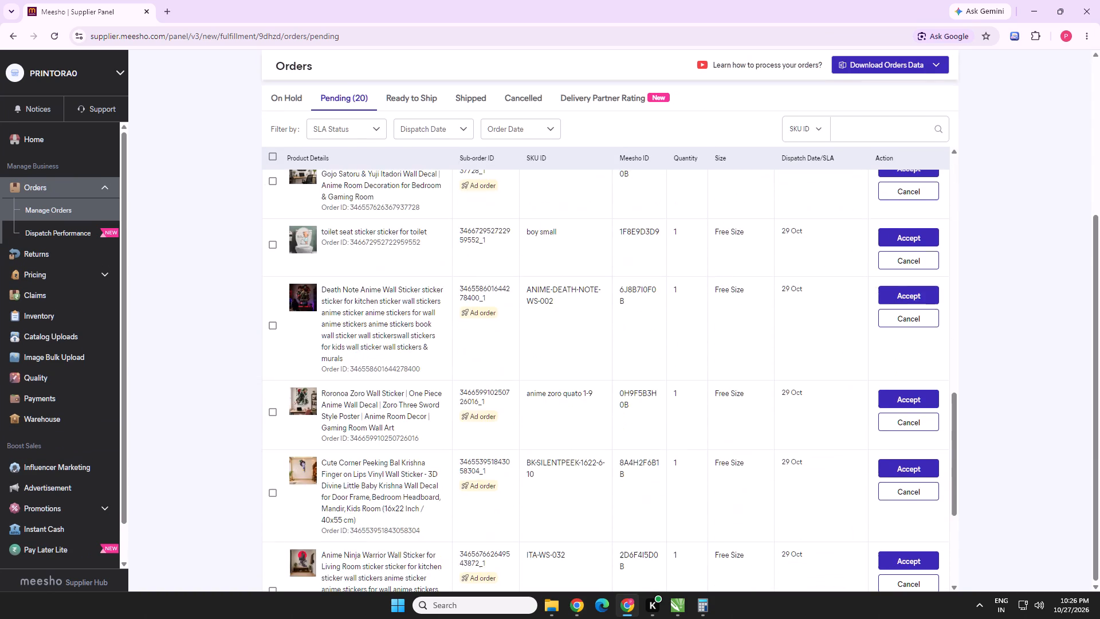
pyautogui.scroll(-9, 399, 501)
# Select the three pending Death Note wall sticker orders with SKU ANIME-DEATH-NOTE-WS-002.
pyautogui.scroll(1, 311, 479)
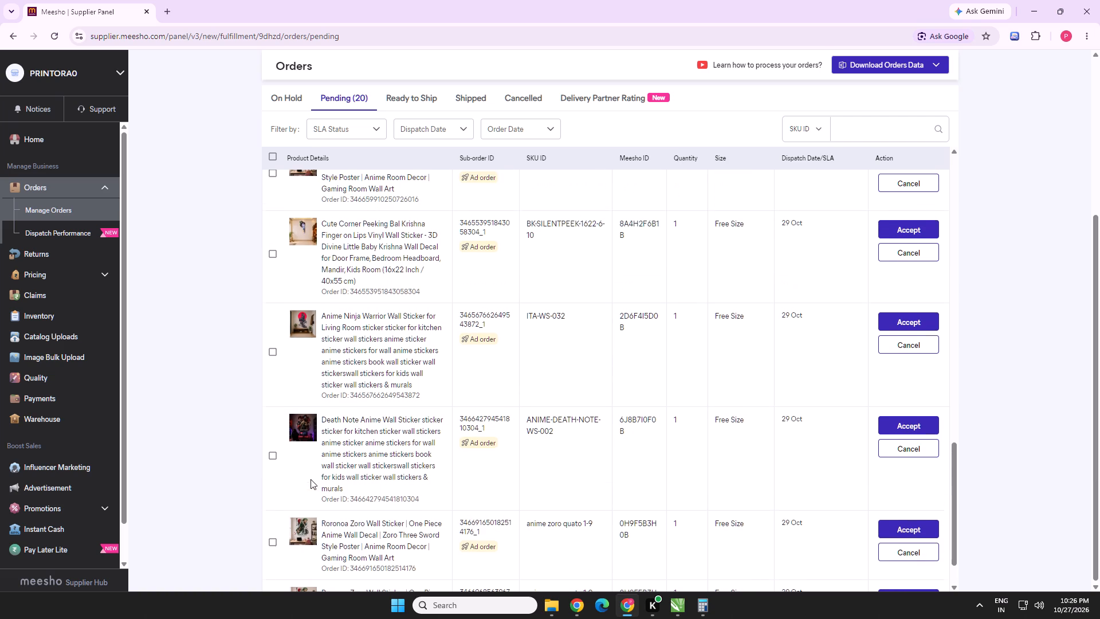
pyautogui.scroll(1, 308, 478)
pyautogui.click(269, 514)
pyautogui.scroll(4, 282, 488)
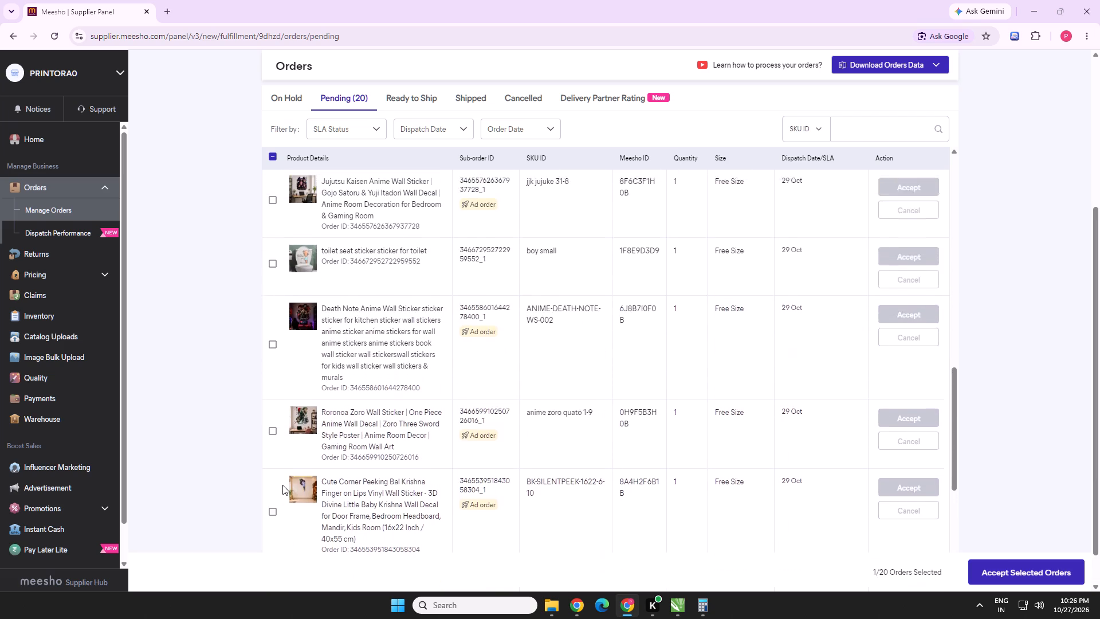
pyautogui.scroll(1, 282, 485)
pyautogui.click(273, 428)
pyautogui.scroll(2, 273, 425)
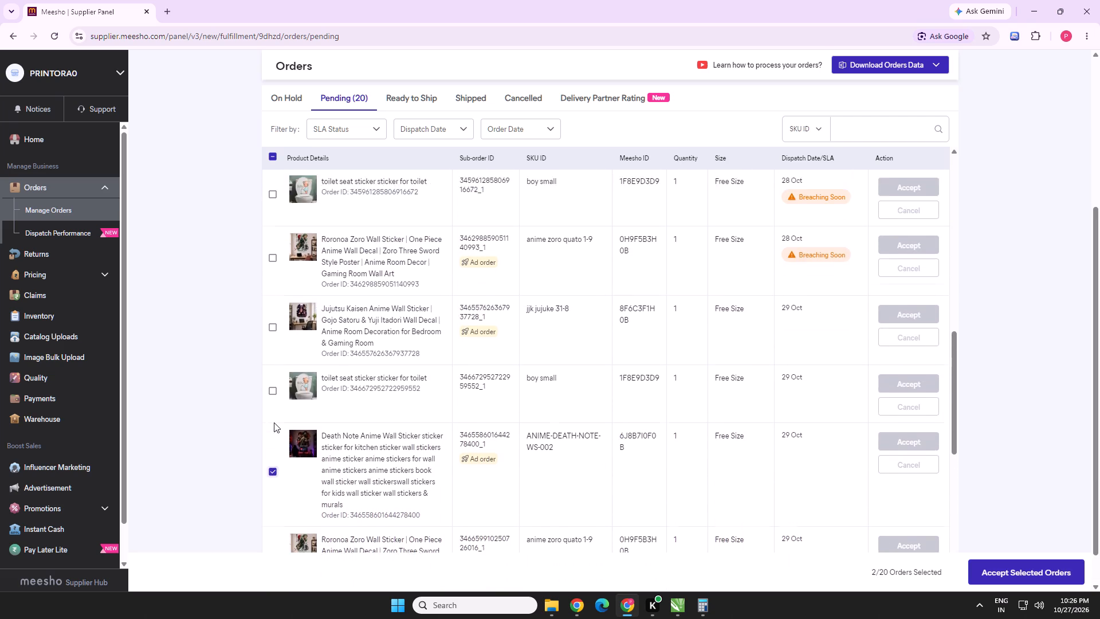
pyautogui.scroll(5, 276, 420)
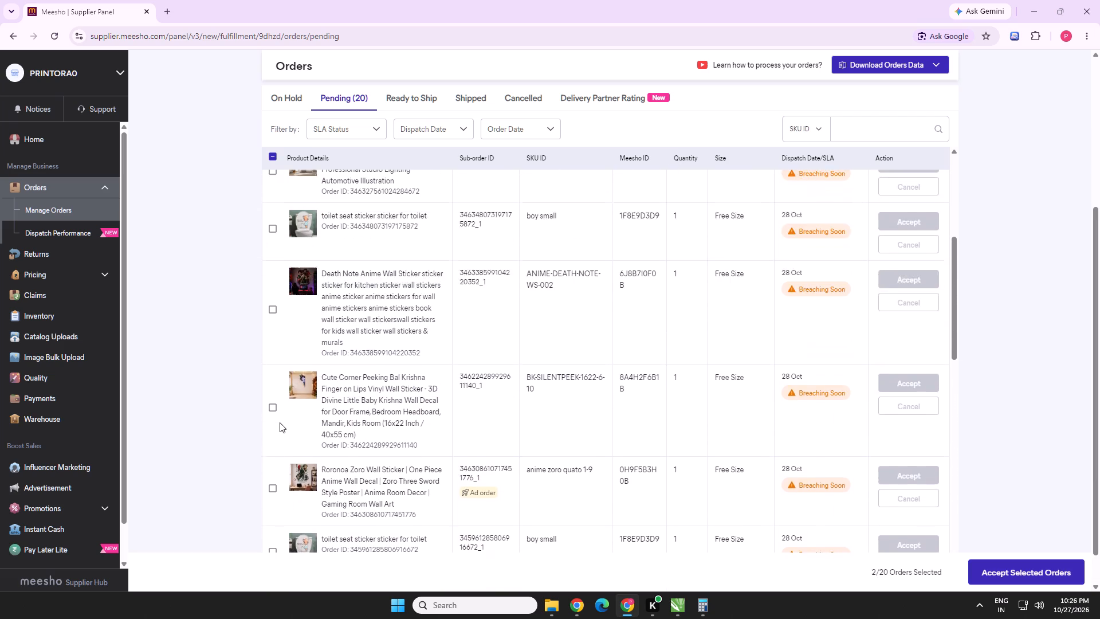
pyautogui.scroll(1, 280, 422)
pyautogui.scroll(1, 281, 375)
pyautogui.click(275, 428)
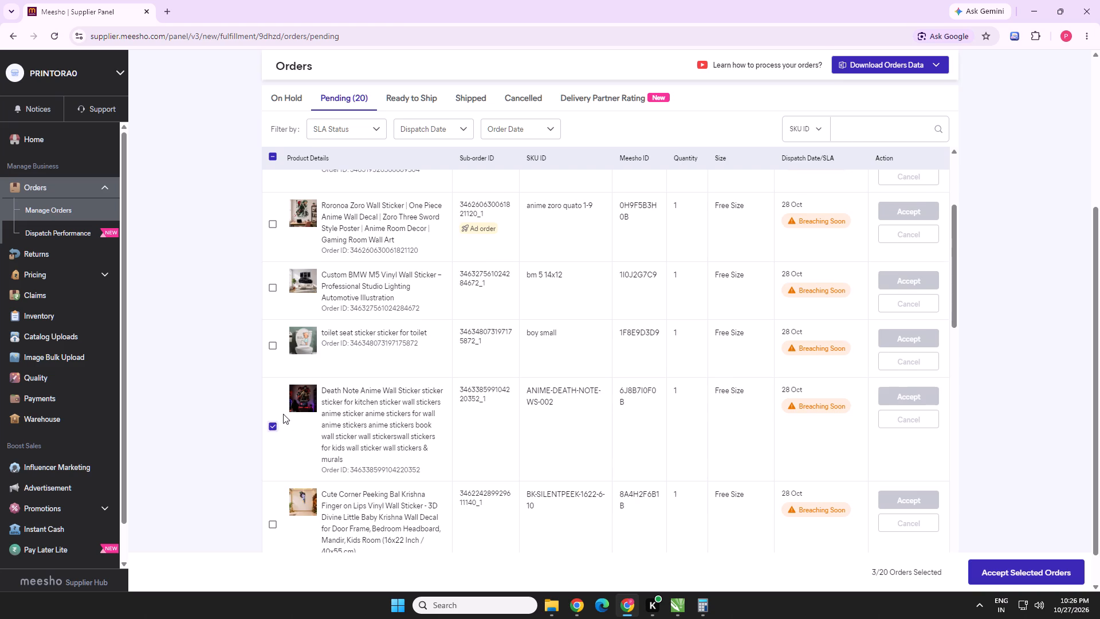
# Add the Custom BMW M5 wall sticker order, SKU bm 5 14x12, to the selection and accept the selected orders.
pyautogui.scroll(7, 283, 412)
pyautogui.scroll(-13, 301, 394)
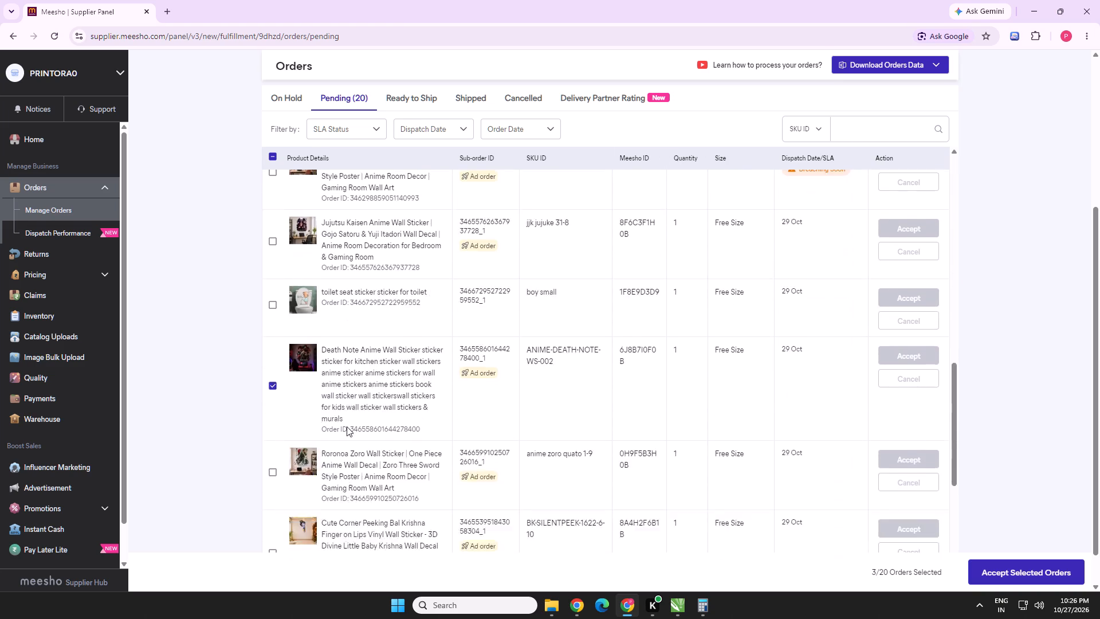
pyautogui.scroll(-18, 347, 426)
pyautogui.scroll(3, 290, 481)
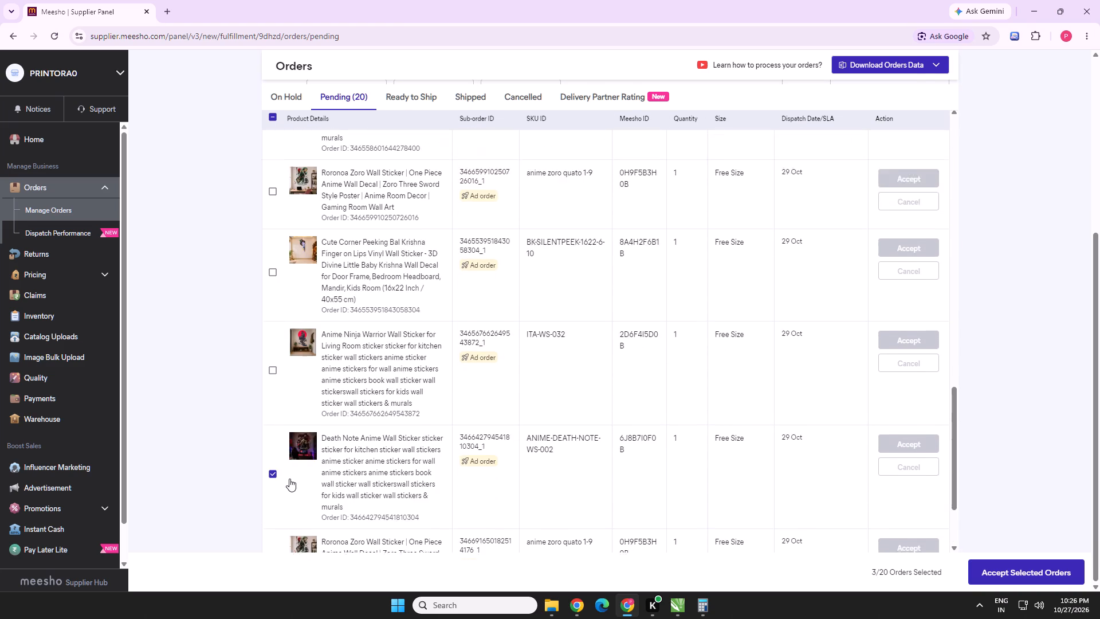
pyautogui.scroll(5, 291, 475)
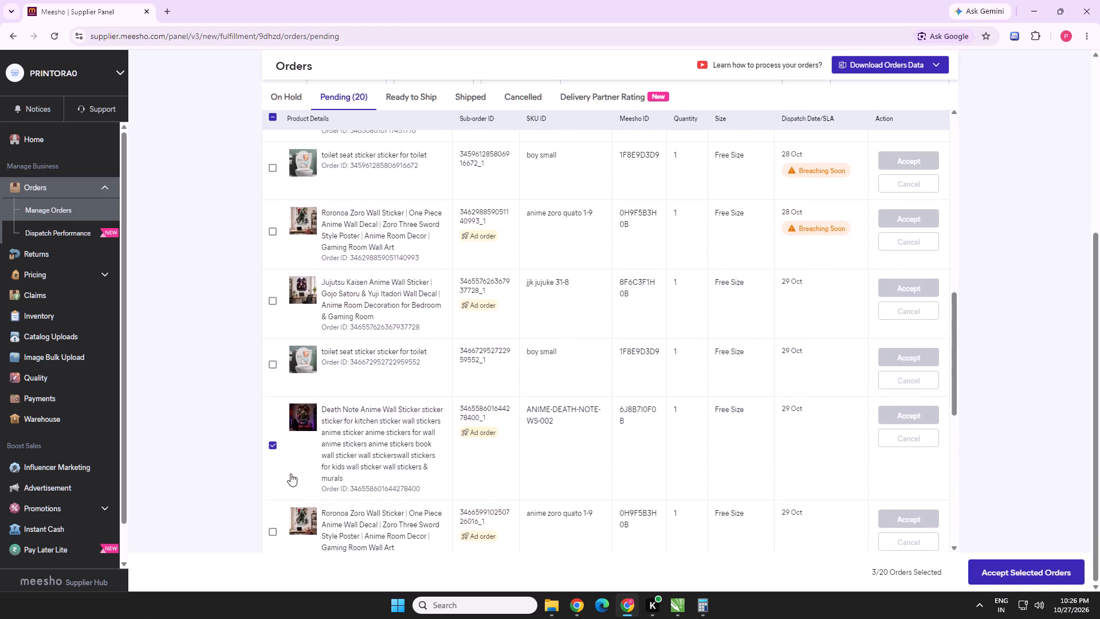
pyautogui.scroll(7, 290, 473)
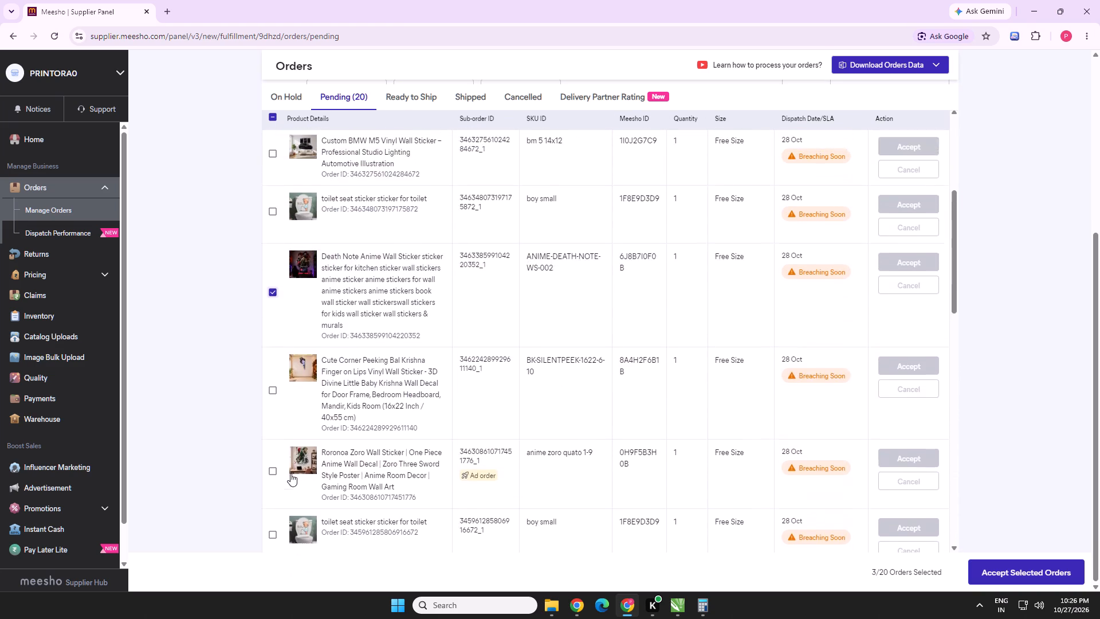
pyautogui.scroll(4, 290, 473)
pyautogui.click(270, 423)
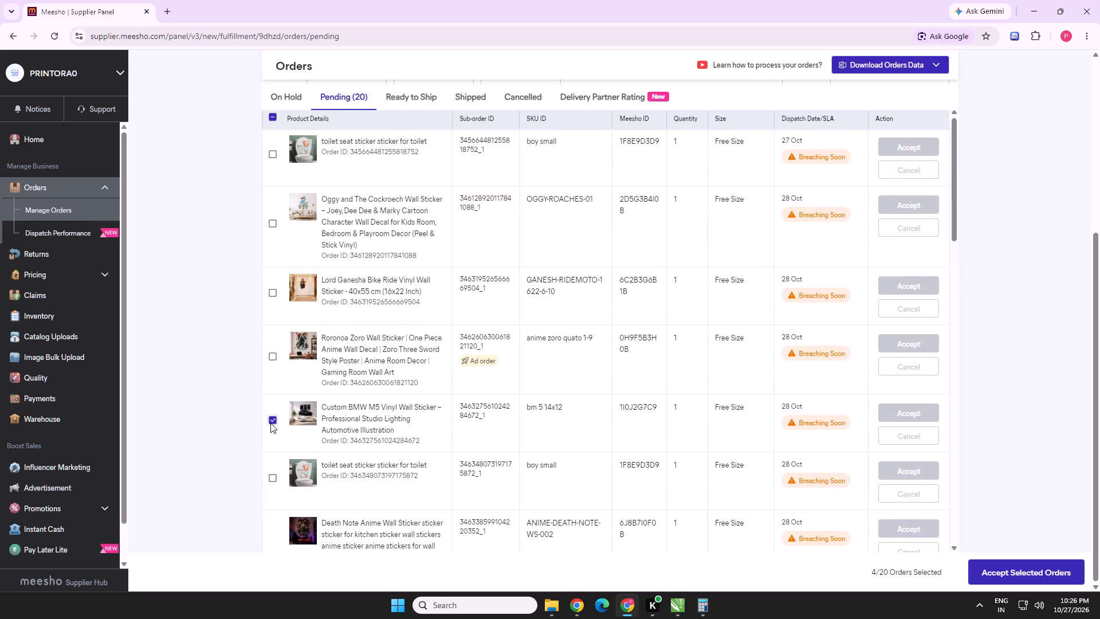
pyautogui.scroll(3, 270, 423)
pyautogui.scroll(2, 305, 296)
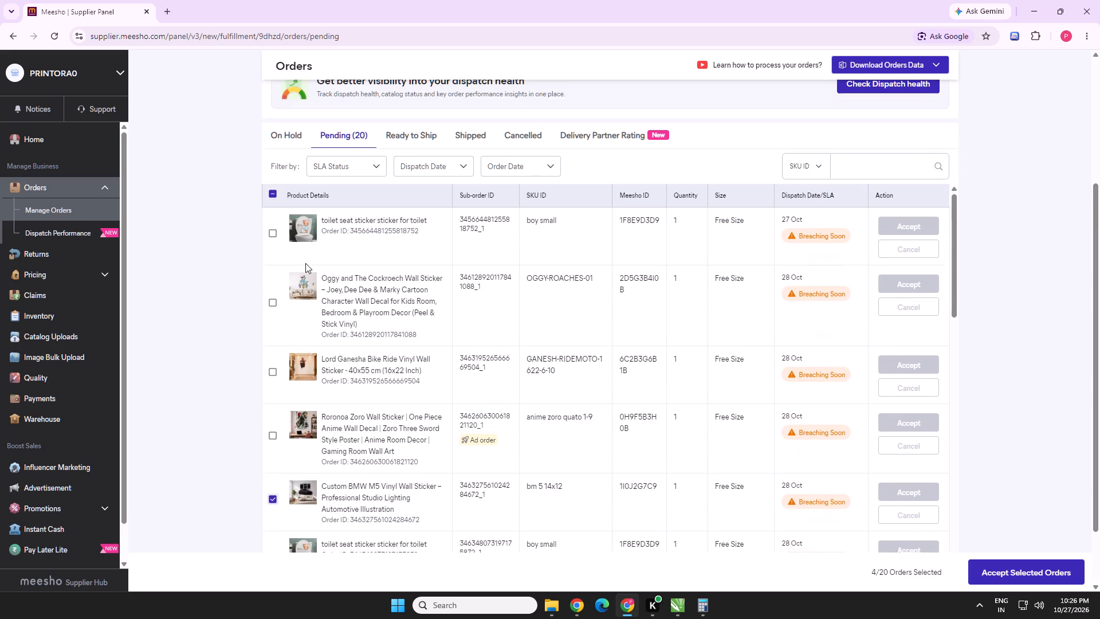
pyautogui.click(1002, 563)
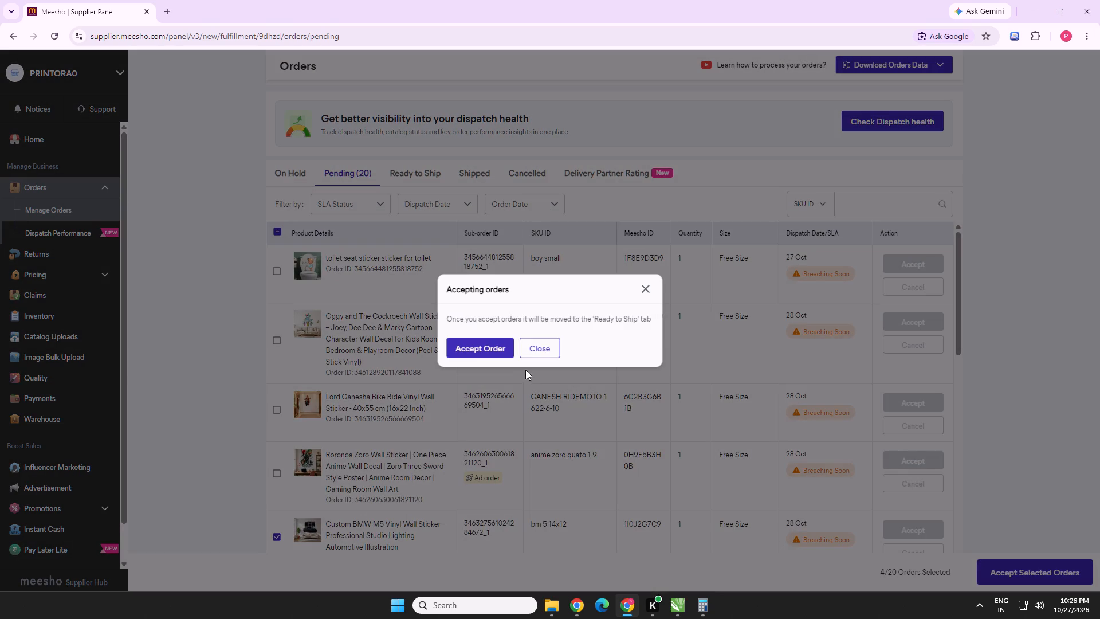
pyautogui.click(485, 347)
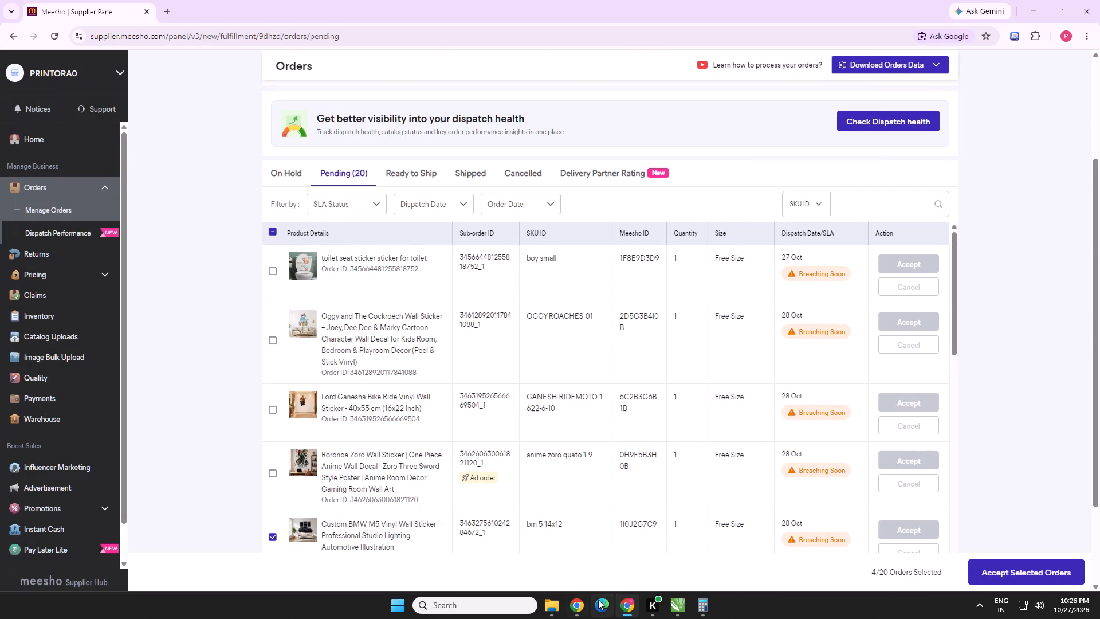
# Return to the WALLSTICK account, reload its pending orders in both open copies and dismiss the order acceptance notice.
pyautogui.click(585, 601)
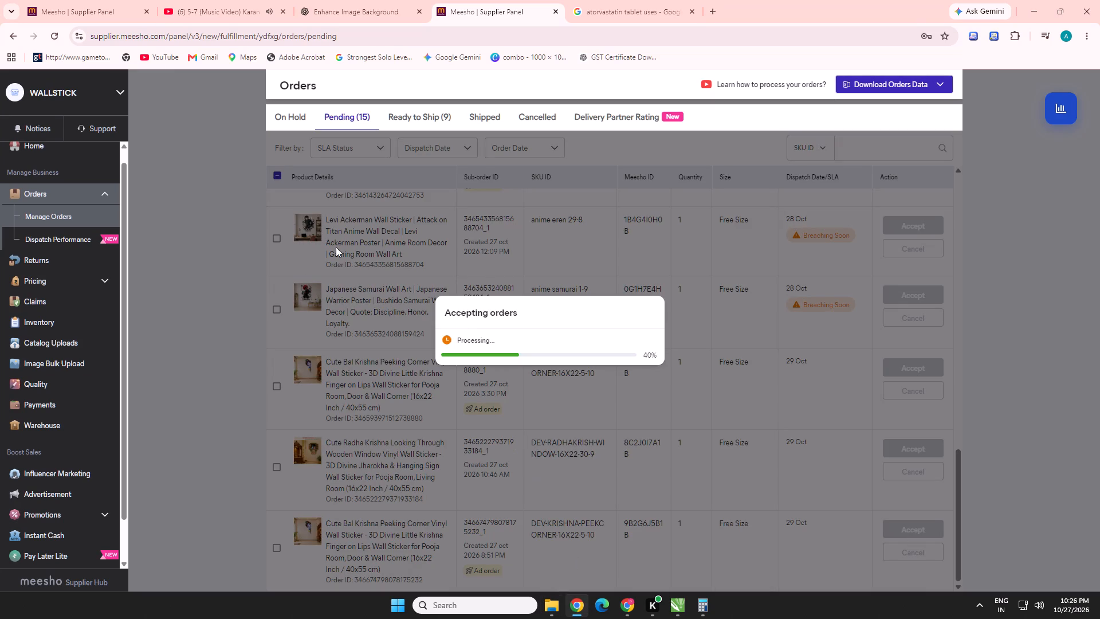
pyautogui.hotkey('ctrl', 'r')
pyautogui.hotkey('ctrl', 'r')
pyautogui.click(105, 1)
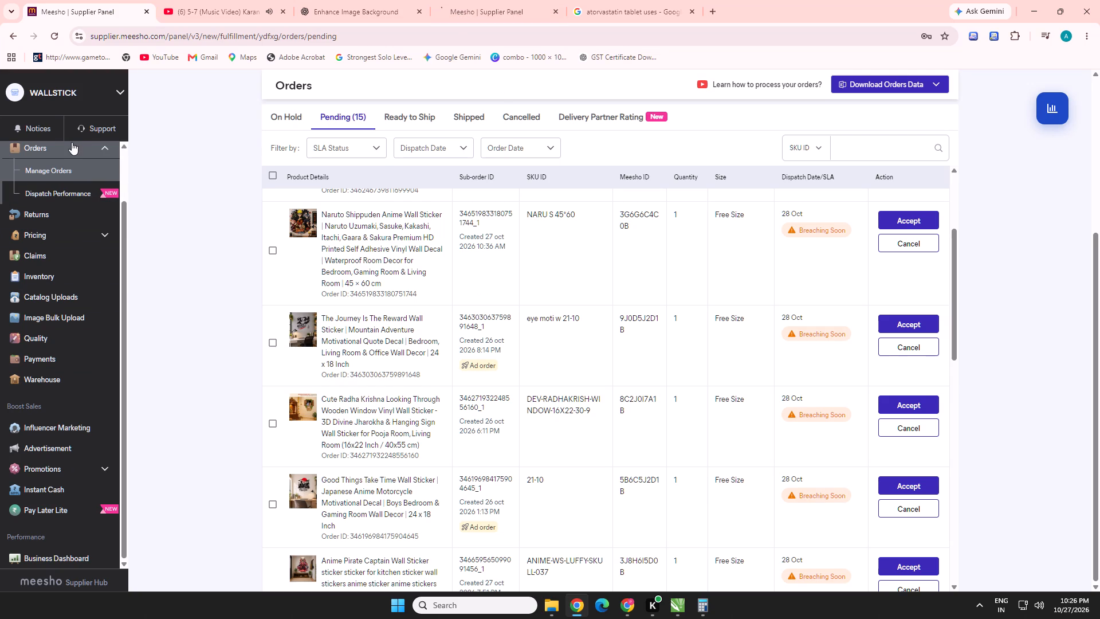
pyautogui.click(54, 153)
pyautogui.click(56, 40)
pyautogui.click(478, 15)
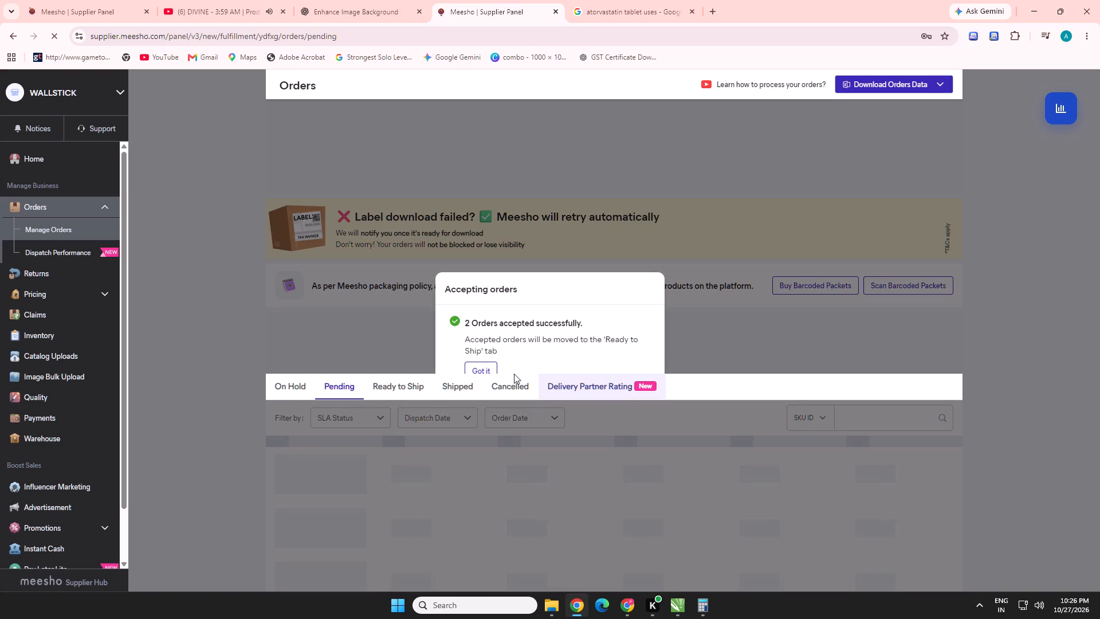
pyautogui.click(478, 374)
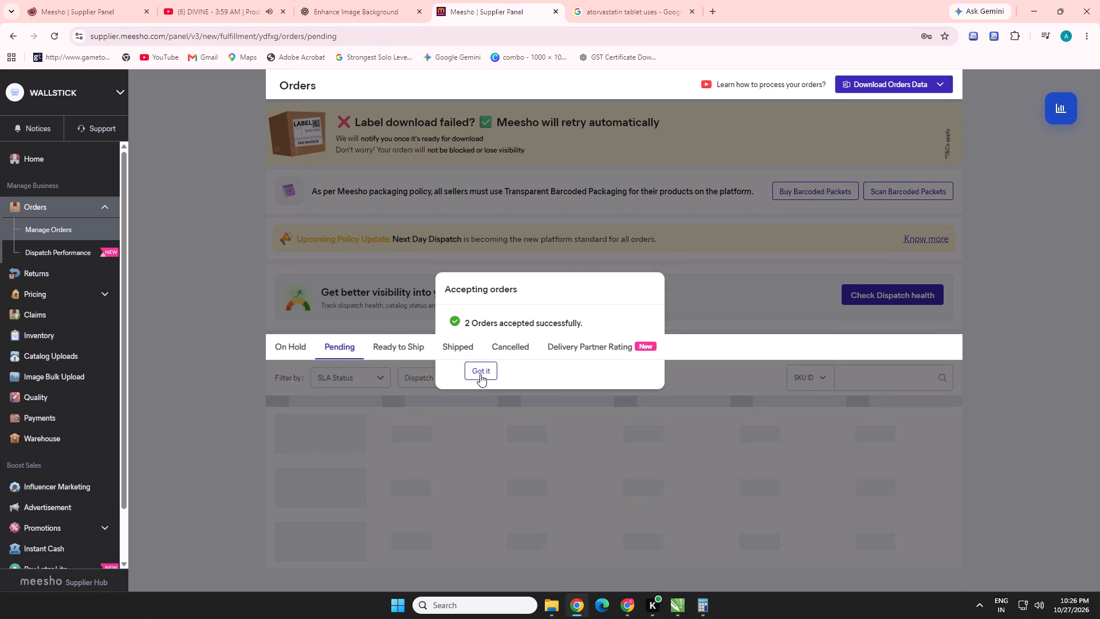
pyautogui.click(480, 374)
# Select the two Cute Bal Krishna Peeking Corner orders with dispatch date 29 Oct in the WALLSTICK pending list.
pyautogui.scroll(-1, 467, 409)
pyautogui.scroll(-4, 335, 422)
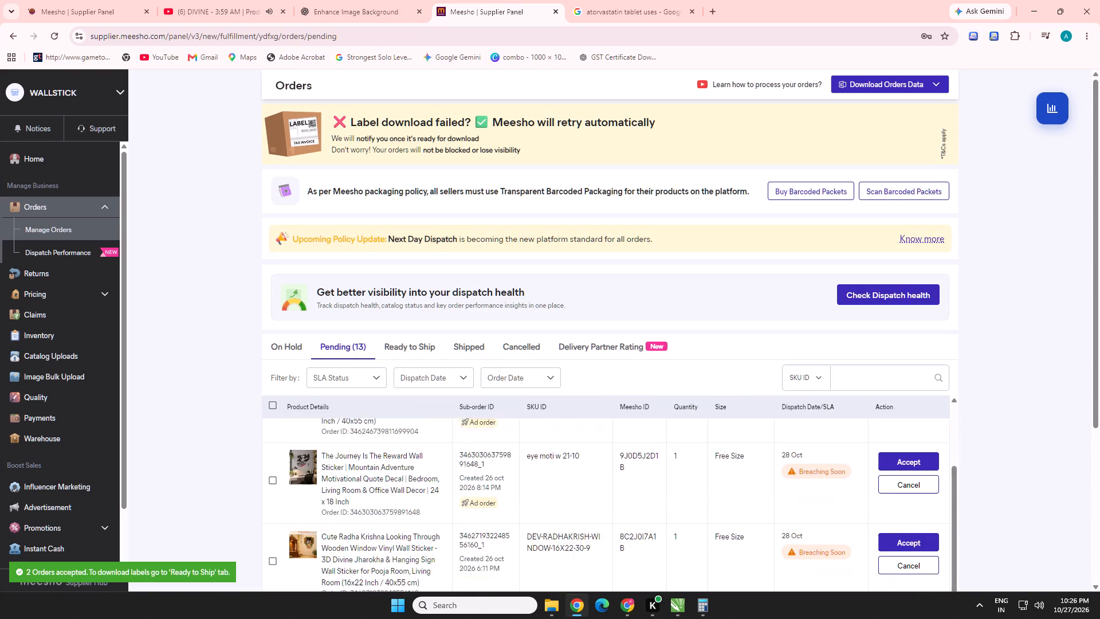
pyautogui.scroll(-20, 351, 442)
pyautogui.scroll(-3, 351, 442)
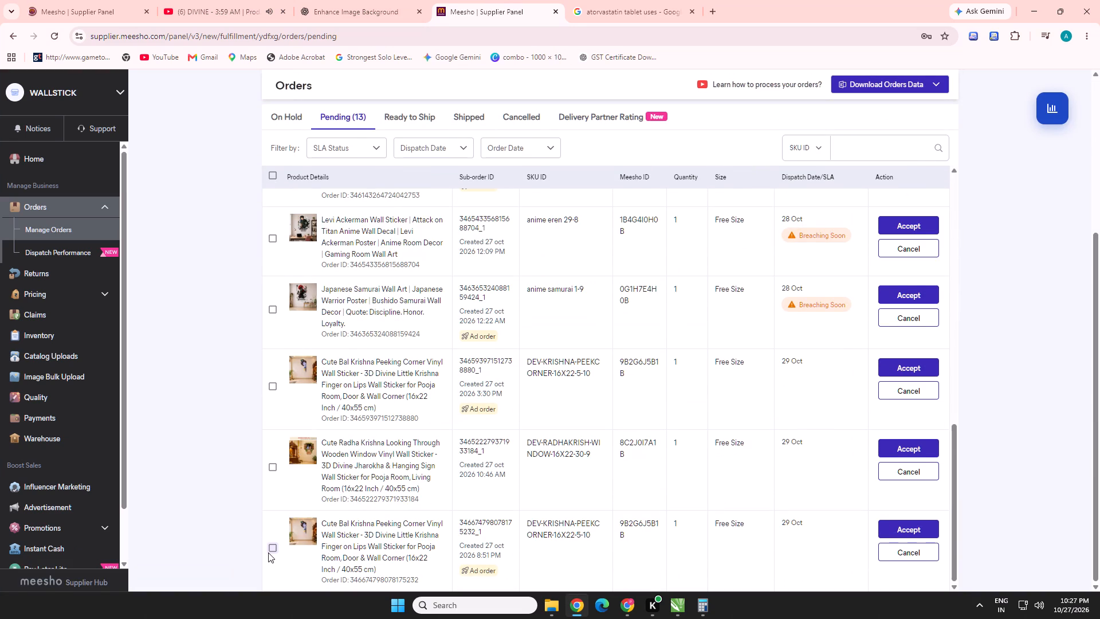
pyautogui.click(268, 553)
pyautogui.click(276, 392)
# Filter the WALLSTICK pending orders by SKU DEV-KRISHNA-PEEKCORNER-16X22-5-10, copied from the 28 Oct order.
pyautogui.scroll(3, 276, 391)
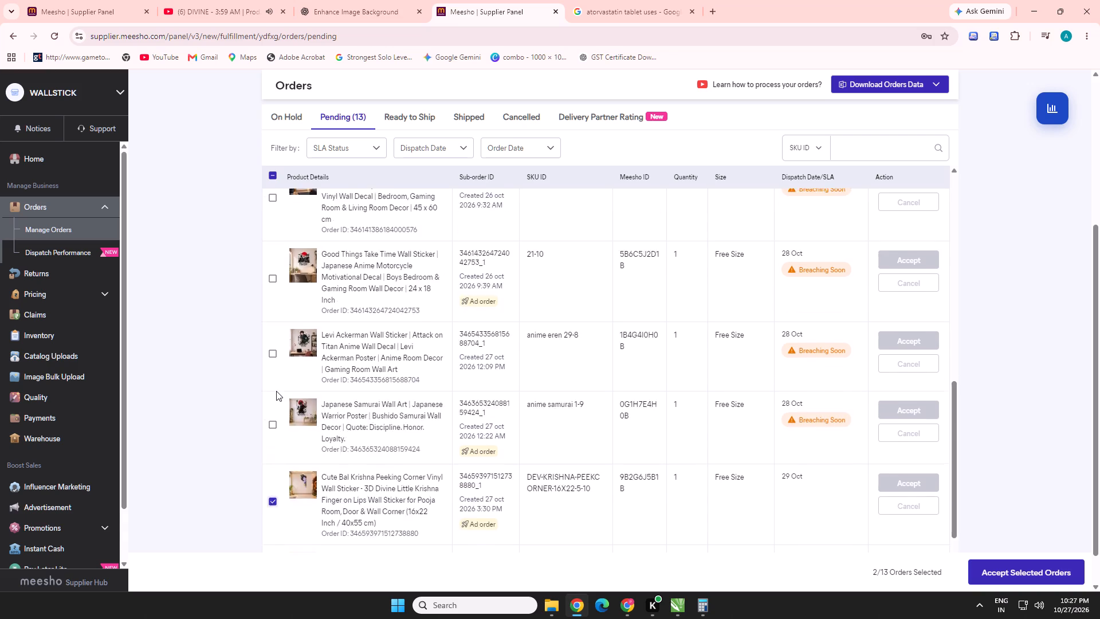
pyautogui.scroll(9, 276, 391)
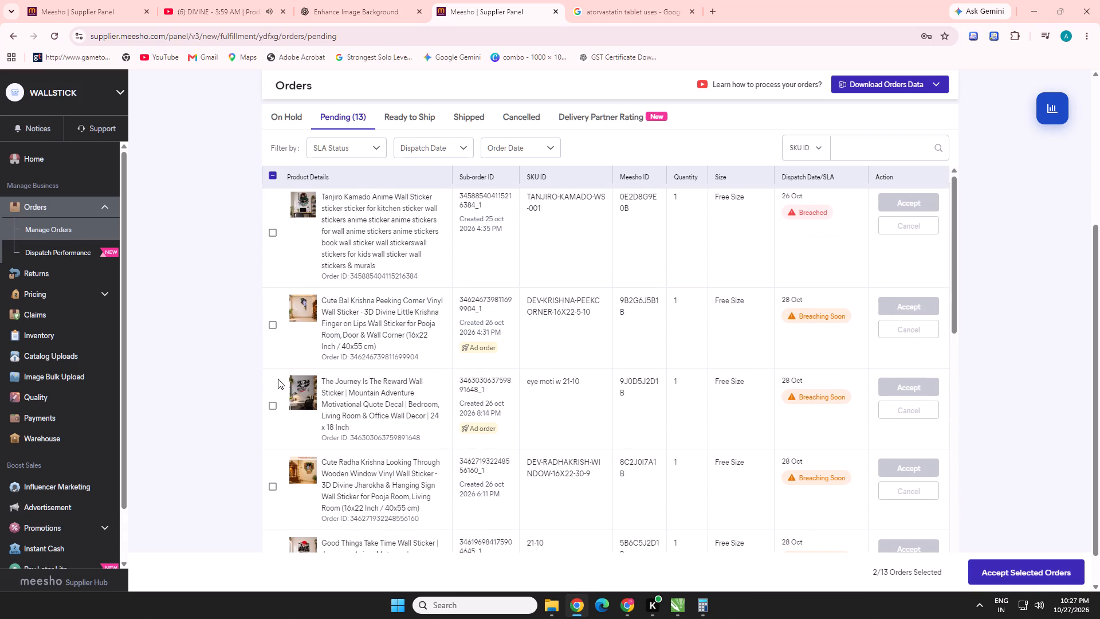
pyautogui.tripleClick(559, 312)
pyautogui.hotkey('ctrl', 'c')
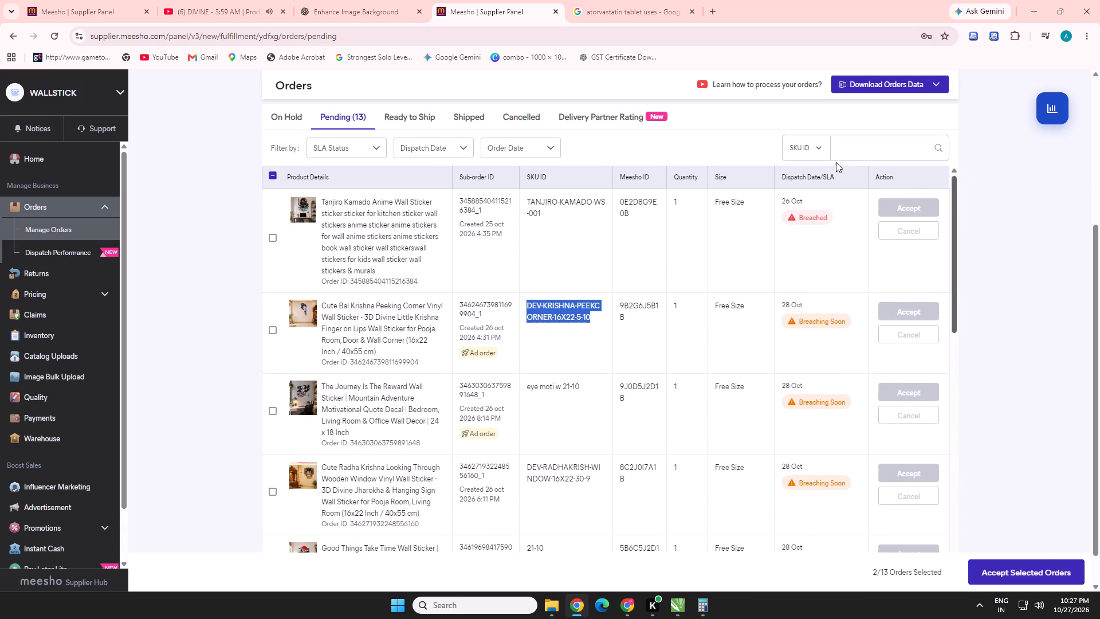
pyautogui.keyDown('ctrl'); pyautogui.click(848, 153); pyautogui.keyUp('ctrl')
pyautogui.hotkey('ctrl', 'v')
pyautogui.press('Return')
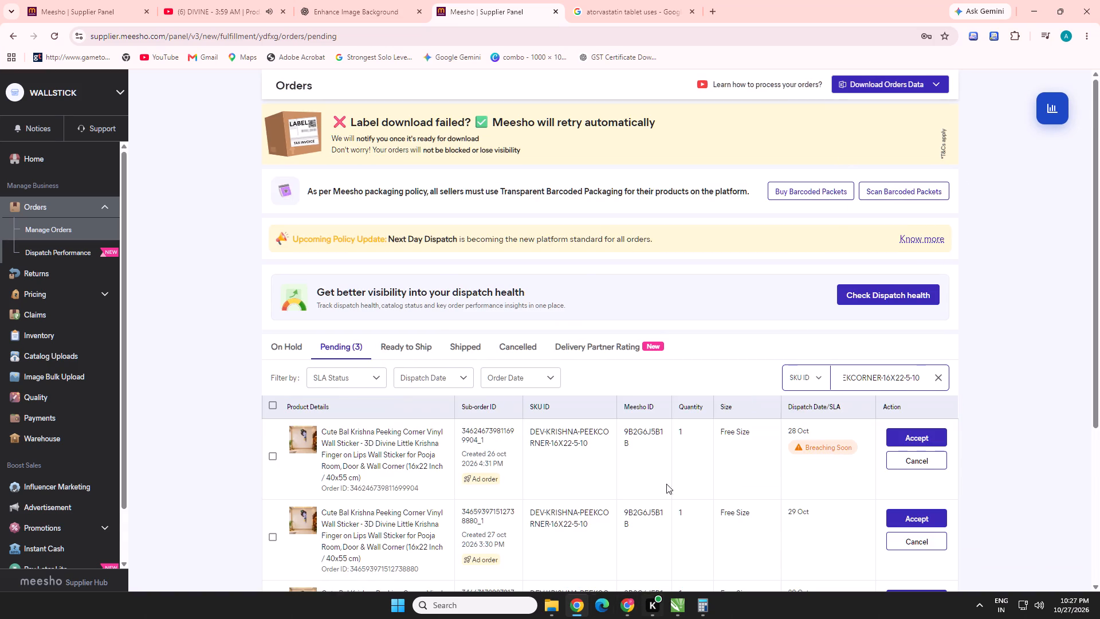
pyautogui.scroll(-9, 612, 445)
# Switch to CorelDRAW and copy the peeking Krishna sticker from the ali all sticker 24 oct document into the 28 oct' layout.
pyautogui.click(682, 595)
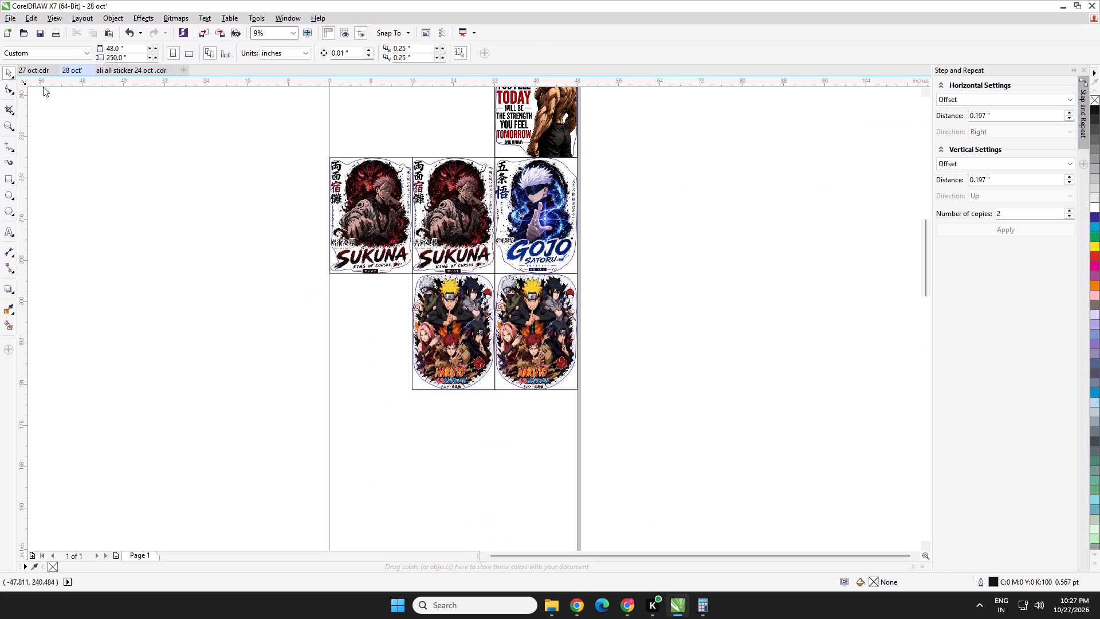
pyautogui.click(39, 70)
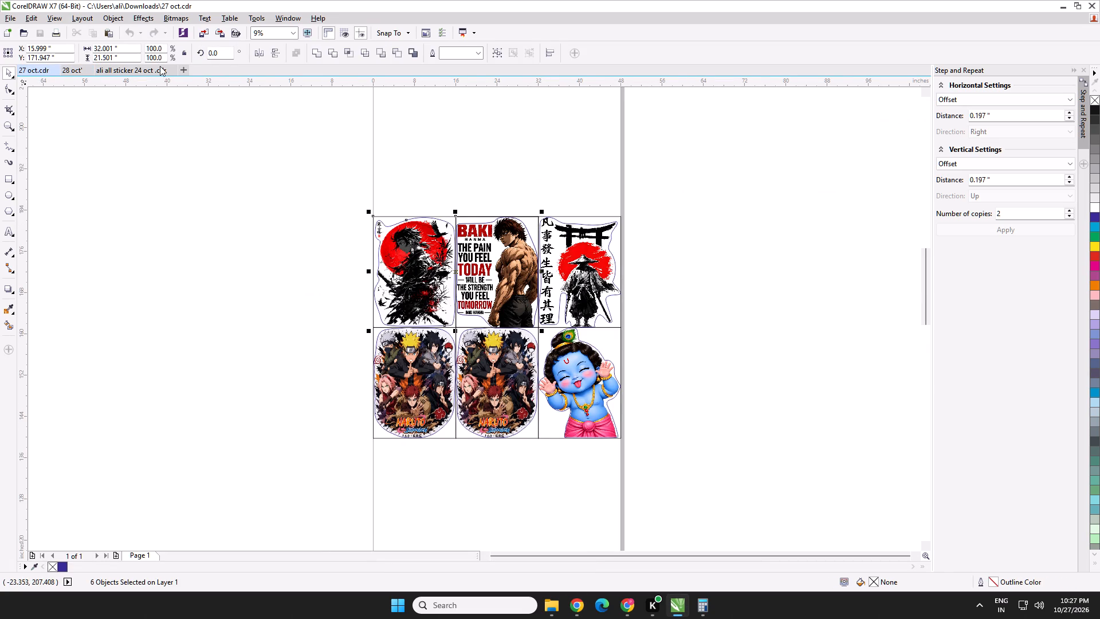
pyautogui.click(121, 73)
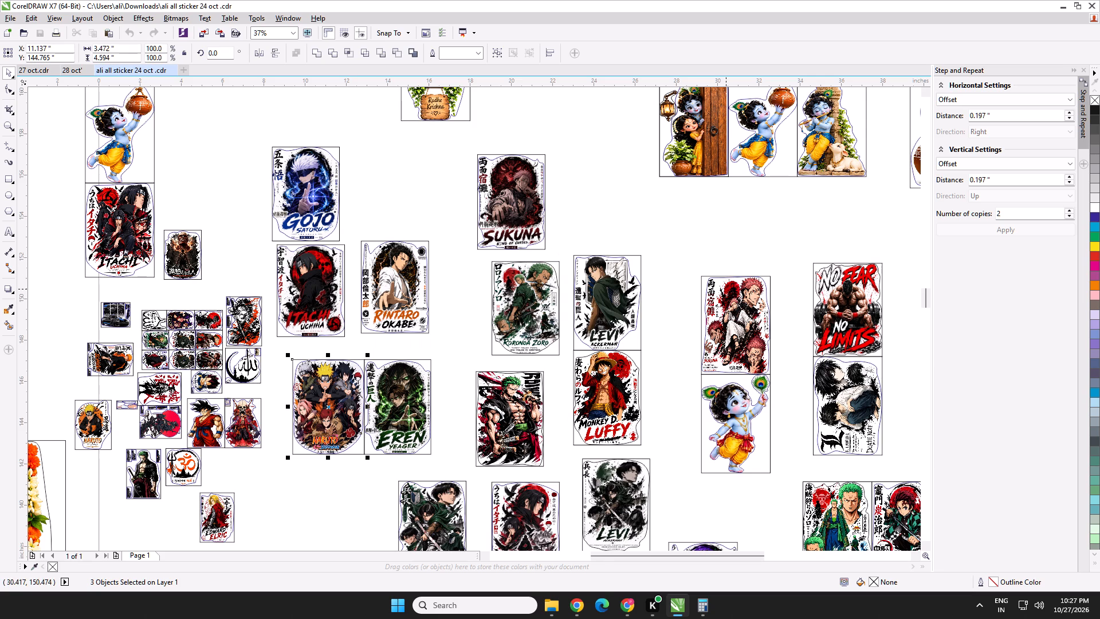
pyautogui.scroll(-3, 761, 343)
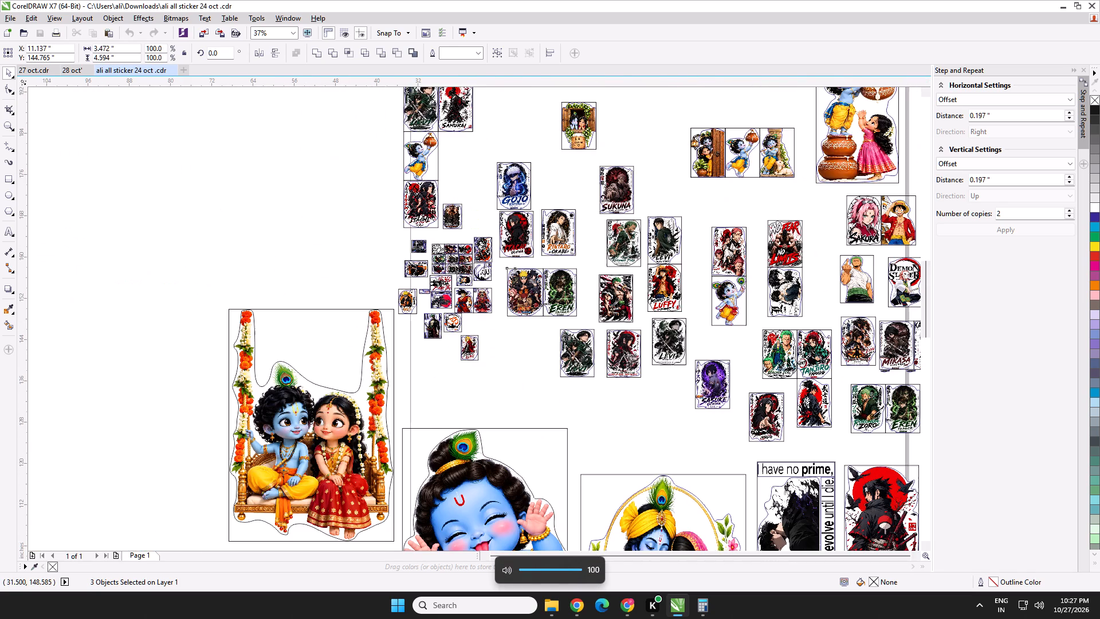
pyautogui.moveTo(752, 377); pyautogui.dragTo(541, 317, button='middle')
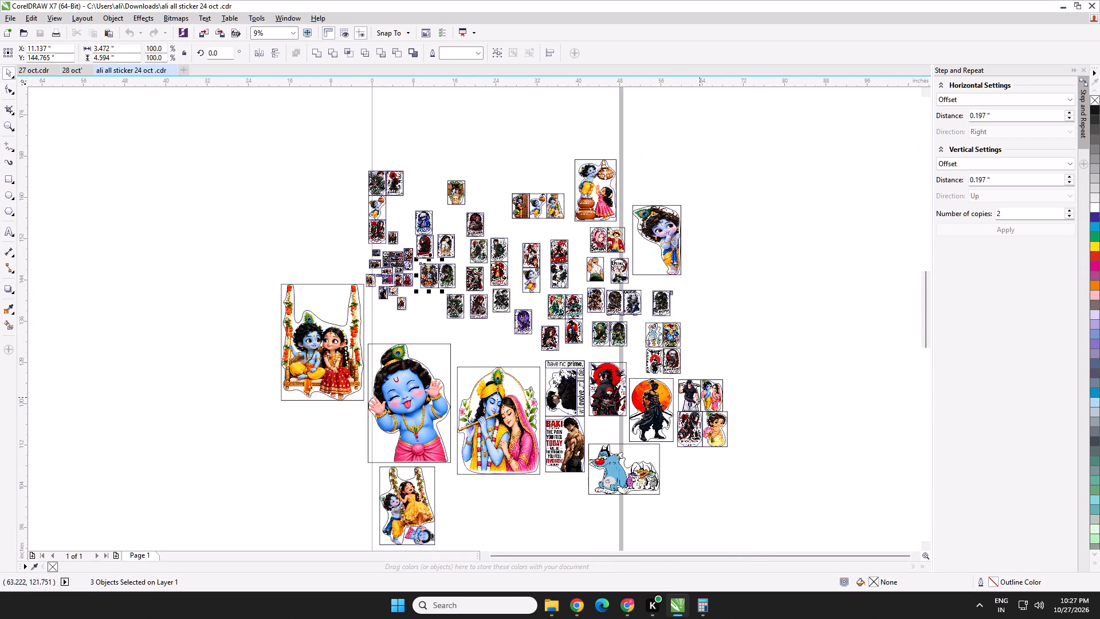
pyautogui.moveTo(597, 425); pyautogui.dragTo(599, 403, button='middle')
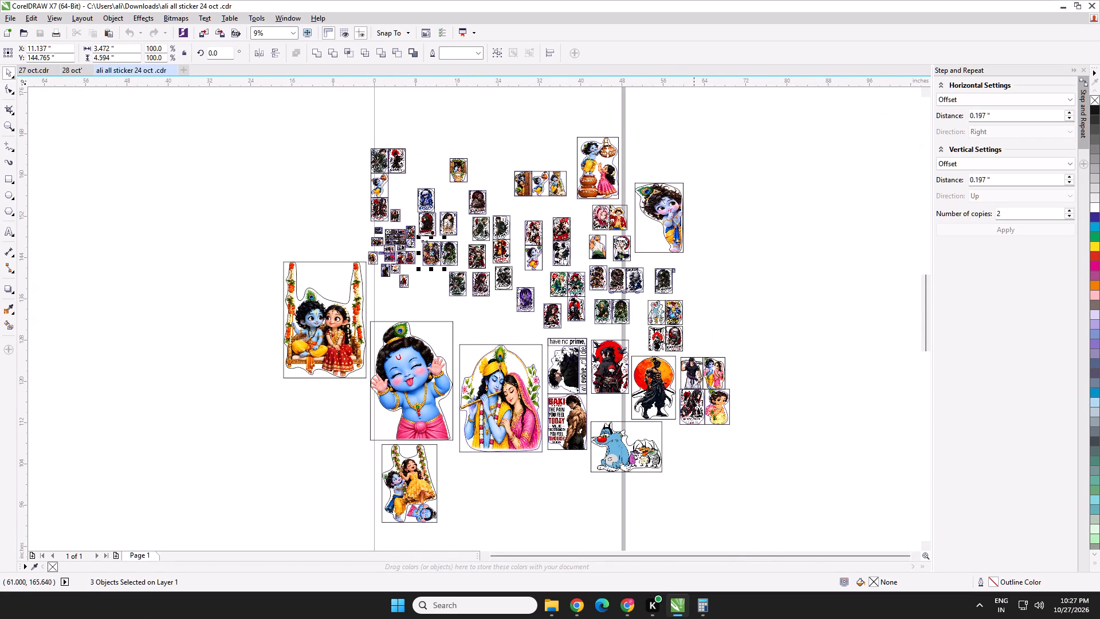
pyautogui.moveTo(699, 156); pyautogui.dragTo(607, 272)
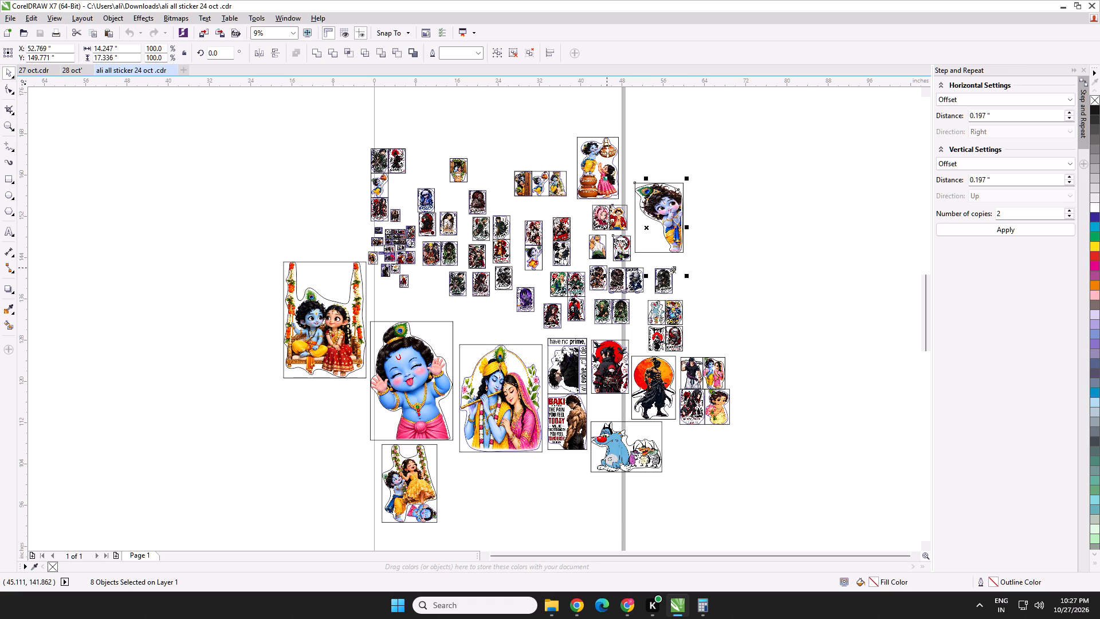
pyautogui.moveTo(725, 158); pyautogui.dragTo(628, 256)
pyautogui.hotkey('ctrl', 'c')
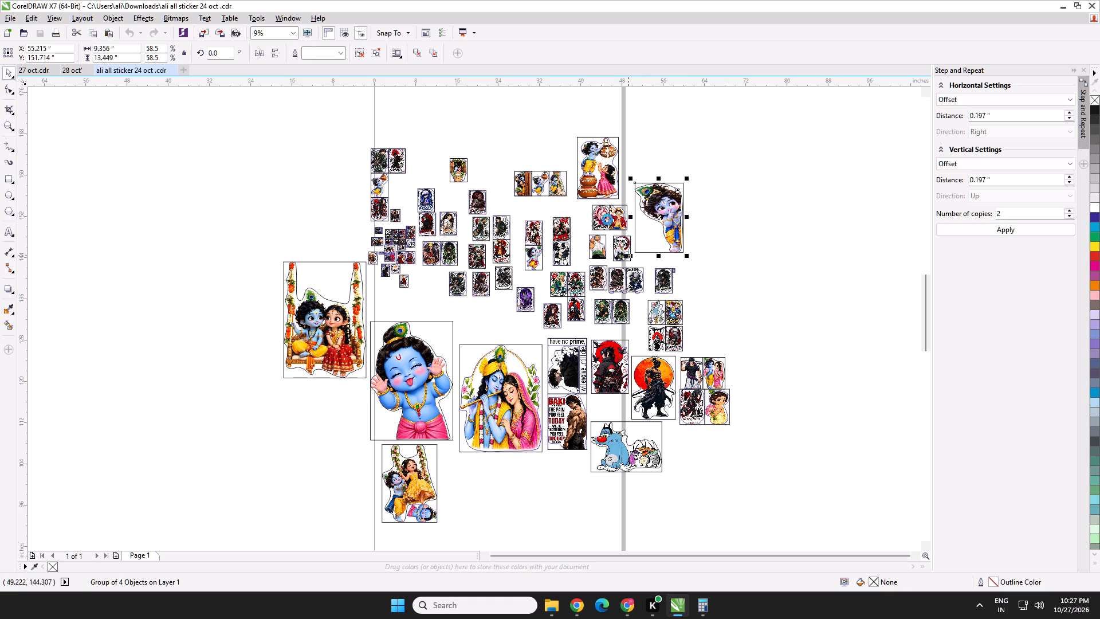
pyautogui.click(64, 70)
pyautogui.hotkey('ctrl', 'v')
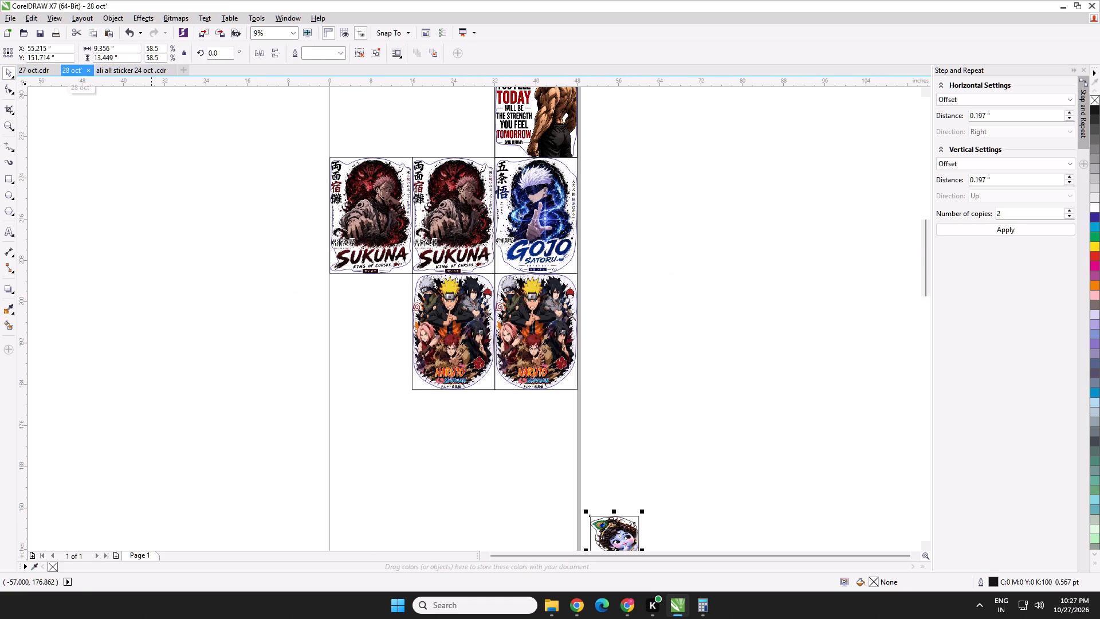
# Set the pasted Krishna sticker's size to 16 inches wide by 22.5 inches high.
pyautogui.doubleClick(101, 50)
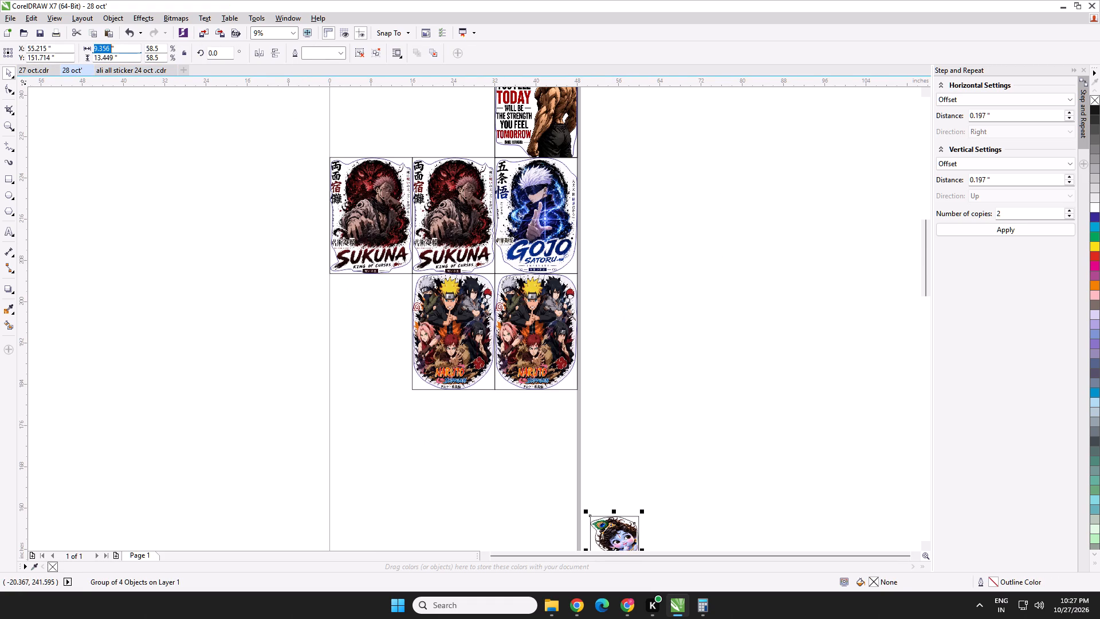
pyautogui.write('16')
pyautogui.press('Tab')
pyautogui.write('22.5')
pyautogui.press('Return')
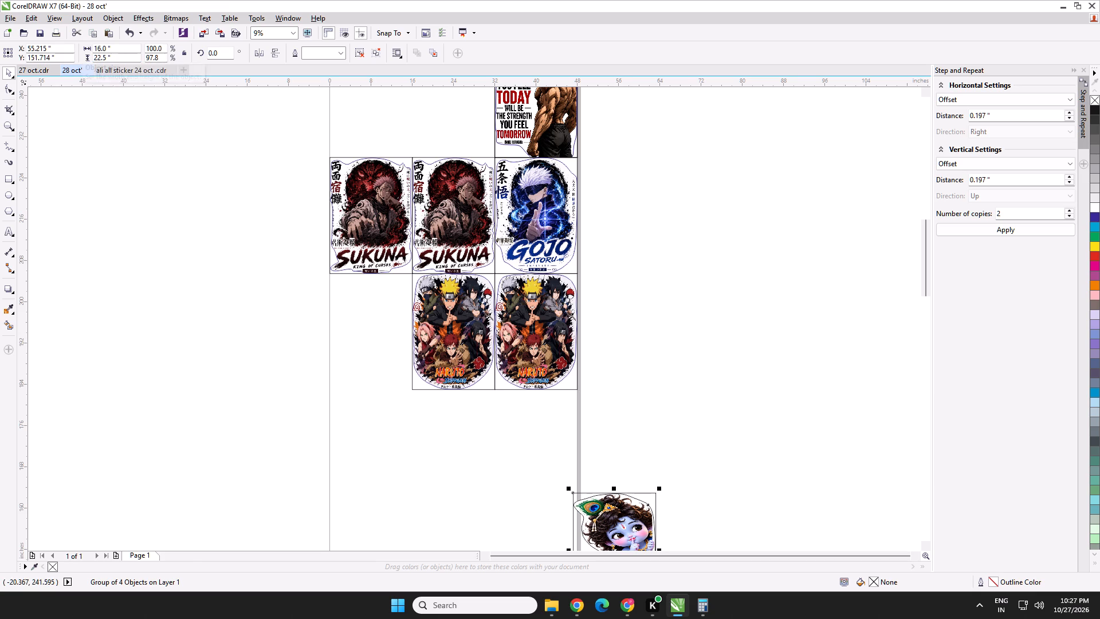
# Move the Krishna sticker up into the empty slot beside the Baki sticker in the top row.
pyautogui.moveTo(622, 522); pyautogui.dragTo(464, 84)
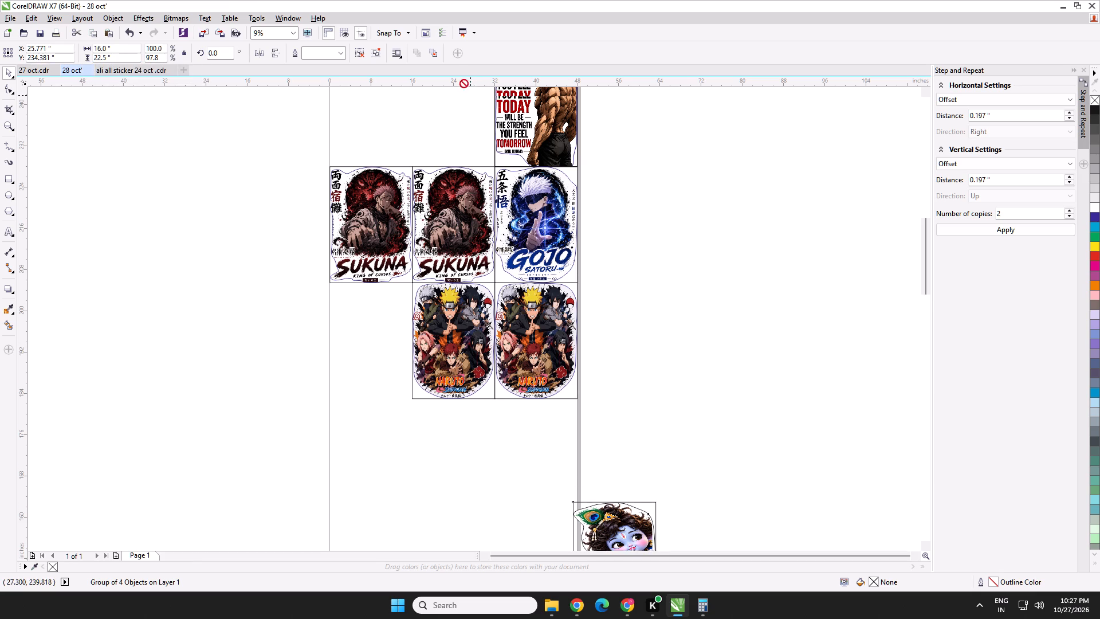
pyautogui.moveTo(464, 84); pyautogui.dragTo(453, 83)
pyautogui.moveTo(451, 102); pyautogui.dragTo(450, 111, button='middle')
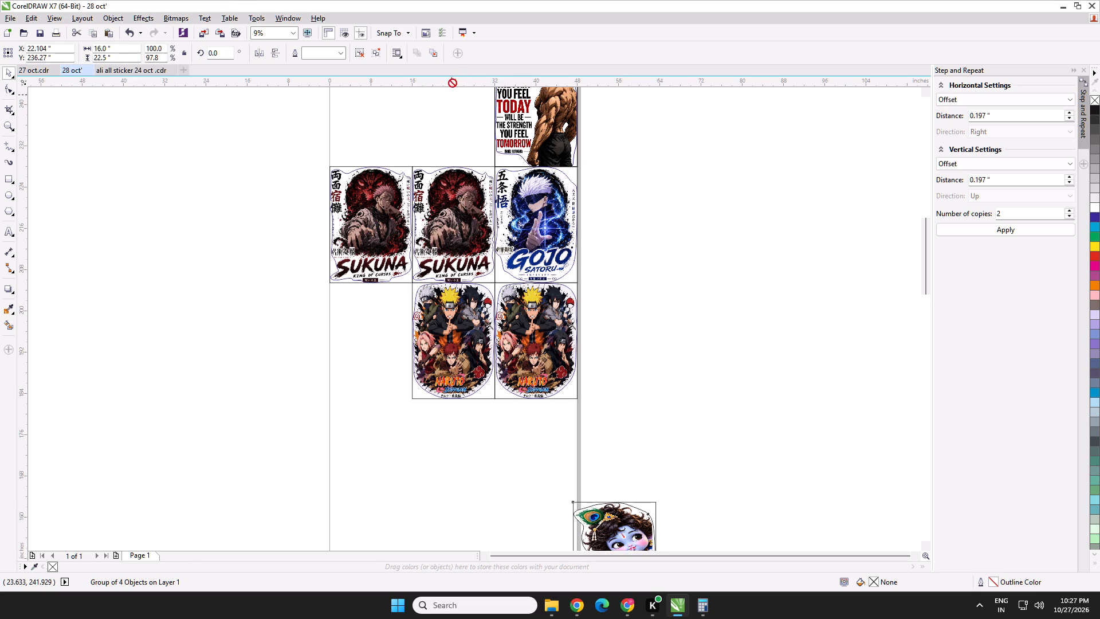
pyautogui.moveTo(453, 83); pyautogui.dragTo(451, 112)
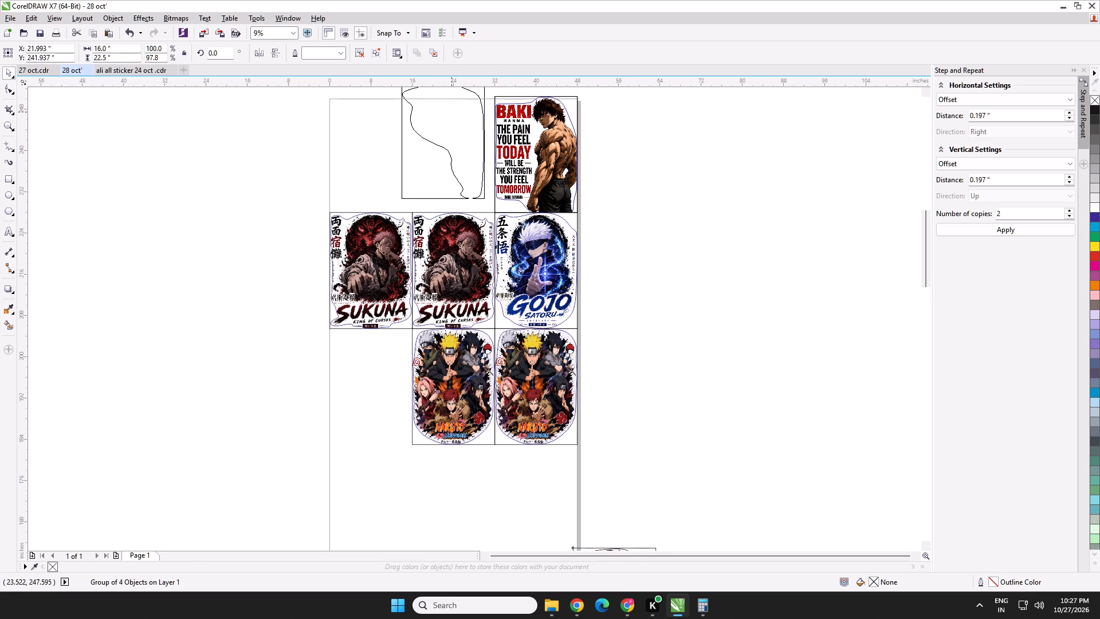
pyautogui.moveTo(451, 112); pyautogui.dragTo(462, 125)
# Nudge the Krishna sticker until its frame meets the Baki sticker's frame at the shared edge and top corner.
pyautogui.scroll(1, 461, 88)
pyautogui.scroll(2, 536, 125)
pyautogui.moveTo(518, 137); pyautogui.dragTo(489, 418, button='middle')
pyautogui.press('Left')
pyautogui.scroll(2, 480, 308)
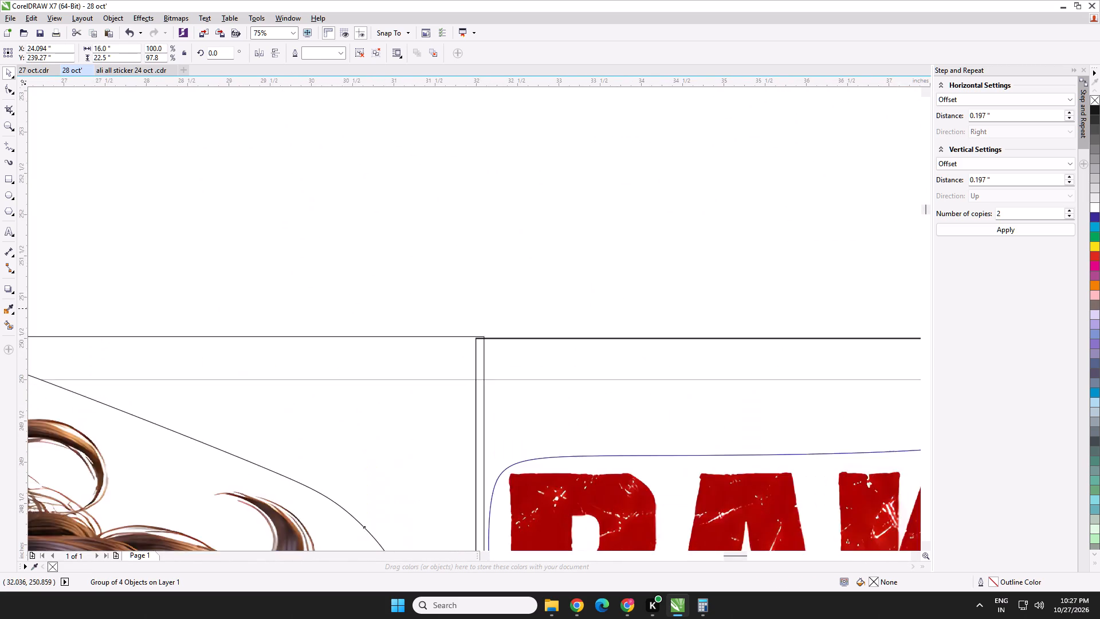
pyautogui.scroll(1, 485, 318)
pyautogui.press('Left')
pyautogui.press('Left')
pyautogui.press('Left')
pyautogui.press('Left')
pyautogui.press('Left')
pyautogui.press('Left')
pyautogui.press('Left')
pyautogui.press('Left')
pyautogui.press('Left')
pyautogui.press('Down')
pyautogui.press('Down')
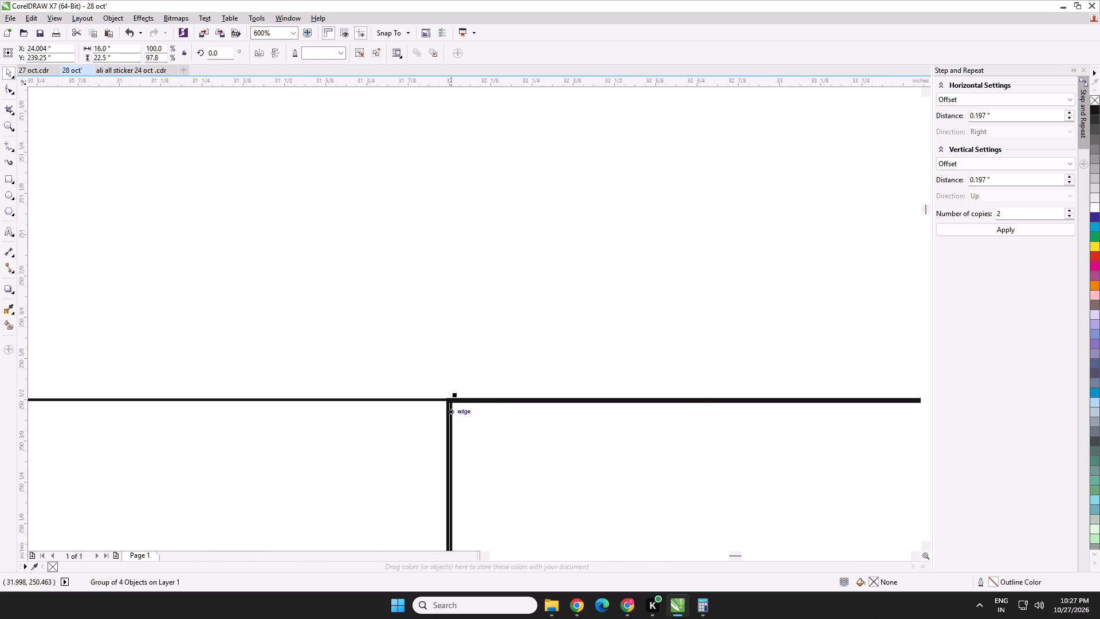
pyautogui.press('Left')
pyautogui.press('Left')
pyautogui.scroll(1, 455, 395)
pyautogui.press('Right')
pyautogui.scroll(-3, 459, 409)
pyautogui.press('Right')
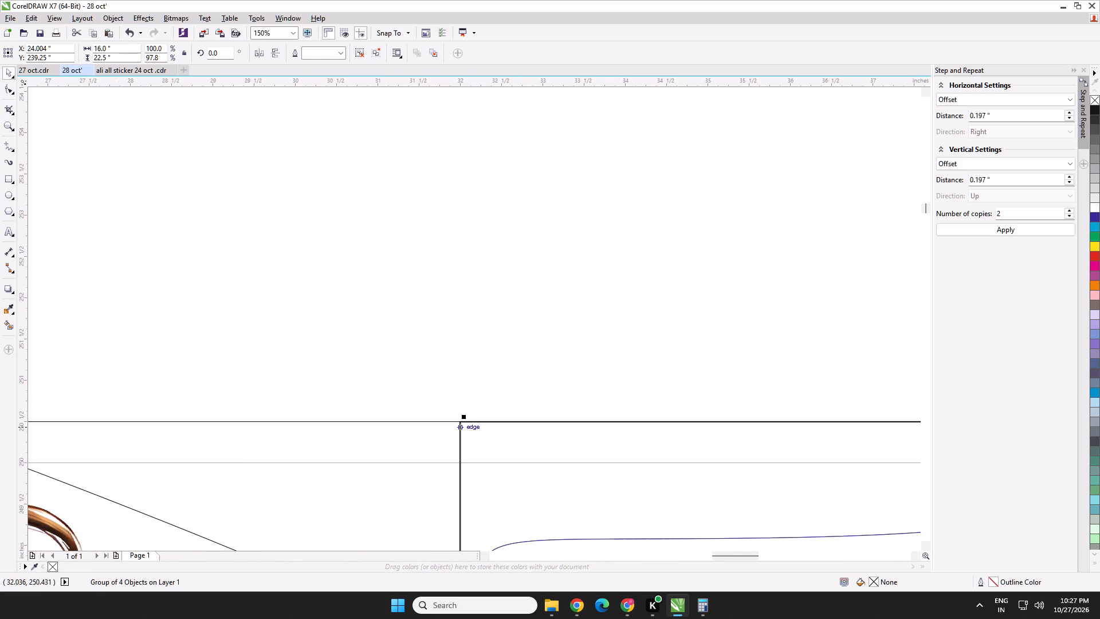
pyautogui.scroll(-3, 463, 428)
pyautogui.scroll(7, 463, 428)
pyautogui.press('Left')
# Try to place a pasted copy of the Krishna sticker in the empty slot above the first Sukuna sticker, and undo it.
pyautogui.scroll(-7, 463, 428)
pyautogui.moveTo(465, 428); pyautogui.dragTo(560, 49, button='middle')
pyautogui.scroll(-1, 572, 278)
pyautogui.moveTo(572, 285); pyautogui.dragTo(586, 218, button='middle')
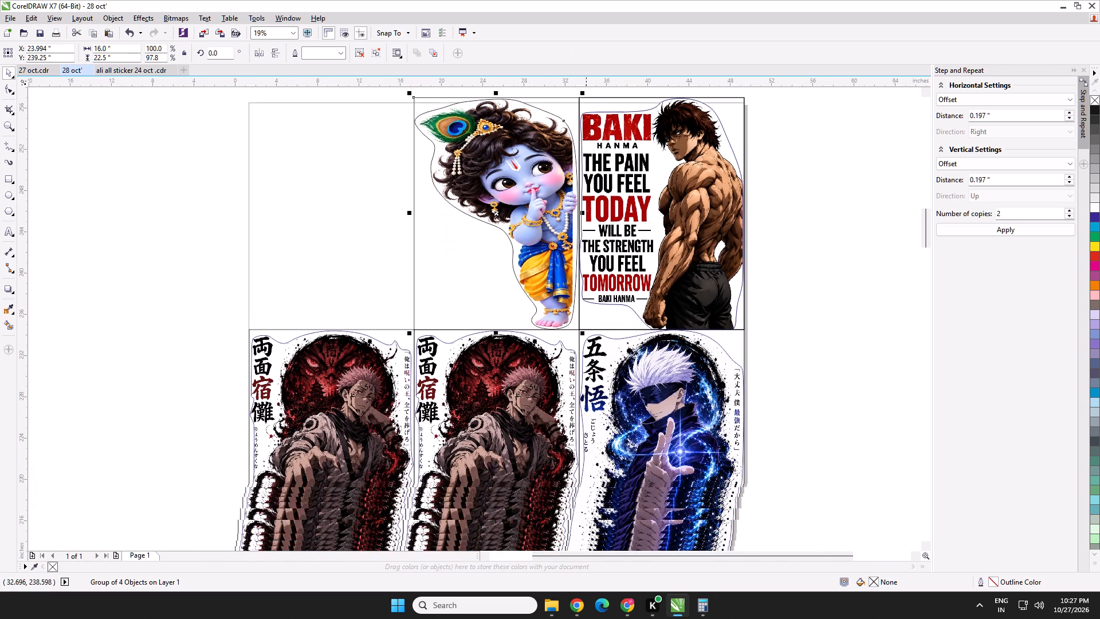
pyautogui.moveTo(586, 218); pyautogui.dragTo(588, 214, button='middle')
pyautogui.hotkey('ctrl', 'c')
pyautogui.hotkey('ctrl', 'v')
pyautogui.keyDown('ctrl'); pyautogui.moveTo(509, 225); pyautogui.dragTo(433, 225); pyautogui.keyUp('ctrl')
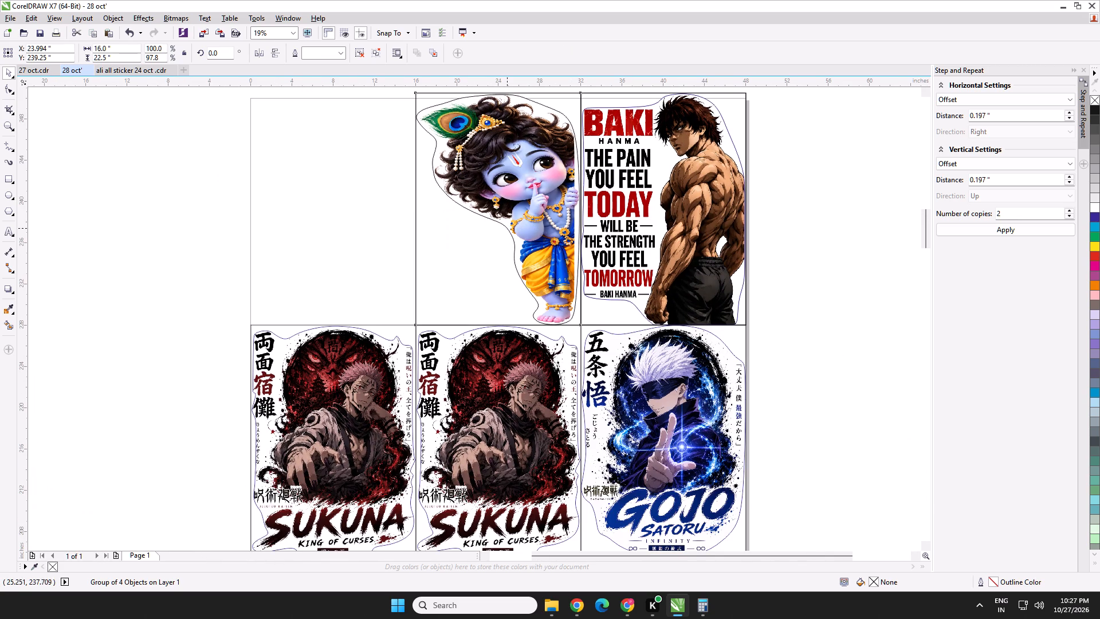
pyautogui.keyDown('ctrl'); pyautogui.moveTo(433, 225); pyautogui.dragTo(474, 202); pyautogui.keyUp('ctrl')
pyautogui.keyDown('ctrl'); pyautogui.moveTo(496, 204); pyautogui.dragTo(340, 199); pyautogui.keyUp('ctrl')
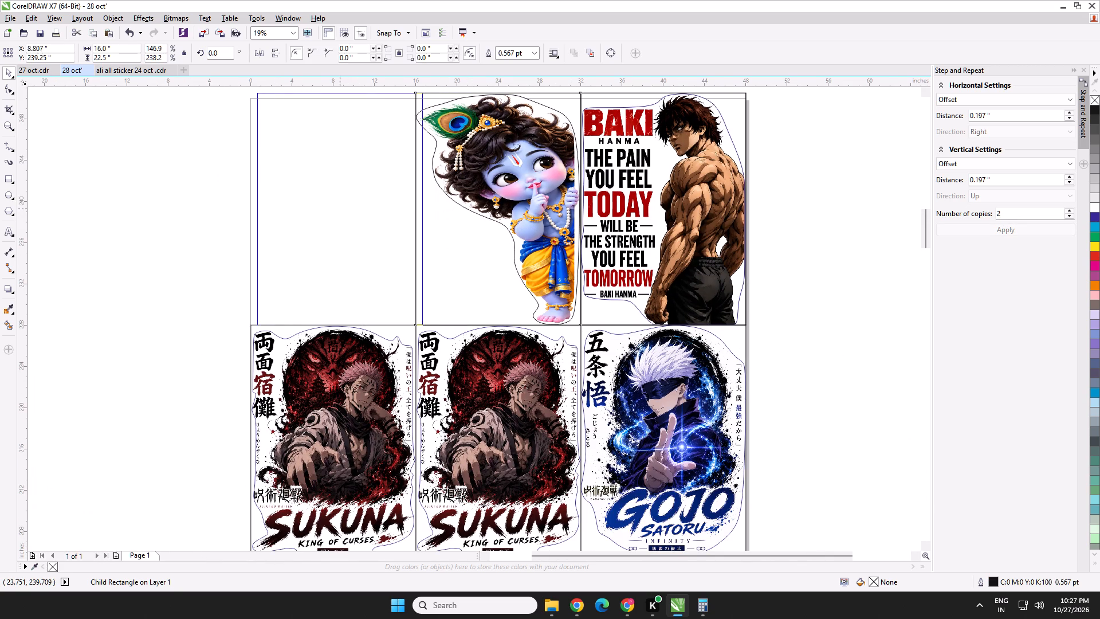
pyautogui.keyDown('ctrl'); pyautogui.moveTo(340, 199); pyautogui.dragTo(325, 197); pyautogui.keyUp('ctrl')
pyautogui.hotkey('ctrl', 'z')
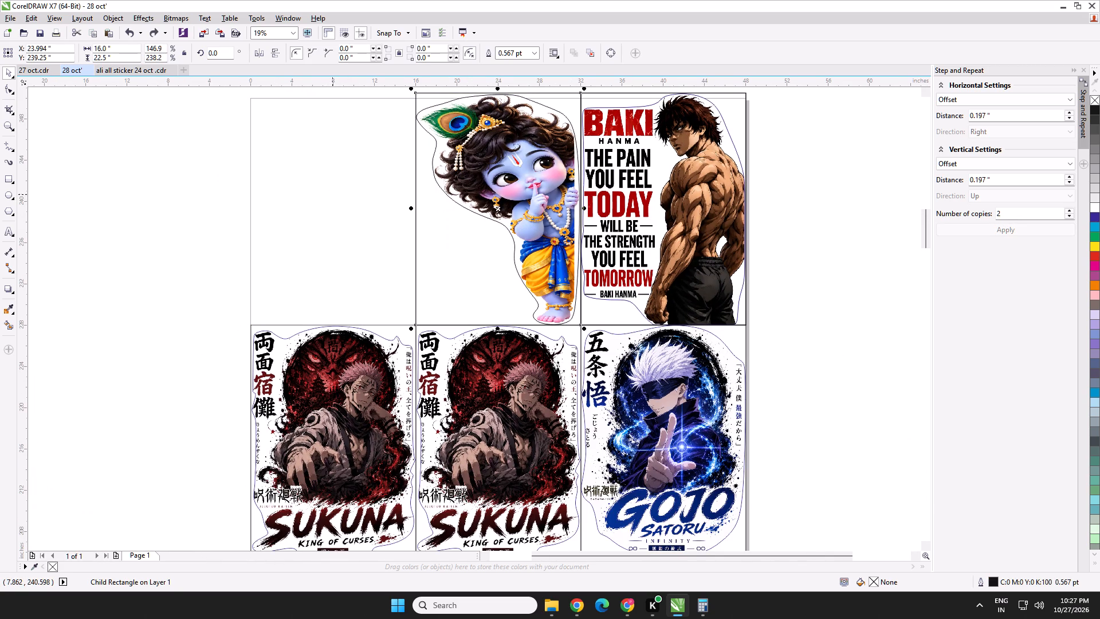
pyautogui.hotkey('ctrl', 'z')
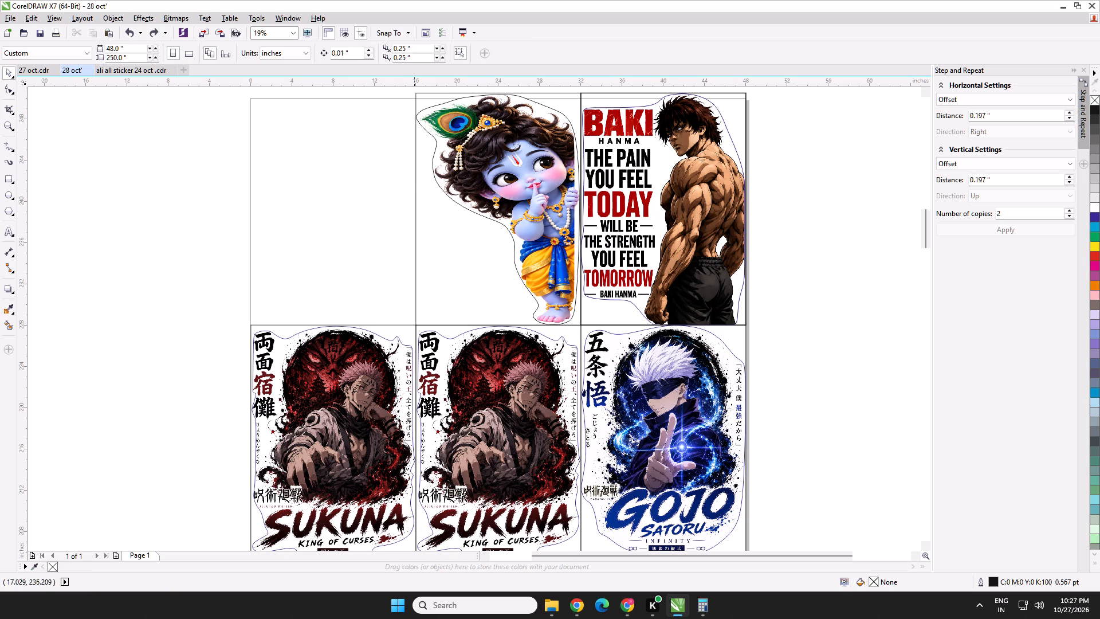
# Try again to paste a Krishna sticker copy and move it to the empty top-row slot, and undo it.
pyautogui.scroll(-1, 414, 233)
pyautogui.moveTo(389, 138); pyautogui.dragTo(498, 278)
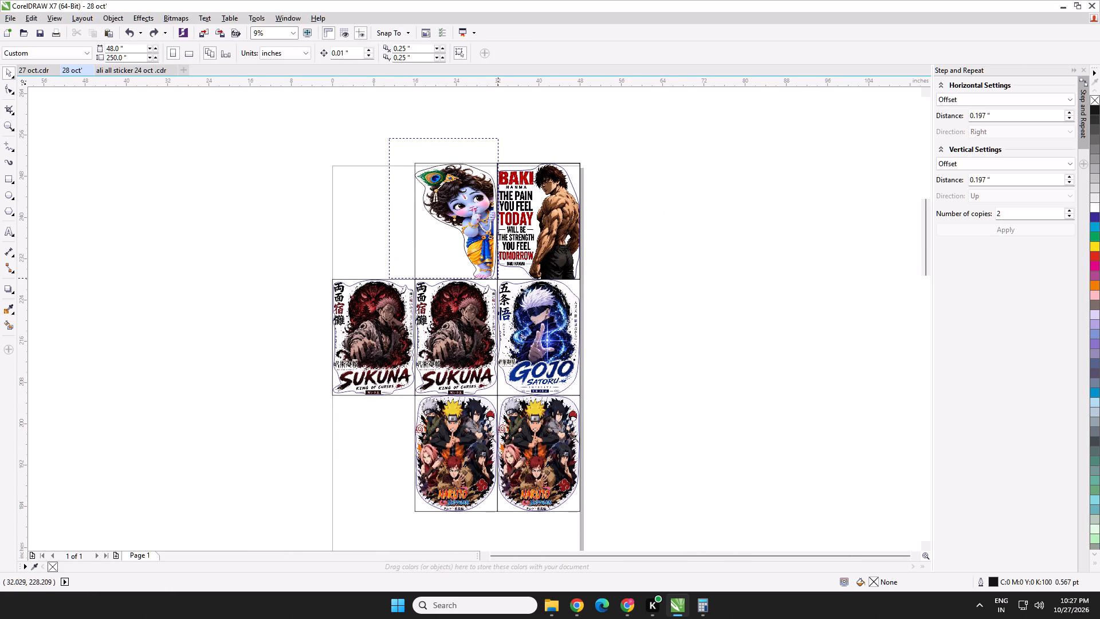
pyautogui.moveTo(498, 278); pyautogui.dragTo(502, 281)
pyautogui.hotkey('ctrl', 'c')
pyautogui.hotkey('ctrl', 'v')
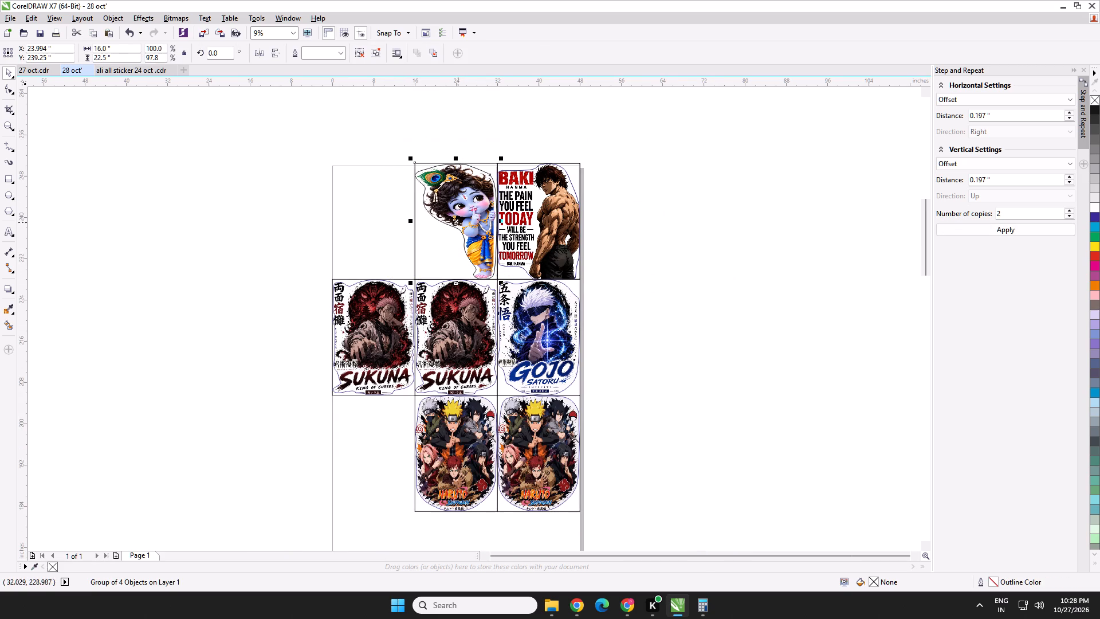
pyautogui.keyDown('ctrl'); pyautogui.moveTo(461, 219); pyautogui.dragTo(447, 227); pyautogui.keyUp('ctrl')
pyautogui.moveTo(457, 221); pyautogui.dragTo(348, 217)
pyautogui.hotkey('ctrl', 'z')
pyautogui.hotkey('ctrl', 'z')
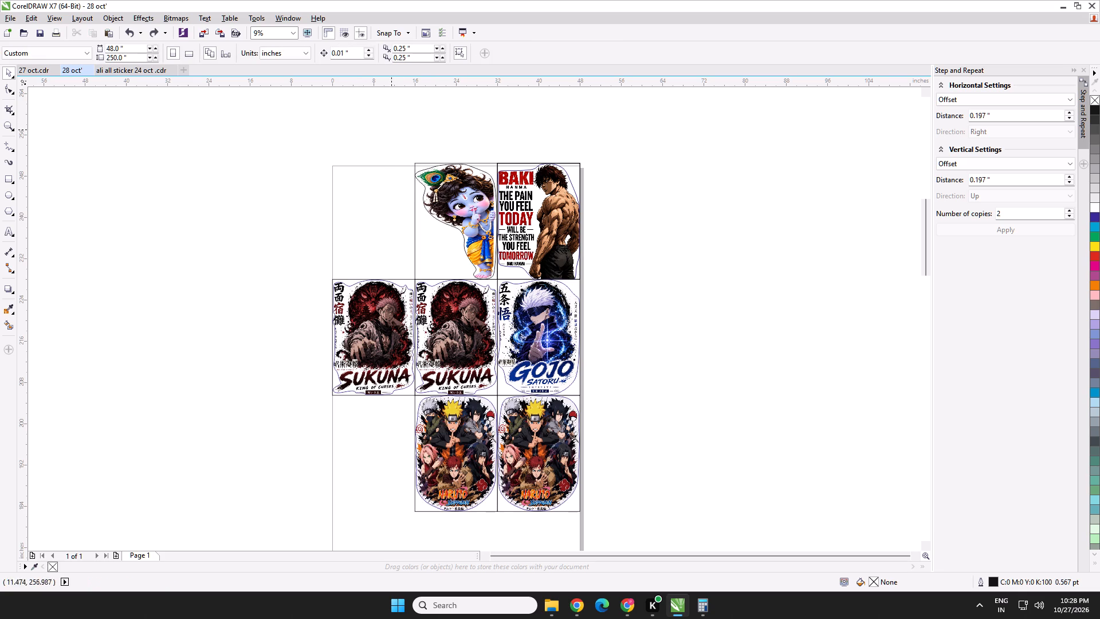
# Duplicate the whole Krishna sticker group and move the duplicate into the empty top-row slot above the first Sukuna sticker.
pyautogui.moveTo(391, 130); pyautogui.dragTo(509, 290)
pyautogui.hotkey('ctrl', 'd')
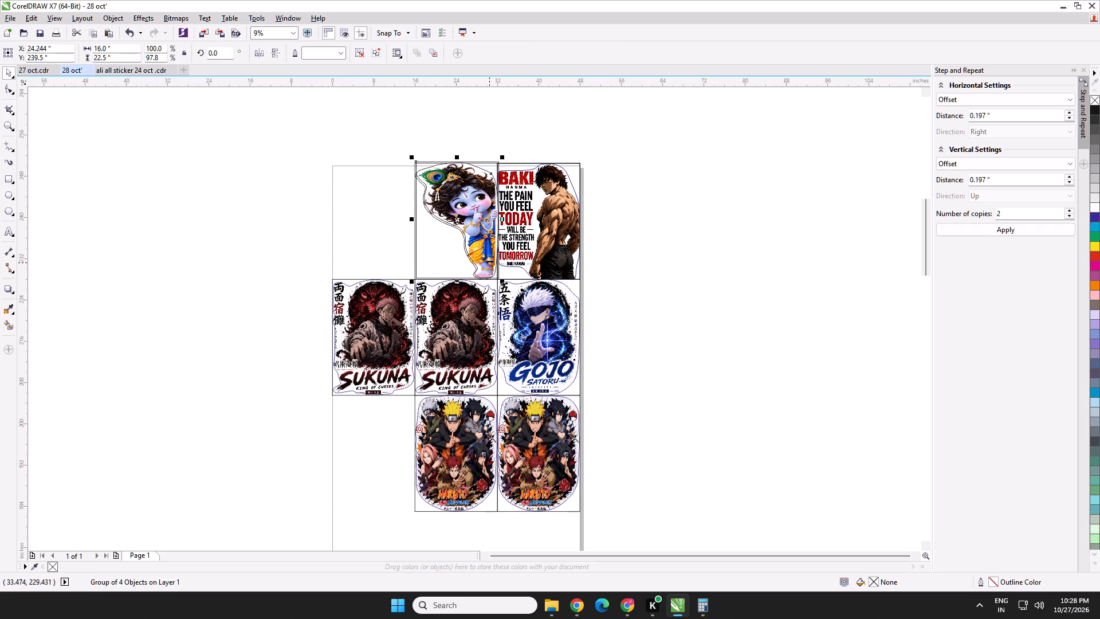
pyautogui.moveTo(462, 206); pyautogui.dragTo(378, 224)
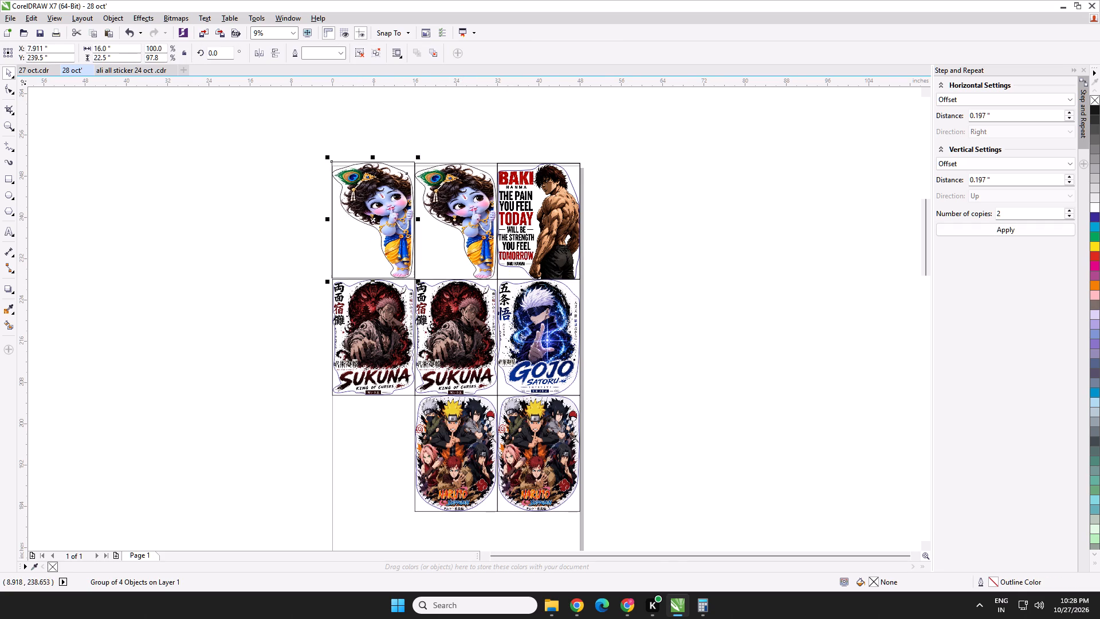
# Align the duplicate Krishna sticker's frame flush with the adjacent Krishna sticker's side and top edges.
pyautogui.scroll(4, 403, 175)
pyautogui.press('Down')
pyautogui.press('Down')
pyautogui.scroll(3, 457, 123)
pyautogui.press('Down')
pyautogui.scroll(-2, 460, 138)
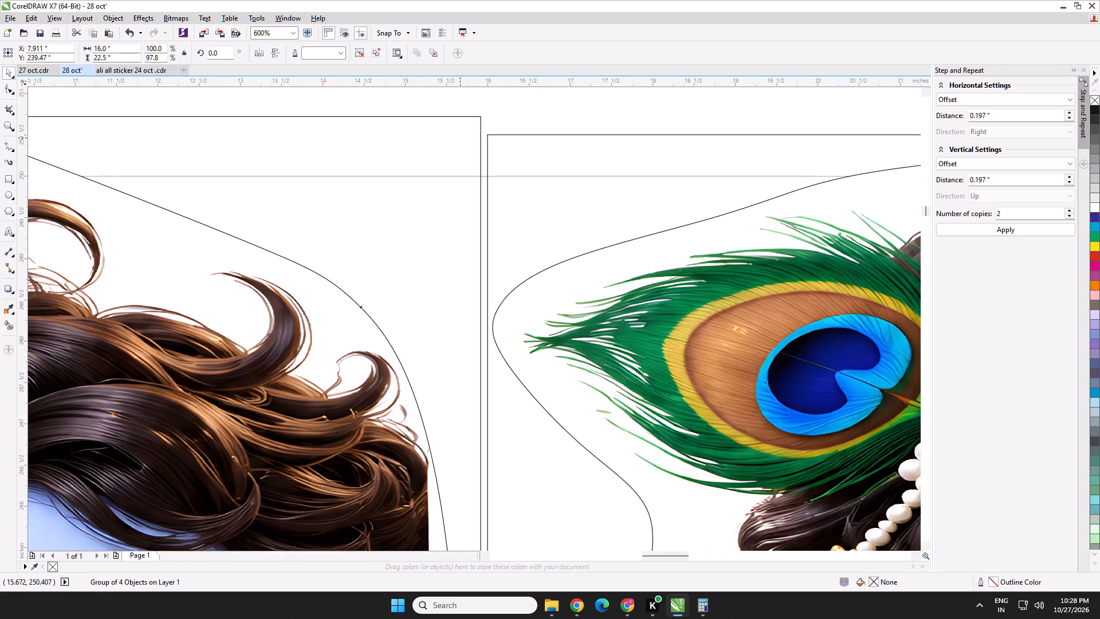
pyautogui.moveTo(462, 168); pyautogui.dragTo(470, 228, button='middle')
pyautogui.moveTo(458, 208); pyautogui.dragTo(466, 227)
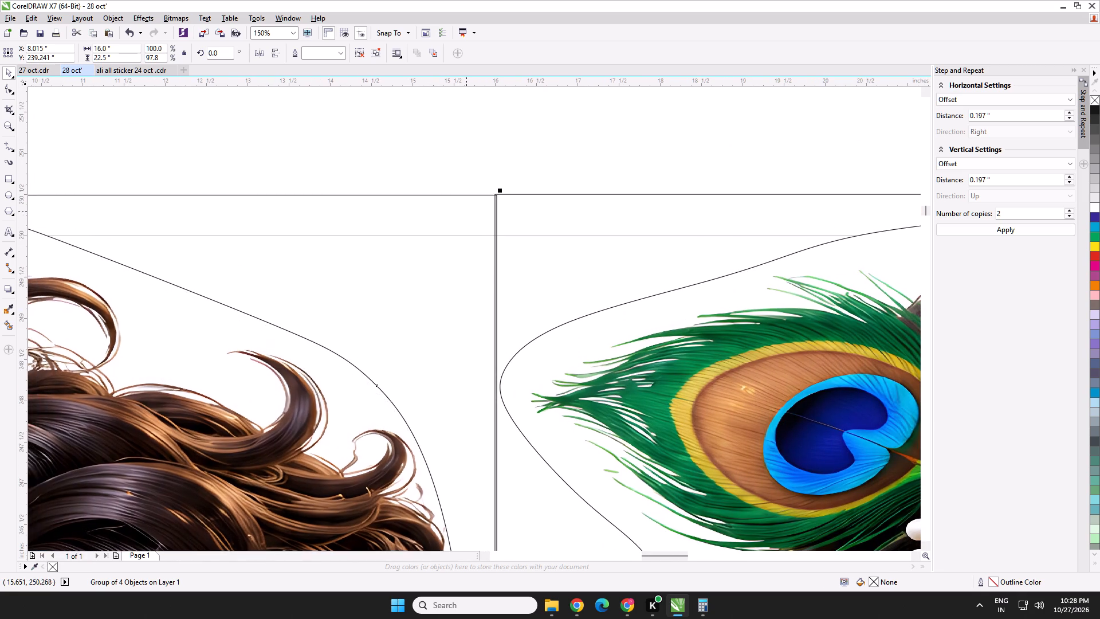
pyautogui.scroll(3, 466, 210)
pyautogui.moveTo(466, 210); pyautogui.dragTo(421, 382, button='middle')
pyautogui.scroll(3, 437, 350)
pyautogui.moveTo(470, 348); pyautogui.dragTo(202, 416, button='middle')
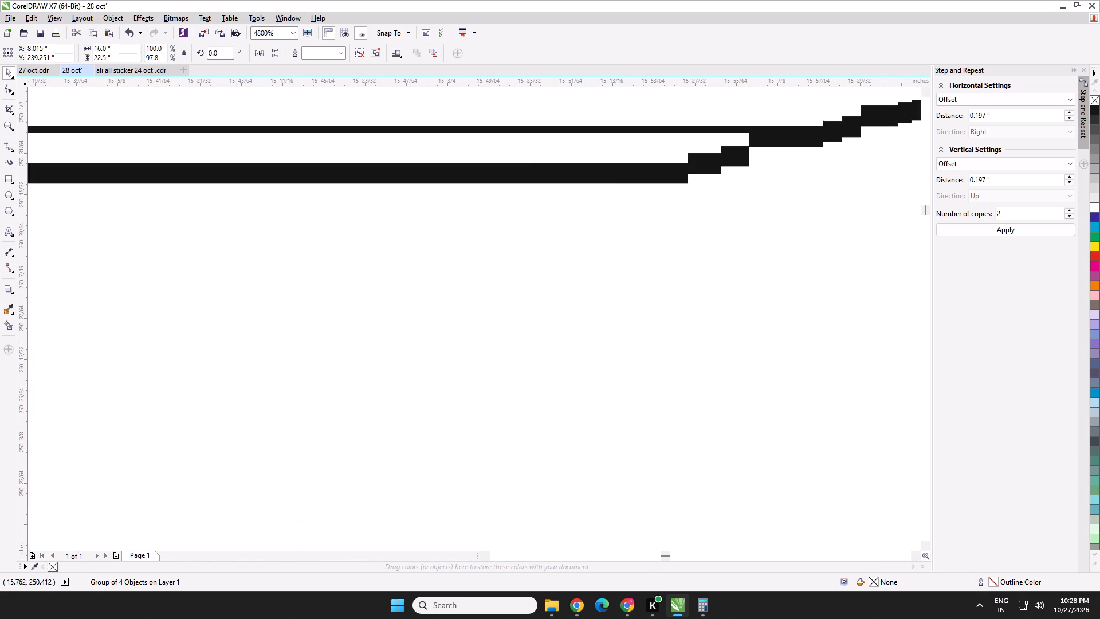
pyautogui.moveTo(202, 416); pyautogui.dragTo(0, 450, button='middle')
pyautogui.scroll(-2, 435, 358)
pyautogui.press('Left')
pyautogui.press('Left')
pyautogui.press('Left')
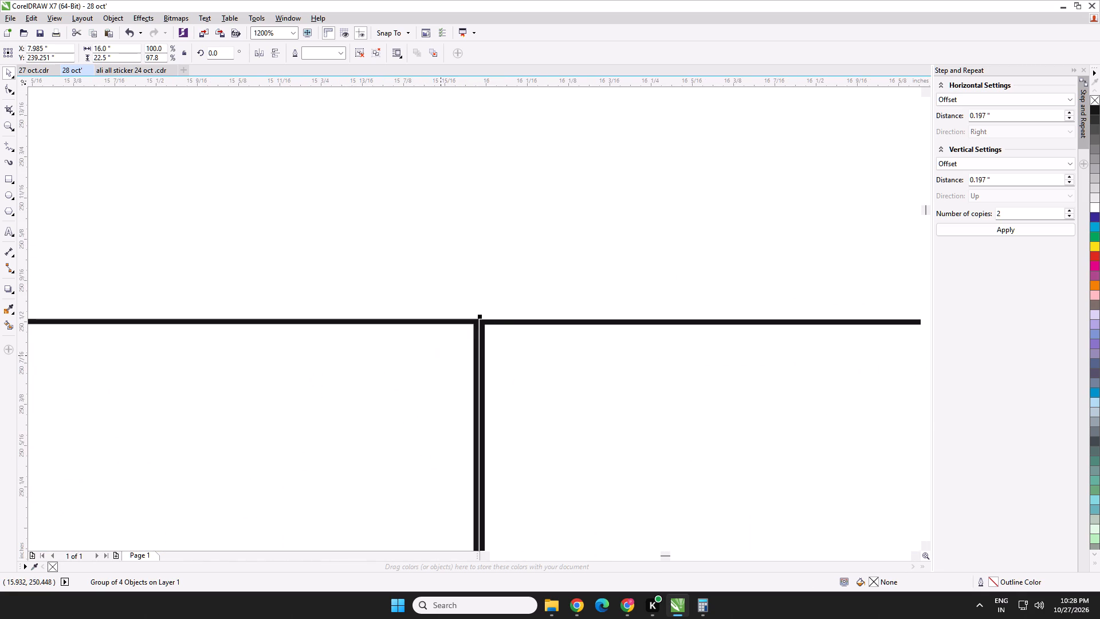
pyautogui.press('Right')
pyautogui.scroll(-1, 441, 355)
pyautogui.press('Right')
pyautogui.press('Left')
pyautogui.scroll(-2, 441, 355)
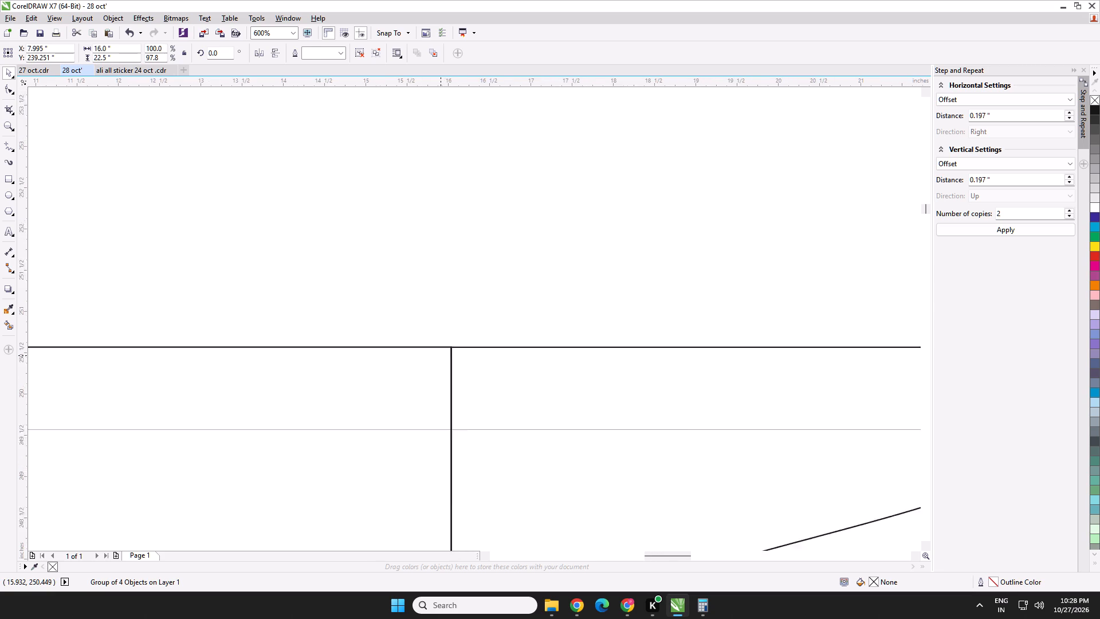
# Check the filtered Krishna orders in the WALLSTICK pending list and return to the 28 oct' layout in CorelDRAW.
pyautogui.scroll(-4, 446, 358)
pyautogui.moveTo(480, 379); pyautogui.dragTo(490, 246, button='middle')
pyautogui.scroll(-1, 537, 401)
pyautogui.moveTo(537, 358); pyautogui.dragTo(556, 218, button='middle')
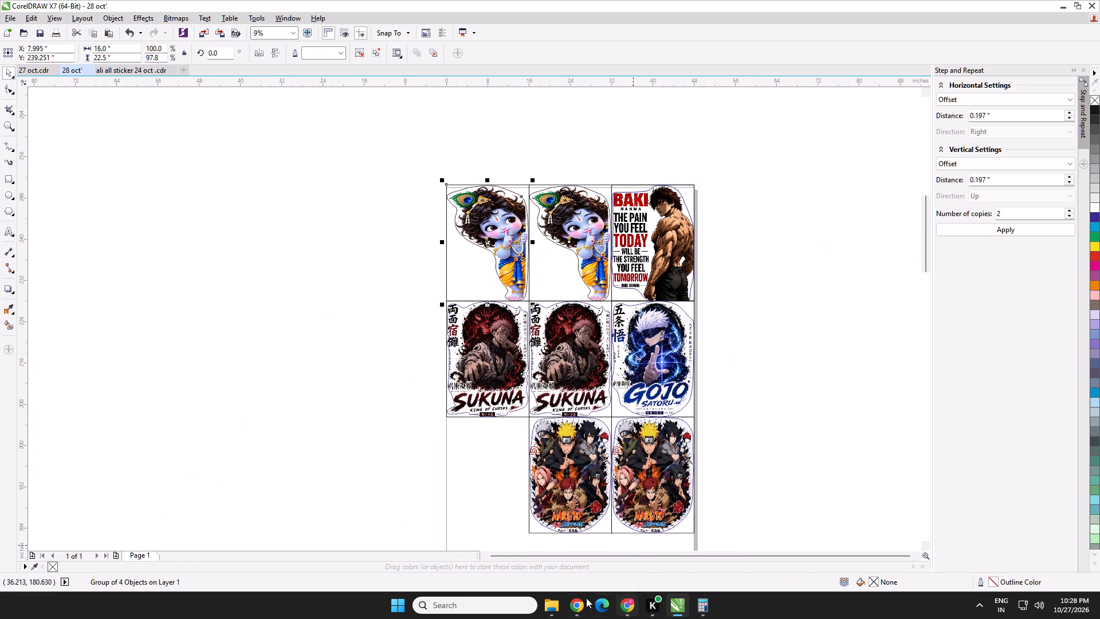
pyautogui.click(576, 602)
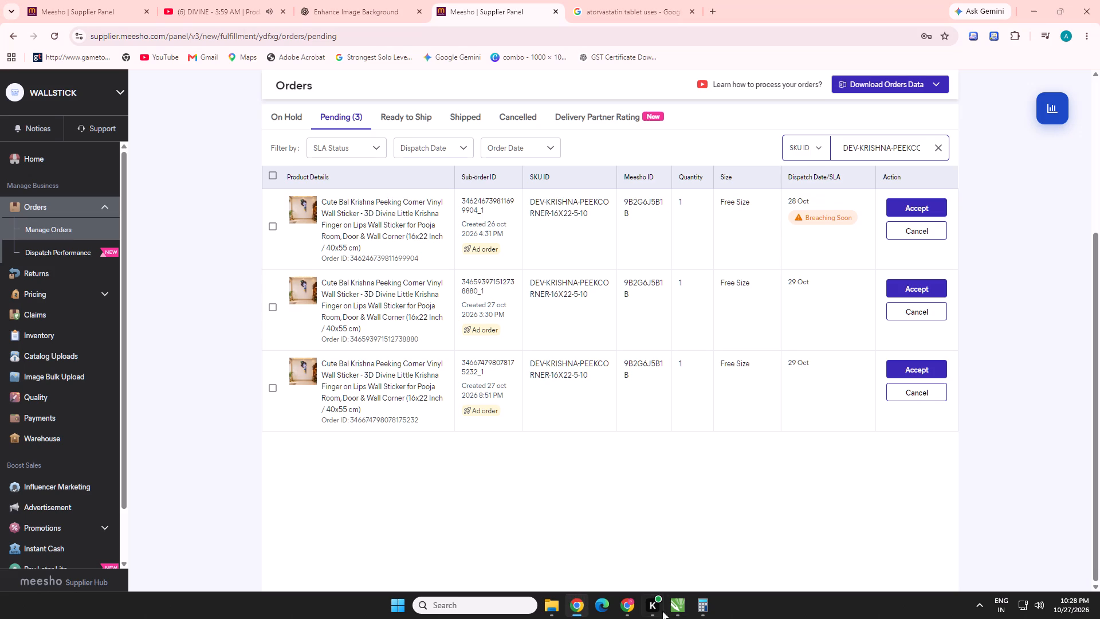
pyautogui.click(675, 608)
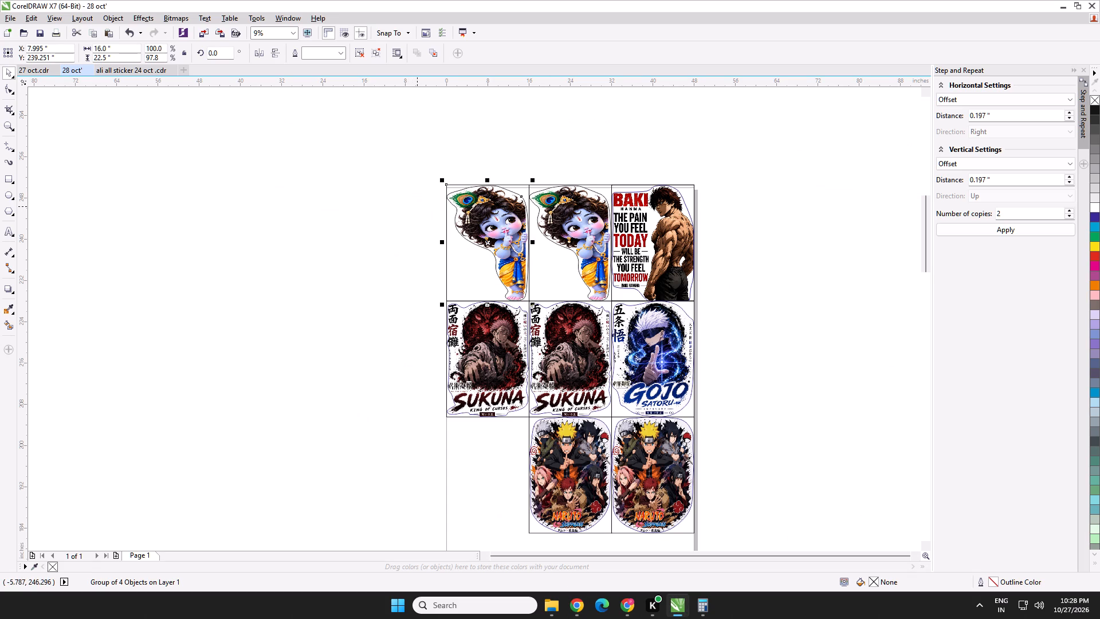
# Duplicate the Krishna sticker group and move the duplicate into the empty slot below the first Sukuna sticker, beside the Naruto stickers.
pyautogui.hotkey('ctrl', 'd')
pyautogui.moveTo(393, 241); pyautogui.dragTo(479, 518)
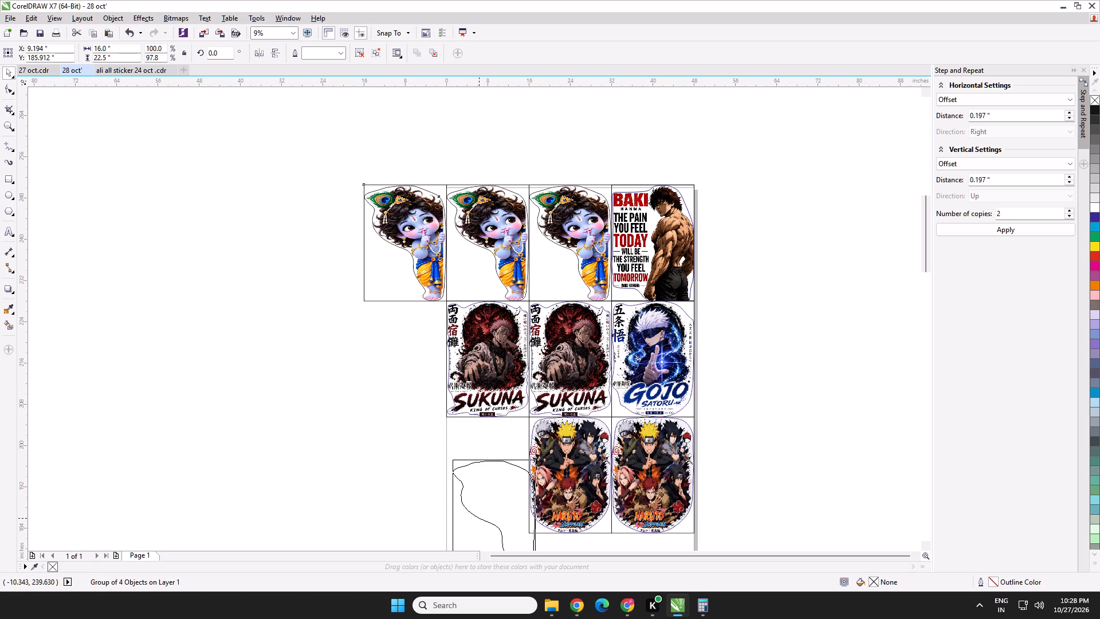
pyautogui.moveTo(479, 518); pyautogui.dragTo(473, 472)
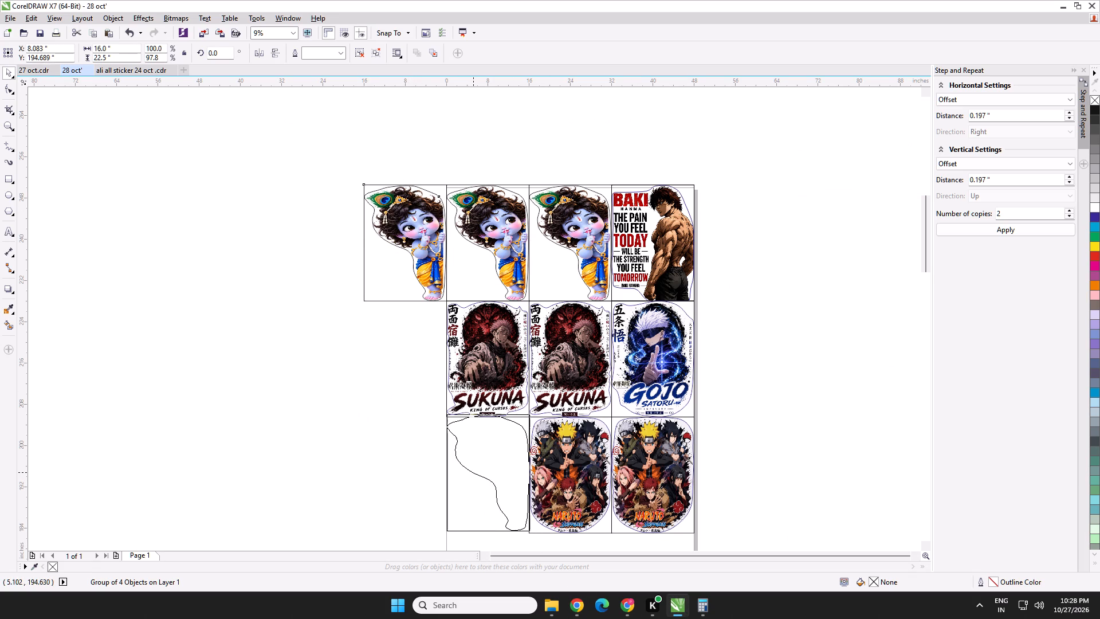
pyautogui.moveTo(473, 472); pyautogui.dragTo(473, 474)
# Nudge the duplicate Krishna sticker flush with the Sukuna frame above and the Naruto frame beside it, at about X 8.0", Y 194.26".
pyautogui.scroll(2, 500, 417)
pyautogui.press('Down')
pyautogui.press('Down')
pyautogui.press('Down')
pyautogui.press('Down')
pyautogui.press('Down')
pyautogui.press('Down')
pyautogui.press('Down')
pyautogui.press('Down')
pyautogui.press('Down')
pyautogui.press('Down')
pyautogui.press('Down')
pyautogui.press('Down')
pyautogui.press('Down')
pyautogui.press('Down')
pyautogui.press('Down')
pyautogui.press('Down')
pyautogui.press('Down')
pyautogui.press('Down')
pyautogui.press('Down')
pyautogui.press('Down')
pyautogui.scroll(1, 601, 428)
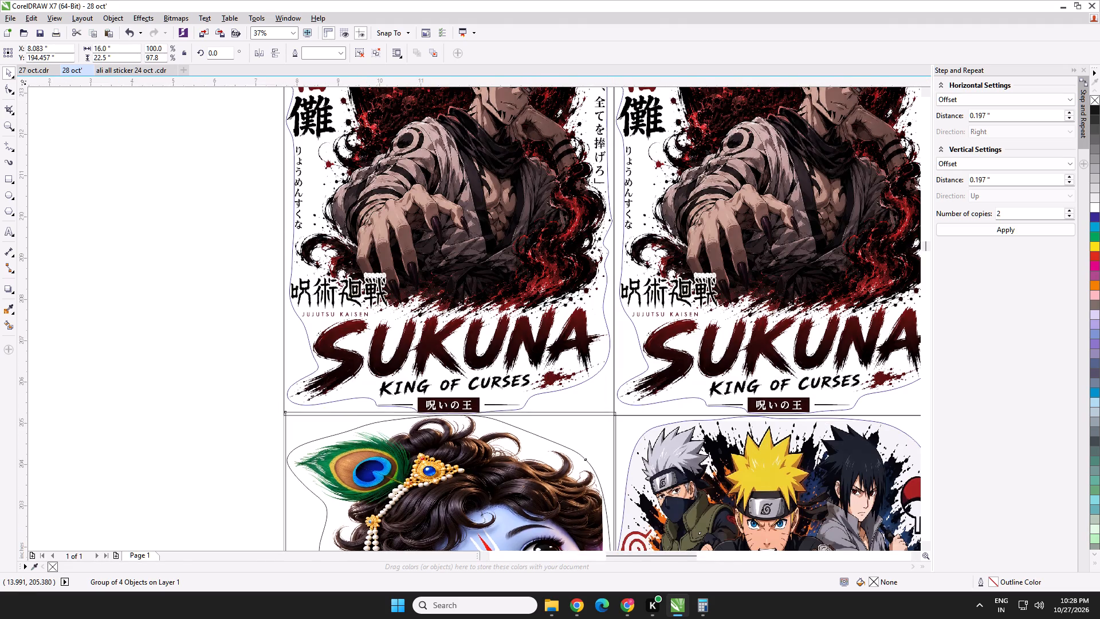
pyautogui.scroll(1, 601, 428)
pyautogui.press('Left')
pyautogui.press('Left')
pyautogui.press('Left')
pyautogui.press('Left')
pyautogui.press('Left')
pyautogui.press('Left')
pyautogui.press('Left')
pyautogui.press('Up')
pyautogui.press('Right')
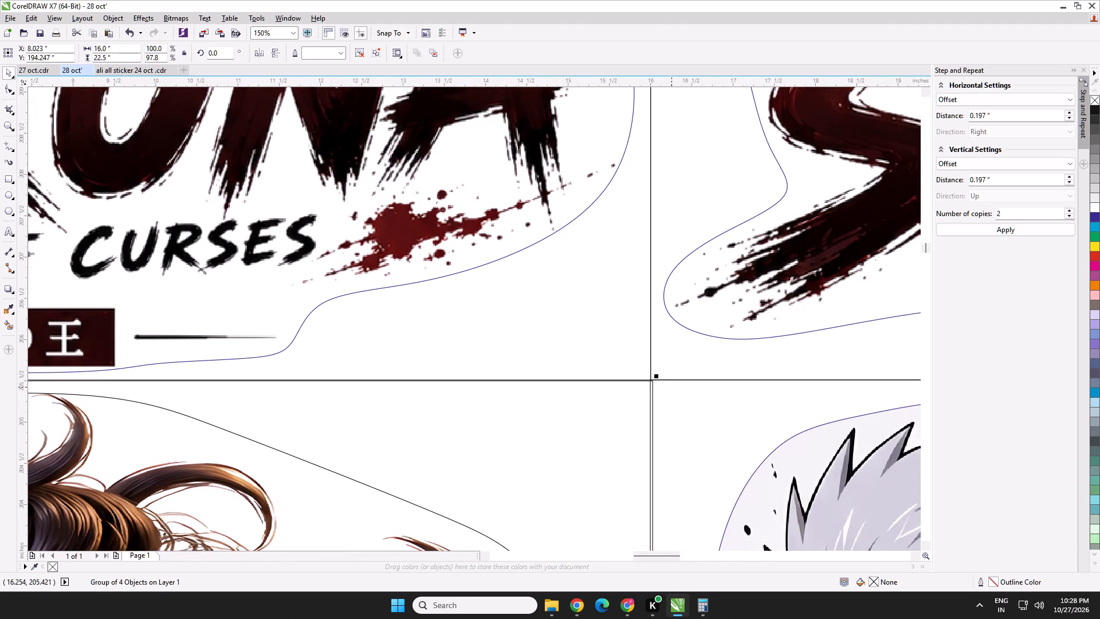
pyautogui.press('Left')
pyautogui.scroll(2, 657, 378)
pyautogui.press('Up')
pyautogui.press('Left')
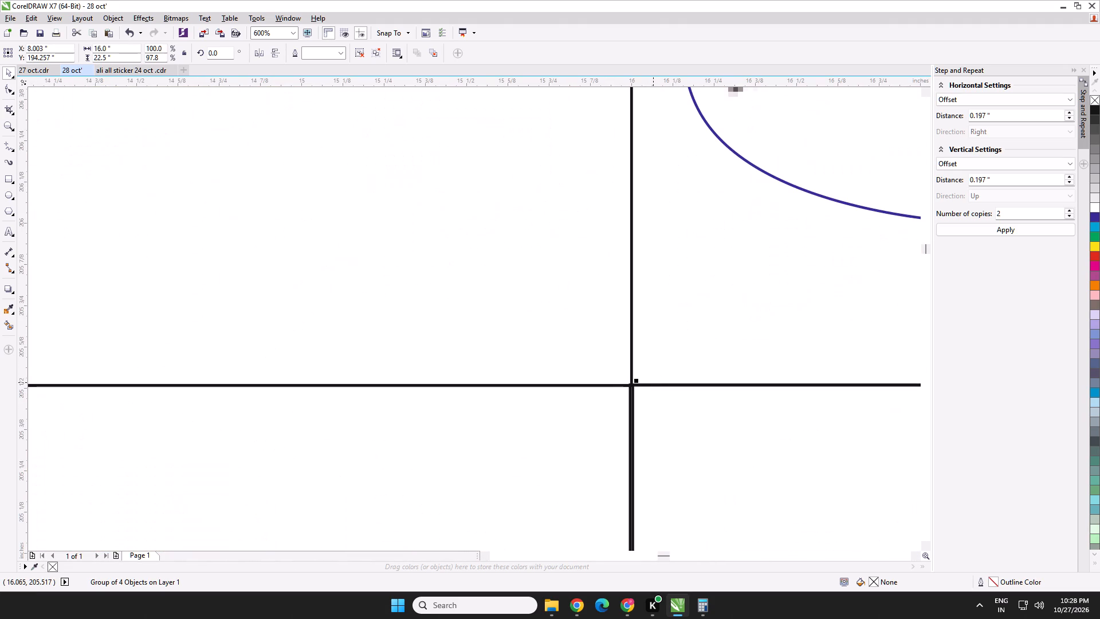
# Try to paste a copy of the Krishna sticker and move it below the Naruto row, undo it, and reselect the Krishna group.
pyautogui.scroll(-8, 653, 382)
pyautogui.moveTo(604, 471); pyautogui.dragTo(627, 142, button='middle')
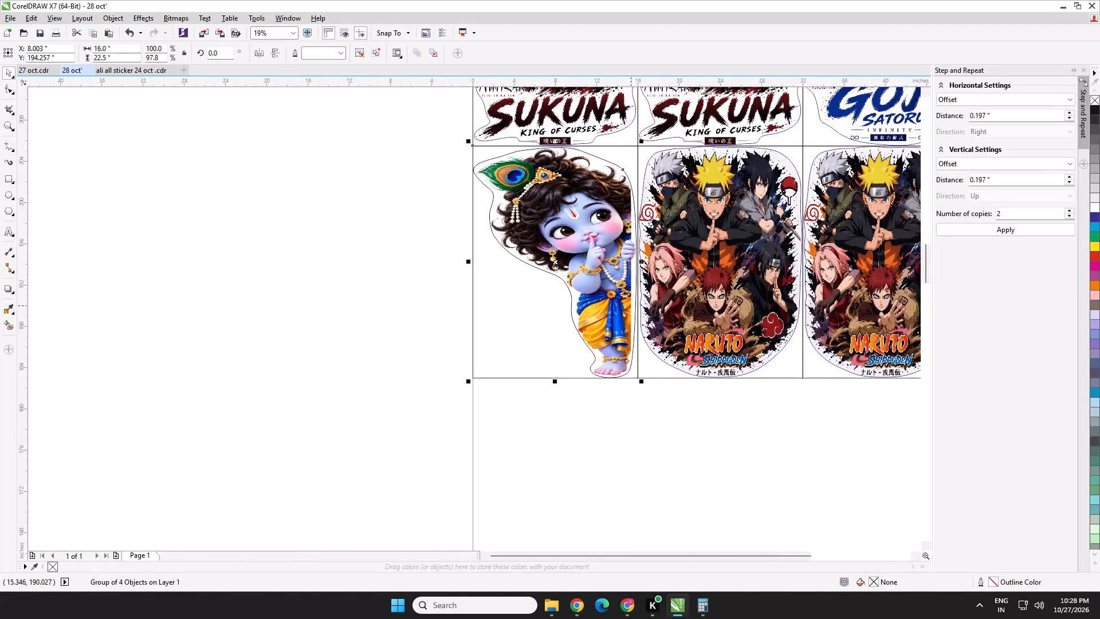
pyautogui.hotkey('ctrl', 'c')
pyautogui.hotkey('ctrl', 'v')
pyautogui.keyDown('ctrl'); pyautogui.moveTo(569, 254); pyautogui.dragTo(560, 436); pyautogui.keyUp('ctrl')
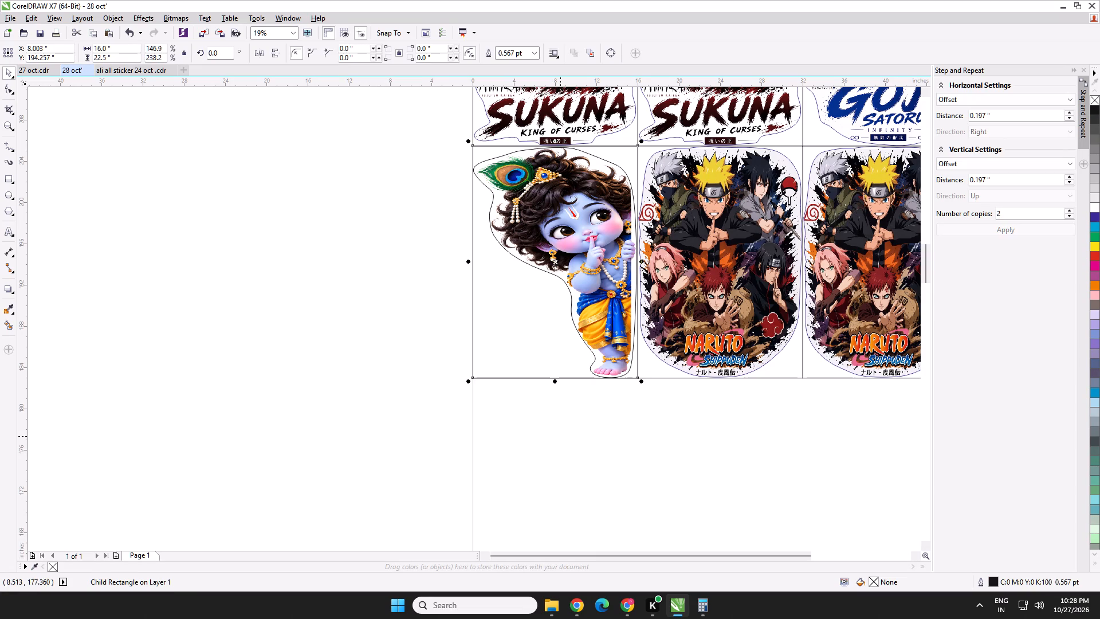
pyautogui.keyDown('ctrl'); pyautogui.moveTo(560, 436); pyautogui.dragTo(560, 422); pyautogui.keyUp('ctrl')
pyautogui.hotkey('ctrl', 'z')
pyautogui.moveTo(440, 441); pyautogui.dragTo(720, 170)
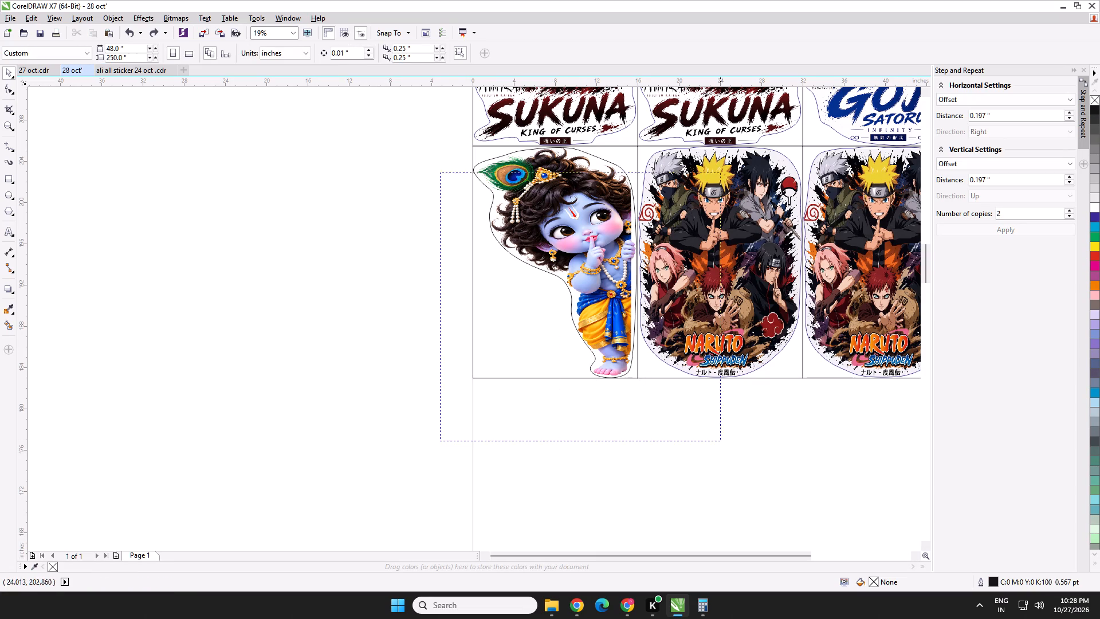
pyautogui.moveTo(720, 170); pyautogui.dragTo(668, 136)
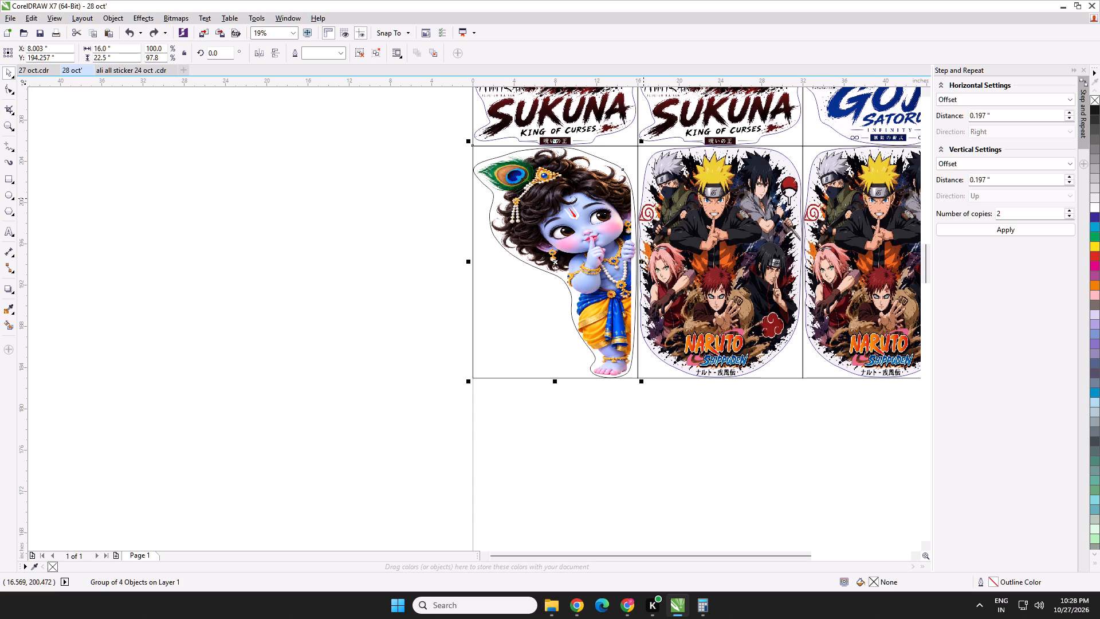
# Switch to the PRINTORA0 account in Chrome, reload its pending orders page and dismiss the order acceptance notice.
pyautogui.click(634, 601)
pyautogui.hotkey('ctrl', 'r')
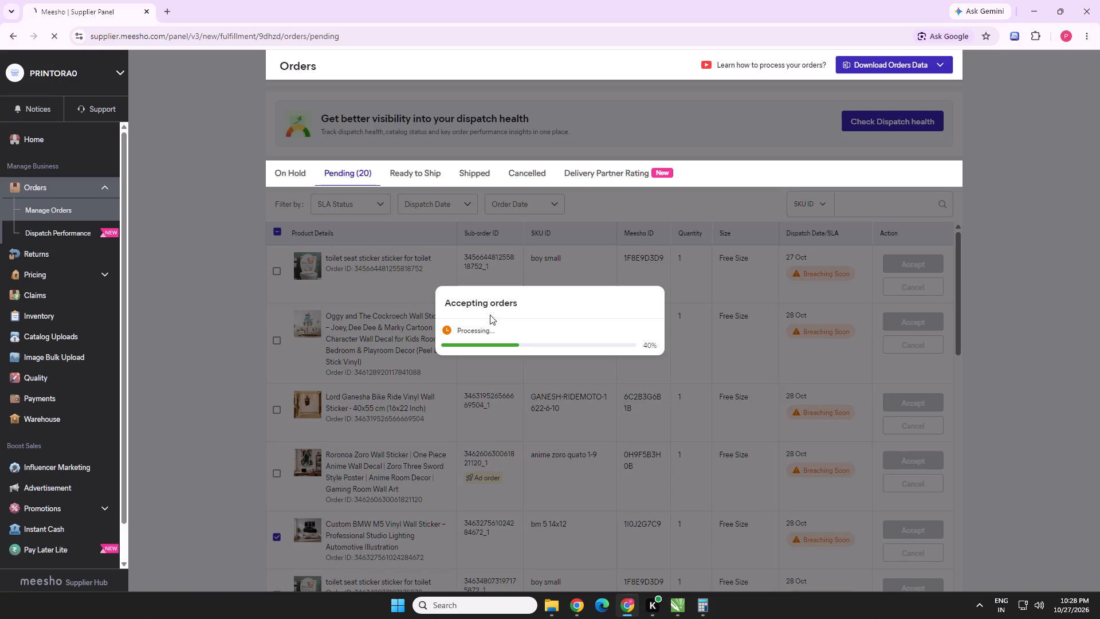
pyautogui.click(477, 364)
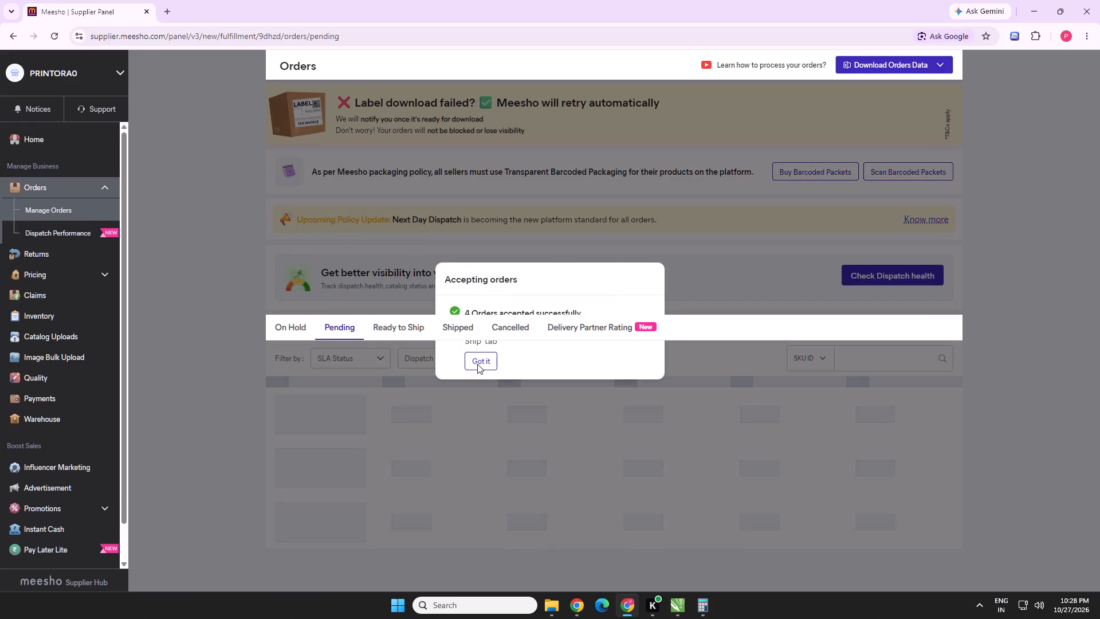
# Find the Krishna order in the PRINTORA0 pending list and filter the list by its SKU ID, BK-SILENTPEEK-1622-6-10.
pyautogui.scroll(-15, 482, 369)
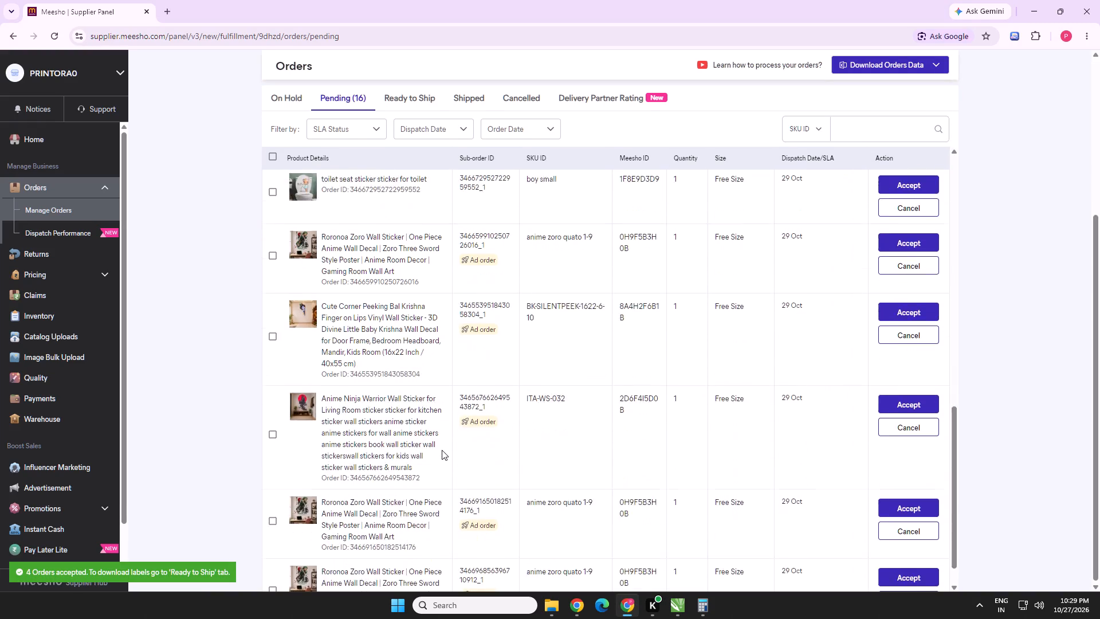
pyautogui.scroll(-3, 442, 450)
pyautogui.scroll(1, 445, 429)
pyautogui.scroll(-3, 450, 420)
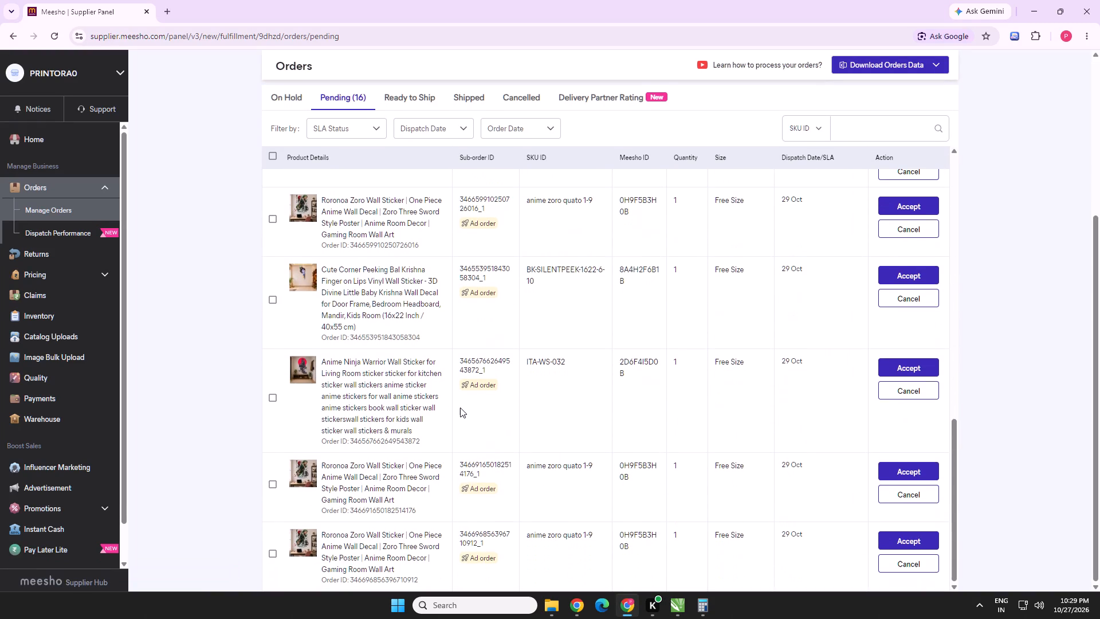
pyautogui.scroll(5, 489, 352)
pyautogui.scroll(-4, 448, 382)
pyautogui.tripleClick(536, 361)
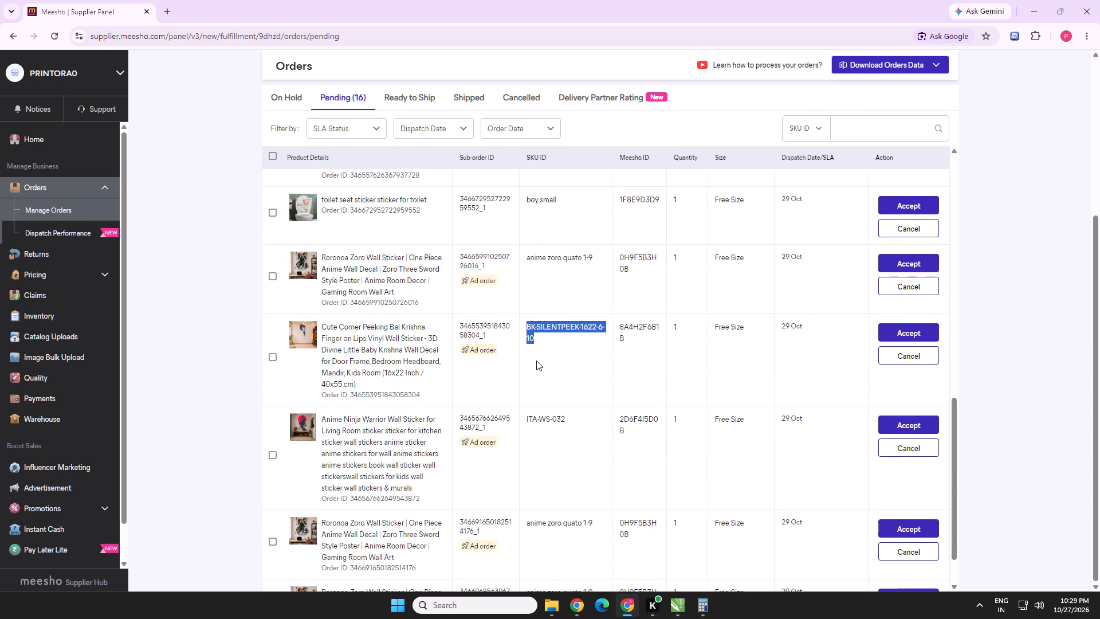
pyautogui.hotkey('ctrl', 'c')
pyautogui.keyDown('ctrl'); pyautogui.click(844, 124); pyautogui.keyUp('ctrl')
pyautogui.hotkey('ctrl', 'v')
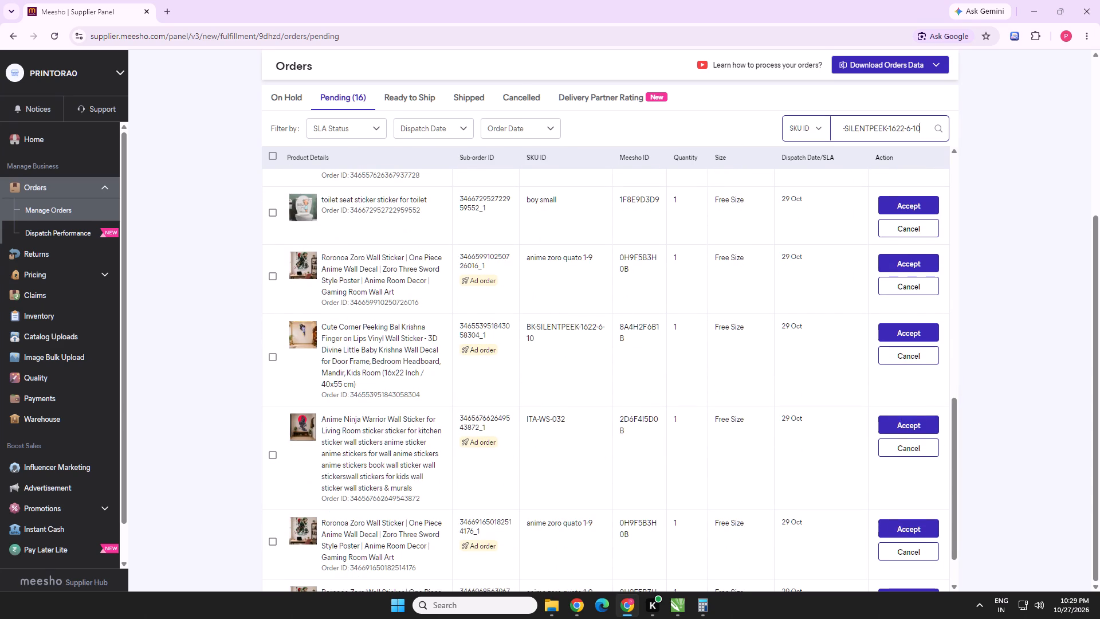
pyautogui.press('Return')
pyautogui.scroll(-3, 450, 352)
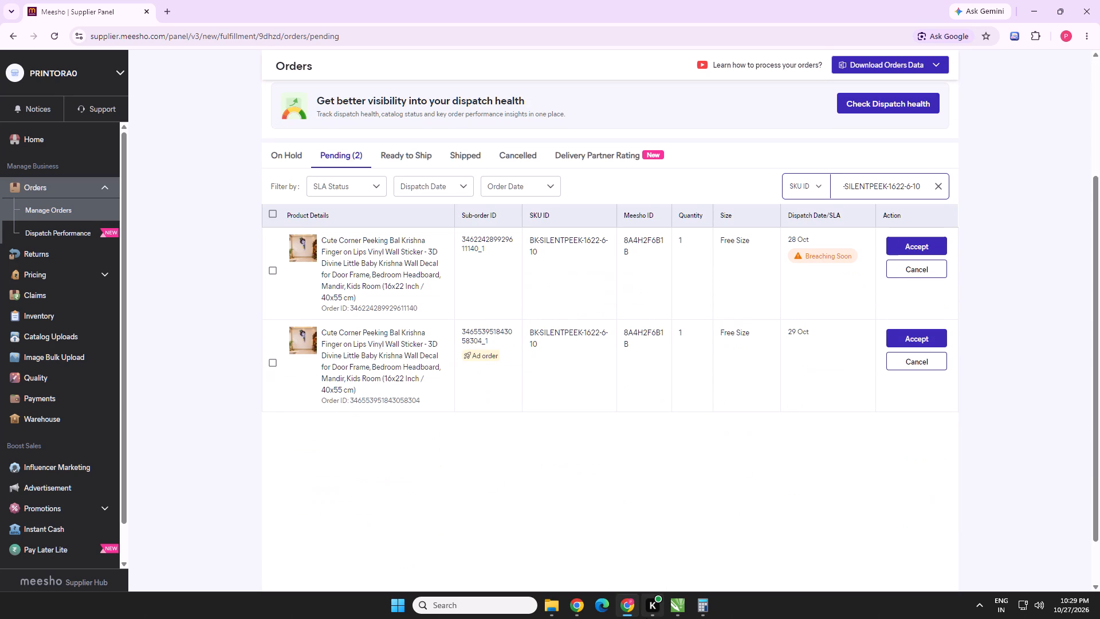
# Return to CorelDRAW, copy and paste the selected Krishna sticker, and place the copy directly below it with the frames touching.
pyautogui.click(678, 549)
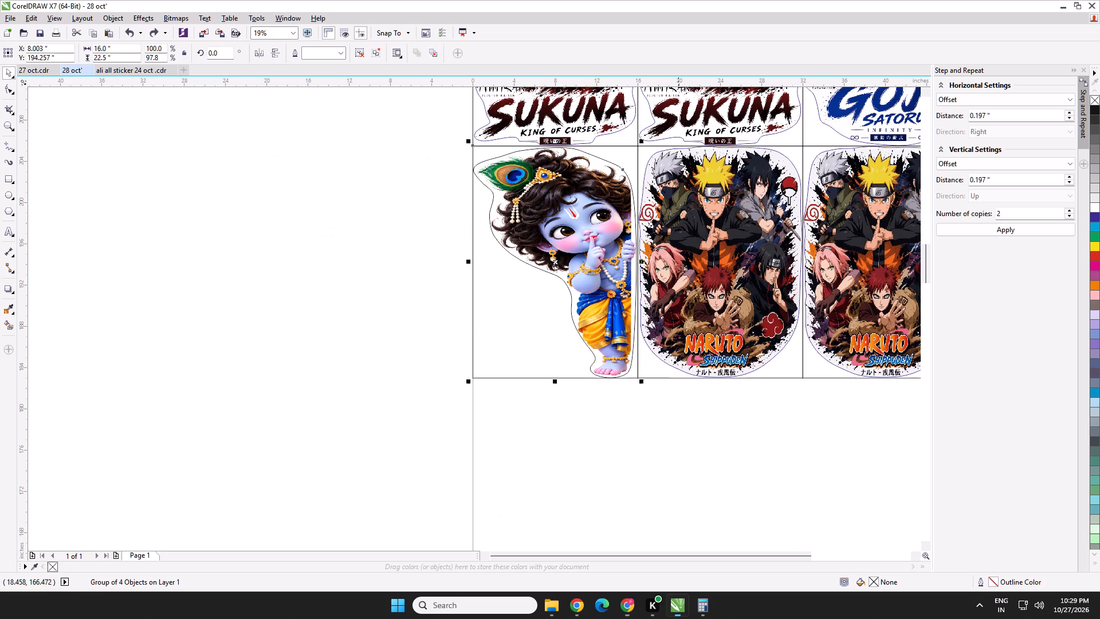
pyautogui.hotkey('ctrl', 'c')
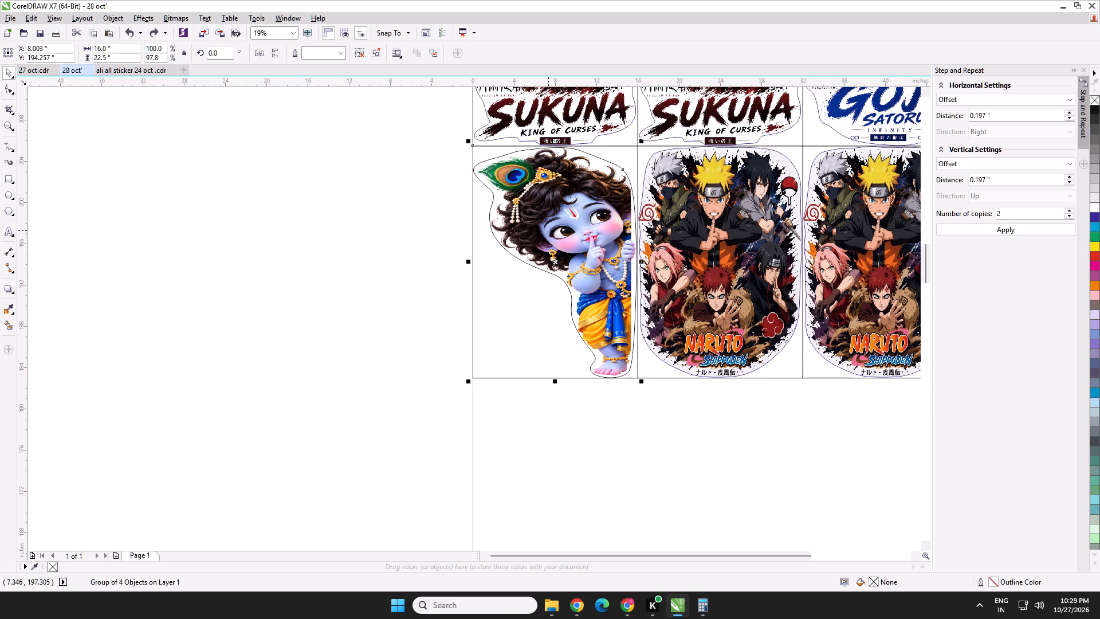
pyautogui.hotkey('ctrl', 'v')
pyautogui.moveTo(552, 225); pyautogui.dragTo(555, 462)
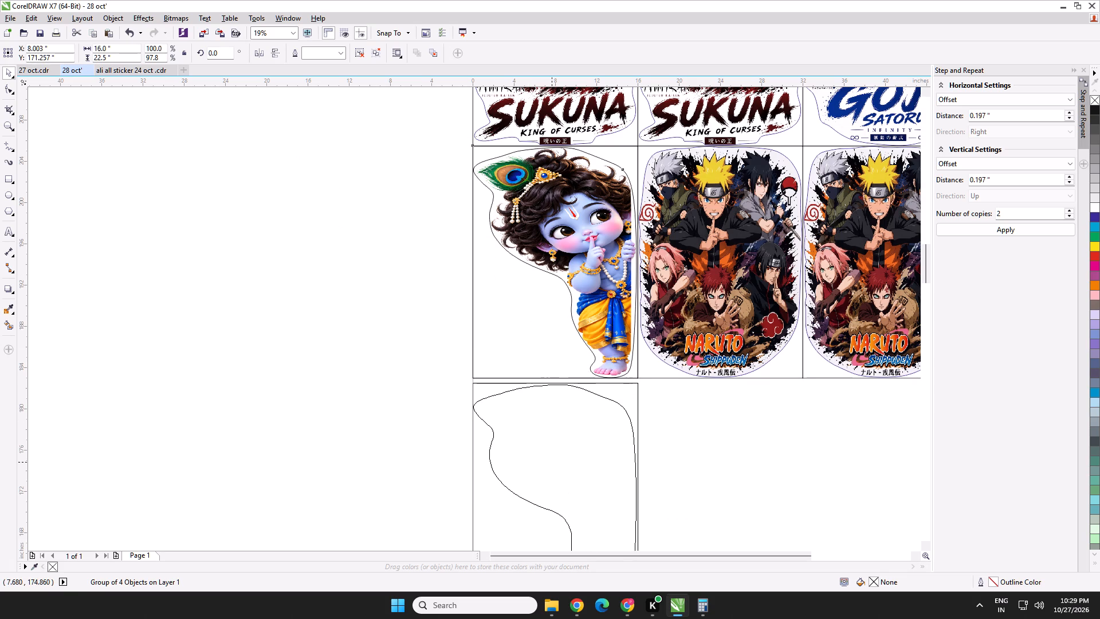
pyautogui.moveTo(555, 462); pyautogui.dragTo(555, 457)
pyautogui.scroll(4, 614, 382)
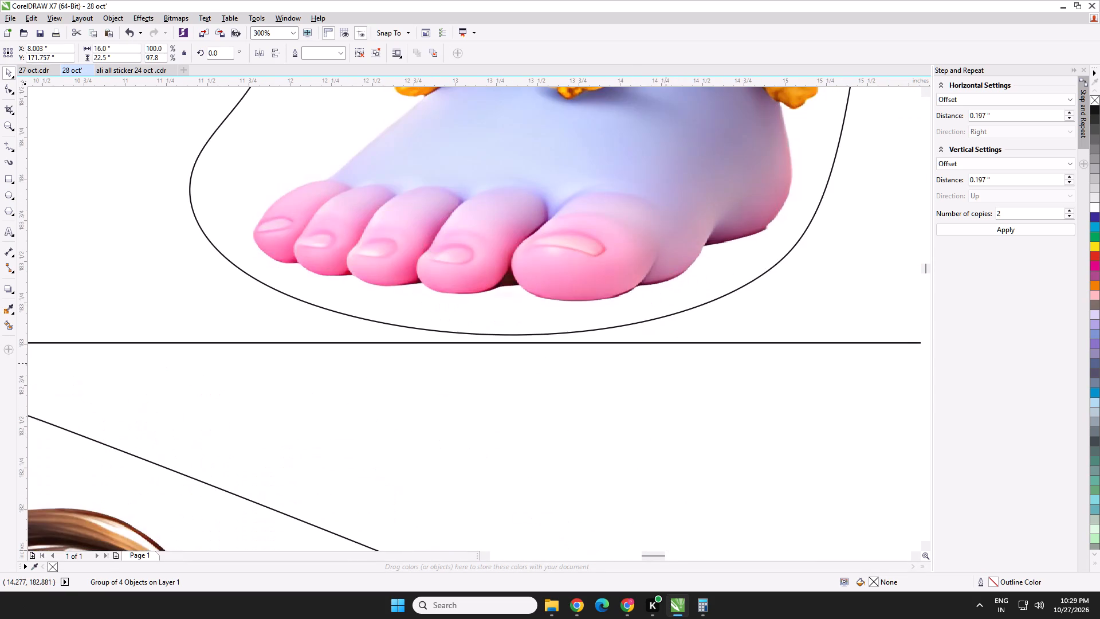
pyautogui.moveTo(615, 376); pyautogui.dragTo(0, 432, button='middle')
pyautogui.scroll(-6, 372, 401)
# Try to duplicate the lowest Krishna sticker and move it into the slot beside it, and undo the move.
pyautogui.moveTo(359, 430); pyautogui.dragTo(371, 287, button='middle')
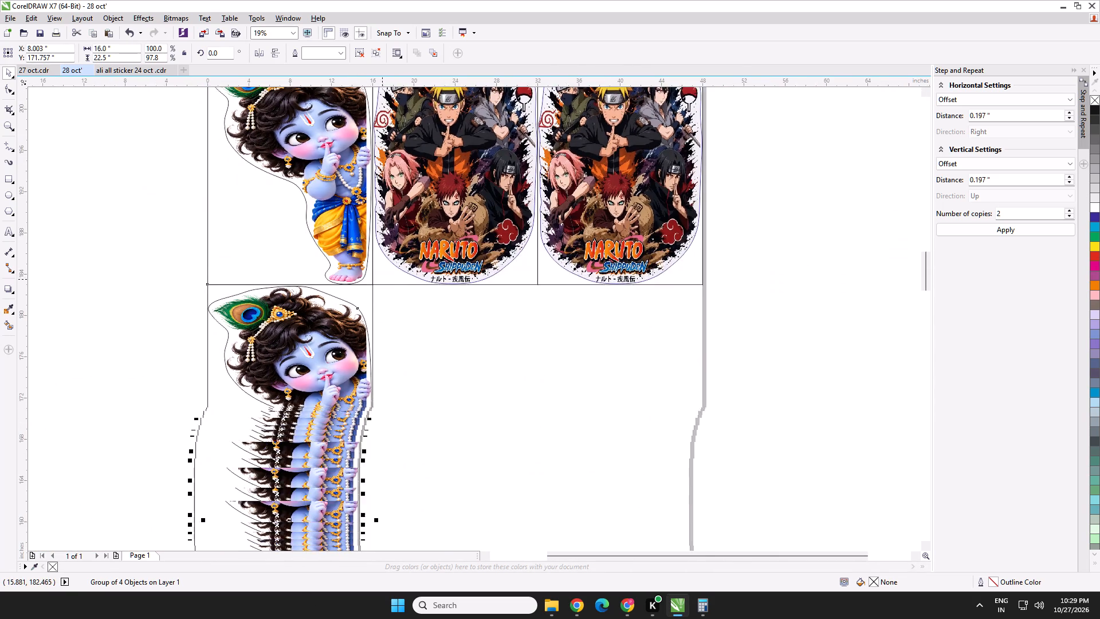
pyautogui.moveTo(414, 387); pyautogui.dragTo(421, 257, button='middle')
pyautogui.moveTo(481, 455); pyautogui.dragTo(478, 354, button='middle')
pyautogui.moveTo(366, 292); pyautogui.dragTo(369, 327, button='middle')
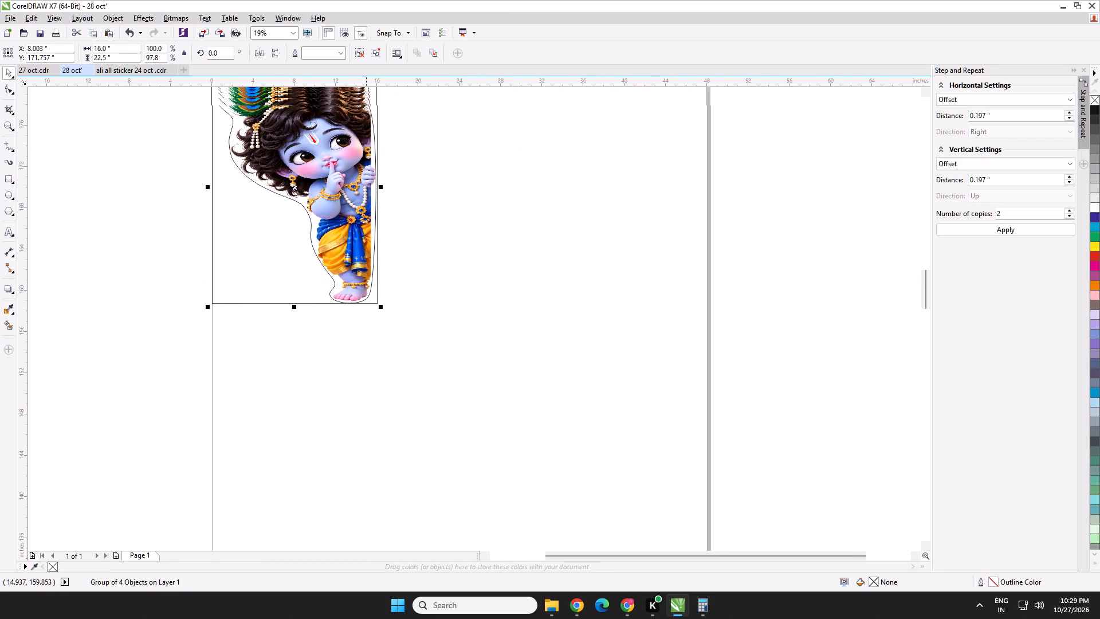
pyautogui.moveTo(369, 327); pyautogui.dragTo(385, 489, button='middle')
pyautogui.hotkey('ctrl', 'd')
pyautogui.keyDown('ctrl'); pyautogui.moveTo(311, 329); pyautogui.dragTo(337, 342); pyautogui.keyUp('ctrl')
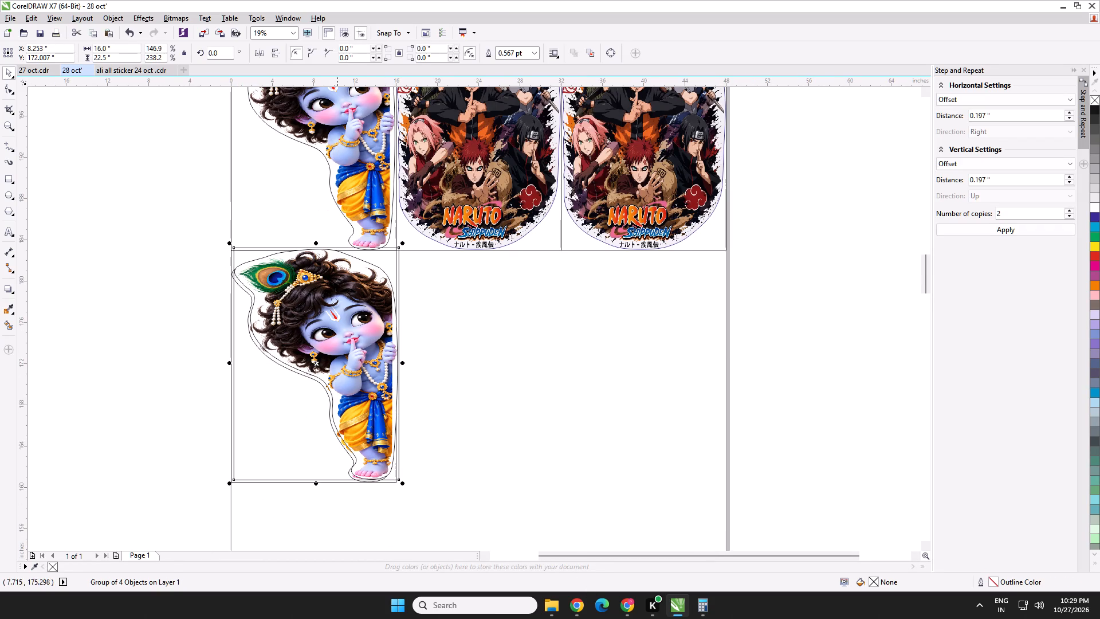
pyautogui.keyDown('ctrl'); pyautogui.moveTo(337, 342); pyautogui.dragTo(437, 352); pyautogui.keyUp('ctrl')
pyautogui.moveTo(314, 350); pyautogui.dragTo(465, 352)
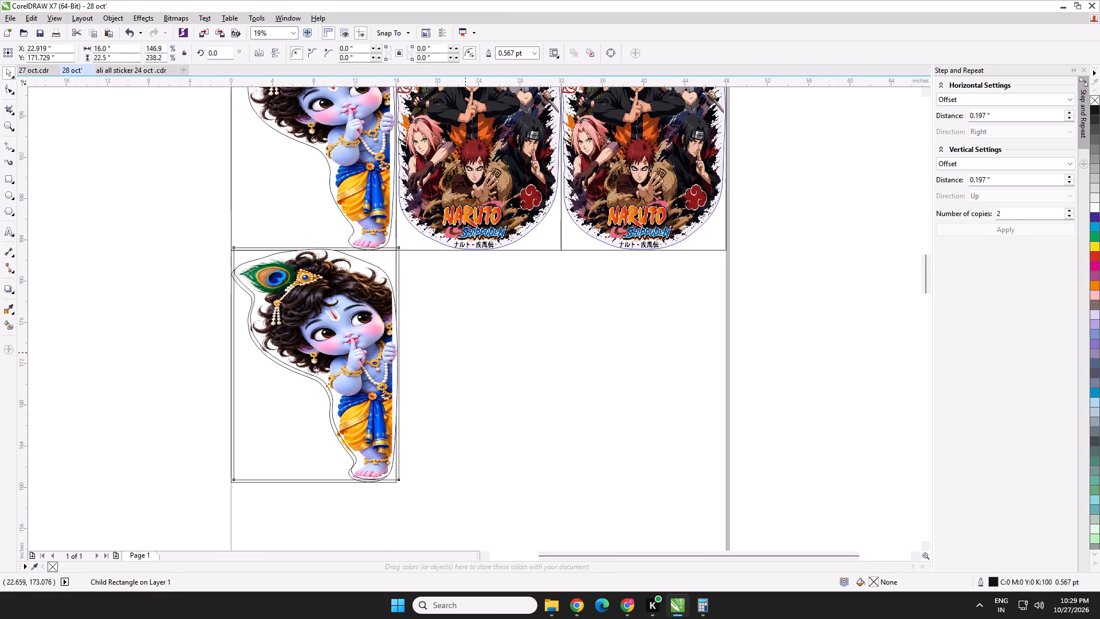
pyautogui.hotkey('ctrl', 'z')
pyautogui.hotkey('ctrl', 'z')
# Duplicate the whole lowest Krishna sticker group and move the duplicate beside it, under the first Naruto sticker.
pyautogui.hotkey('ctrl', 'd')
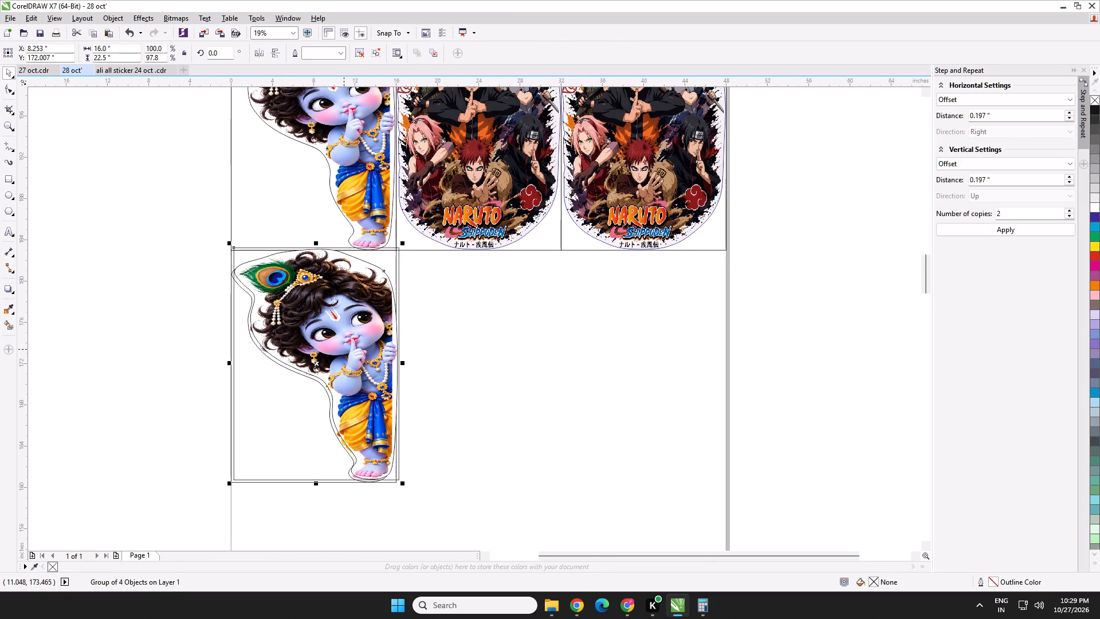
pyautogui.moveTo(336, 352); pyautogui.dragTo(497, 377)
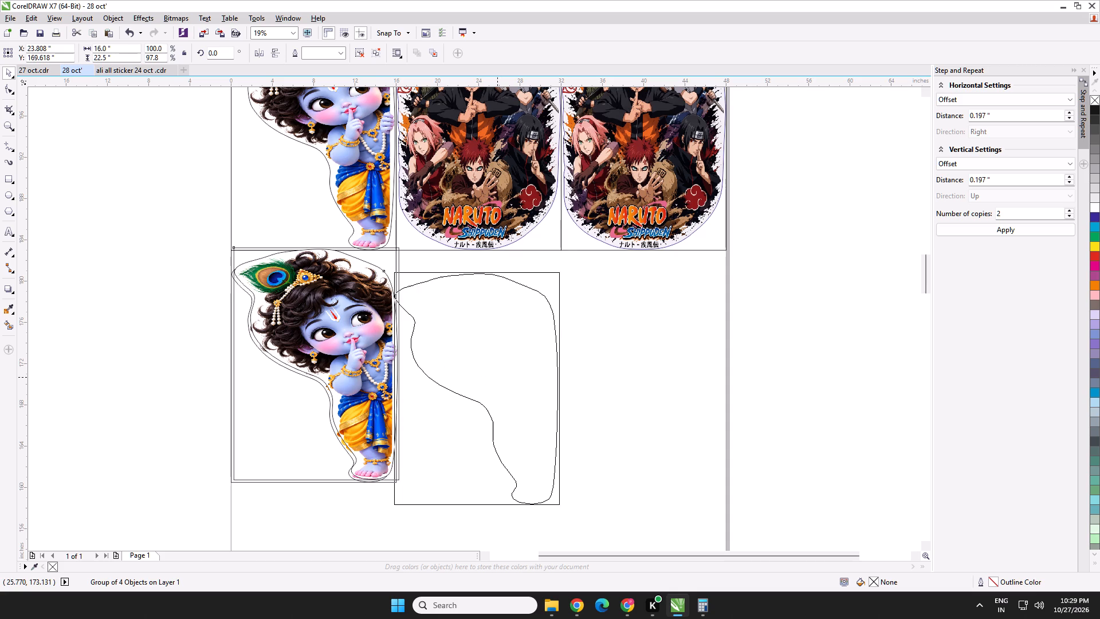
pyautogui.moveTo(497, 377); pyautogui.dragTo(497, 362)
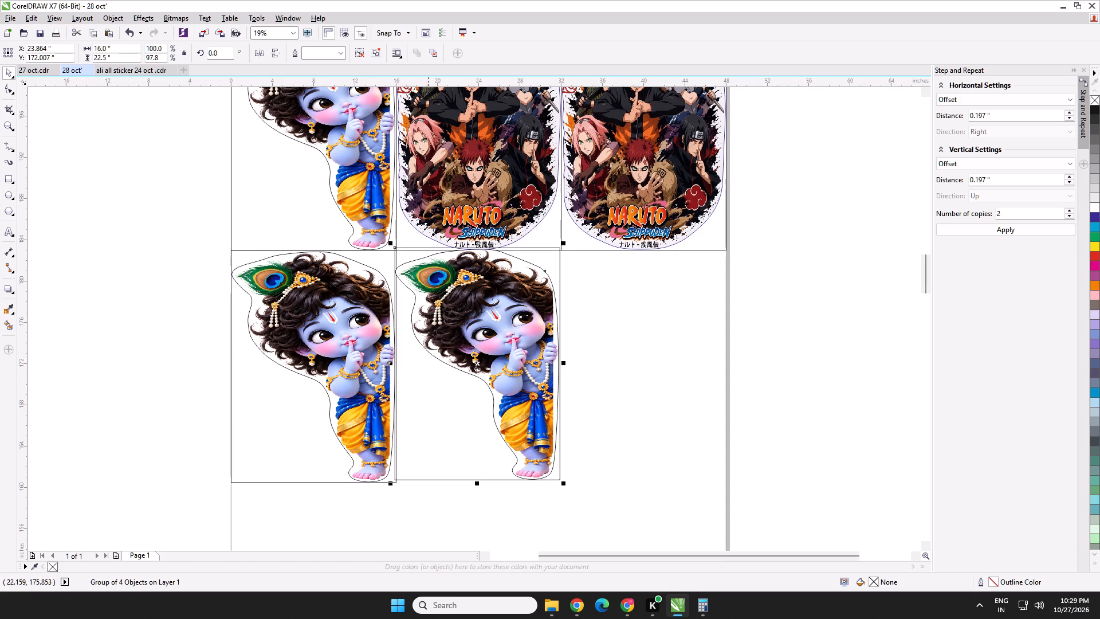
# Align the new Krishna duplicate flush with the adjacent Krishna frame and the Naruto frame above, at about X 24.0", Y 171.76".
pyautogui.scroll(4, 406, 265)
pyautogui.press('Right')
pyautogui.press('Right')
pyautogui.press('Right')
pyautogui.press('Right')
pyautogui.press('Right')
pyautogui.press('Right')
pyautogui.press('Right')
pyautogui.press('Right')
pyautogui.press('Right')
pyautogui.press('Right')
pyautogui.press('Right')
pyautogui.press('Right')
pyautogui.press('Right')
pyautogui.press('Right')
pyautogui.press('Right')
pyautogui.press('Right')
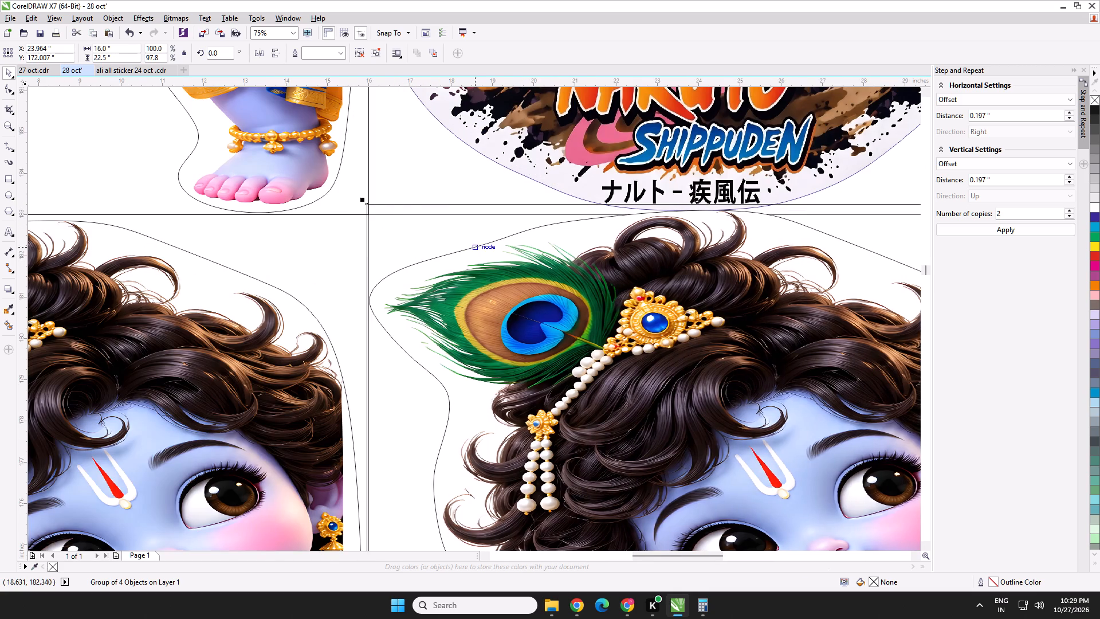
pyautogui.moveTo(477, 242); pyautogui.dragTo(478, 257)
pyautogui.press('Left')
pyautogui.scroll(2, 390, 209)
pyautogui.press('Left')
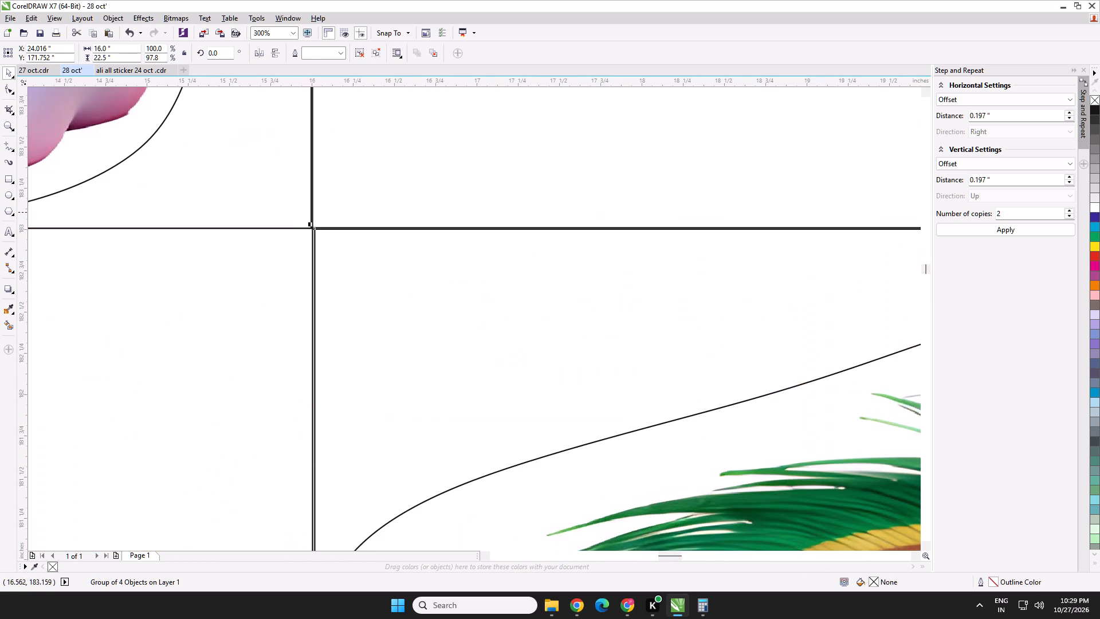
pyautogui.press('Left')
pyautogui.press('Left')
pyautogui.press('Up')
pyautogui.scroll(-6, 351, 242)
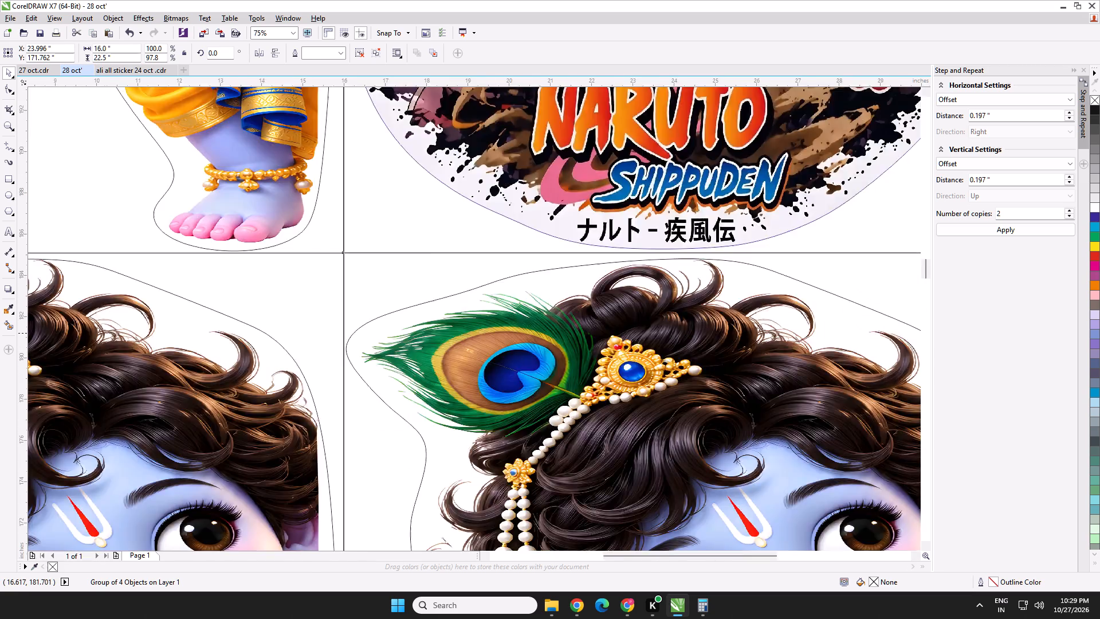
pyautogui.scroll(-1, 412, 390)
pyautogui.moveTo(421, 392); pyautogui.dragTo(414, 223, button='middle')
# Switch to the PRINTORA0 account and accept both filtered BK-SILENTPEEK-1622-6-10 Krishna orders.
pyautogui.click(622, 605)
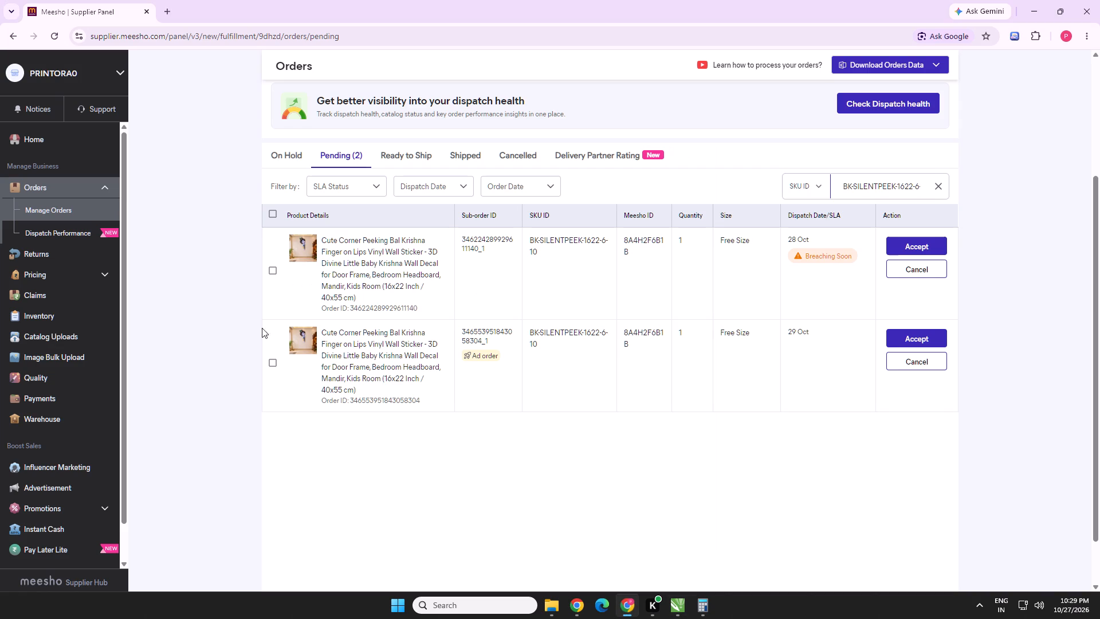
pyautogui.click(270, 219)
pyautogui.click(1026, 565)
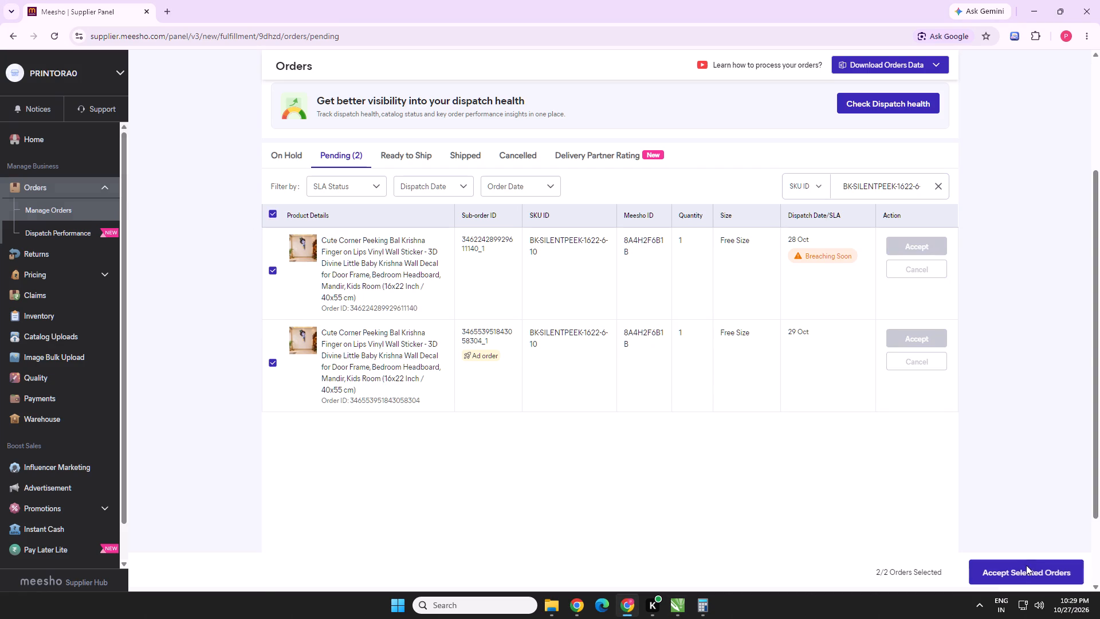
pyautogui.click(481, 355)
# Accept all three filtered DEV-KRISHNA-PEEKCORNER-16X22-5-10 orders in the WALLSTICK account, and return to the 28 oct' layout in CorelDRAW.
pyautogui.click(578, 605)
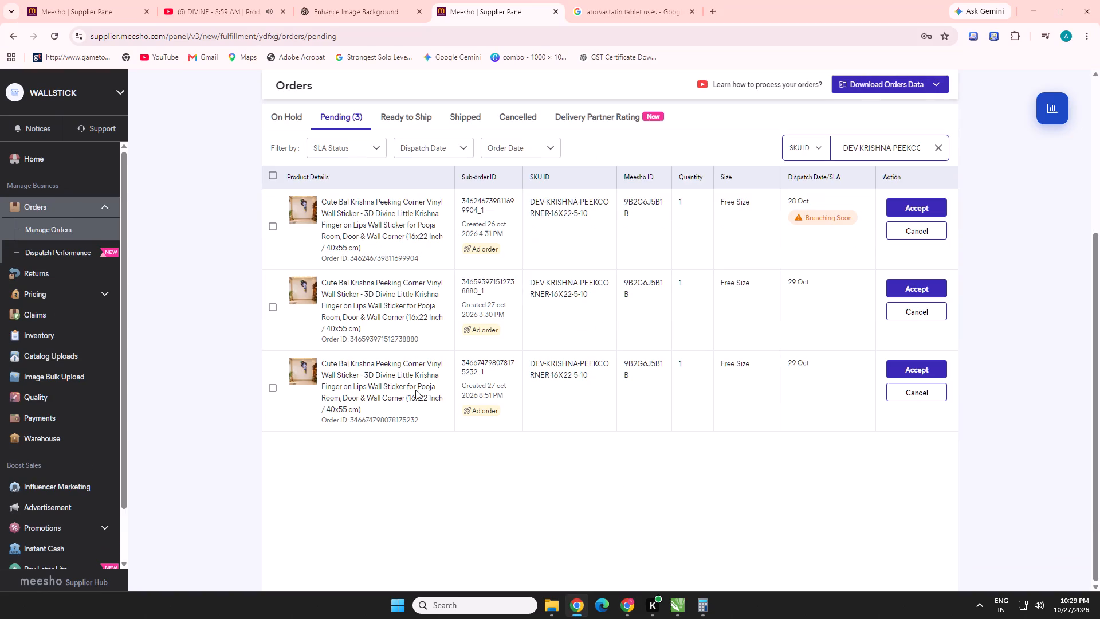
pyautogui.click(273, 175)
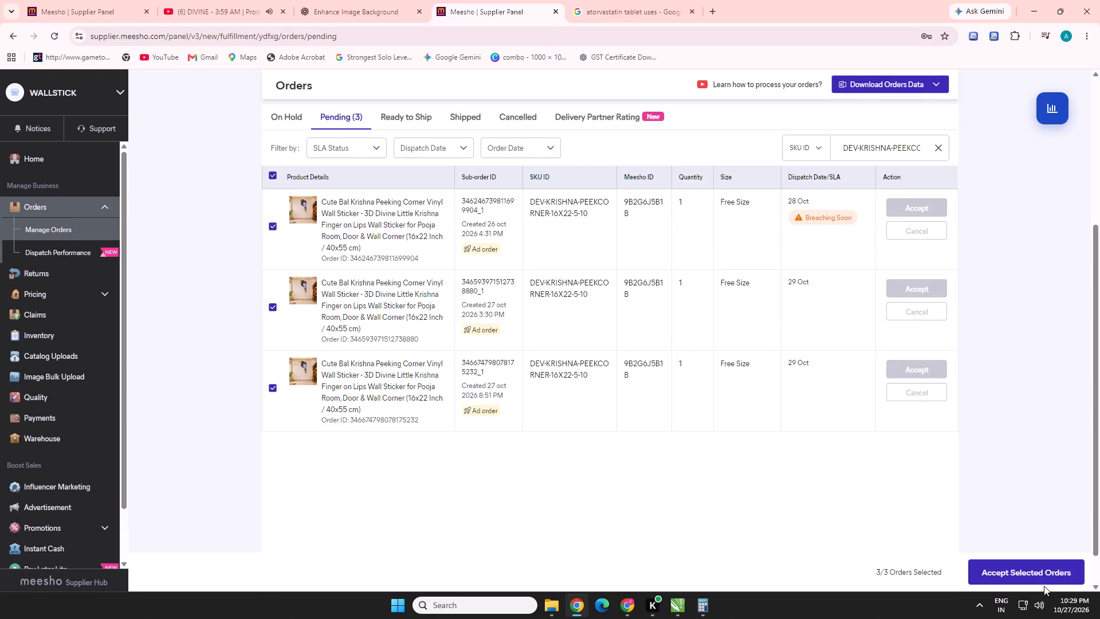
pyautogui.click(1043, 570)
pyautogui.click(682, 601)
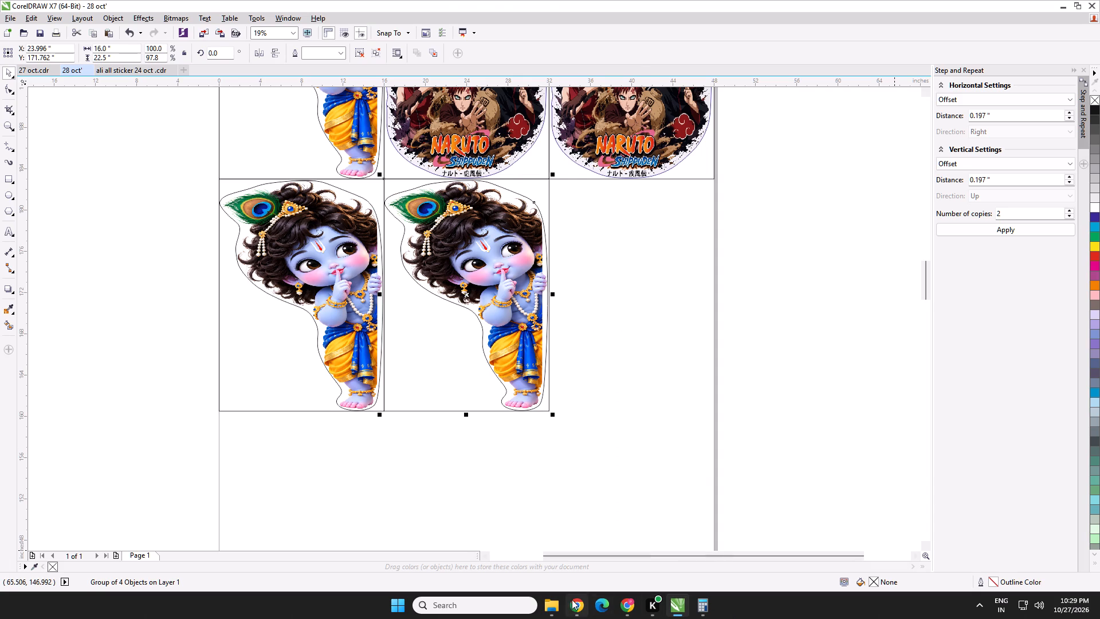
# Check the progress of the order acceptance in the WALLSTICK account in Chrome, and return to CorelDRAW.
pyautogui.click(569, 601)
pyautogui.click(489, 359)
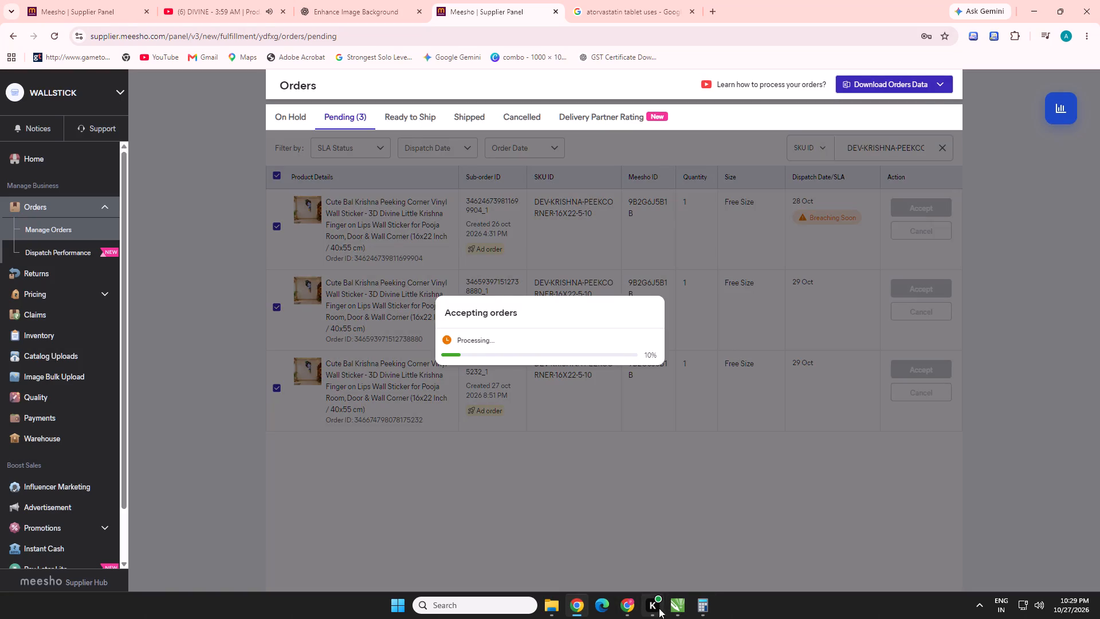
pyautogui.click(675, 606)
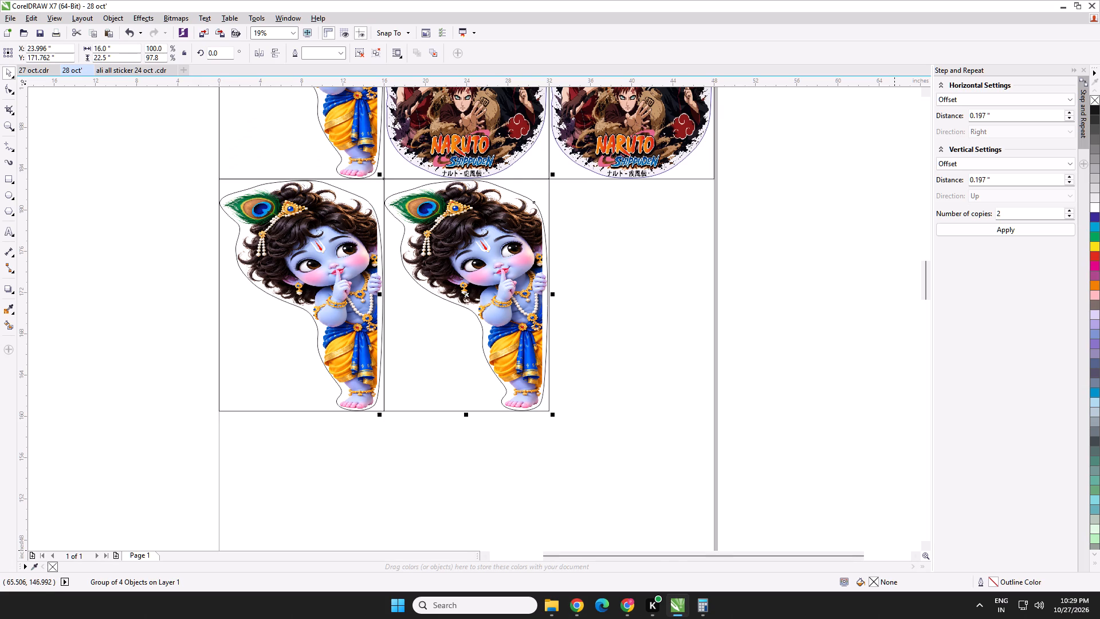
# Copy the Luffy skull-throne sticker with its small rabbit laptop sticker from the 'ali all sticker 24 oct' file into the 28 oct' layout.
pyautogui.click(121, 74)
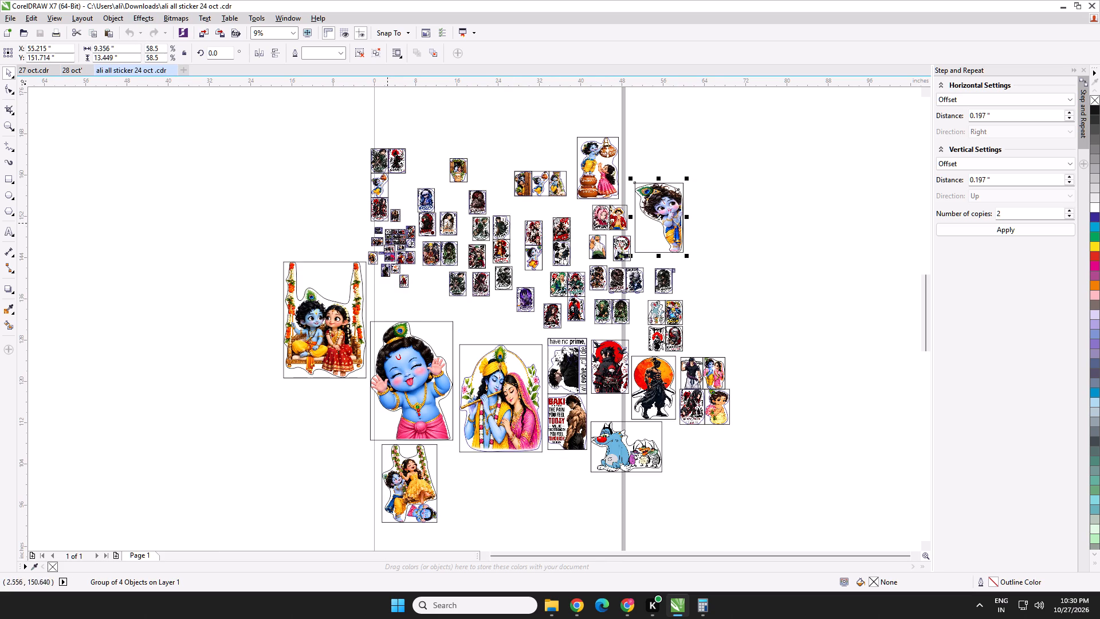
pyautogui.scroll(4, 400, 263)
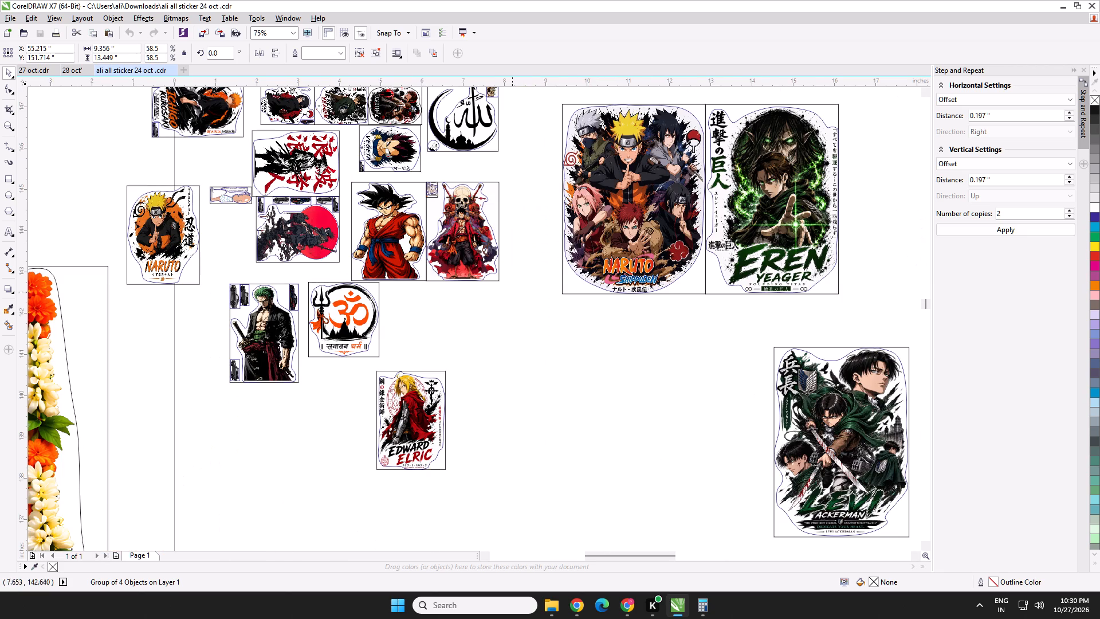
pyautogui.moveTo(514, 309); pyautogui.dragTo(421, 167)
pyautogui.hotkey('ctrl', 'c')
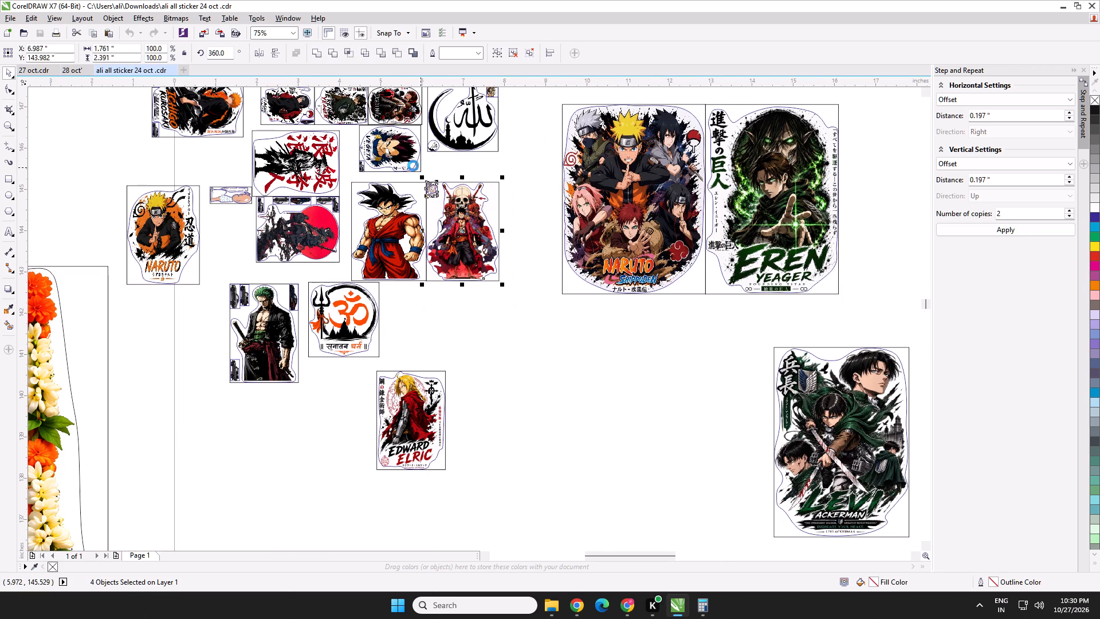
pyautogui.click(72, 68)
pyautogui.hotkey('ctrl', 'v')
# Set the pasted Luffy sticker's size to 16 inches wide by 22.5 inches high.
pyautogui.scroll(-1, 488, 287)
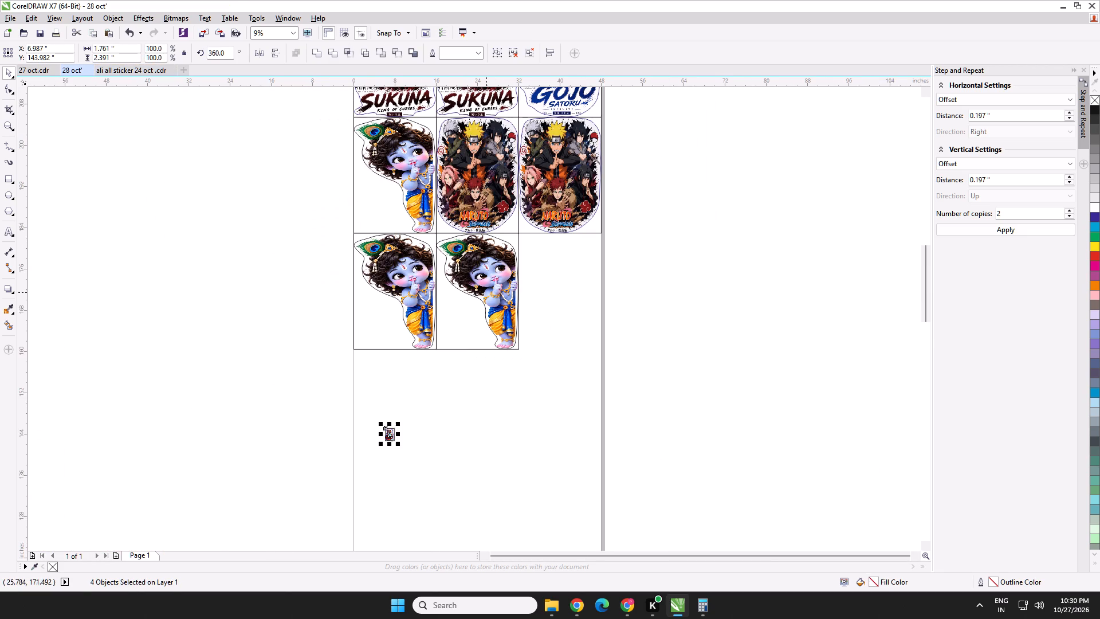
pyautogui.doubleClick(96, 47)
pyautogui.write('16')
pyautogui.press('Tab')
pyautogui.write('22.5')
pyautogui.press('Return')
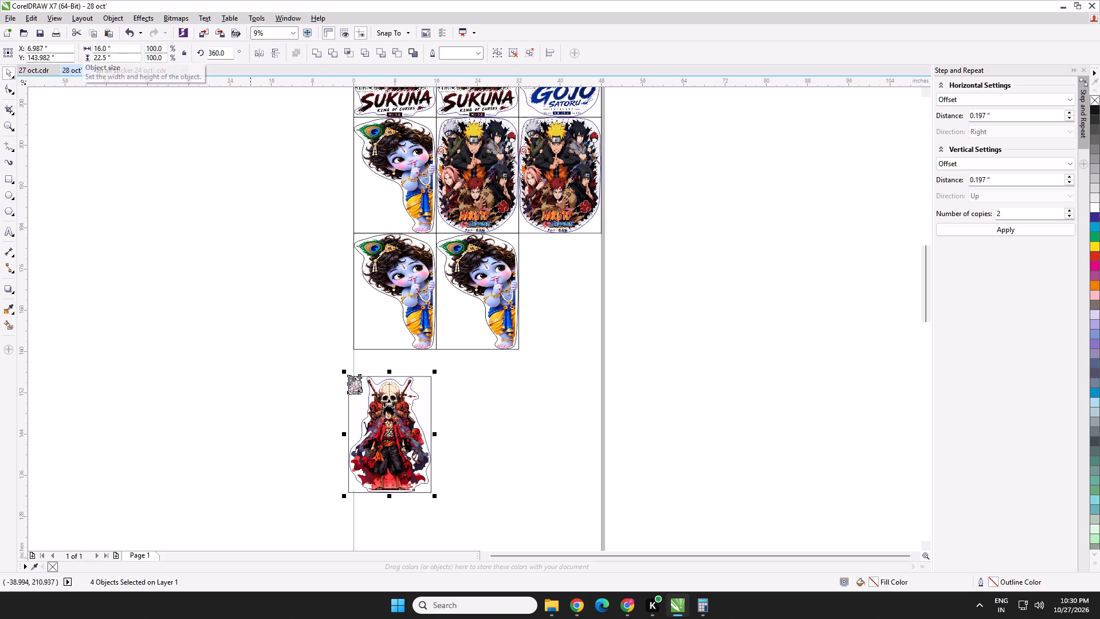
# Move the Luffy sticker under the second Naruto sticker, beside the Krishna frame, aligning its upper corner at about X 39.996", Y 171.771".
pyautogui.moveTo(360, 428); pyautogui.dragTo(528, 288)
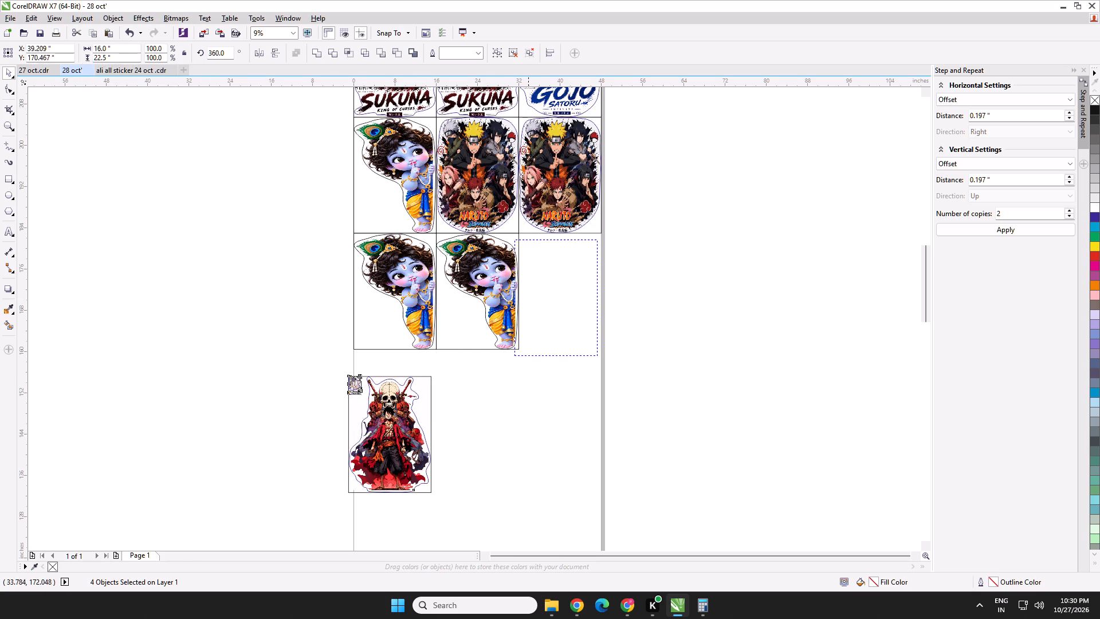
pyautogui.moveTo(528, 288); pyautogui.dragTo(532, 283)
pyautogui.scroll(5, 517, 244)
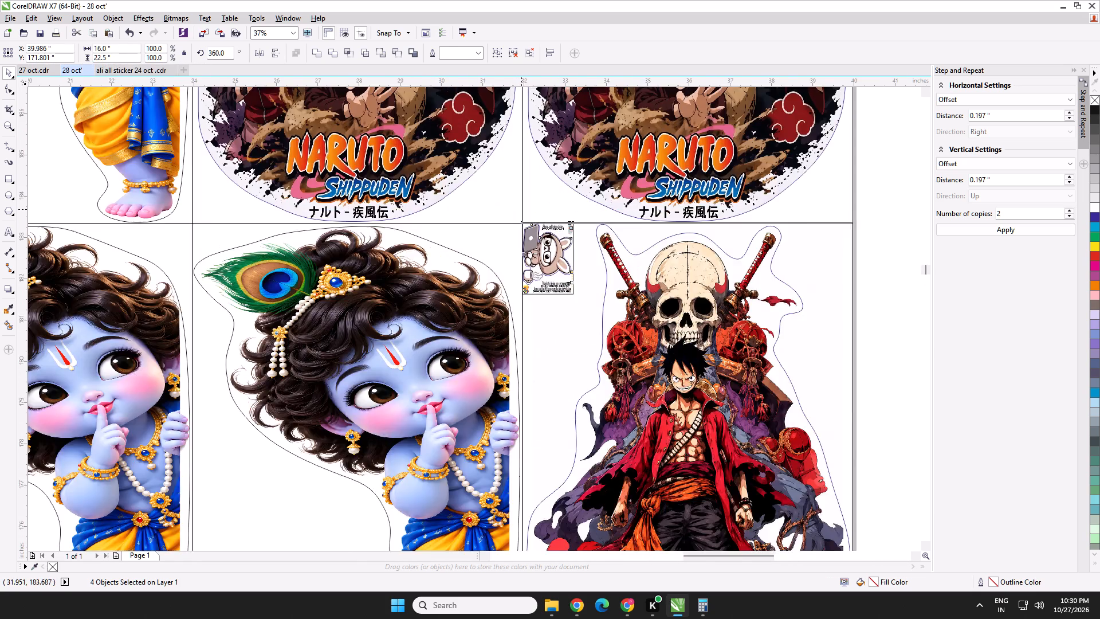
pyautogui.scroll(1, 567, 238)
pyautogui.press('Down')
pyautogui.press('Down')
pyautogui.press('Down')
pyautogui.press('Left')
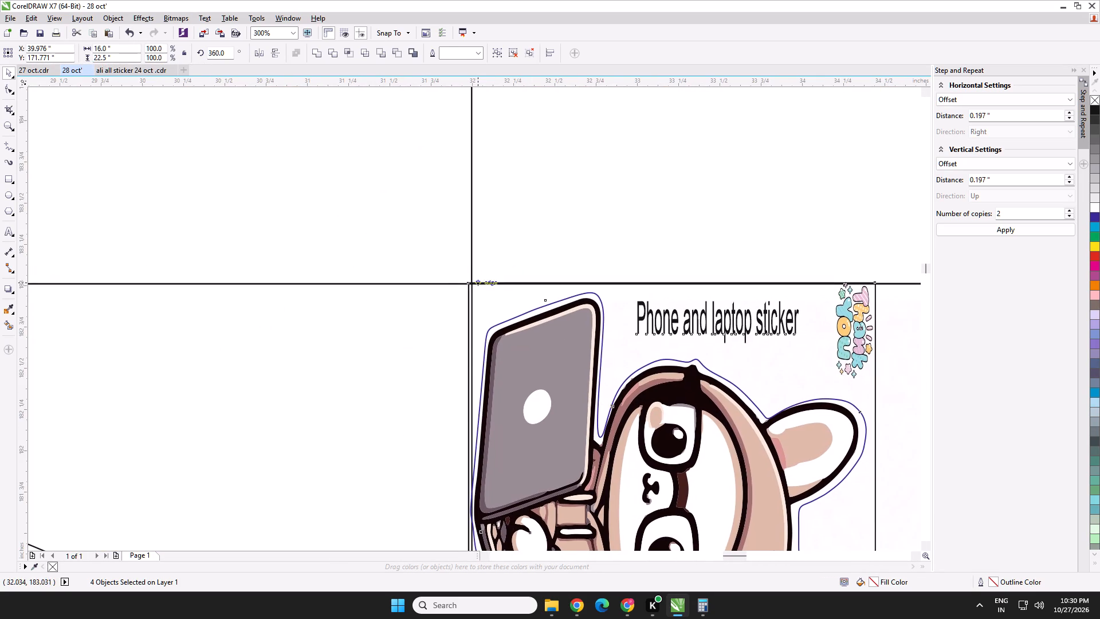
pyautogui.press('Right')
pyautogui.press('Right')
pyautogui.scroll(2, 478, 284)
pyautogui.press('Down')
pyautogui.press('Up')
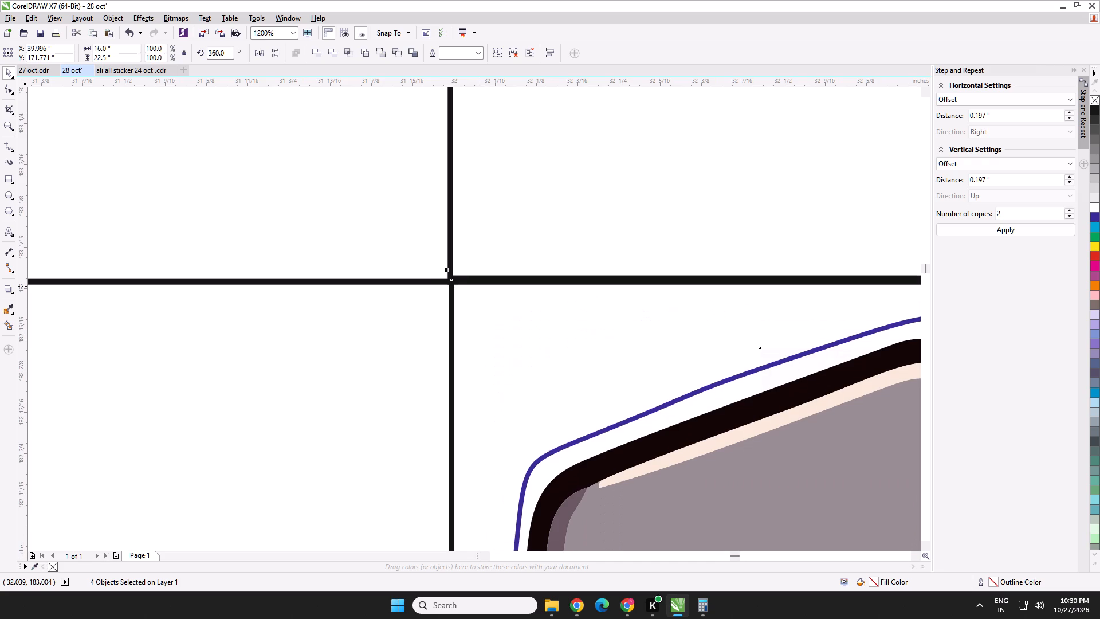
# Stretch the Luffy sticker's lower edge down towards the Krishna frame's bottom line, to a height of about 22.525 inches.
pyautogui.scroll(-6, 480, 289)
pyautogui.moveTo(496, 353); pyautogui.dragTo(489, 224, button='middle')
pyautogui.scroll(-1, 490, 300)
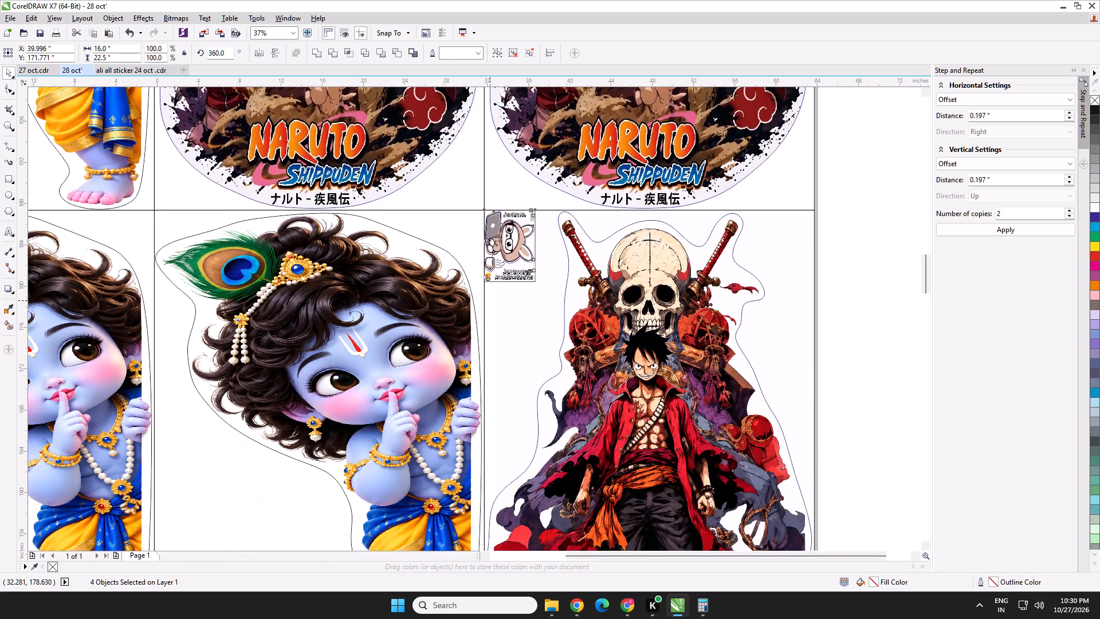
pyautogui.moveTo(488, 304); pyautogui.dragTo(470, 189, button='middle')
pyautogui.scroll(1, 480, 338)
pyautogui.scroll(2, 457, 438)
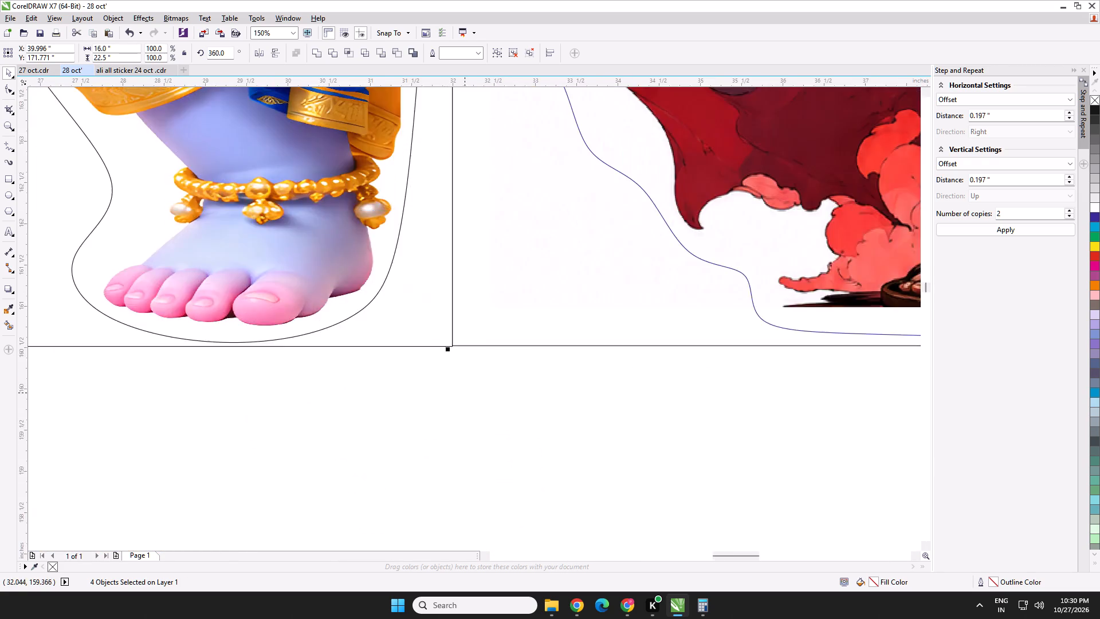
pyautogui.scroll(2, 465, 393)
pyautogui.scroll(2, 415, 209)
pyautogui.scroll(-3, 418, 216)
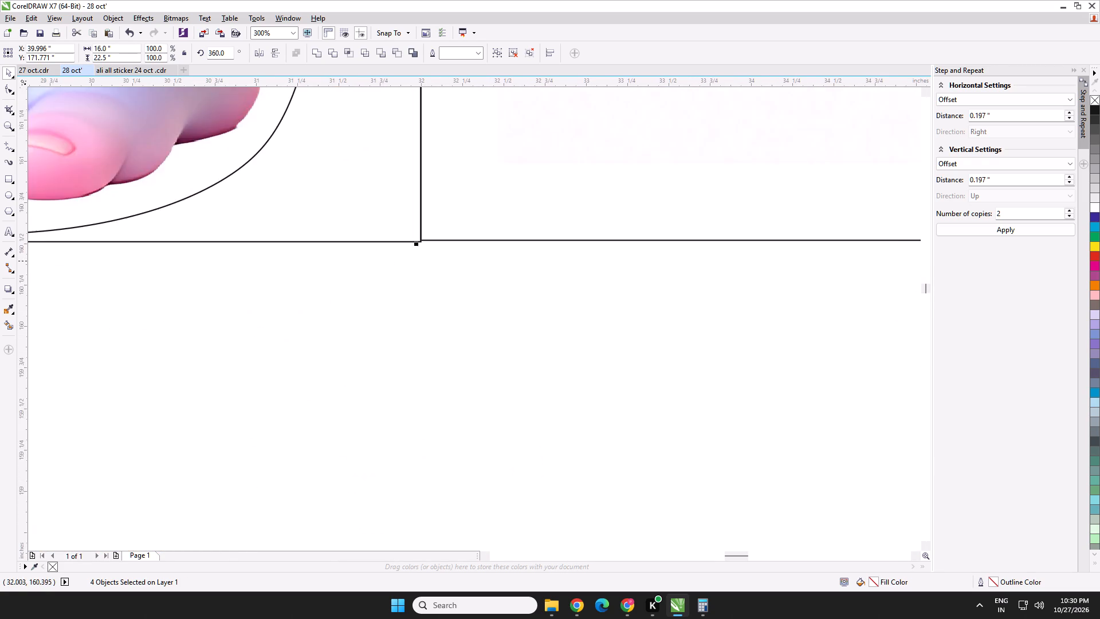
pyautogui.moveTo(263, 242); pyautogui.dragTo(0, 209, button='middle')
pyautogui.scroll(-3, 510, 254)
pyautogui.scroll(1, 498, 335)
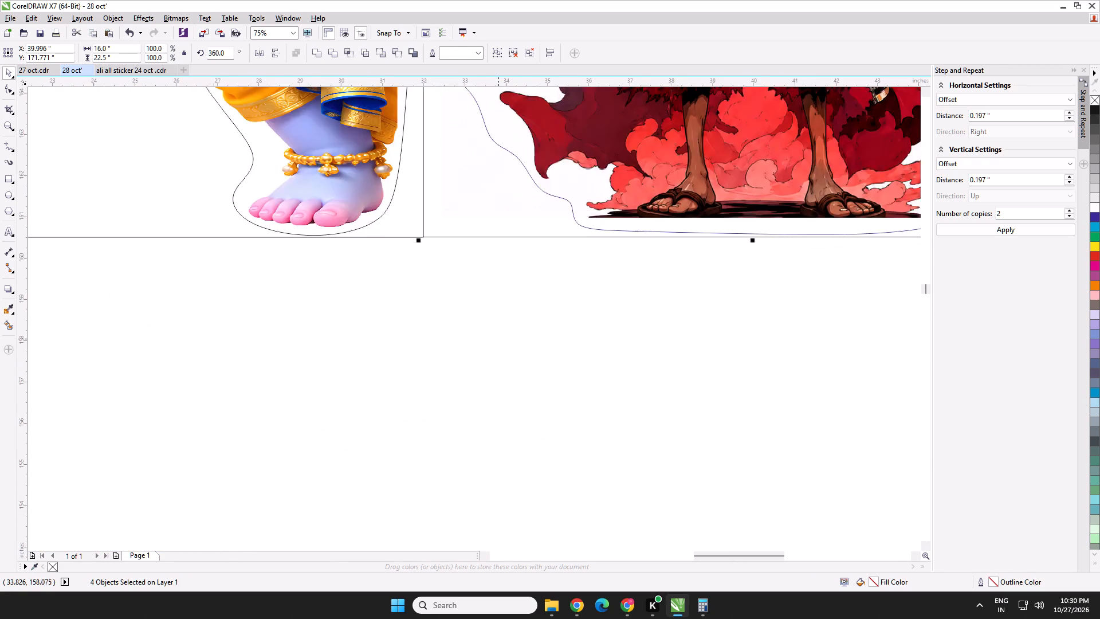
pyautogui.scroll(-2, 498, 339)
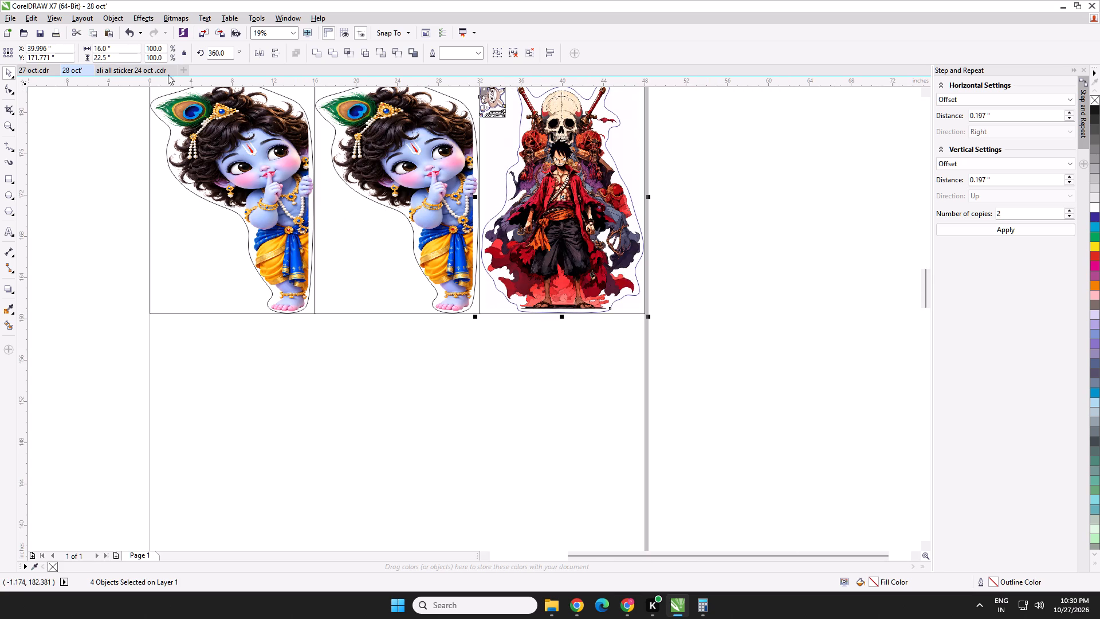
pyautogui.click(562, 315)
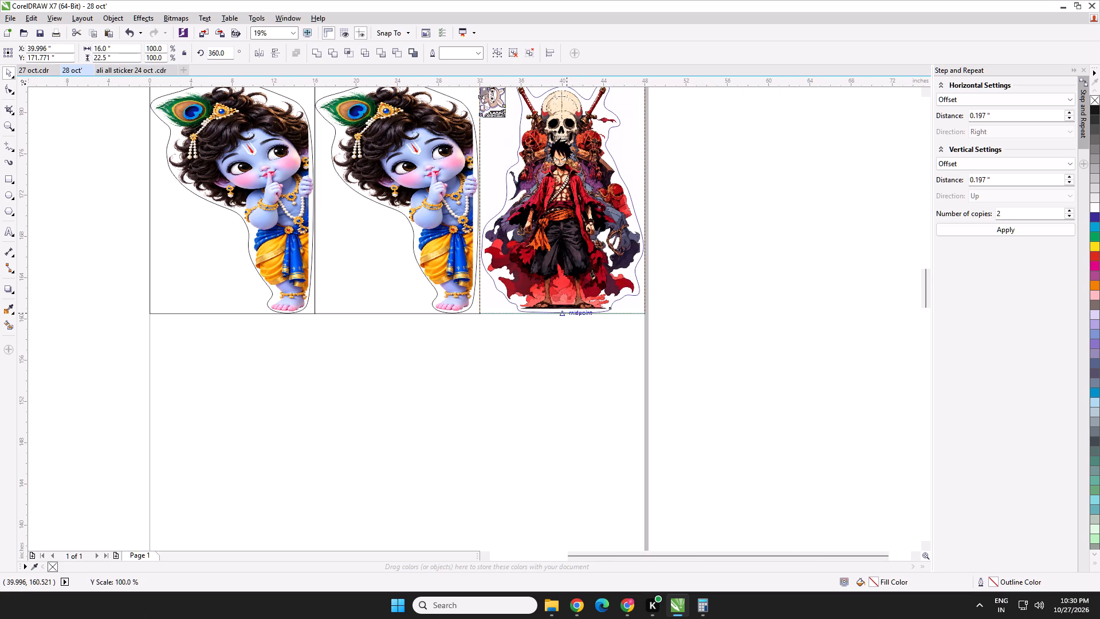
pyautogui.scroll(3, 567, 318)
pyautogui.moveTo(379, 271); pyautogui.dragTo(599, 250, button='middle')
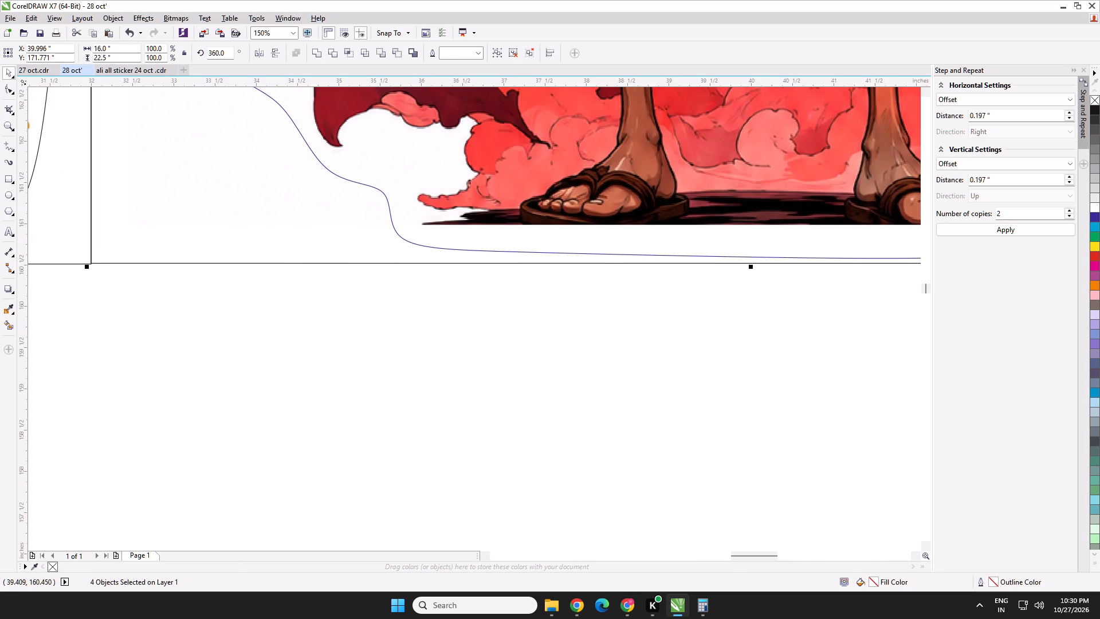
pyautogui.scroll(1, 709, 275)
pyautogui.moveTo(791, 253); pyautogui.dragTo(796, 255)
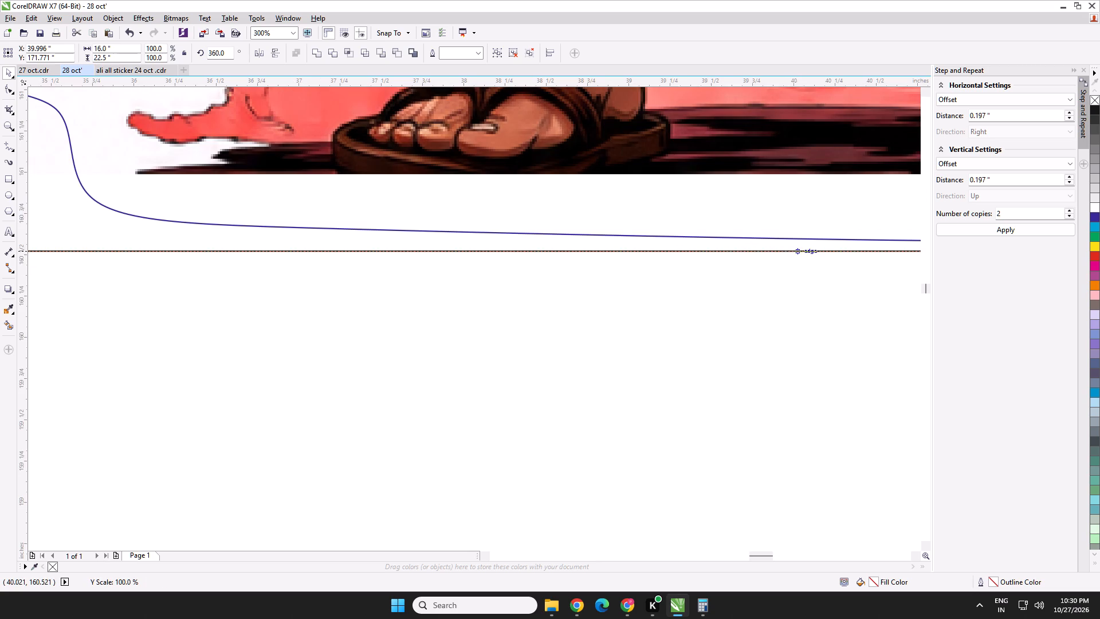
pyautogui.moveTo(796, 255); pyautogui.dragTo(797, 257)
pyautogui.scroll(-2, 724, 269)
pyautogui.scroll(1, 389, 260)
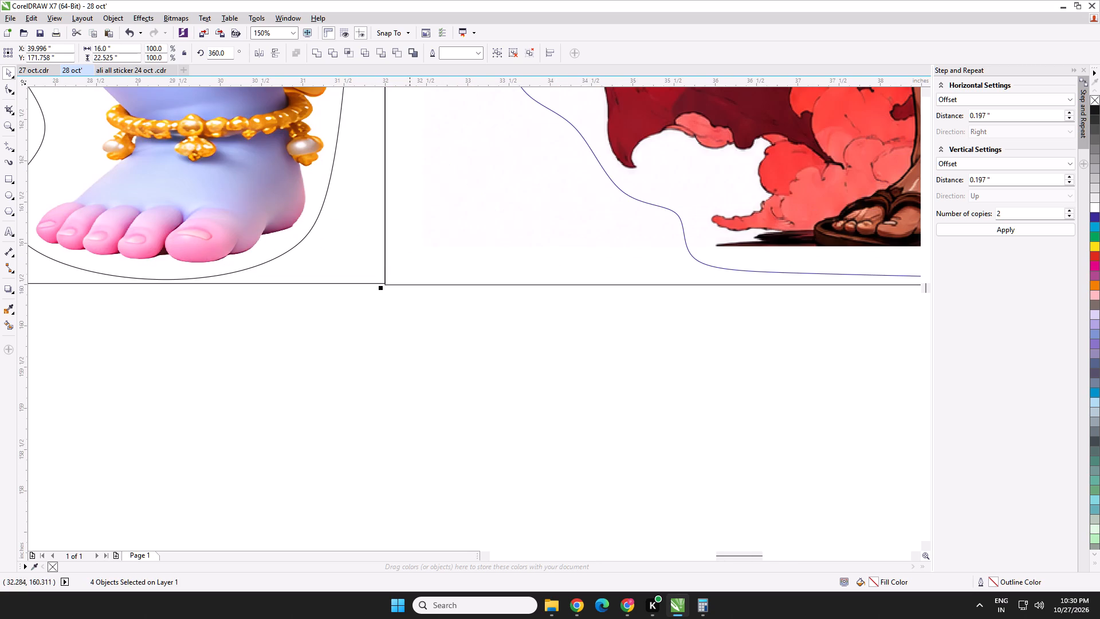
# Set the Luffy sticker's height to 22.5 inches and align its bottom edge with the Krishna frame, at about Y 171.762".
pyautogui.doubleClick(99, 59)
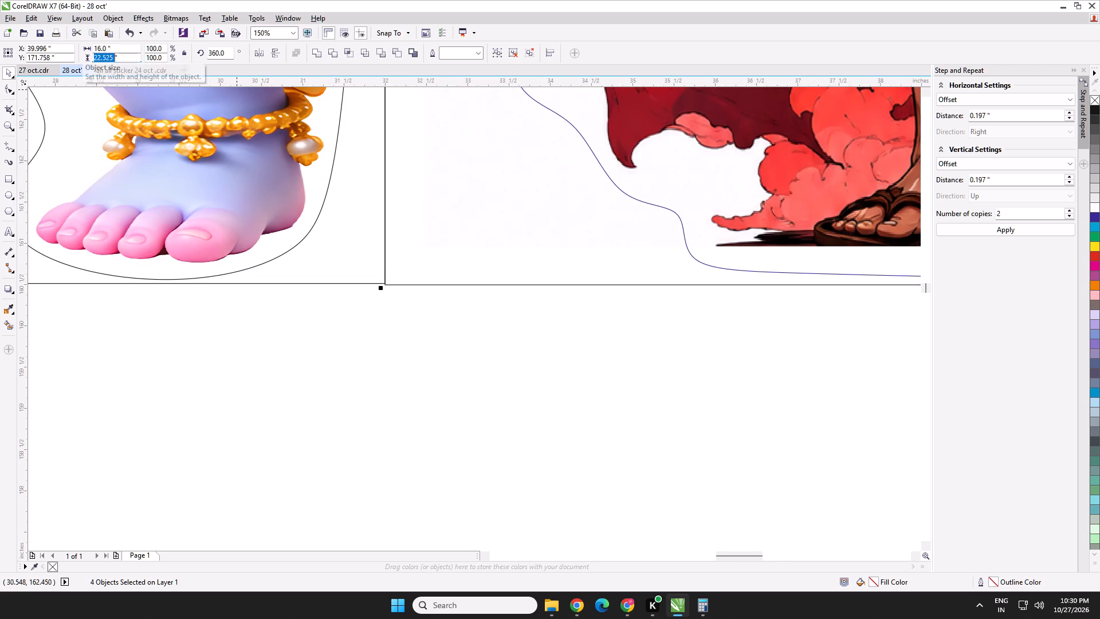
pyautogui.write('22.5')
pyautogui.press('Return')
pyautogui.scroll(1, 402, 241)
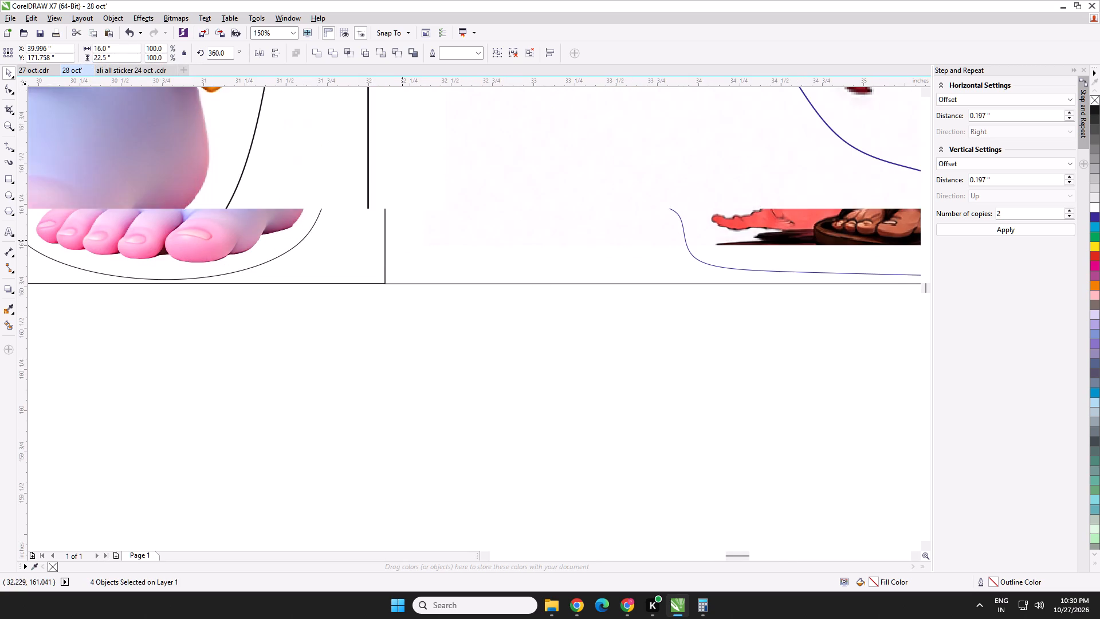
pyautogui.press('Up')
pyautogui.scroll(3, 355, 333)
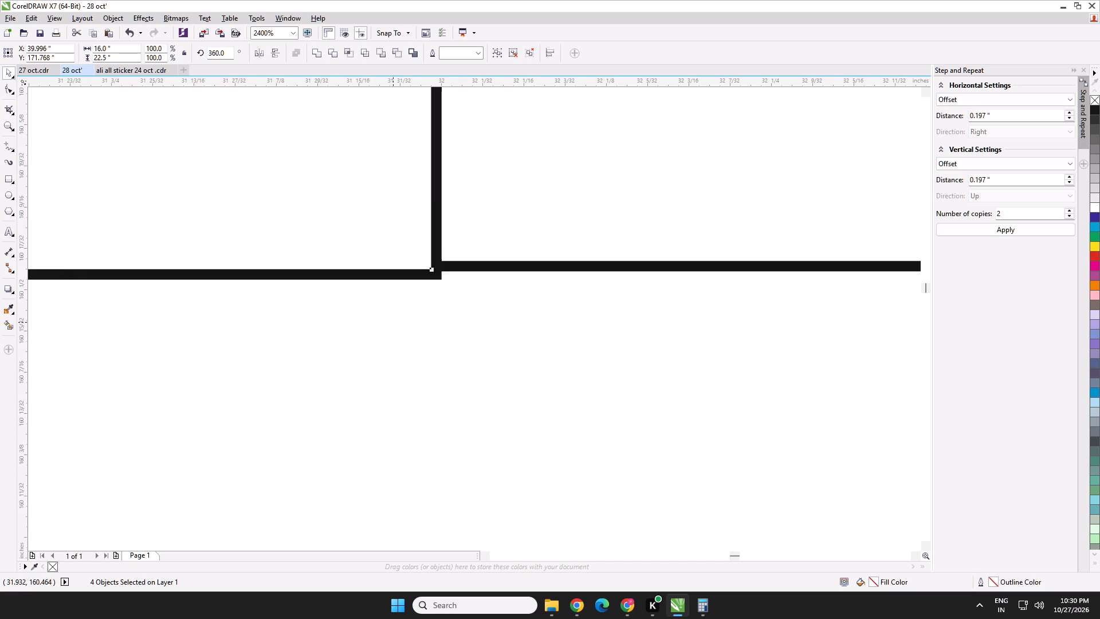
pyautogui.press('Down')
pyautogui.scroll(3, 480, 277)
pyautogui.moveTo(426, 304); pyautogui.dragTo(421, 272)
pyautogui.moveTo(421, 272); pyautogui.dragTo(421, 265)
# Examine how the Luffy frame meets the Naruto and Krishna frames, deselect it, and review the lower rows of the layout.
pyautogui.scroll(-12, 421, 265)
pyautogui.moveTo(422, 284); pyautogui.dragTo(338, 618, button='middle')
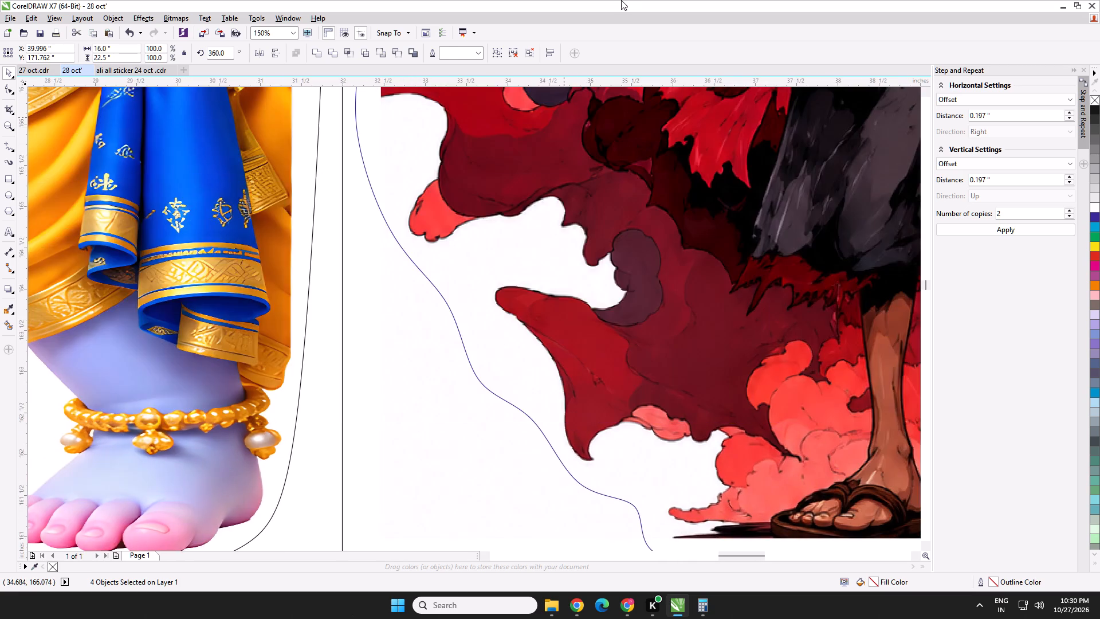
pyautogui.scroll(-4, 610, 69)
pyautogui.moveTo(548, 195); pyautogui.dragTo(510, 436, button='middle')
pyautogui.scroll(-1, 514, 434)
pyautogui.scroll(4, 548, 251)
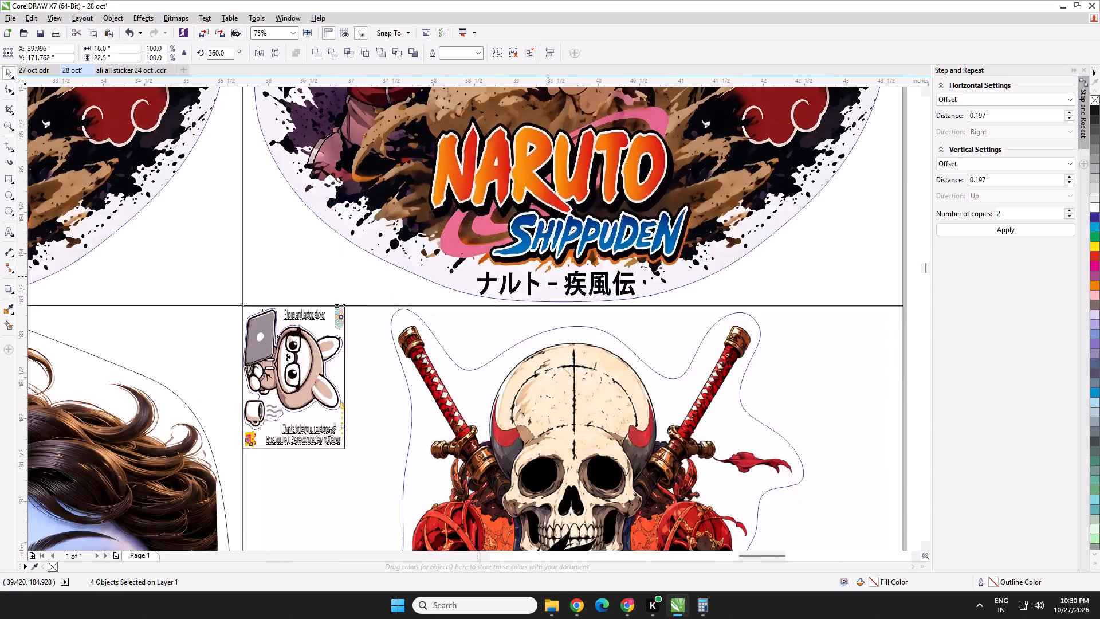
pyautogui.scroll(1, 548, 276)
pyautogui.moveTo(558, 304); pyautogui.dragTo(558, 78, button='middle')
pyautogui.scroll(1, 567, 122)
pyautogui.scroll(-6, 571, 150)
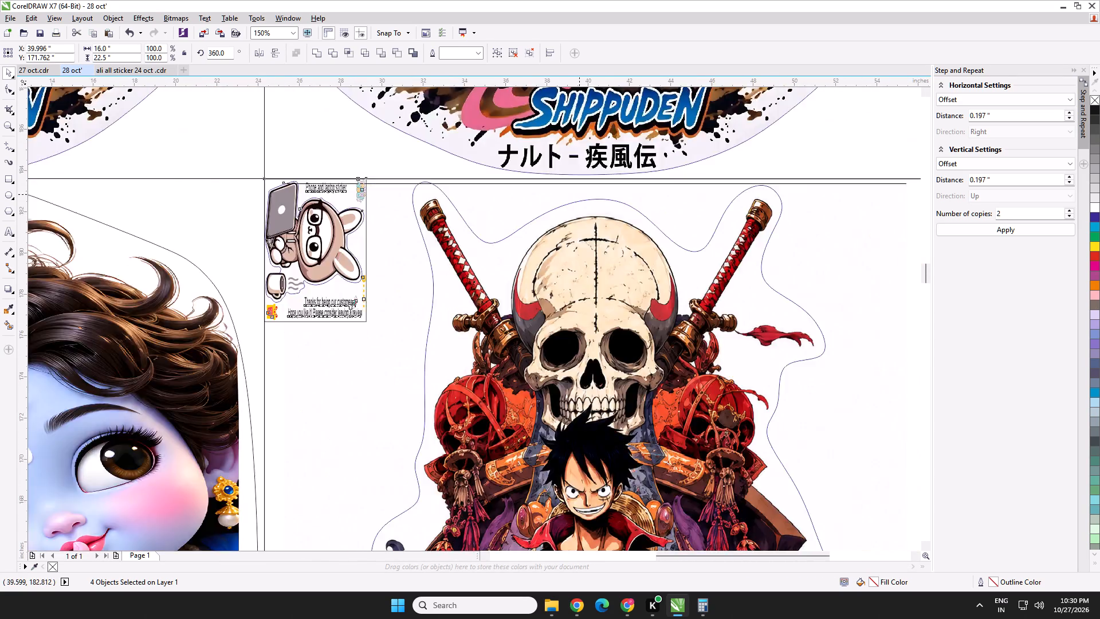
pyautogui.moveTo(581, 203); pyautogui.dragTo(598, 1, button='middle')
pyautogui.moveTo(593, 178); pyautogui.dragTo(587, 483, button='middle')
pyautogui.scroll(3, 423, 263)
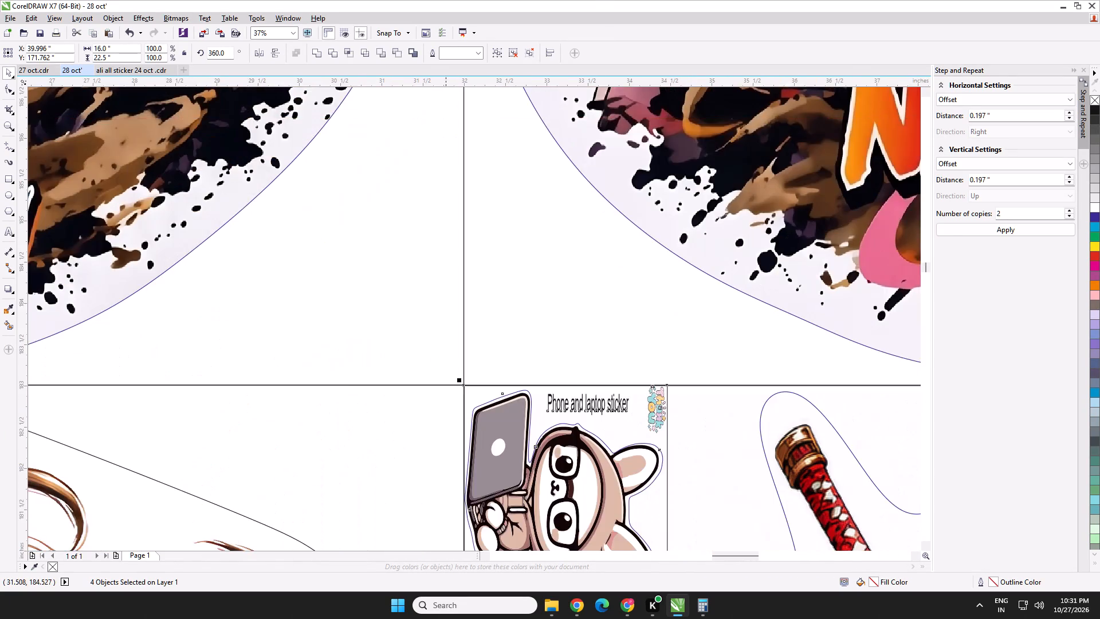
pyautogui.moveTo(449, 306); pyautogui.dragTo(463, 214, button='middle')
pyautogui.scroll(-1, 486, 270)
pyautogui.scroll(4, 488, 289)
pyautogui.scroll(-5, 488, 289)
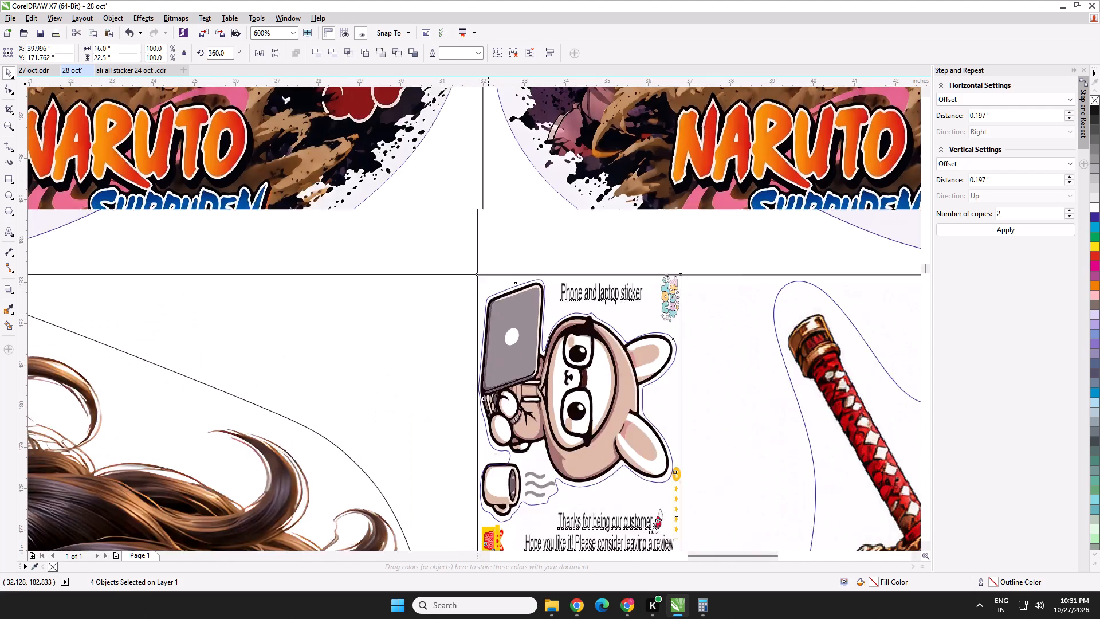
pyautogui.moveTo(488, 289); pyautogui.dragTo(488, 250, button='middle')
pyautogui.scroll(2, 503, 270)
pyautogui.moveTo(503, 269); pyautogui.dragTo(519, 101, button='middle')
pyautogui.scroll(-1, 543, 302)
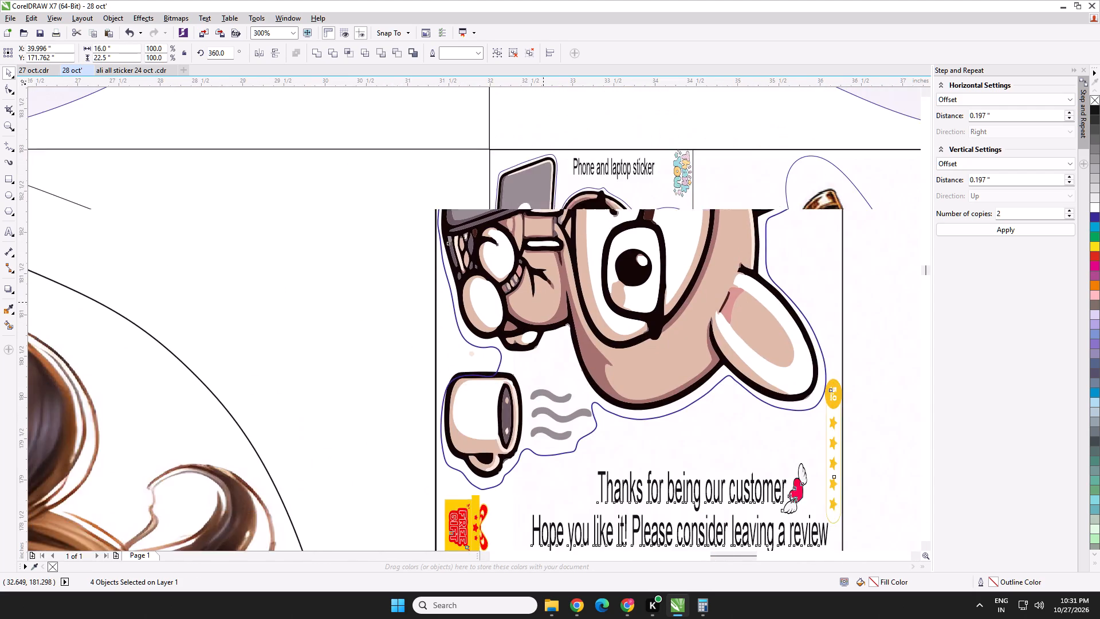
pyautogui.scroll(-1, 546, 324)
pyautogui.moveTo(546, 324); pyautogui.dragTo(564, 182, button='middle')
pyautogui.scroll(-1, 560, 260)
pyautogui.moveTo(560, 261); pyautogui.dragTo(574, 124, button='middle')
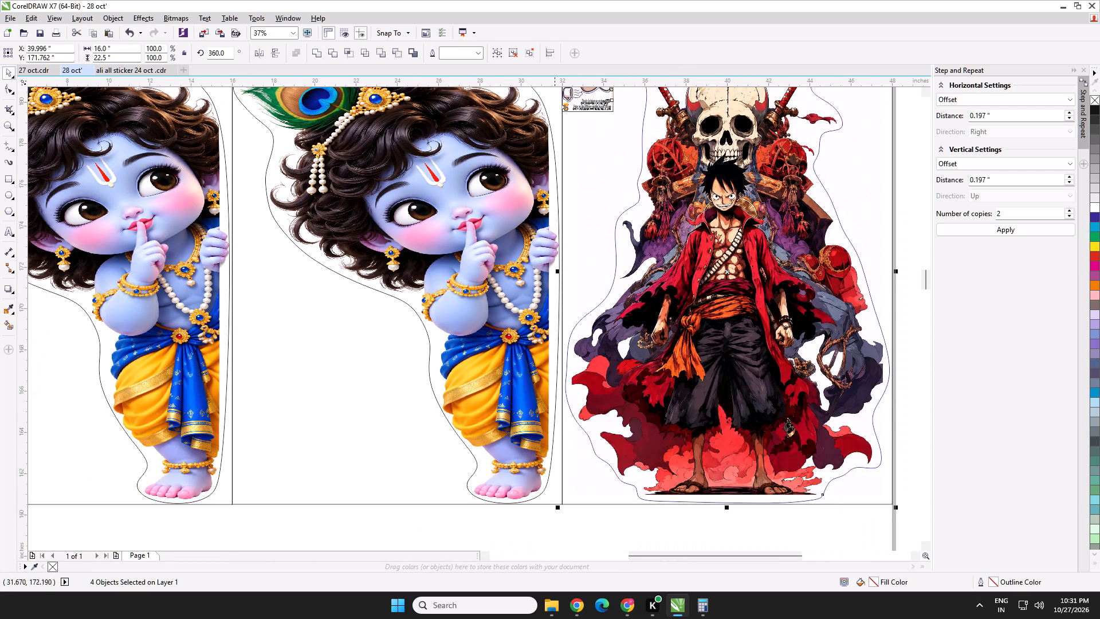
pyautogui.scroll(-1, 554, 271)
pyautogui.moveTo(190, 130); pyautogui.dragTo(386, 371)
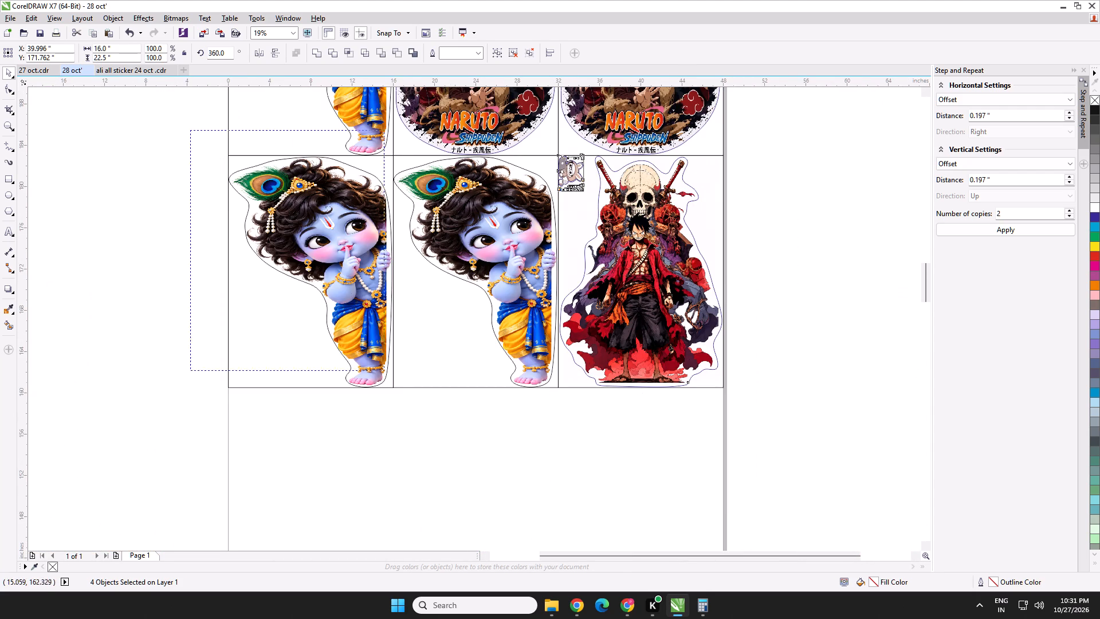
pyautogui.moveTo(386, 371); pyautogui.dragTo(127, 240)
pyautogui.scroll(-2, 140, 246)
pyautogui.moveTo(143, 249); pyautogui.dragTo(202, 243, button='middle')
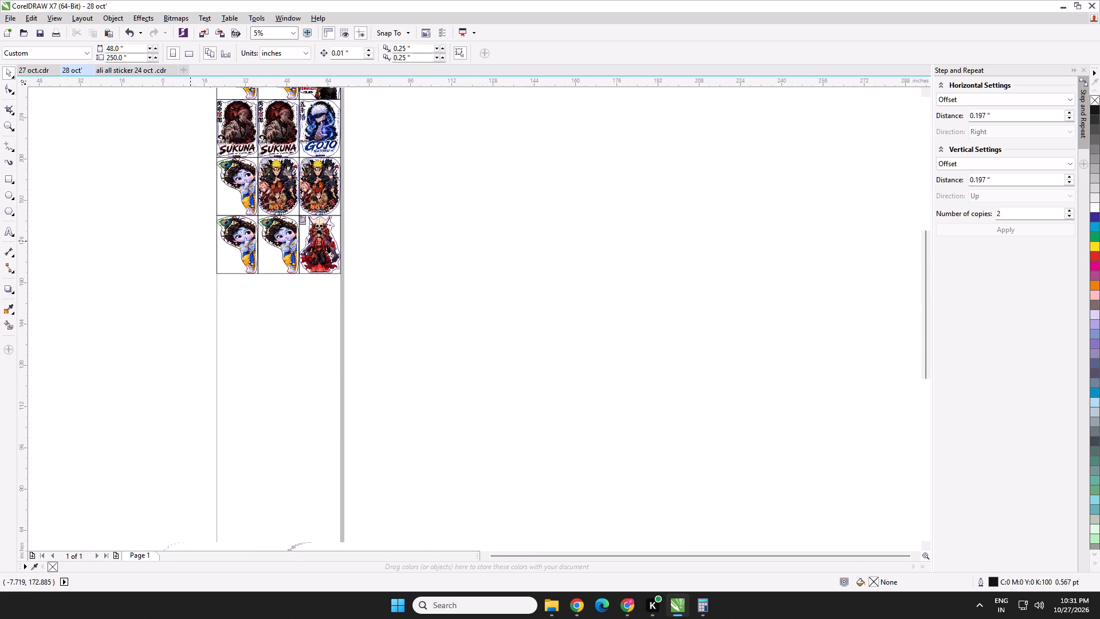
pyautogui.moveTo(202, 243); pyautogui.dragTo(250, 259, button='middle')
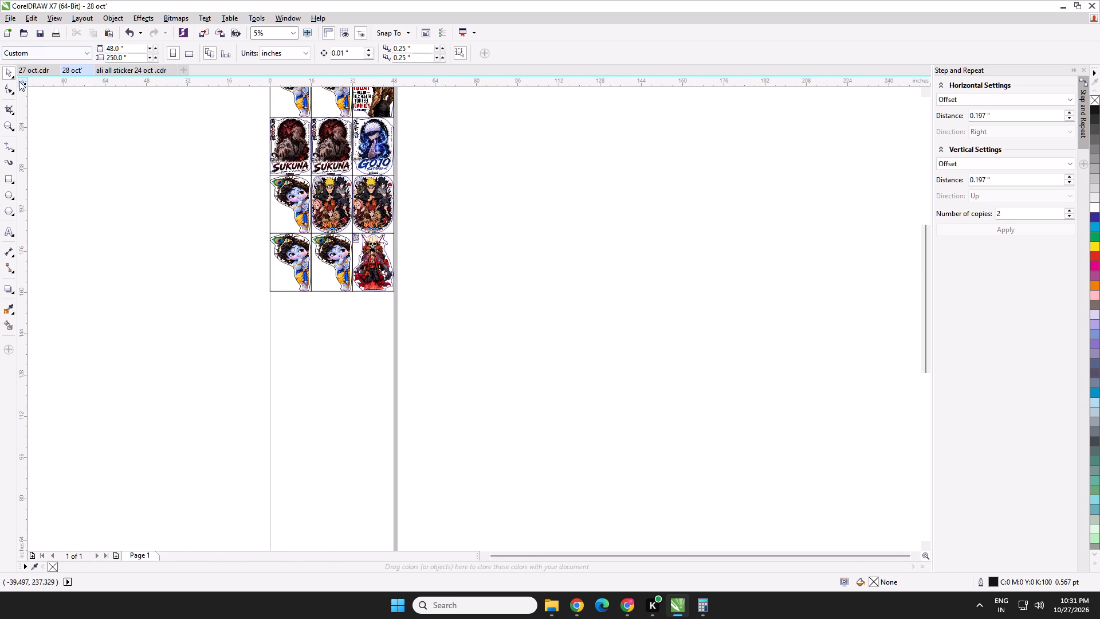
# Open the 26 oct.cdr layout from the Downloads folder.
pyautogui.click(560, 608)
pyautogui.scroll(-2, 440, 390)
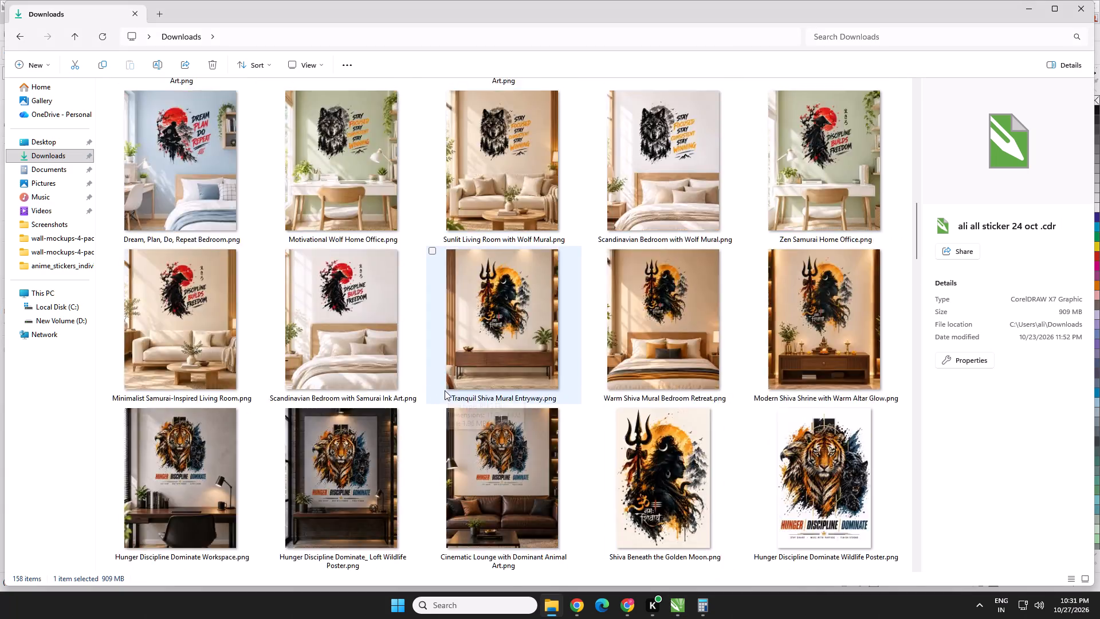
pyautogui.scroll(-1, 445, 390)
pyautogui.scroll(7, 446, 390)
pyautogui.scroll(-1, 258, 450)
pyautogui.doubleClick(198, 419)
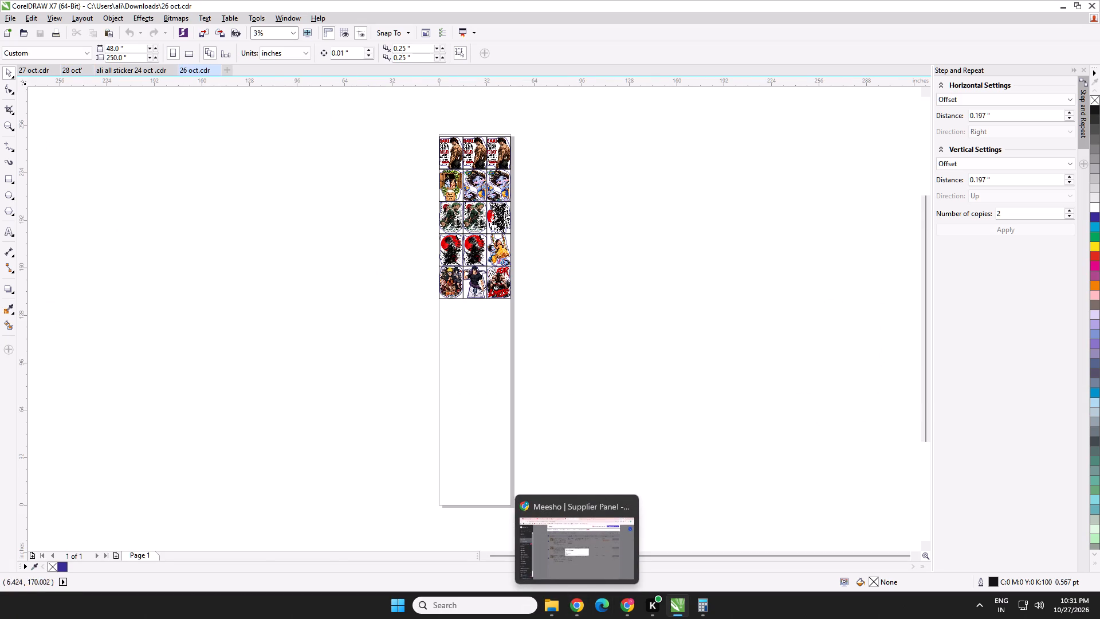
# Copy the framed double Krishna sticker from the 26 oct layout's last column and paste it into the ali all sticker 24 oct document.
pyautogui.scroll(3, 478, 174)
pyautogui.moveTo(646, 103); pyautogui.dragTo(472, 300)
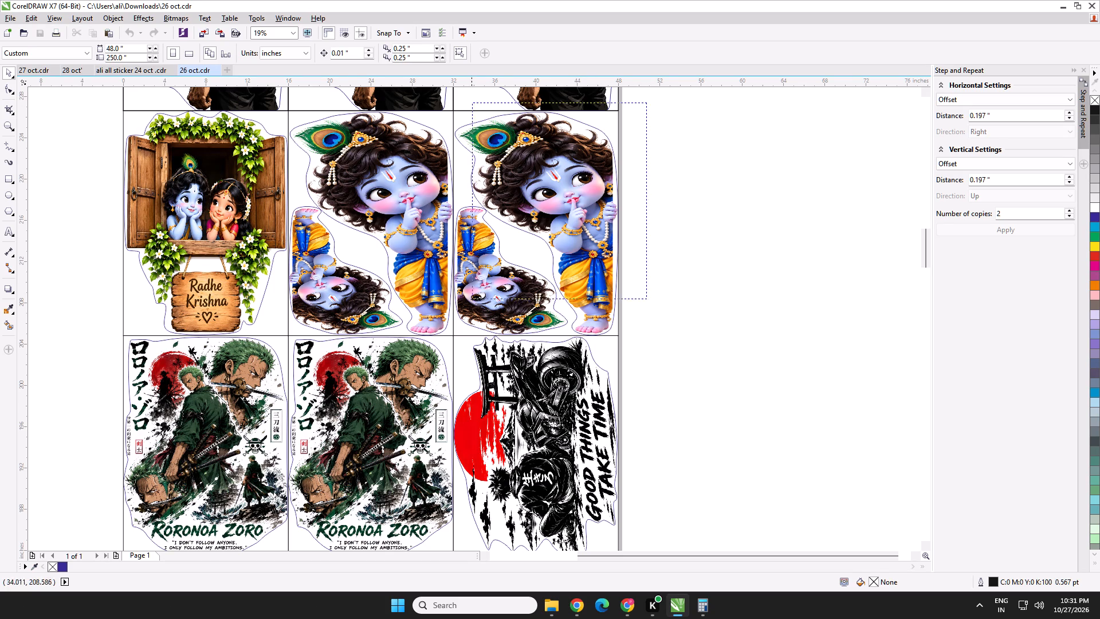
pyautogui.moveTo(472, 300); pyautogui.dragTo(444, 350)
pyautogui.hotkey('ctrl', 'c')
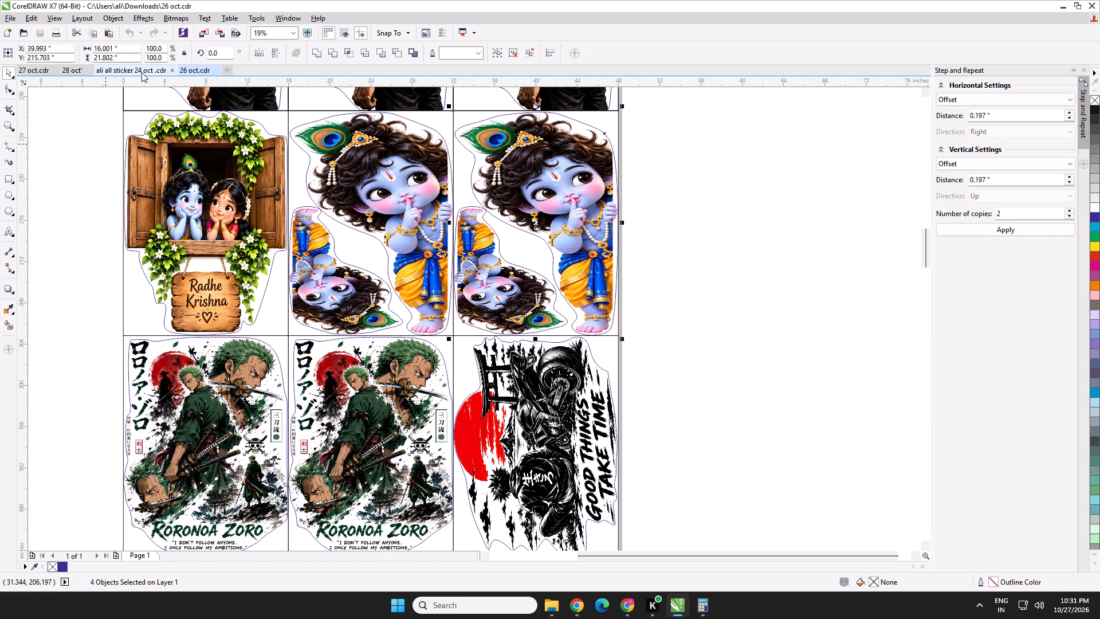
pyautogui.click(142, 72)
pyautogui.hotkey('ctrl', 'v')
# Place the pasted double Krishna sticker below the Radha Krishna artwork in the collection, scaled down to about 7.97 × 10.86 inches.
pyautogui.scroll(-1, 474, 329)
pyautogui.scroll(-3, 477, 393)
pyautogui.moveTo(482, 412); pyautogui.dragTo(411, 316, button='middle')
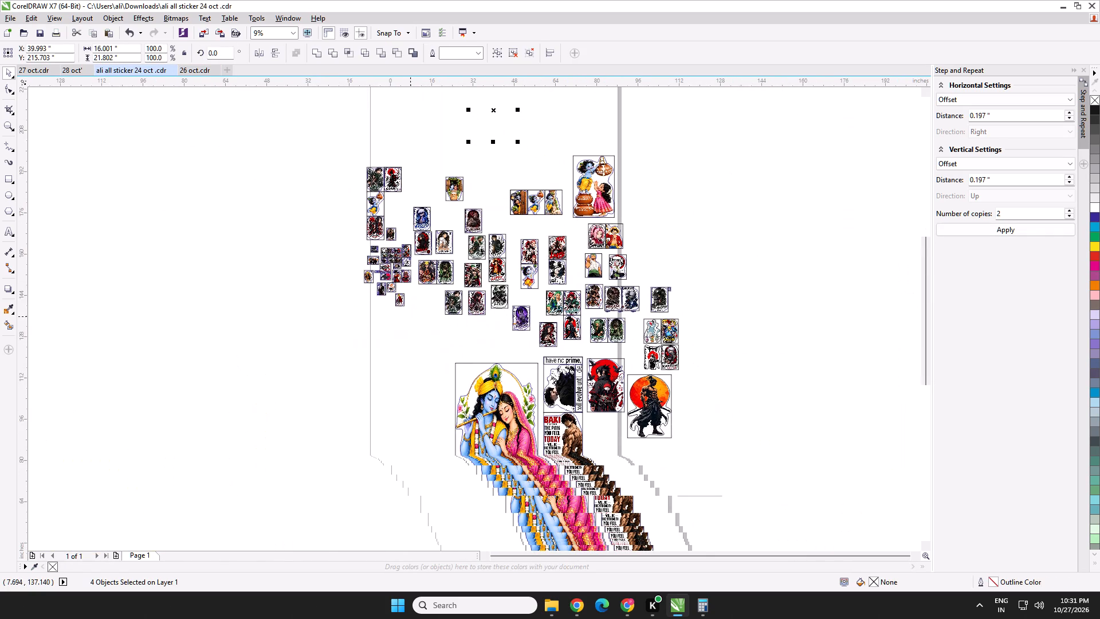
pyautogui.moveTo(498, 119); pyautogui.dragTo(451, 446)
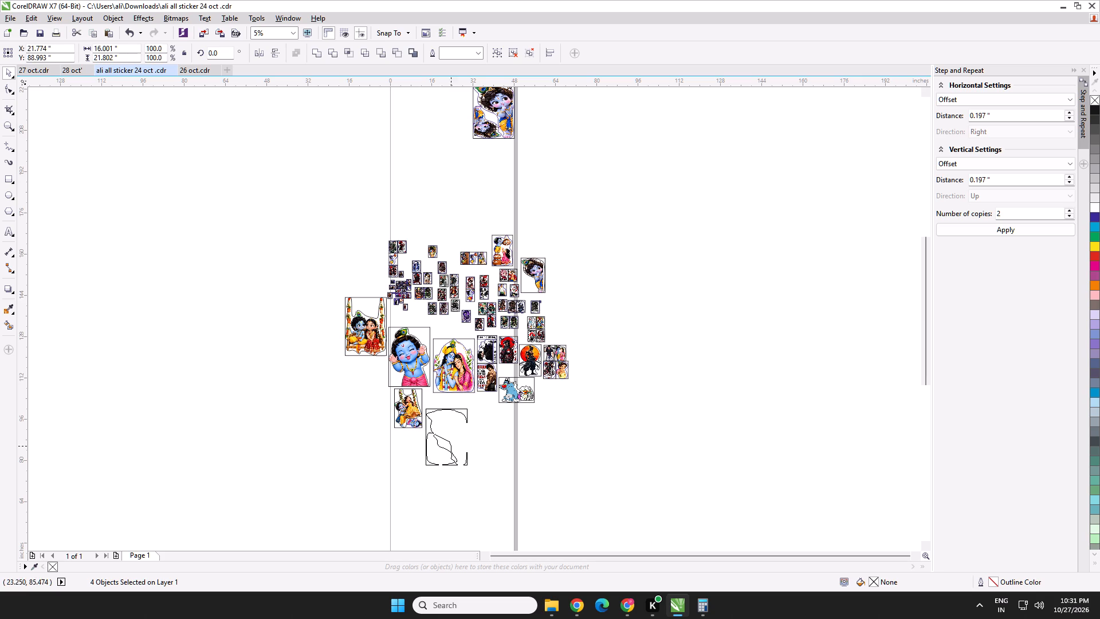
pyautogui.moveTo(451, 446); pyautogui.dragTo(455, 436)
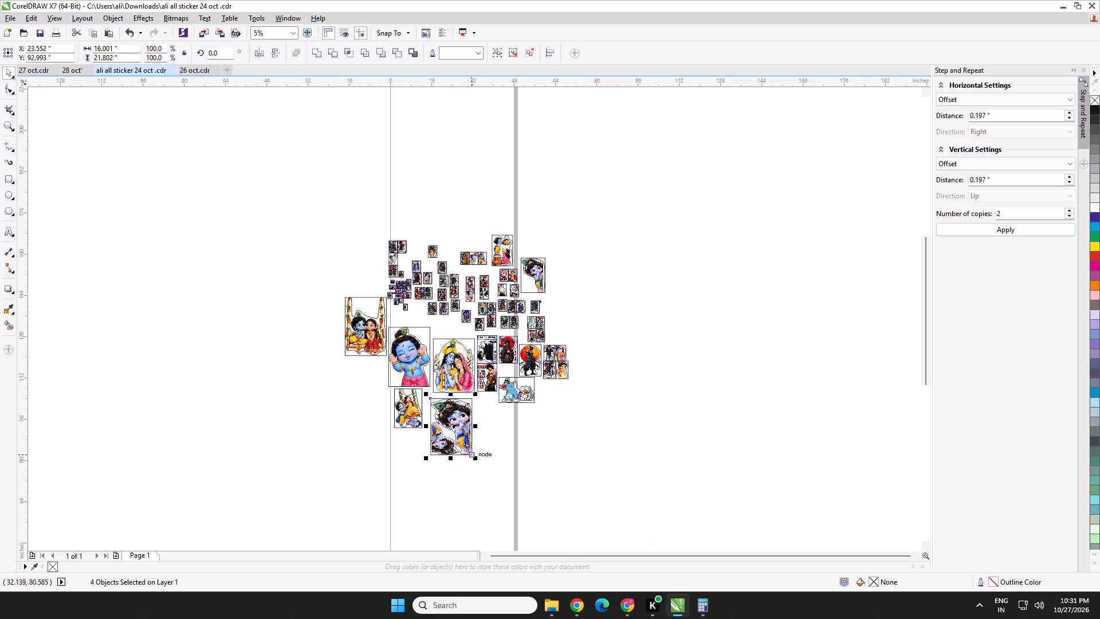
pyautogui.moveTo(474, 459); pyautogui.dragTo(467, 431)
pyautogui.scroll(2, 439, 408)
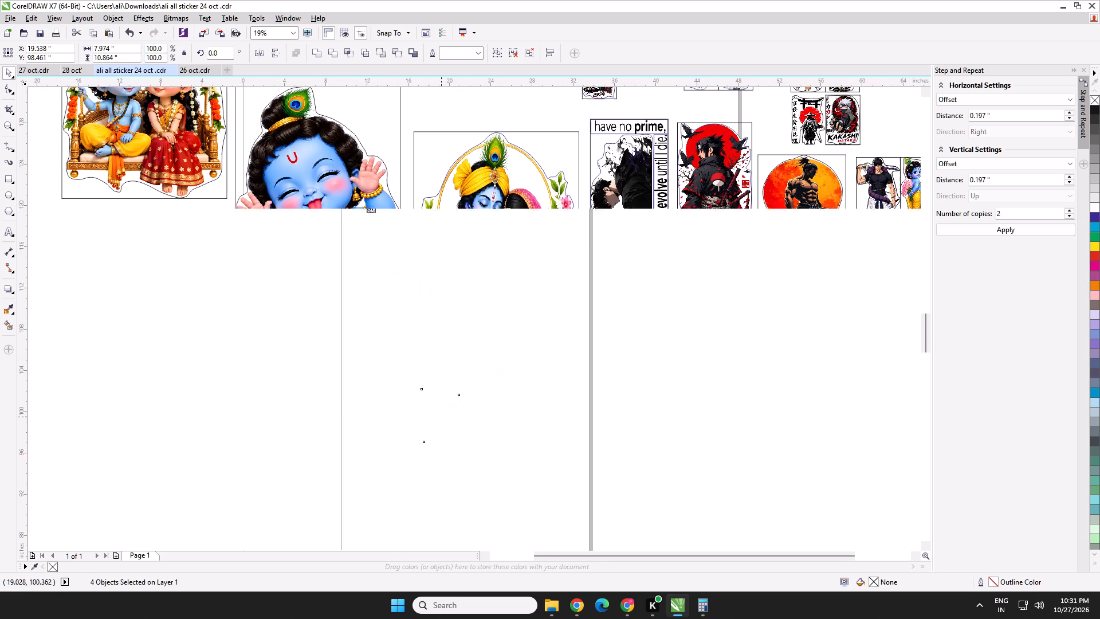
pyautogui.moveTo(441, 417); pyautogui.dragTo(434, 405)
# Delete the old single Krishna sticker group beside the page edge in the sticker collection.
pyautogui.scroll(-4, 434, 394)
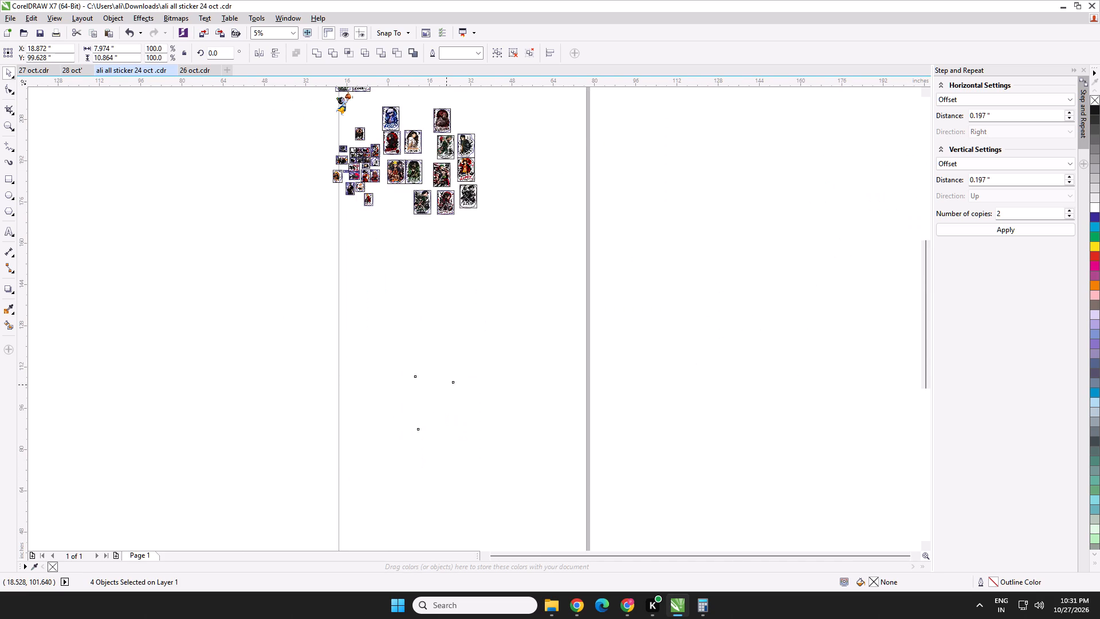
pyautogui.moveTo(520, 316); pyautogui.dragTo(501, 408, button='middle')
pyautogui.moveTo(536, 333); pyautogui.dragTo(492, 386)
pyautogui.press('Delete')
pyautogui.hotkey('ctrl', 'z')
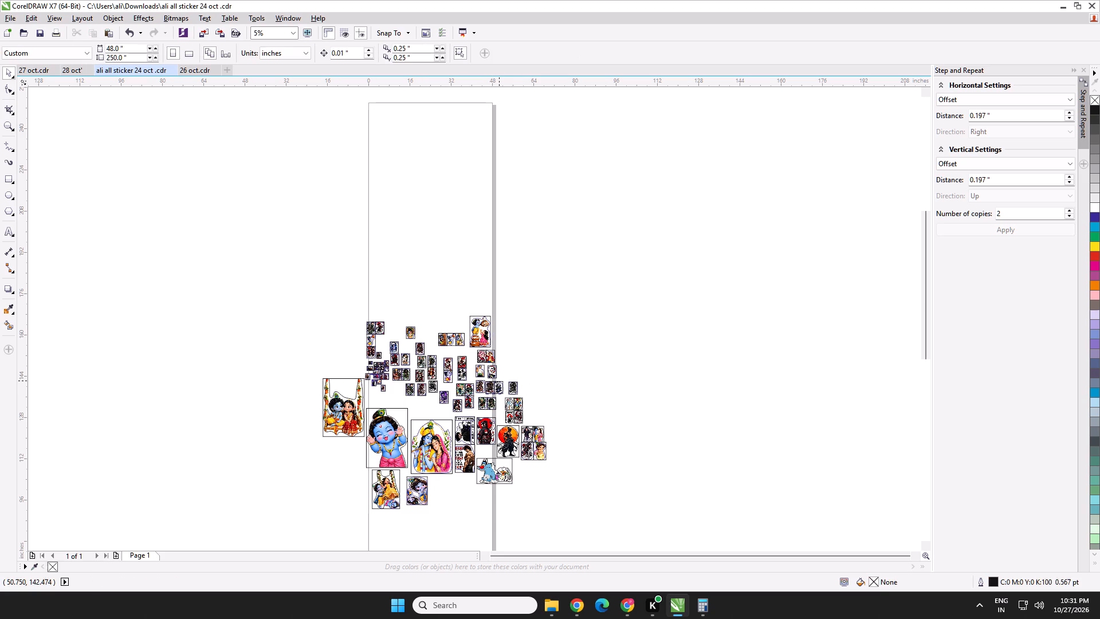
pyautogui.moveTo(557, 316); pyautogui.dragTo(495, 381)
pyautogui.scroll(1, 527, 355)
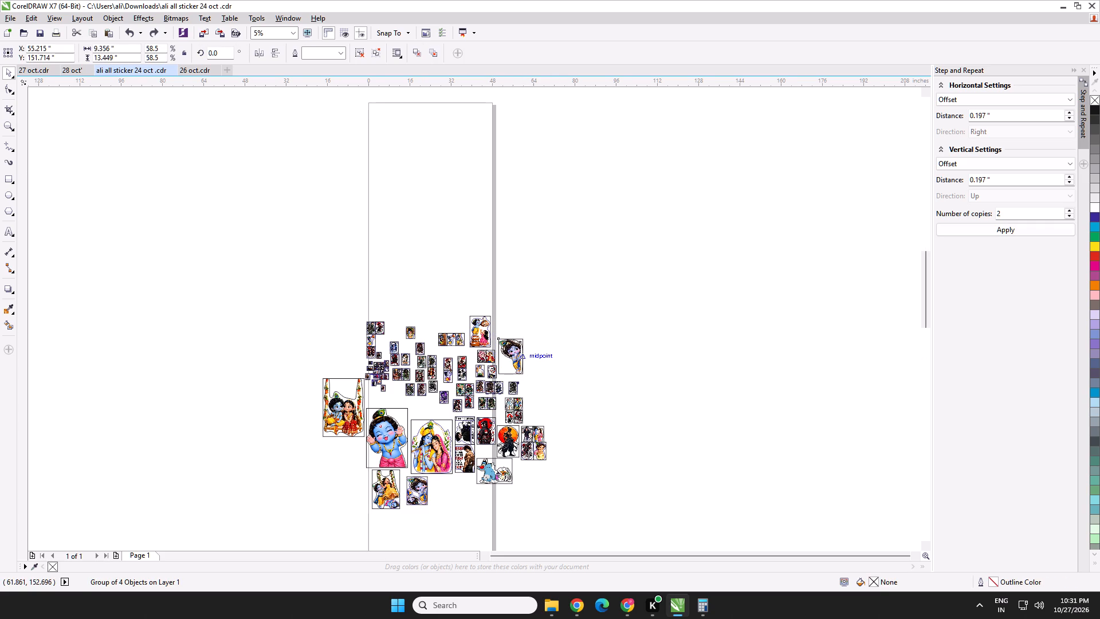
pyautogui.scroll(3, 517, 405)
pyautogui.moveTo(517, 403); pyautogui.dragTo(518, 388, button='middle')
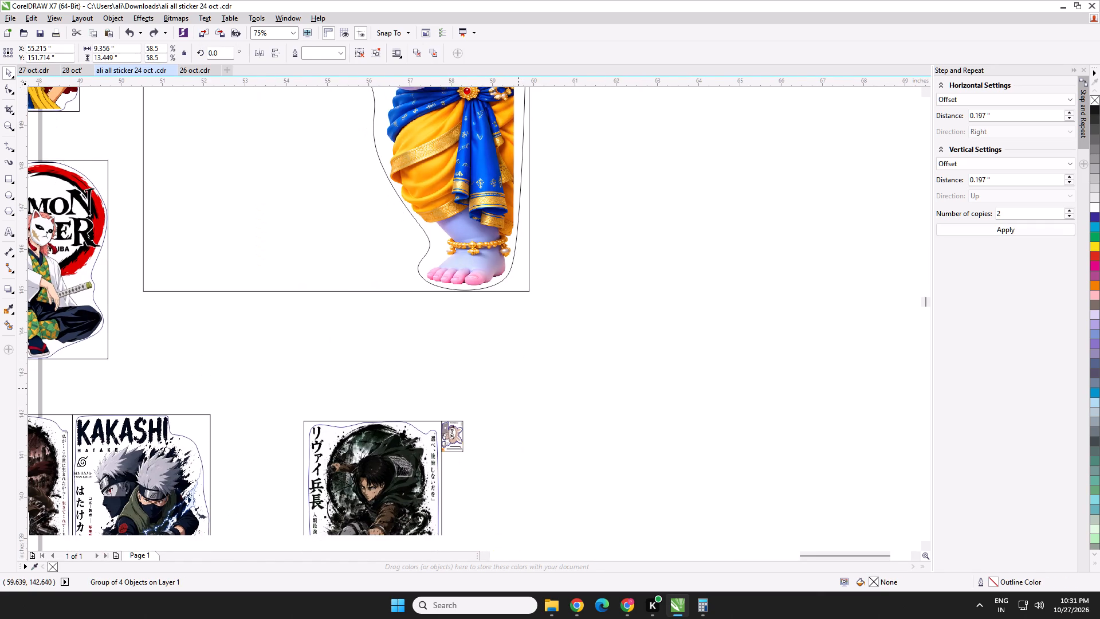
pyautogui.press('Delete')
pyautogui.scroll(-3, 518, 388)
pyautogui.moveTo(509, 399); pyautogui.dragTo(555, 309, button='middle')
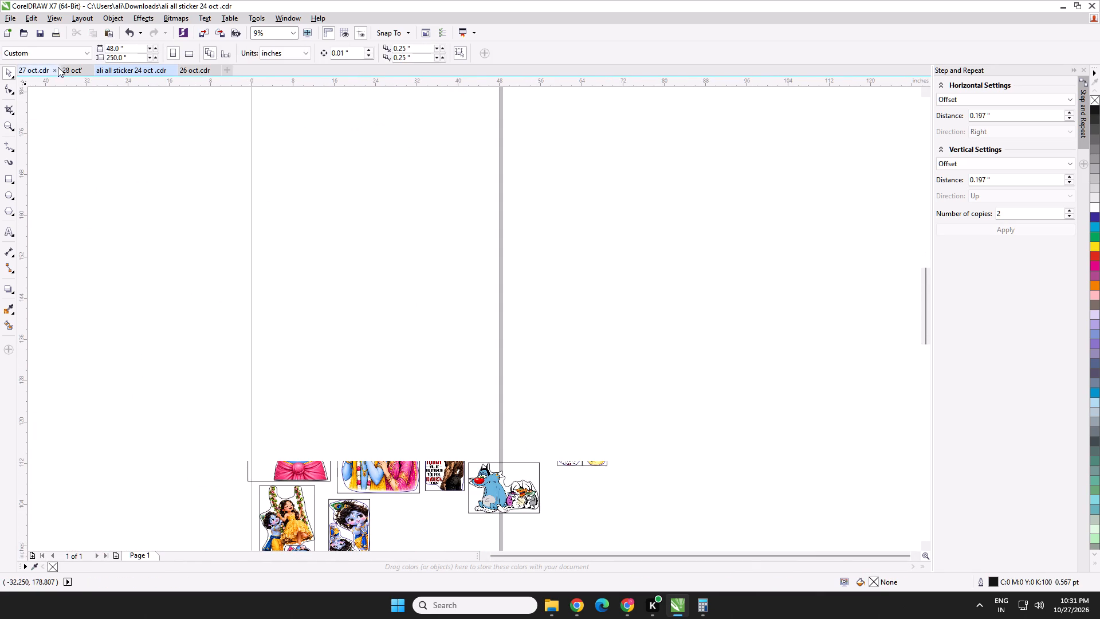
# Paste the copied double Krishna sticker into the 28 oct' layout.
pyautogui.click(66, 70)
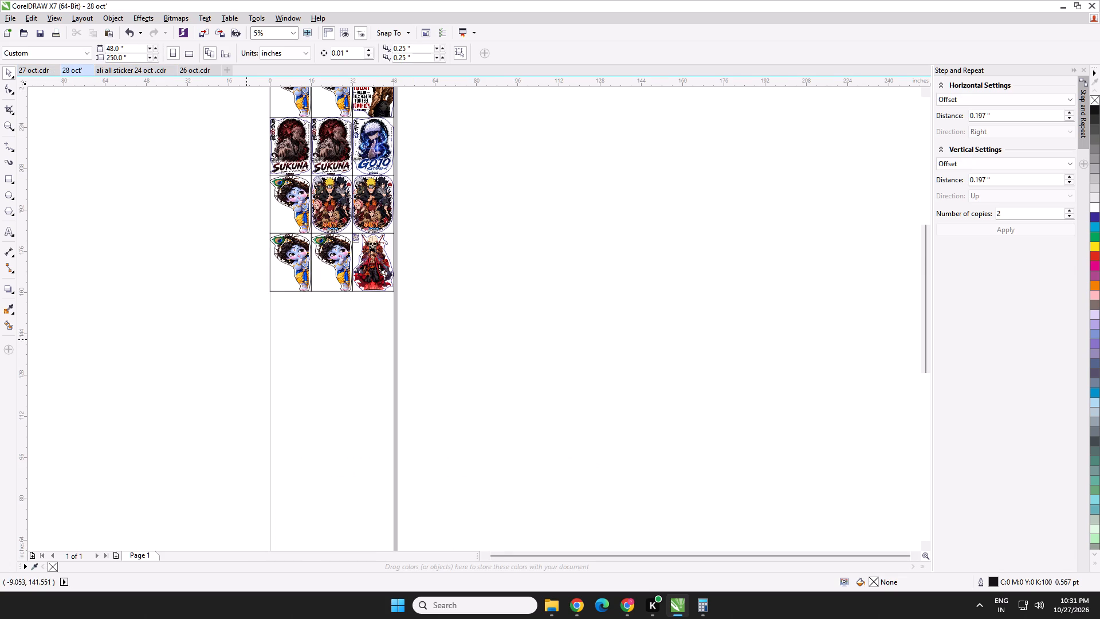
pyautogui.hotkey('ctrl', 'v')
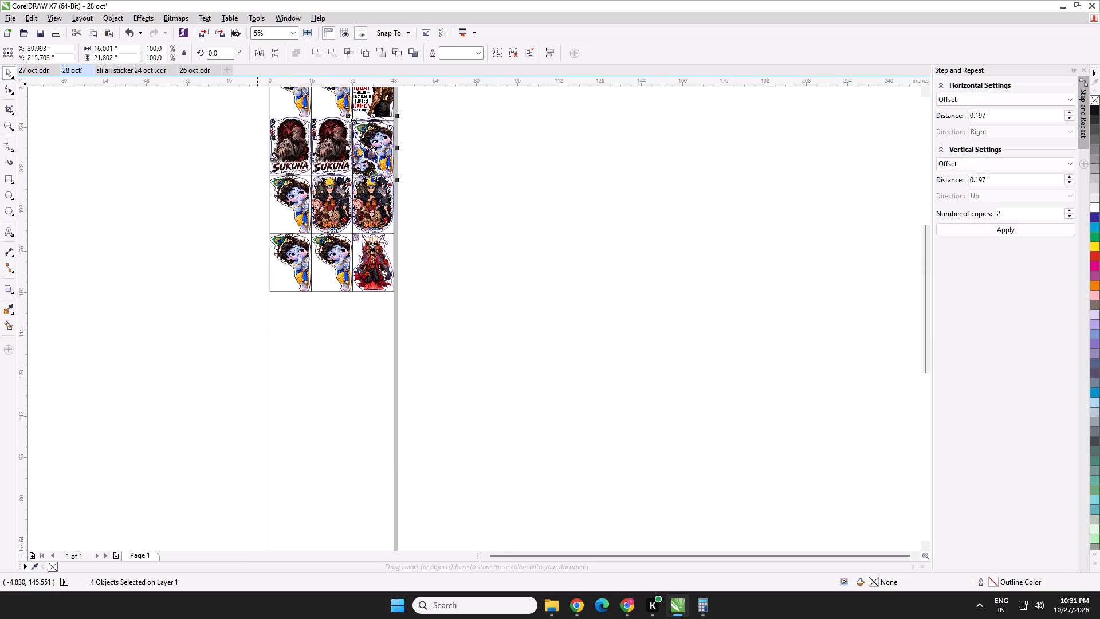
# Delete the five single Krishna stickers from the first, third and fourth rows of the 28 oct' layout.
pyautogui.moveTo(257, 330); pyautogui.dragTo(353, 232)
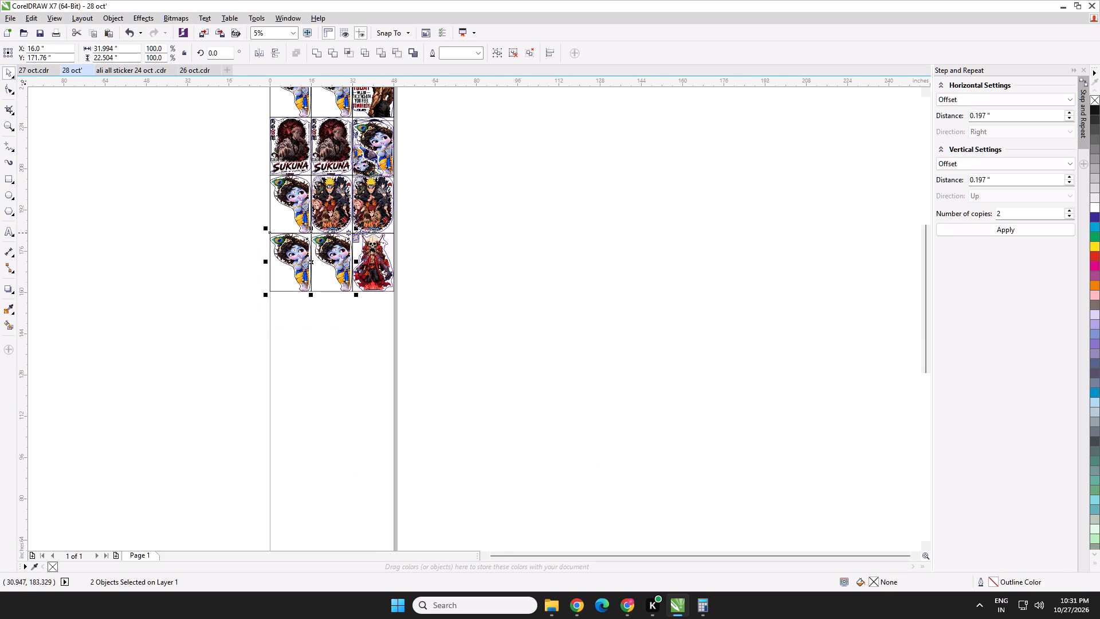
pyautogui.press('Delete')
pyautogui.moveTo(255, 251); pyautogui.dragTo(315, 171)
pyautogui.press('Delete')
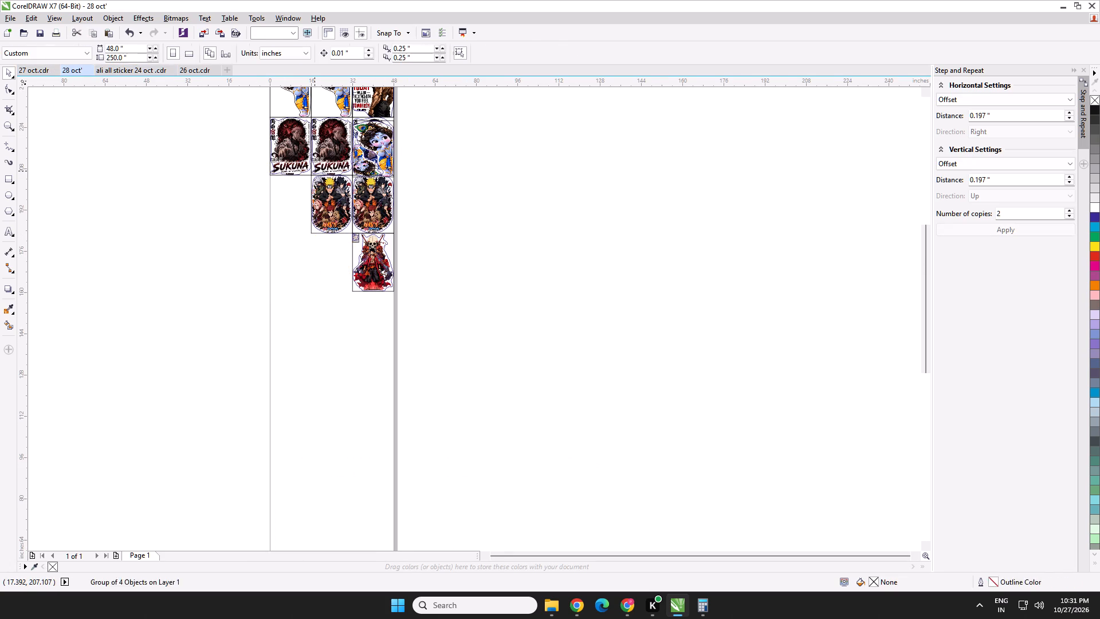
pyautogui.moveTo(309, 173); pyautogui.dragTo(308, 429, button='middle')
pyautogui.moveTo(265, 299); pyautogui.dragTo(358, 398)
pyautogui.press('Delete')
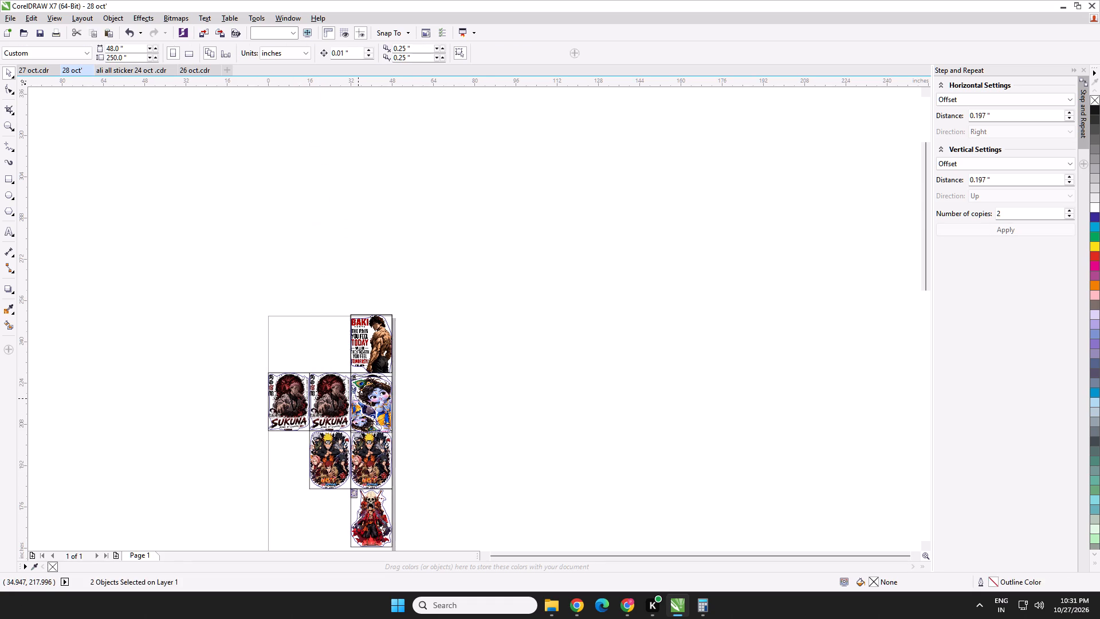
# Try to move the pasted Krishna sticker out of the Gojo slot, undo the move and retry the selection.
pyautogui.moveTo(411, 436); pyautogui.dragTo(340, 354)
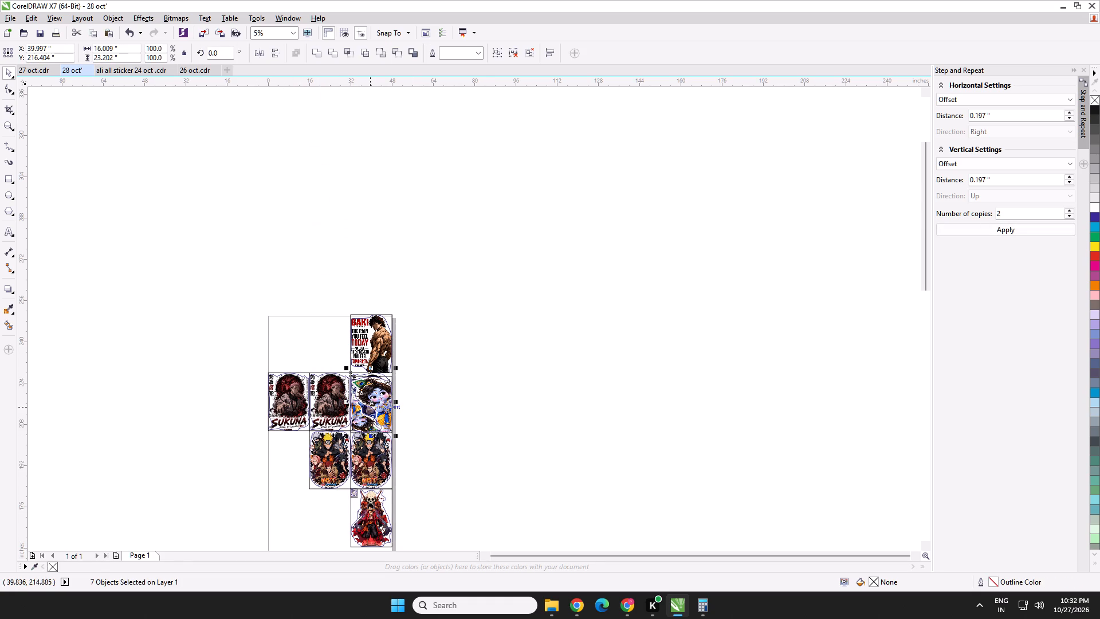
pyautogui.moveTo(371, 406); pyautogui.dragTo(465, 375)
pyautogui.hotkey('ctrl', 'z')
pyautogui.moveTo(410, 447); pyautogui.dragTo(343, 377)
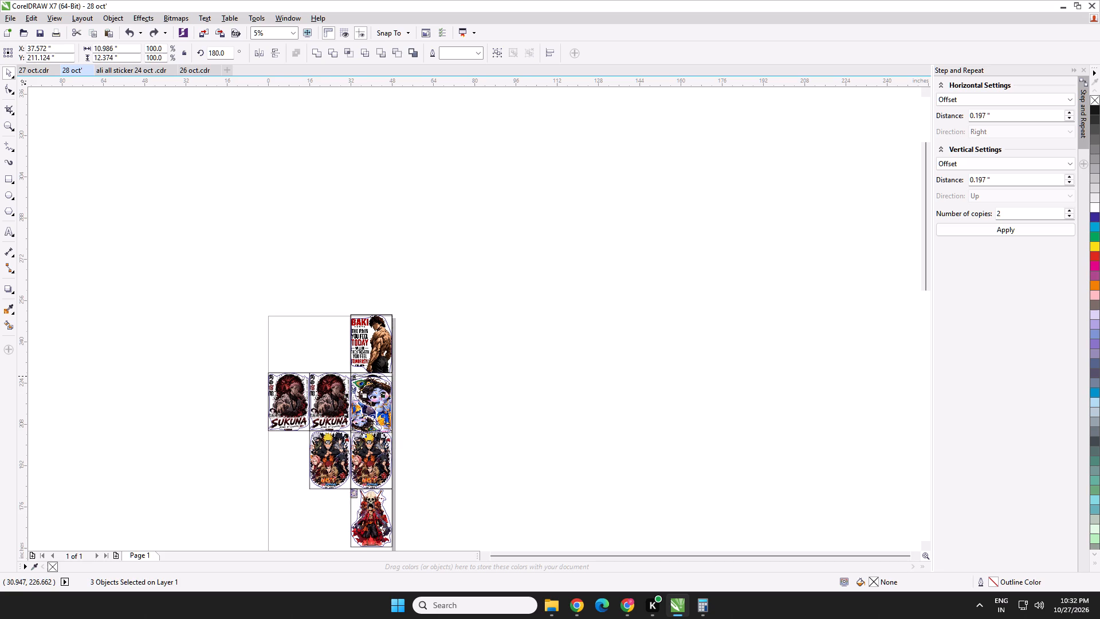
# Move only the four pasted Krishna objects off the Gojo sticker to the empty area beside the page, about X 73.548", Y 220.259".
pyautogui.scroll(1, 353, 388)
pyautogui.moveTo(353, 388); pyautogui.dragTo(372, 311, button='middle')
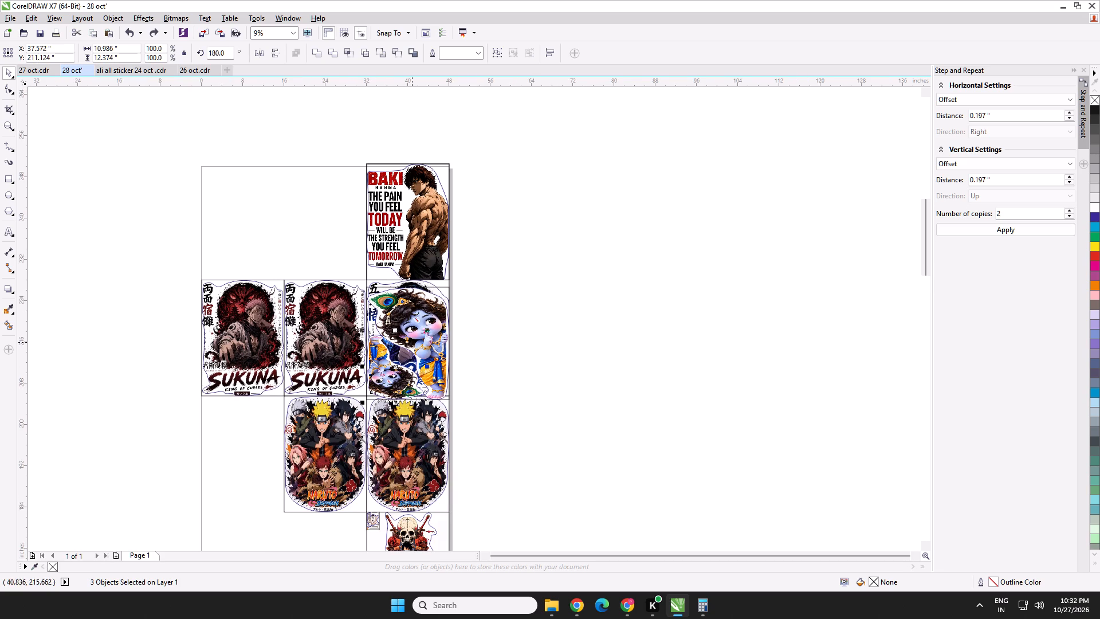
pyautogui.moveTo(493, 430); pyautogui.dragTo(348, 284)
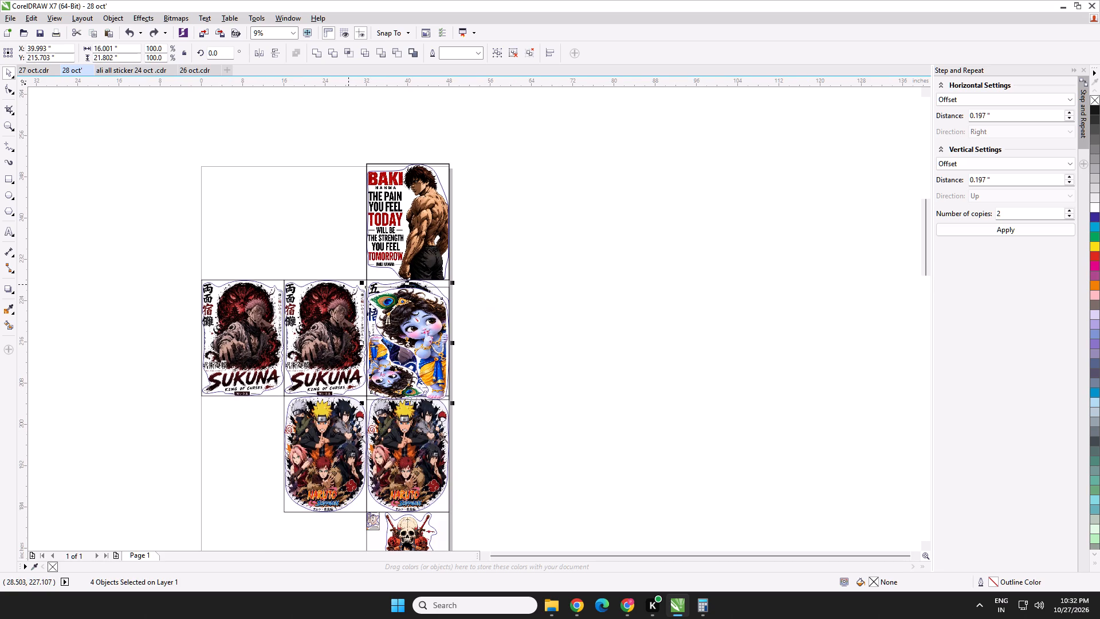
pyautogui.moveTo(419, 333); pyautogui.dragTo(592, 309)
pyautogui.click(650, 406)
pyautogui.moveTo(657, 418); pyautogui.dragTo(650, 415)
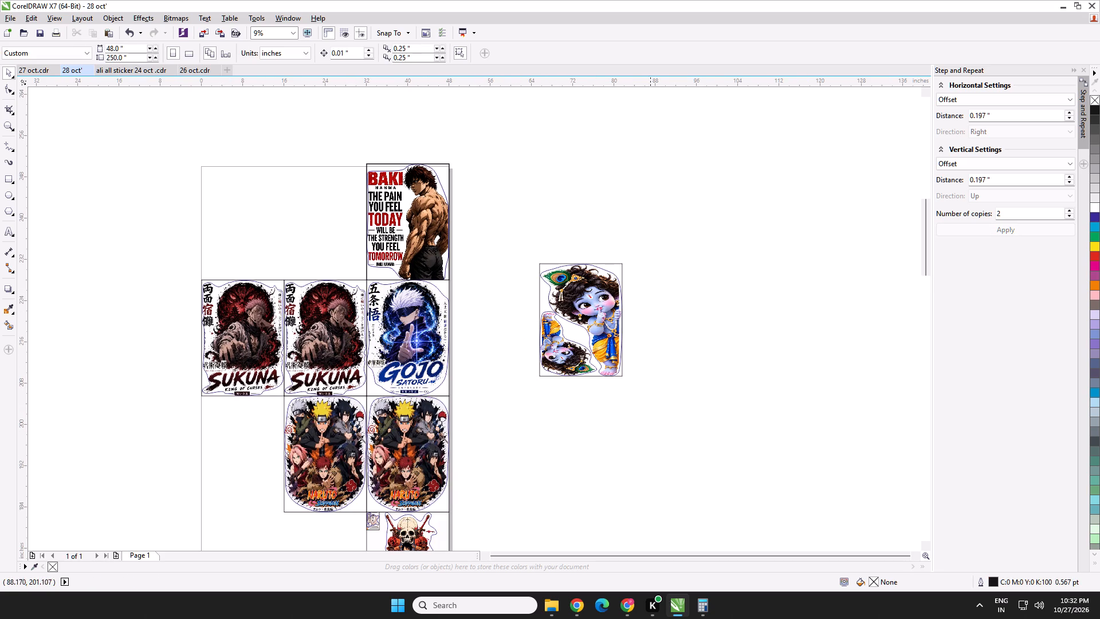
# Resize the double Krishna sticker to 16 inches wide and 22.5 inches high.
pyautogui.moveTo(650, 415); pyautogui.dragTo(457, 232)
pyautogui.doubleClick(109, 57)
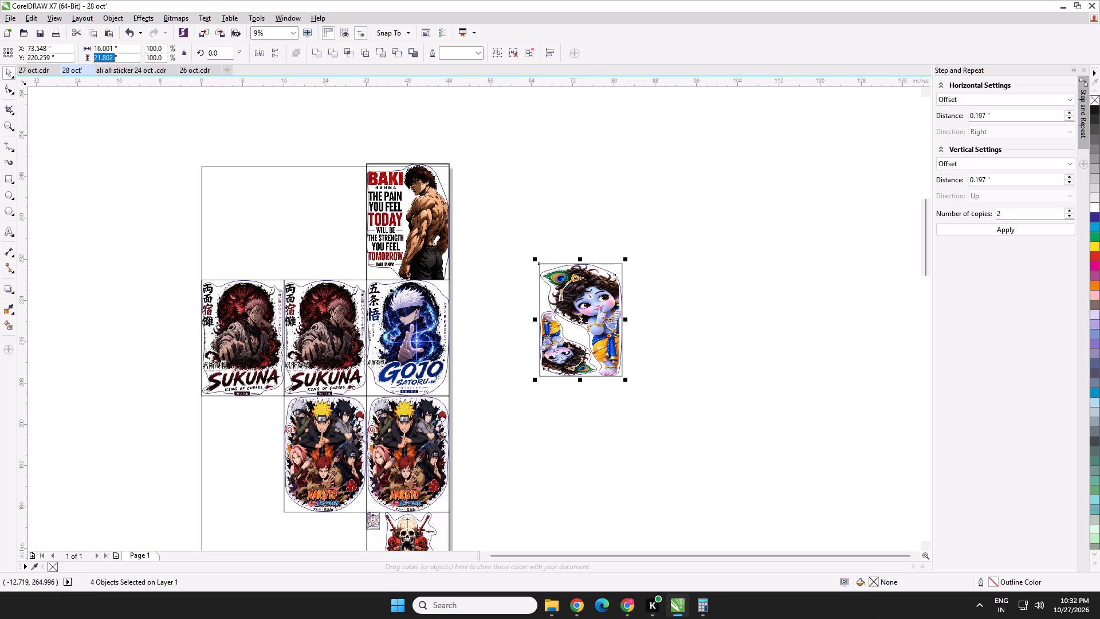
pyautogui.write('22.5')
pyautogui.press('Return')
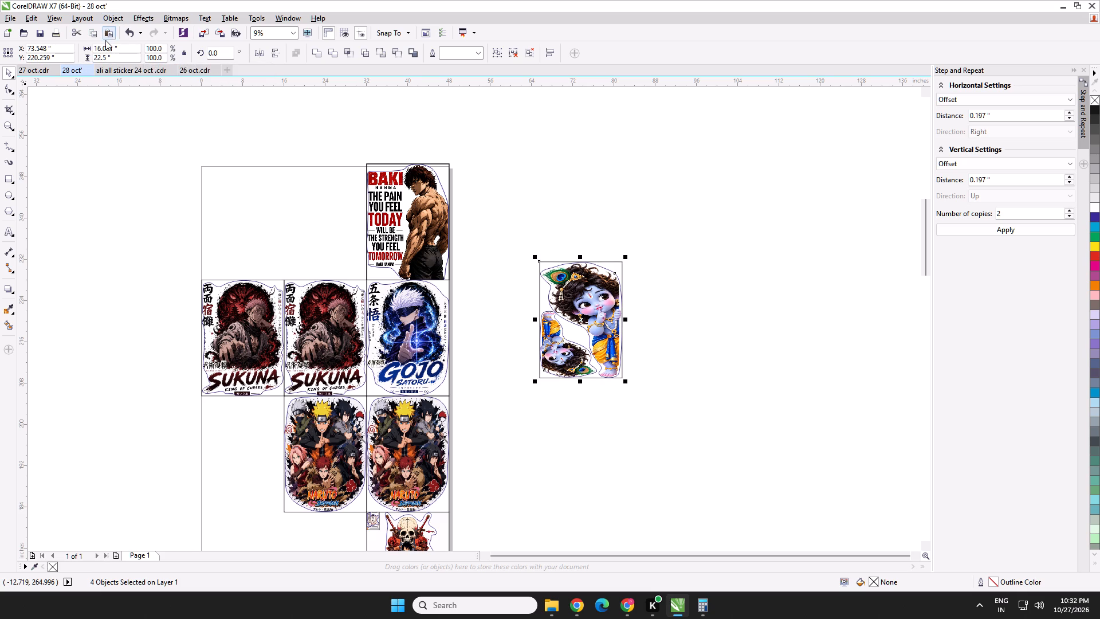
pyautogui.doubleClick(107, 46)
pyautogui.write('16')
pyautogui.press('Return')
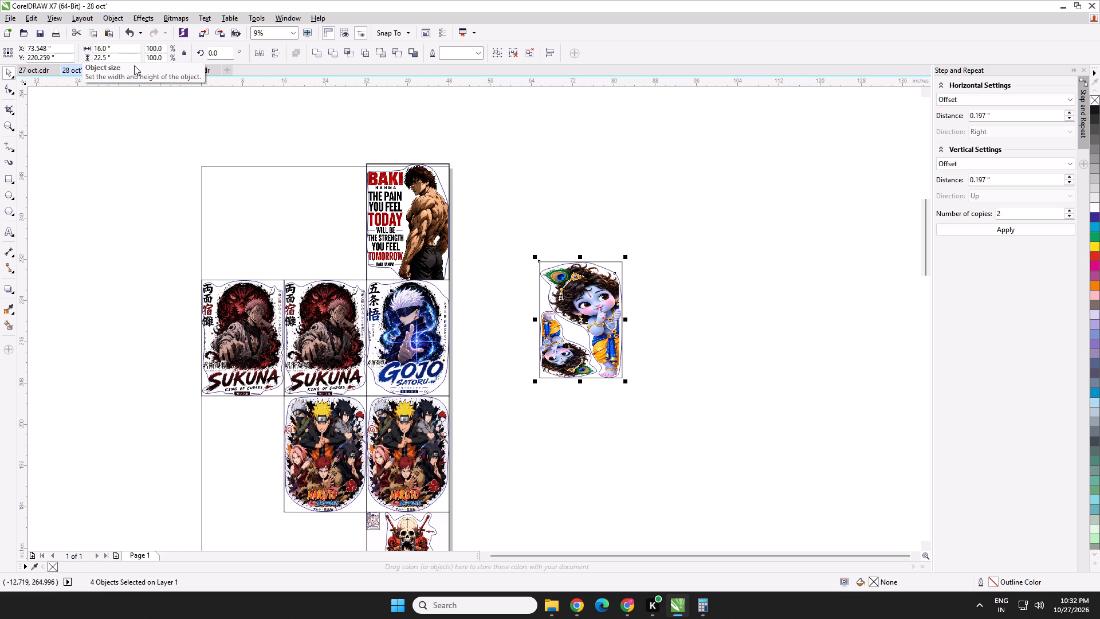
# Move the resized Krishna sticker into the top row, next to the Baki sticker.
pyautogui.moveTo(576, 304); pyautogui.dragTo(330, 207)
pyautogui.press('Left')
pyautogui.press('Left')
pyautogui.press('Left')
pyautogui.press('Left')
pyautogui.scroll(4, 345, 174)
pyautogui.moveTo(371, 175); pyautogui.dragTo(360, 377, button='middle')
pyautogui.moveTo(431, 398); pyautogui.dragTo(426, 379)
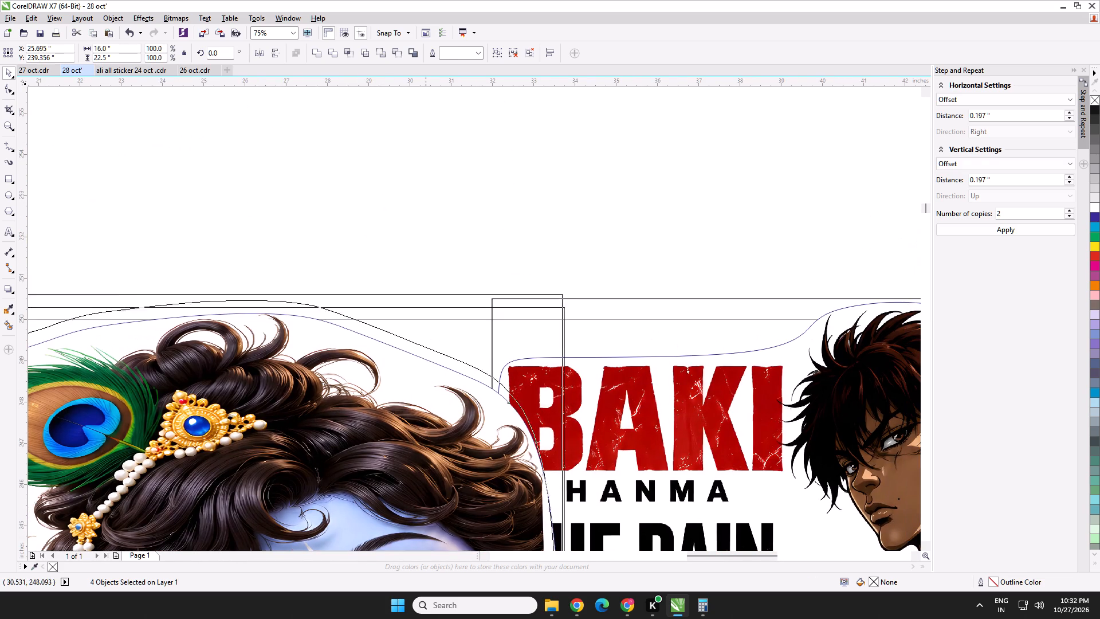
pyautogui.moveTo(426, 379); pyautogui.dragTo(406, 389)
# Nudge the Krishna sticker away from the Baki artwork and align its top edge with the Baki frame, at about Y 239.251".
pyautogui.press('Left')
pyautogui.press('Left')
pyautogui.press('Left')
pyautogui.press('Left')
pyautogui.press('Left')
pyautogui.press('Left')
pyautogui.press('Left')
pyautogui.press('Left')
pyautogui.press('Left')
pyautogui.press('Left')
pyautogui.press('Left')
pyautogui.press('Left')
pyautogui.press('Left')
pyautogui.press('Left')
pyautogui.press('Left')
pyautogui.press('Left')
pyautogui.press('Left')
pyautogui.press('Left')
pyautogui.press('Left')
pyautogui.press('Left')
pyautogui.scroll(1, 478, 304)
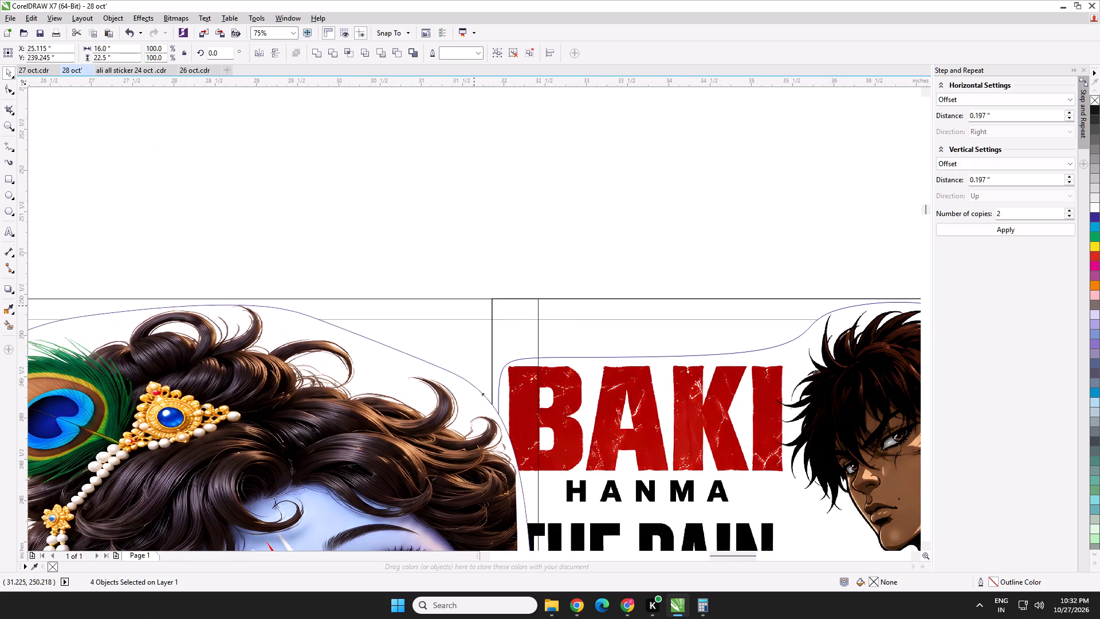
pyautogui.scroll(3, 488, 297)
pyautogui.scroll(1, 572, 275)
pyautogui.press('Up')
pyautogui.scroll(1, 506, 312)
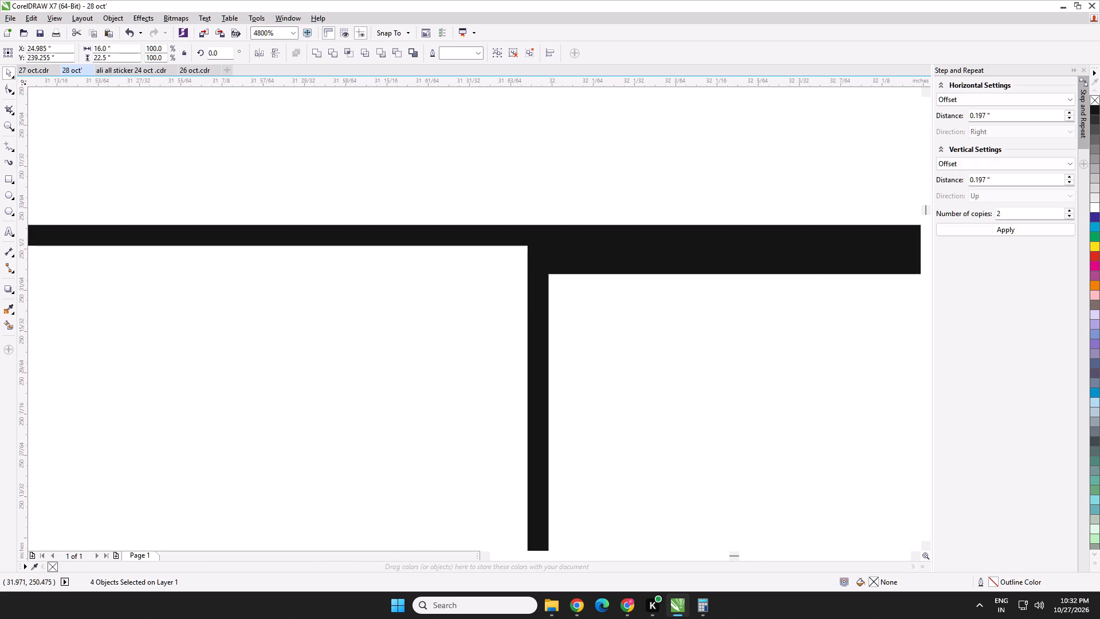
pyautogui.moveTo(463, 319); pyautogui.dragTo(440, 342)
pyautogui.moveTo(462, 326); pyautogui.dragTo(461, 318)
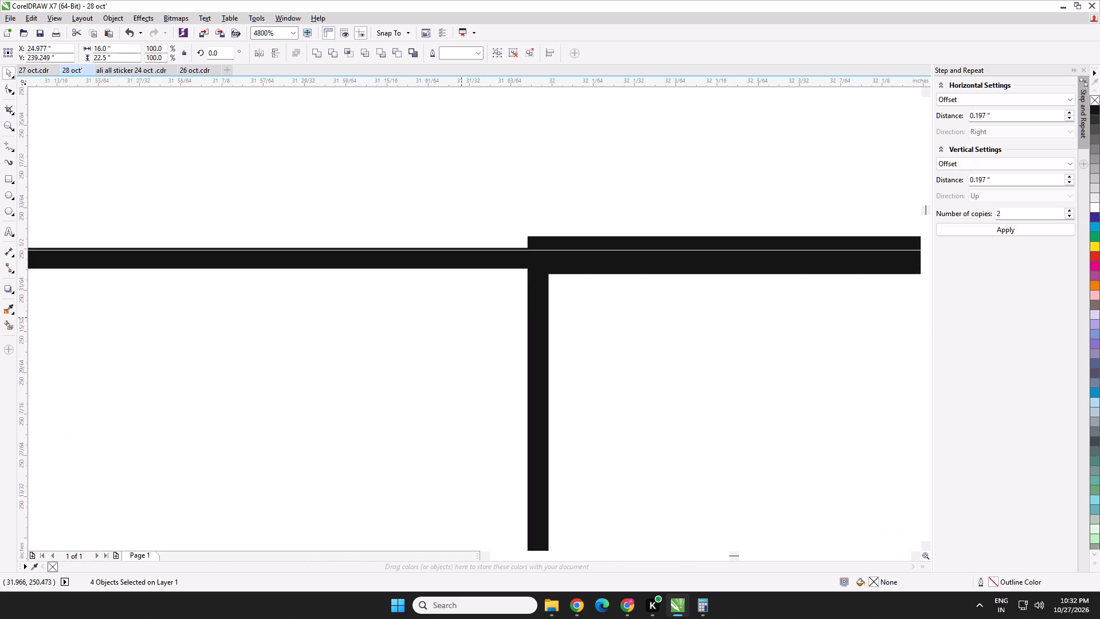
pyautogui.moveTo(461, 318); pyautogui.dragTo(461, 314)
# Nudge the Krishna sticker left, away from the Baki frame, to about X 24.326".
pyautogui.press('Left')
pyautogui.press('Left')
pyautogui.press('Left')
pyautogui.press('Left')
pyautogui.press('Left')
pyautogui.press('Left')
pyautogui.press('Left')
pyautogui.press('Left')
pyautogui.press('Left')
pyautogui.press('Left')
pyautogui.press('Left')
pyautogui.press('Left')
pyautogui.press('Left')
pyautogui.press('Left')
pyautogui.press('Left')
pyautogui.press('Left')
pyautogui.press('Left')
pyautogui.press('Left')
pyautogui.press('Left')
pyautogui.press('Left')
pyautogui.scroll(-3, 475, 326)
pyautogui.scroll(1, 530, 374)
pyautogui.scroll(-2, 536, 387)
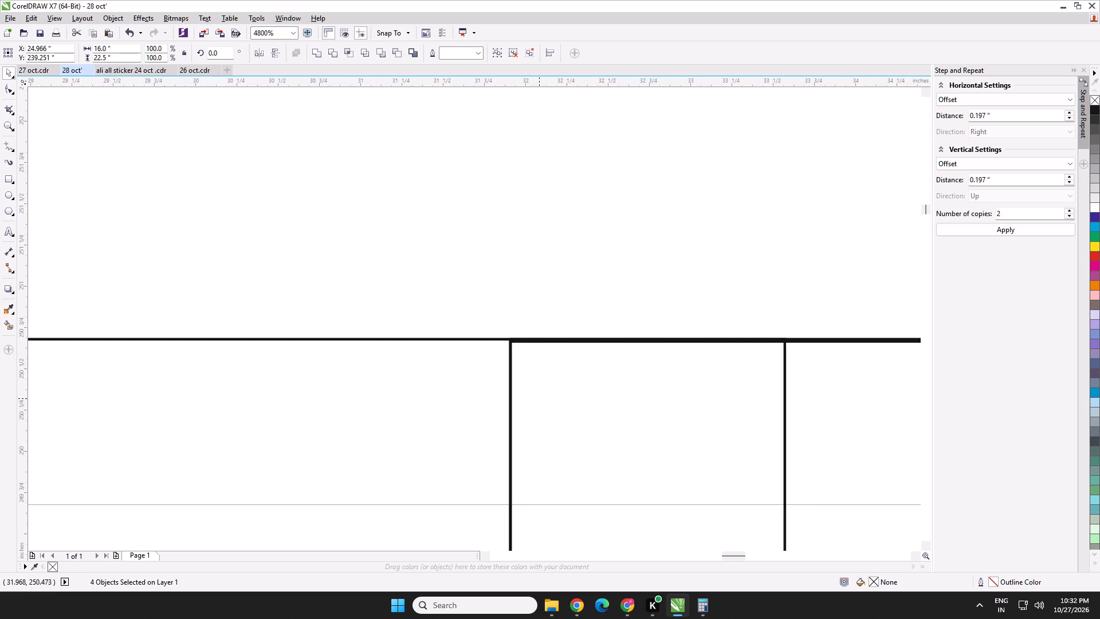
pyautogui.scroll(-1, 541, 403)
pyautogui.moveTo(542, 406); pyautogui.dragTo(629, 215, button='middle')
pyautogui.scroll(-3, 634, 312)
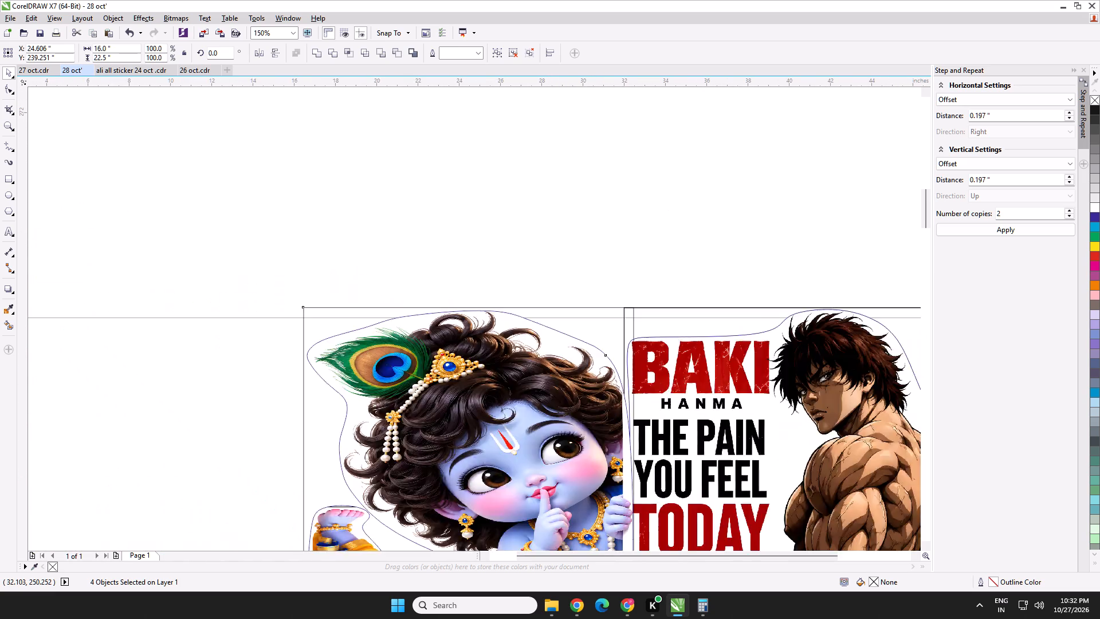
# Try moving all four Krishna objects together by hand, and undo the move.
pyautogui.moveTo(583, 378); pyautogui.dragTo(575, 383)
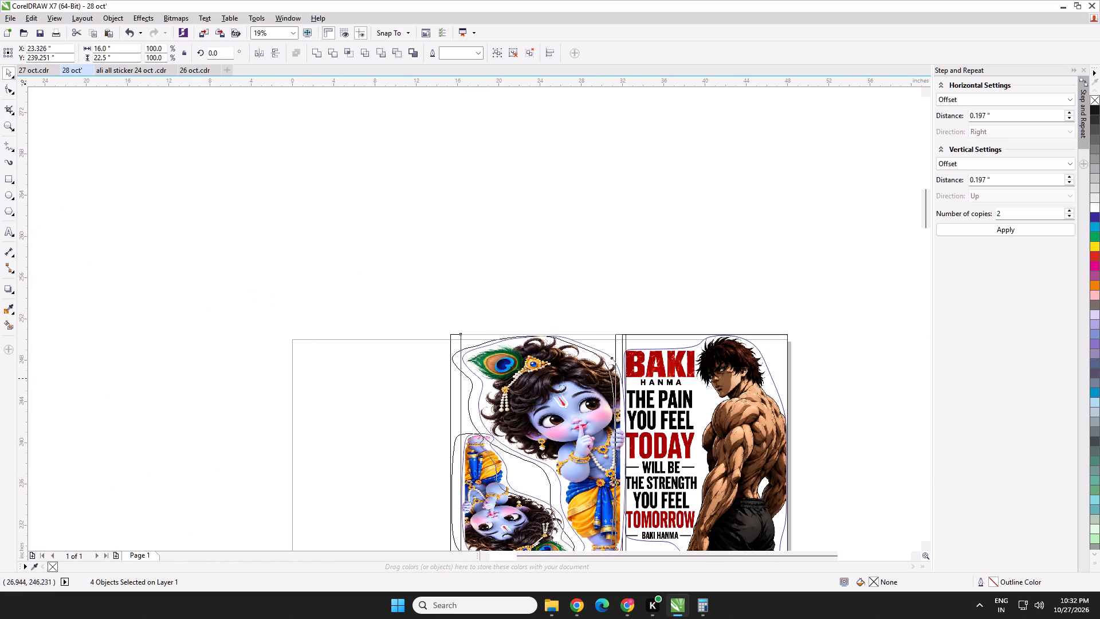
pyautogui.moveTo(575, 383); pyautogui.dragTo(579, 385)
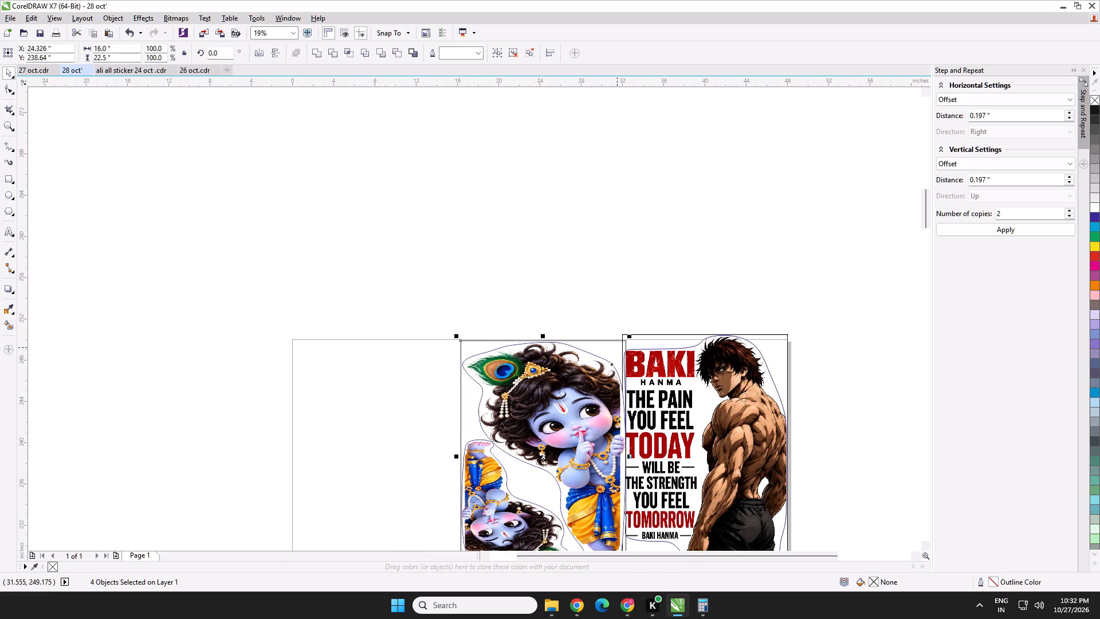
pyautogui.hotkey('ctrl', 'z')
# Move the large Krishna group with its frame flush against the Baki frame, at X 23.995", Y 239.251".
pyautogui.keyDown('ctrl'); pyautogui.moveTo(626, 414); pyautogui.dragTo(564, 408); pyautogui.keyUp('ctrl')
pyautogui.keyDown('ctrl'); pyautogui.moveTo(572, 427); pyautogui.dragTo(556, 429); pyautogui.keyUp('ctrl')
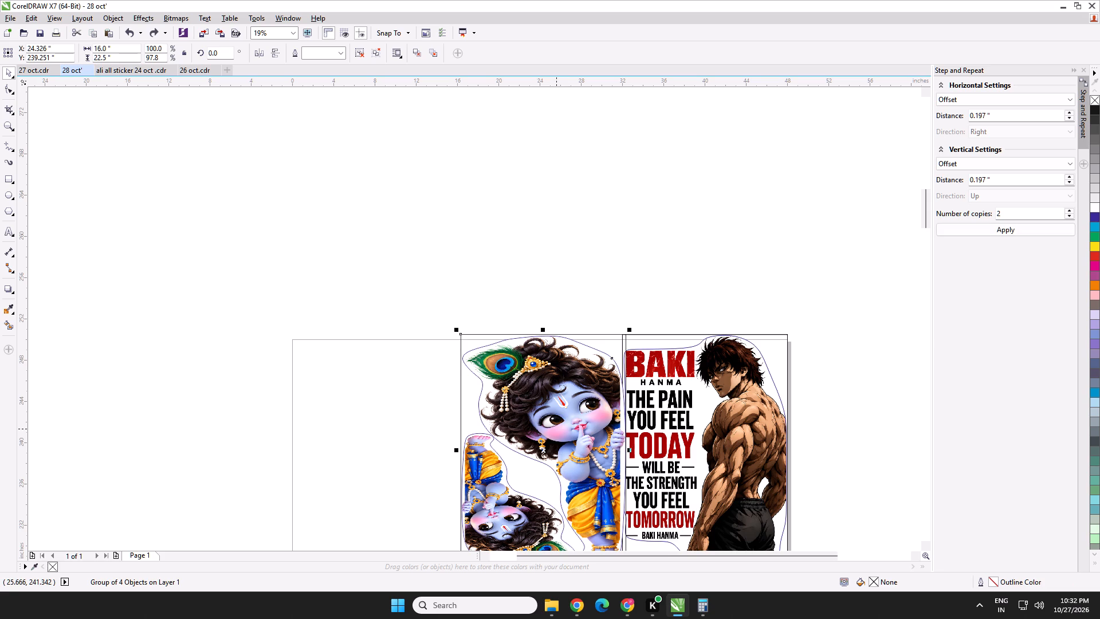
pyautogui.moveTo(560, 432); pyautogui.dragTo(553, 443)
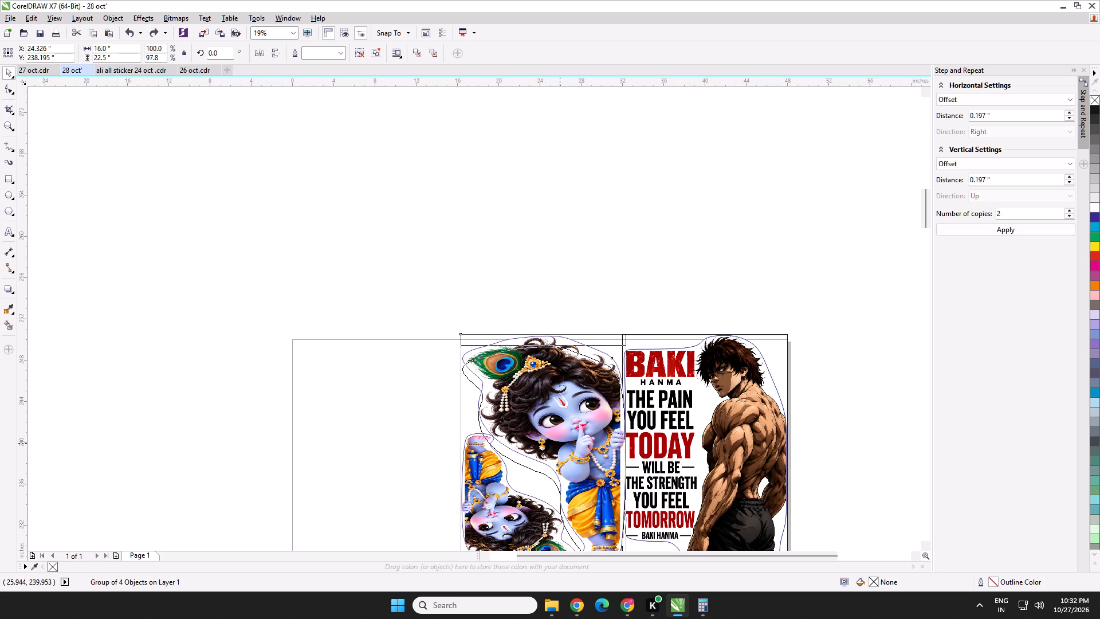
pyautogui.moveTo(553, 443); pyautogui.dragTo(551, 434)
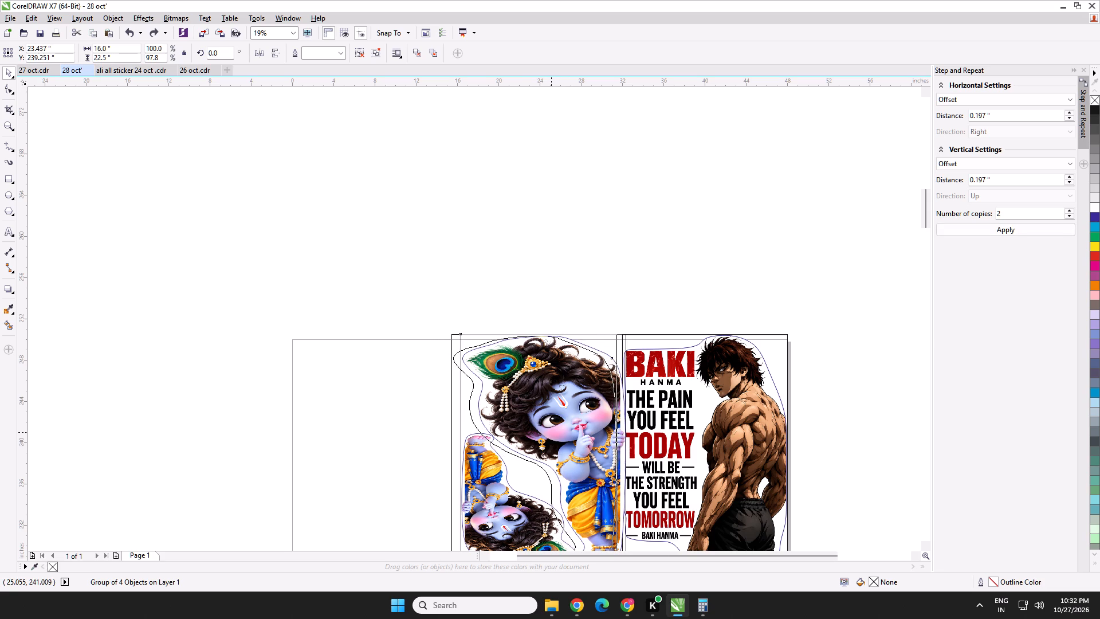
pyautogui.moveTo(551, 434); pyautogui.dragTo(553, 435)
pyautogui.scroll(3, 619, 310)
pyautogui.press('Right')
pyautogui.press('Right')
pyautogui.press('Right')
pyautogui.moveTo(576, 528); pyautogui.dragTo(596, 530)
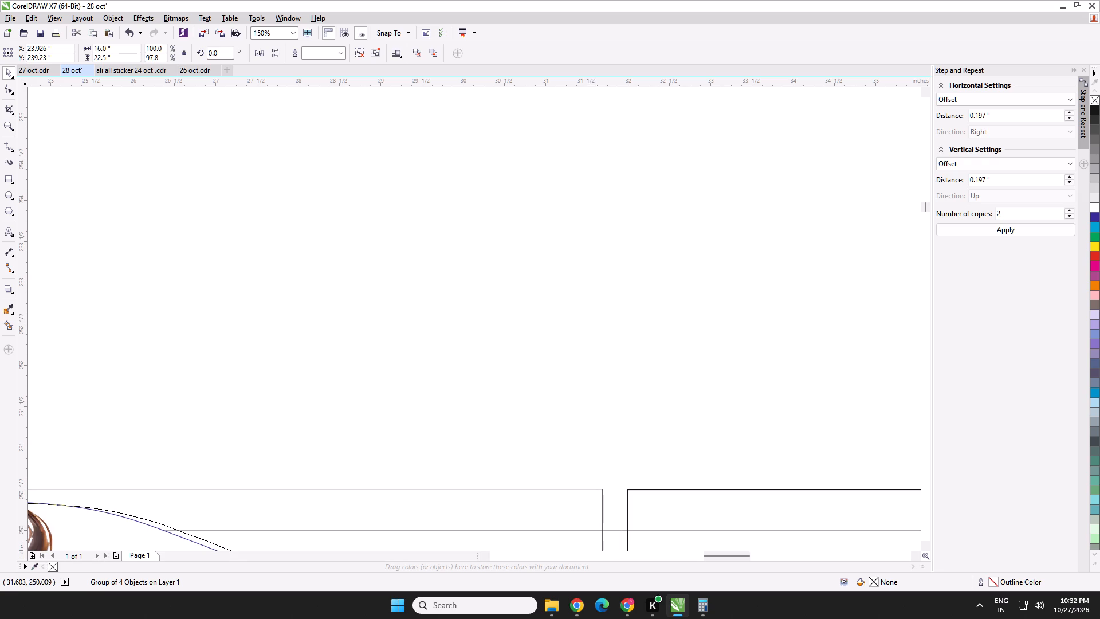
pyautogui.moveTo(596, 530); pyautogui.dragTo(602, 529)
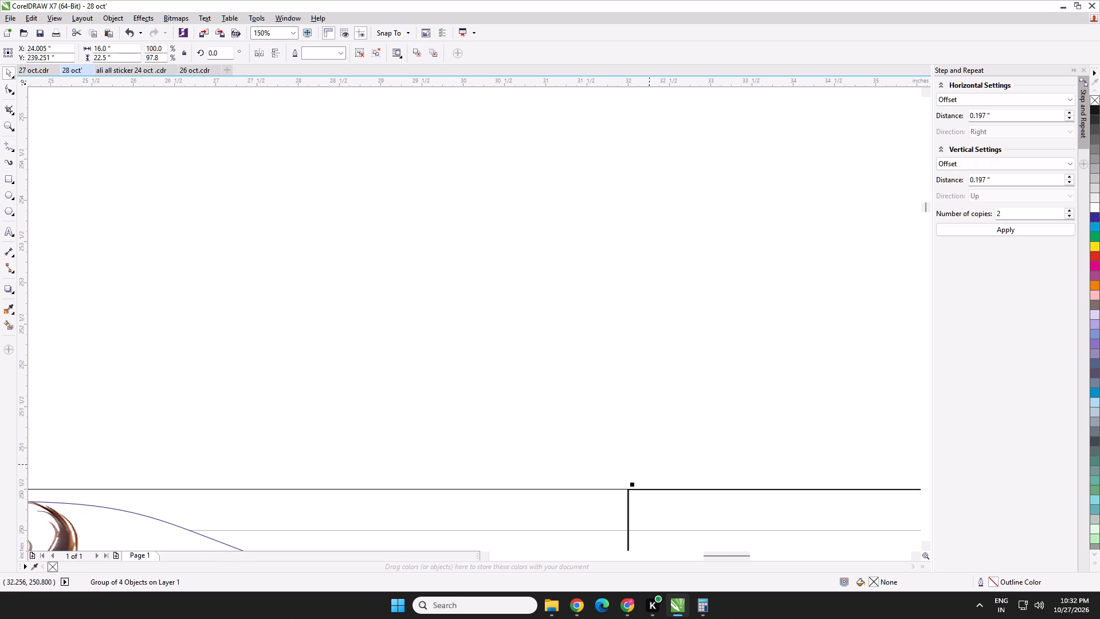
pyautogui.scroll(3, 632, 478)
pyautogui.moveTo(619, 443); pyautogui.dragTo(636, 297, button='middle')
pyautogui.press('Right')
pyautogui.press('Left')
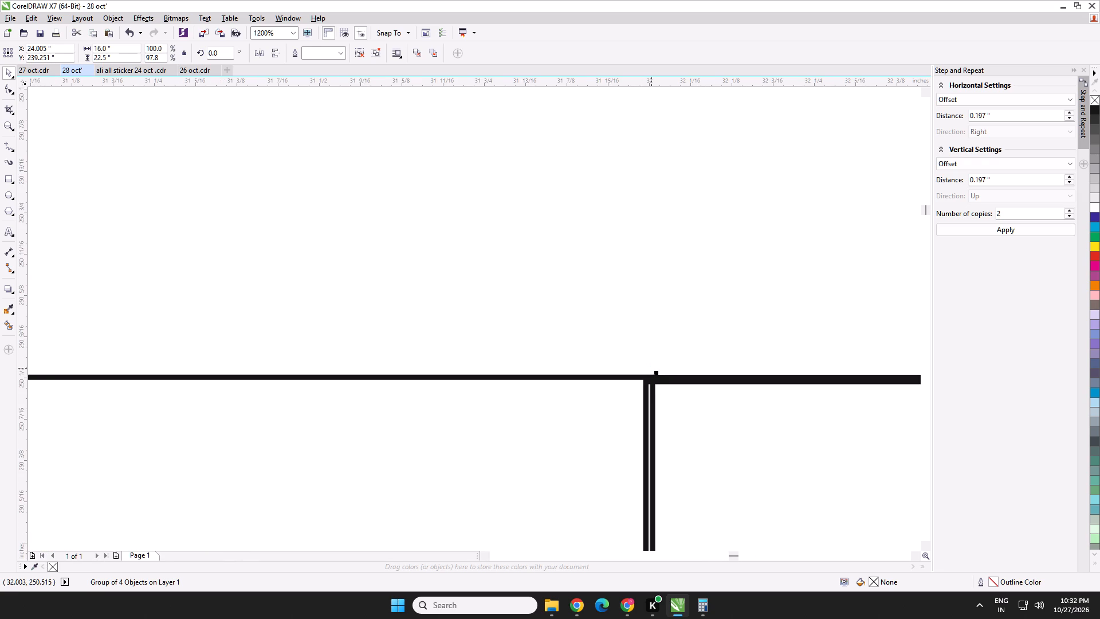
pyautogui.press('Left')
pyautogui.scroll(-7, 652, 375)
pyautogui.moveTo(616, 393); pyautogui.dragTo(639, 248, button='middle')
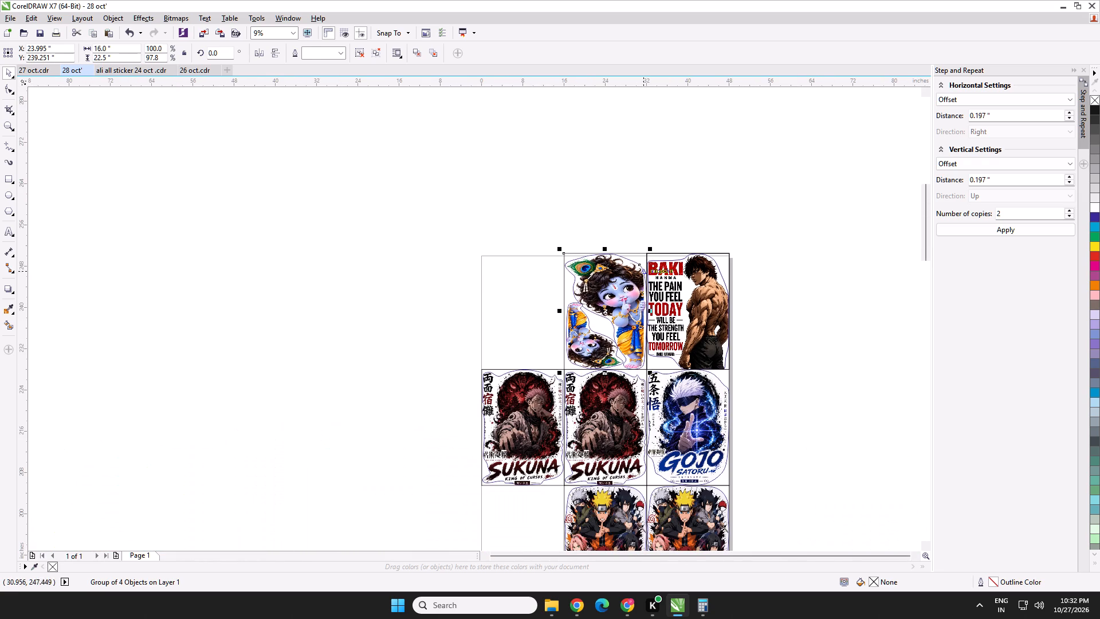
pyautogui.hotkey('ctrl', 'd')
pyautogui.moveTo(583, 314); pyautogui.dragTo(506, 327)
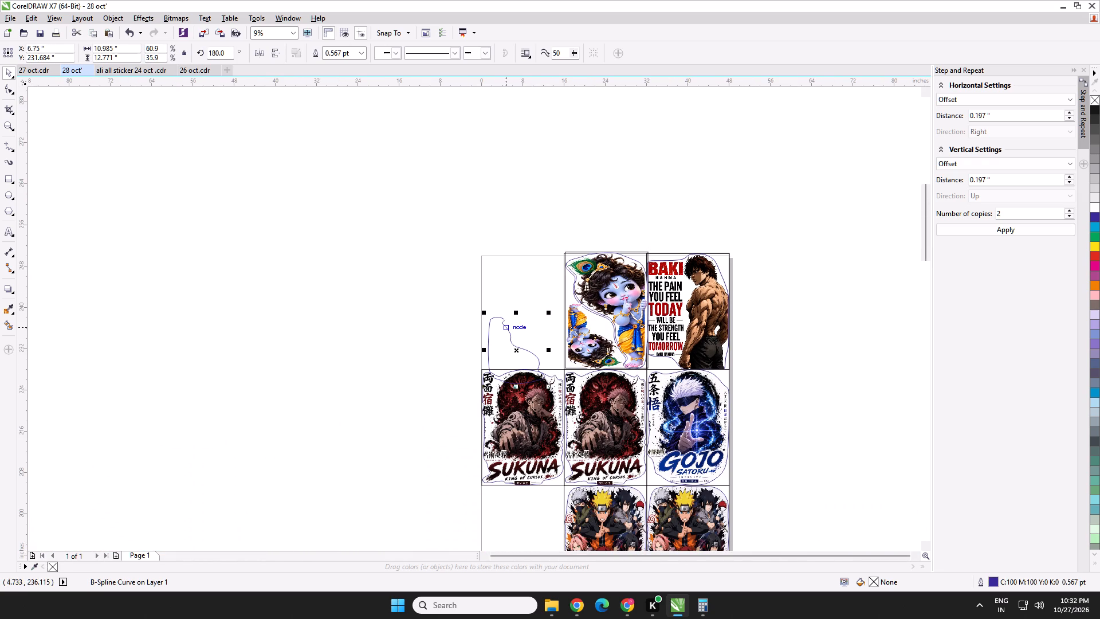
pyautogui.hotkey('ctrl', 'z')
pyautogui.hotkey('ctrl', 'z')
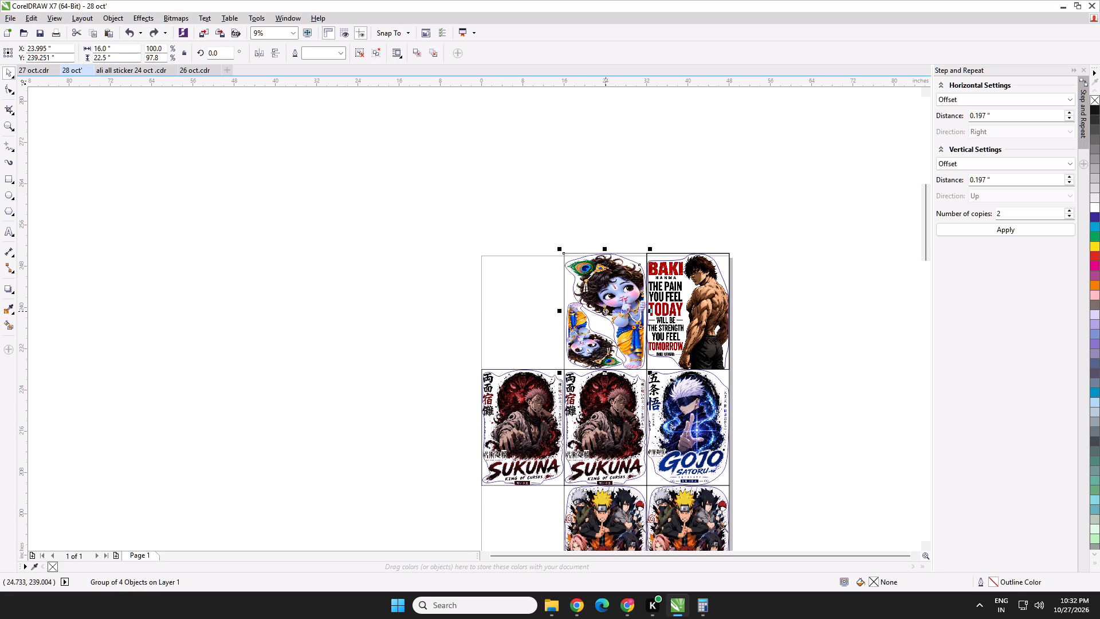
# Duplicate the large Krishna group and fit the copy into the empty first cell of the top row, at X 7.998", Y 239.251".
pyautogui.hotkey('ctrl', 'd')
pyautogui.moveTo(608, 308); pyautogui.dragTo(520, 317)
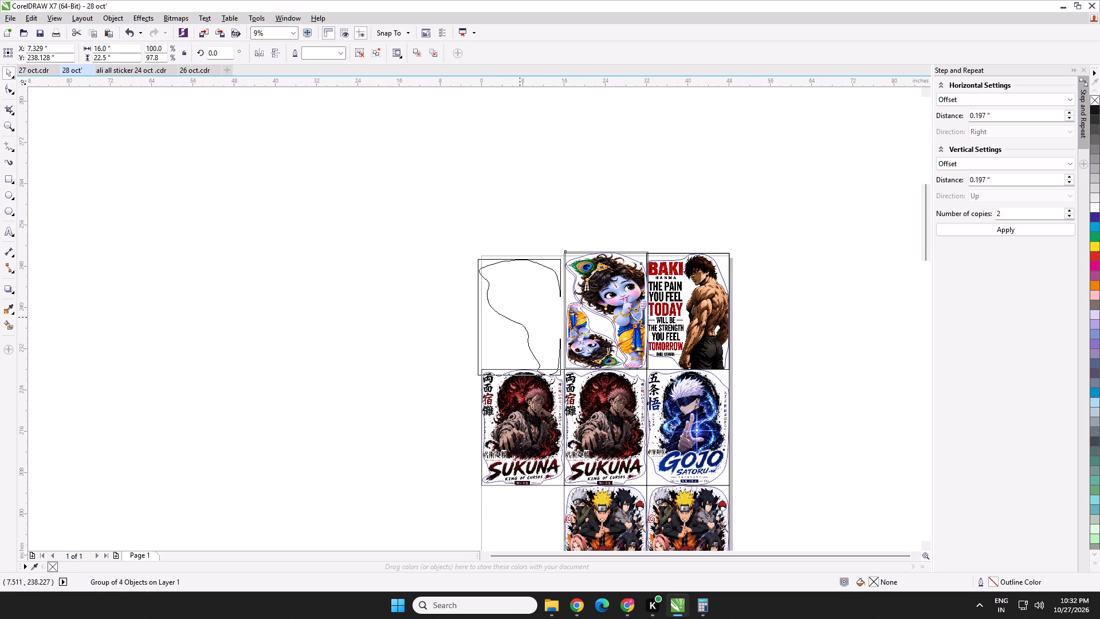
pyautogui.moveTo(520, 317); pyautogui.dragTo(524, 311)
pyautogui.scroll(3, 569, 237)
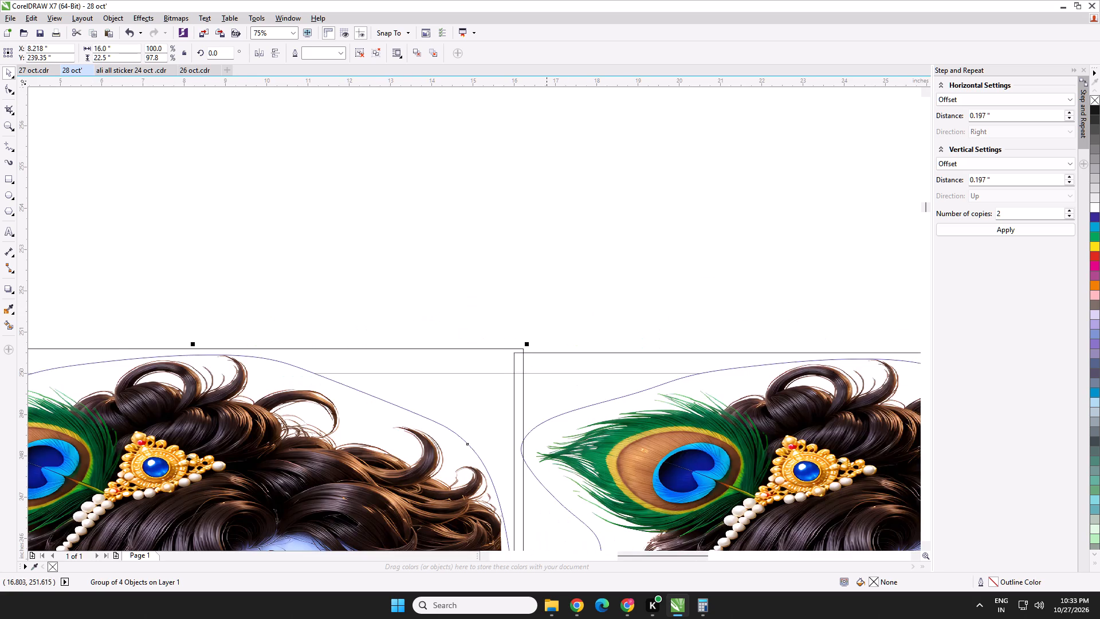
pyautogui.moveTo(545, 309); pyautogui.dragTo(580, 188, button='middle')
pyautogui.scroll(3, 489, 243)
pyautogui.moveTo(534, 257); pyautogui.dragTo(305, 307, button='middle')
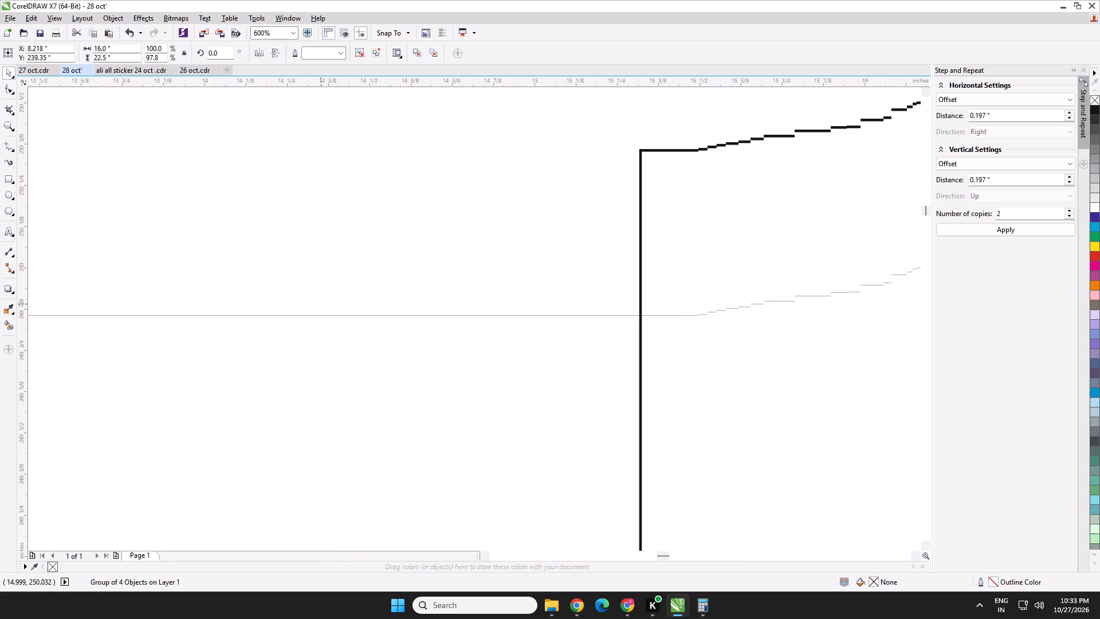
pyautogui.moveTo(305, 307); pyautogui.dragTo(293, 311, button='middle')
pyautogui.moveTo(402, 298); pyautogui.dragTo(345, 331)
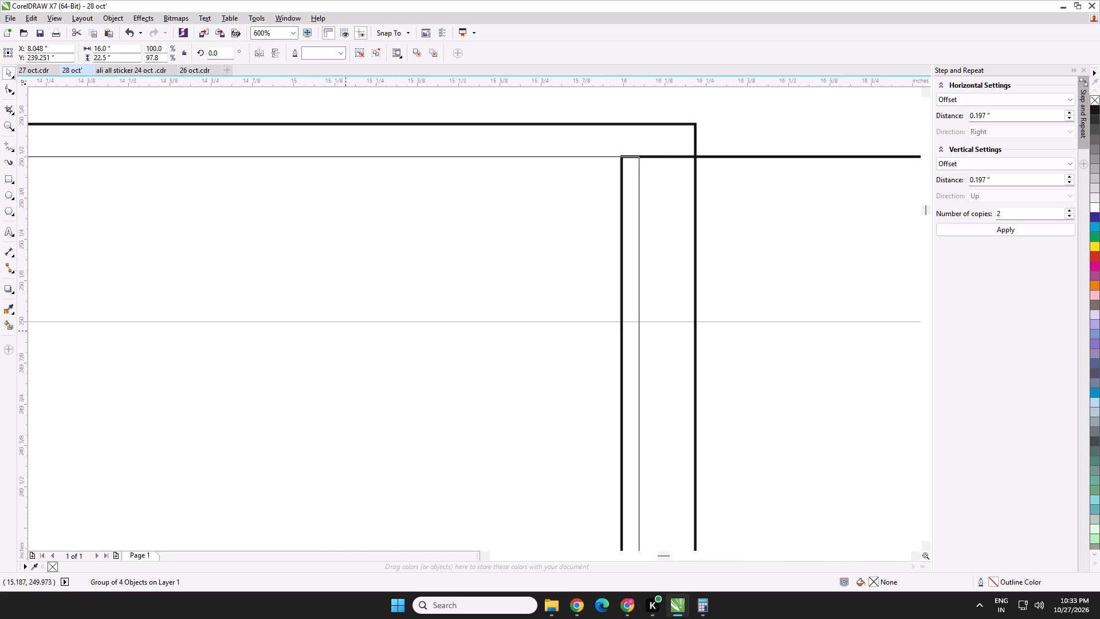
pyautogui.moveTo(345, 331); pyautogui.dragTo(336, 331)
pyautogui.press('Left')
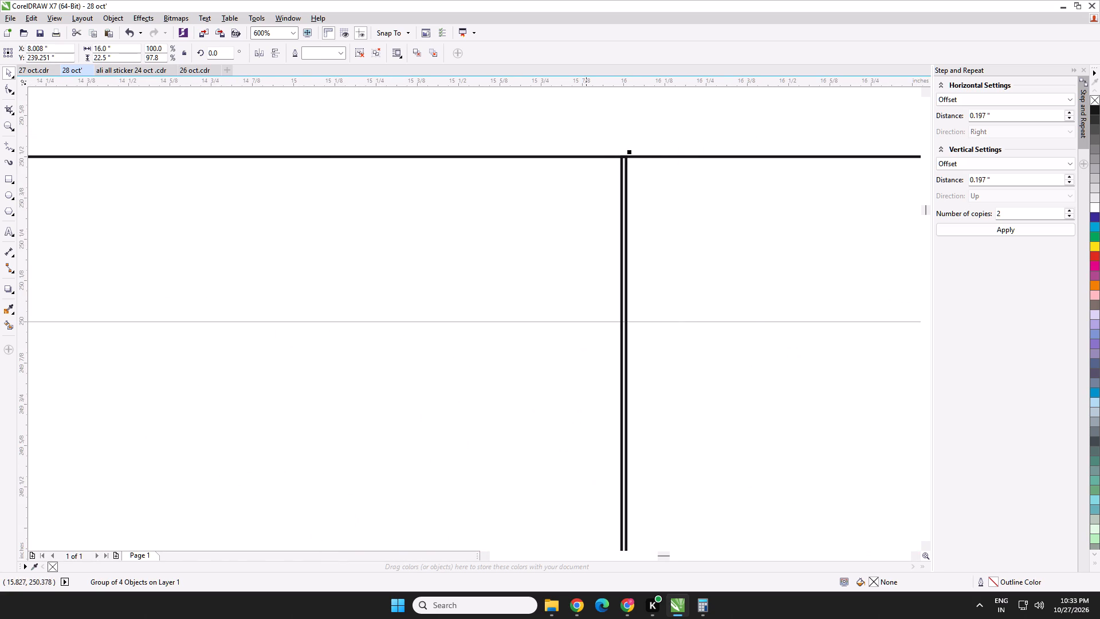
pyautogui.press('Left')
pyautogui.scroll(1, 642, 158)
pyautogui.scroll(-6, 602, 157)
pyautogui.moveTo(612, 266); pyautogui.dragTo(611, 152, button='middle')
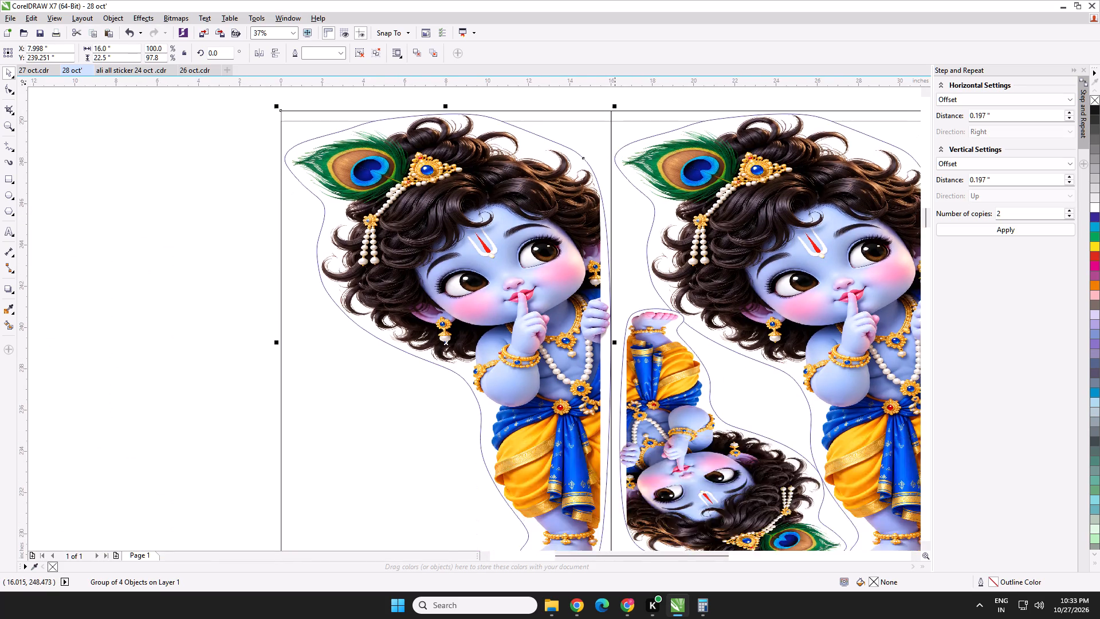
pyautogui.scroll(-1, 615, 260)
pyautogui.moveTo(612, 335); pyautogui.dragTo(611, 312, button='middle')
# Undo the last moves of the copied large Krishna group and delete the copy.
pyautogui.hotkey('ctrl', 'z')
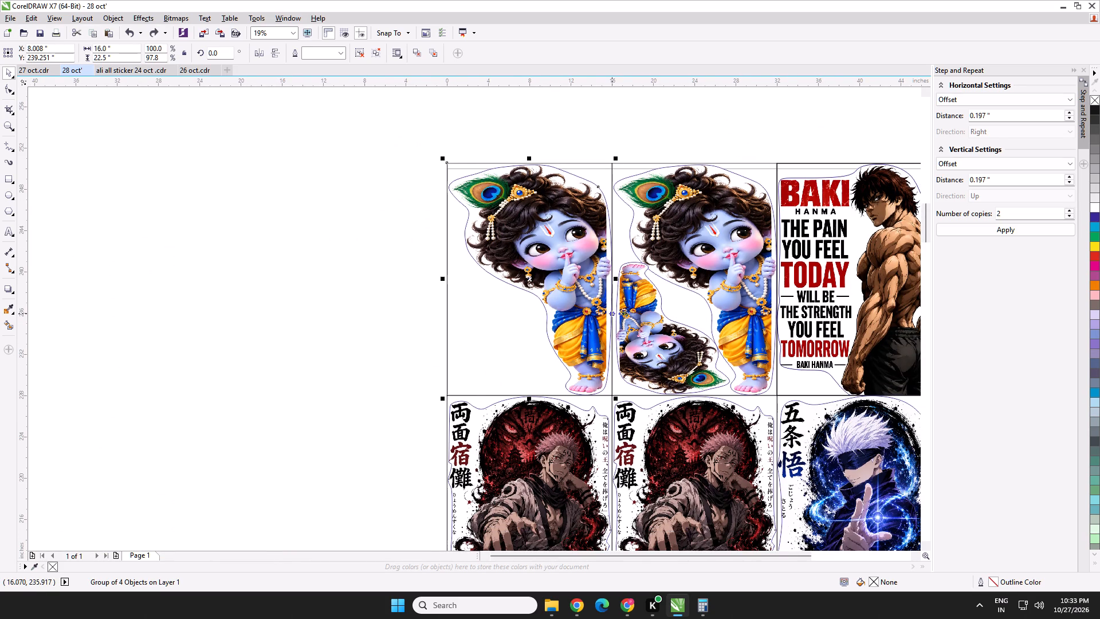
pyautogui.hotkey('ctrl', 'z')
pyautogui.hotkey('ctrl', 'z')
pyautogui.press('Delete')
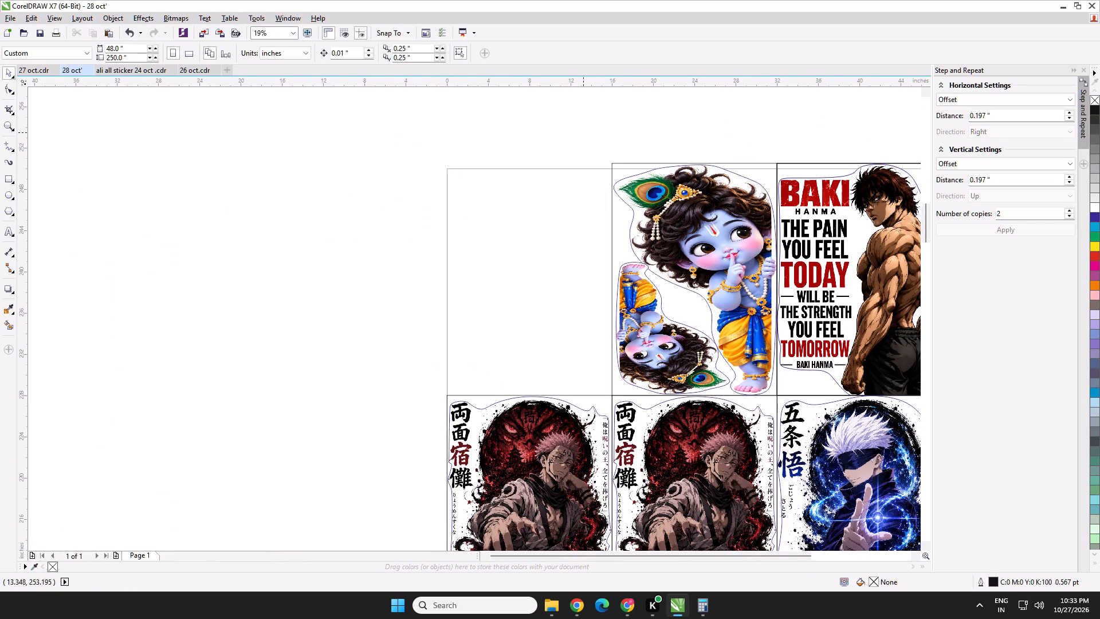
# Duplicate the complete double Krishna sticker and fit the copy into the first cell of the top row, at X 7.996", Y 239.252".
pyautogui.moveTo(583, 132); pyautogui.dragTo(782, 400)
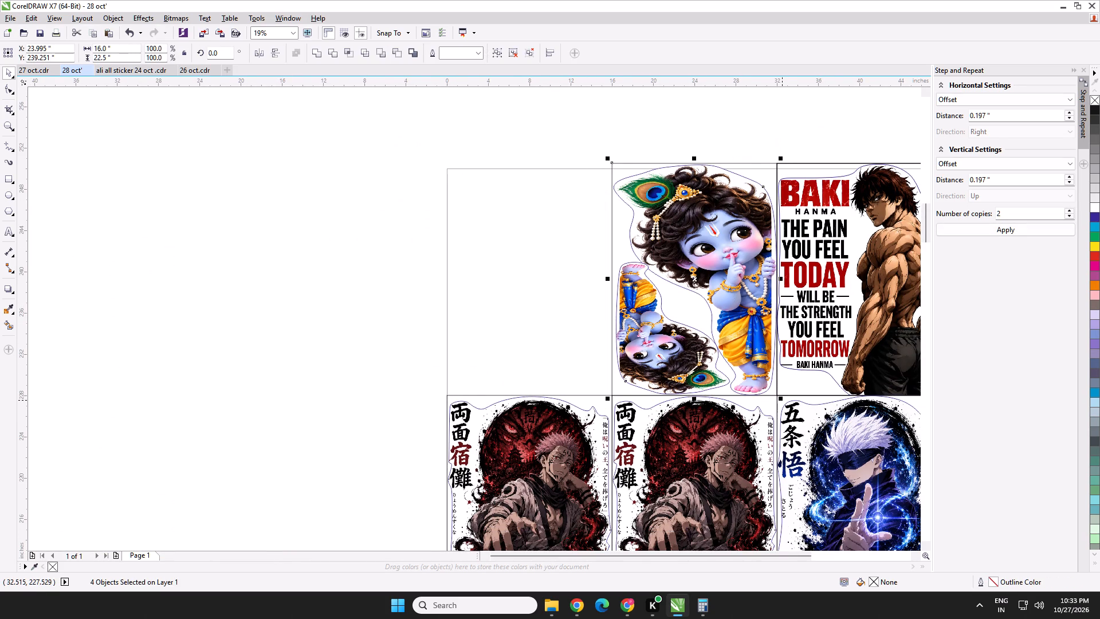
pyautogui.hotkey('ctrl', 'd')
pyautogui.moveTo(710, 281); pyautogui.dragTo(544, 295)
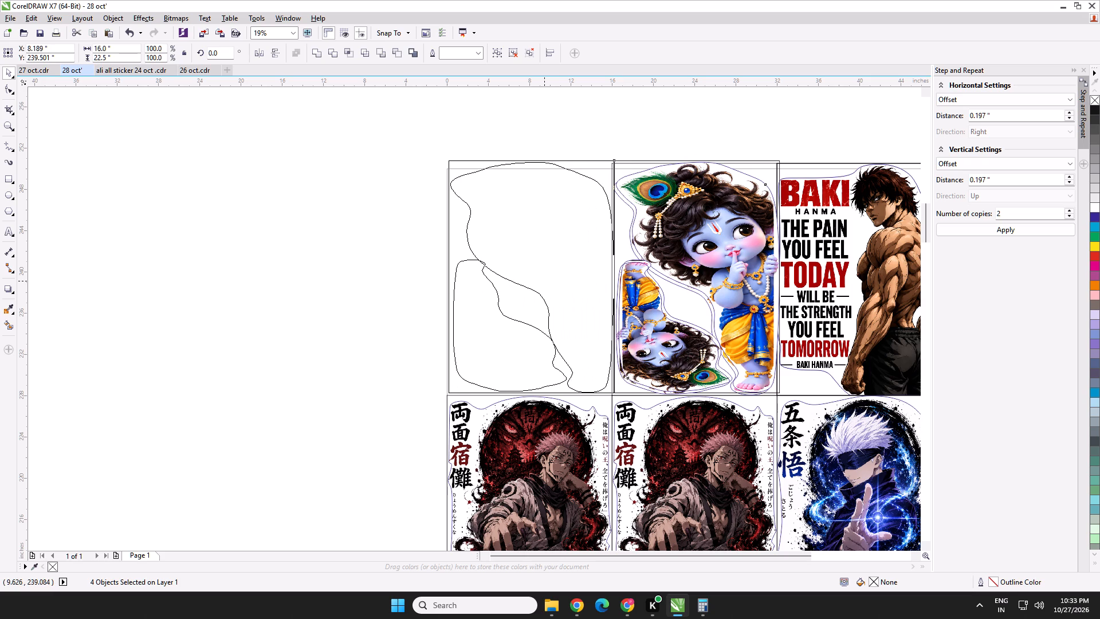
pyautogui.moveTo(544, 295); pyautogui.dragTo(544, 284)
pyautogui.scroll(3, 599, 189)
pyautogui.moveTo(618, 158); pyautogui.dragTo(556, 467, button='middle')
pyautogui.scroll(2, 563, 385)
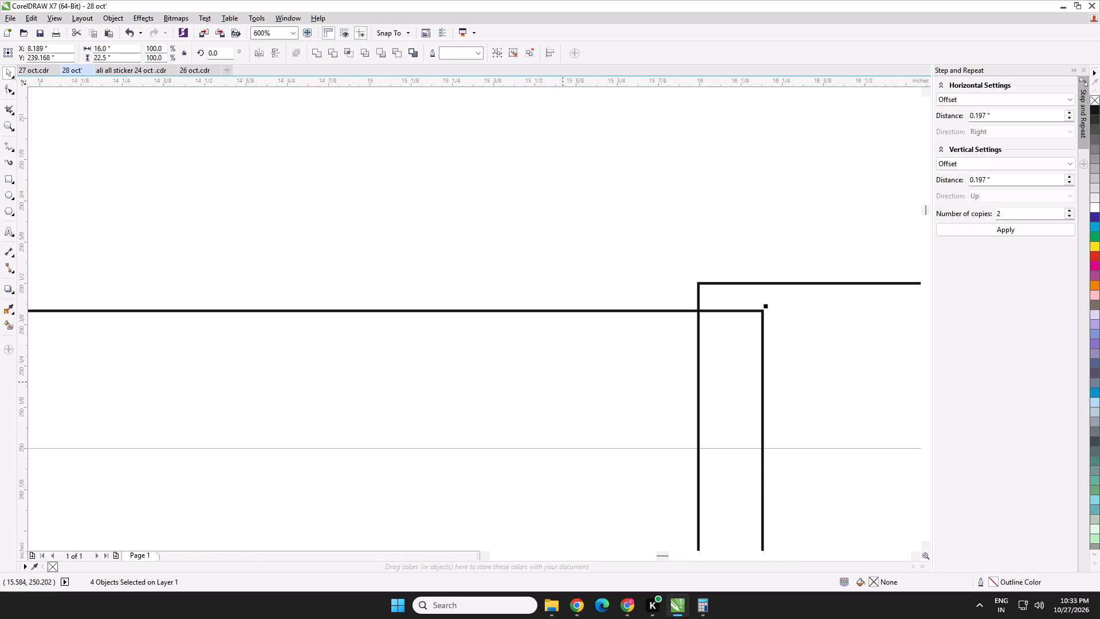
pyautogui.moveTo(563, 382); pyautogui.dragTo(552, 390, button='middle')
pyautogui.scroll(1, 552, 390)
pyautogui.moveTo(632, 379); pyautogui.dragTo(615, 330)
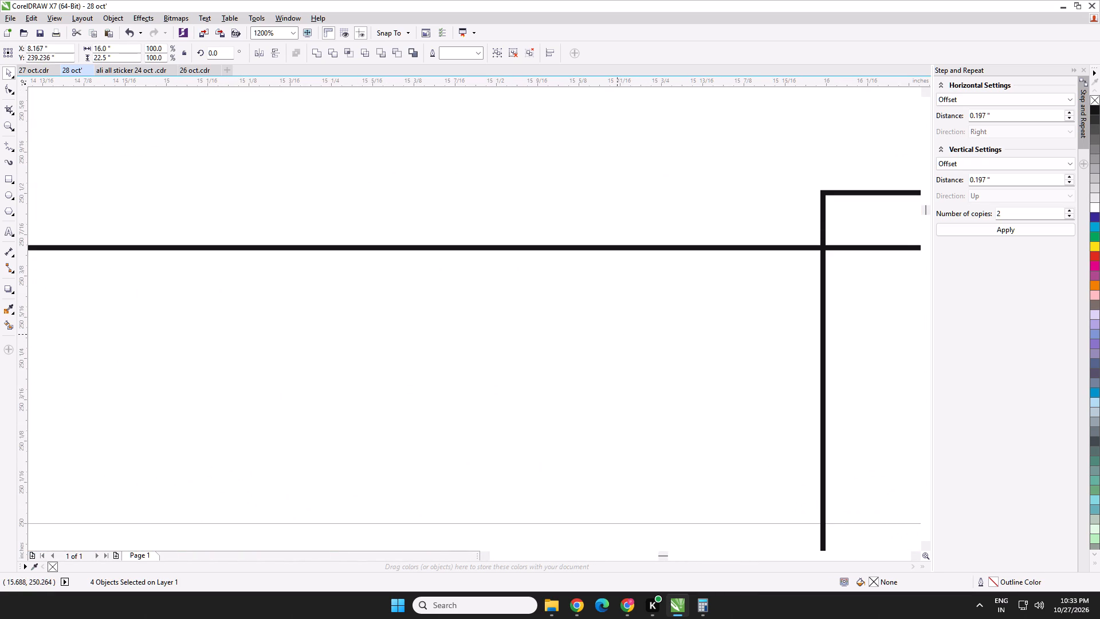
pyautogui.moveTo(615, 330); pyautogui.dragTo(510, 324)
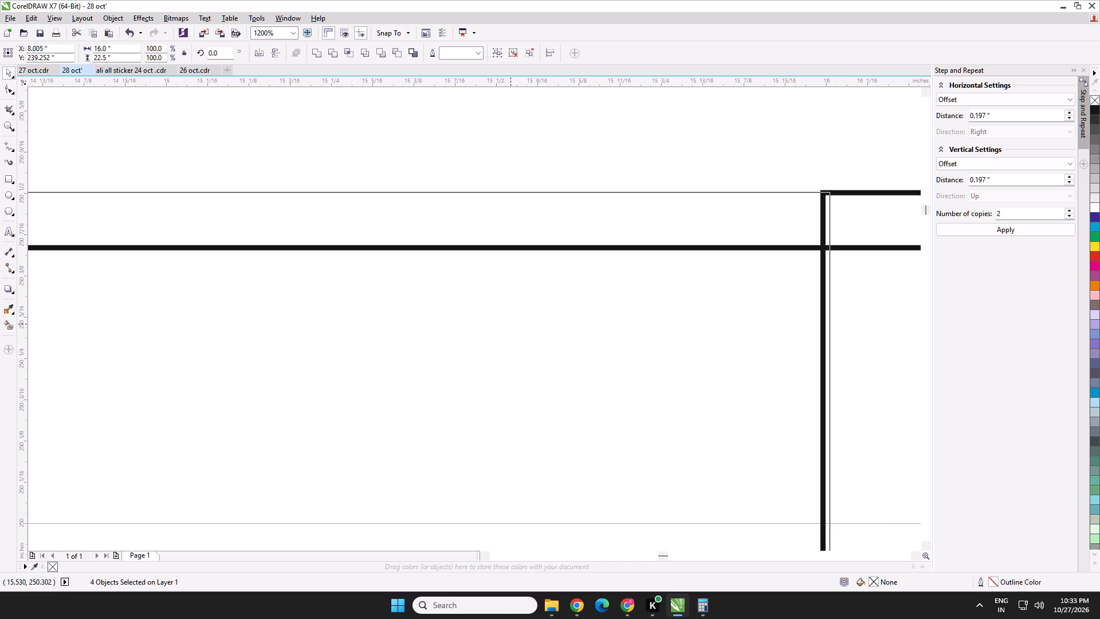
pyautogui.moveTo(510, 324); pyautogui.dragTo(504, 324)
pyautogui.scroll(-6, 505, 328)
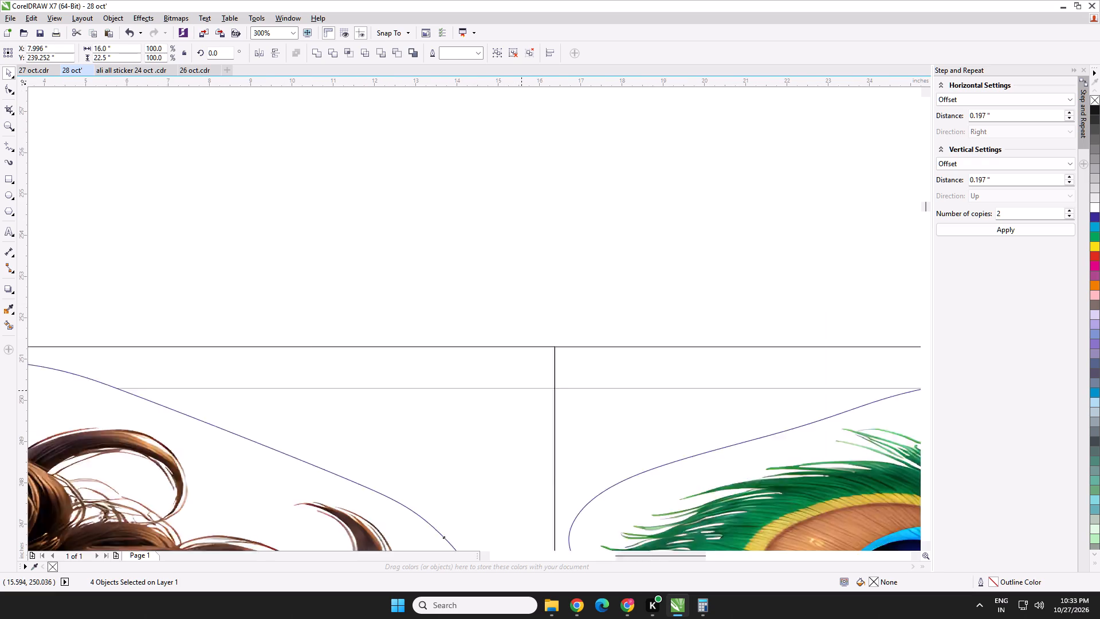
# Examine the frame edges where the top-row Krishna stickers meet the Sukuna stickers below.
pyautogui.moveTo(524, 417); pyautogui.dragTo(557, 154, button='middle')
pyautogui.scroll(-1, 574, 370)
pyautogui.scroll(-1, 560, 416)
pyautogui.moveTo(560, 403); pyautogui.dragTo(560, 128, button='middle')
pyautogui.scroll(2, 552, 273)
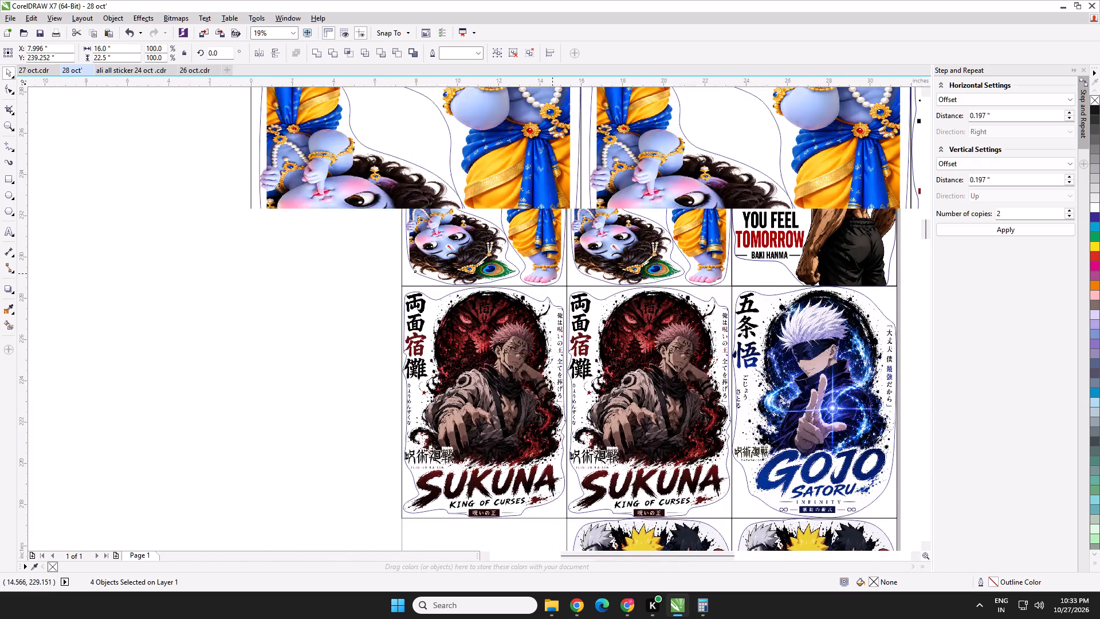
pyautogui.scroll(1, 553, 273)
pyautogui.moveTo(576, 332); pyautogui.dragTo(583, 252, button='middle')
pyautogui.scroll(2, 603, 286)
pyautogui.scroll(-5, 606, 281)
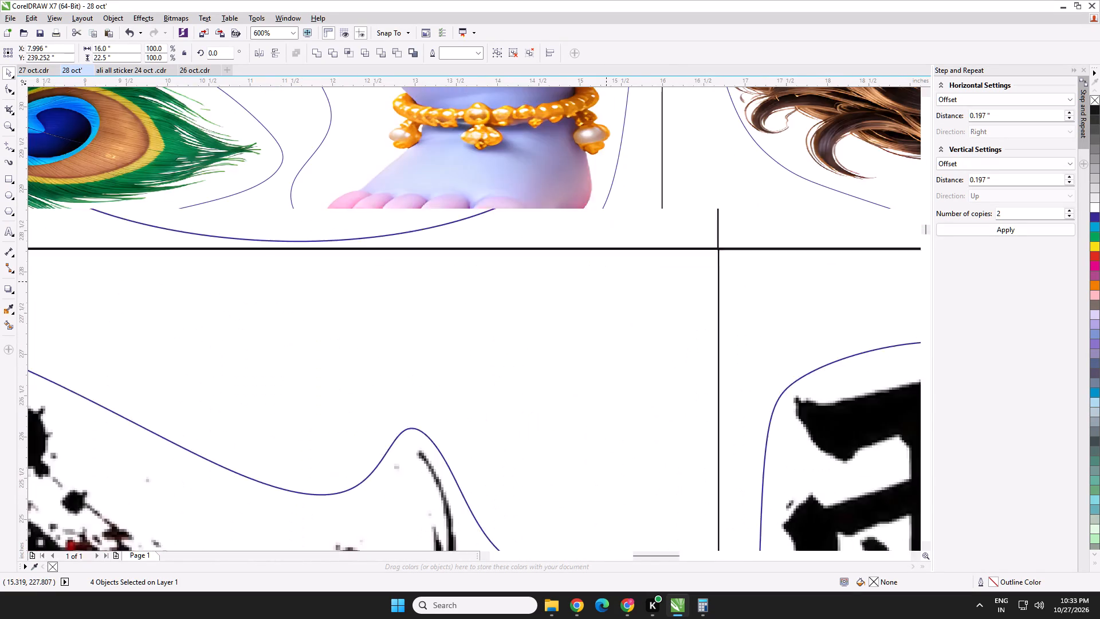
# Duplicate the double Krishna sticker again and move the copy into the empty third-row cell beside the Naruto stickers.
pyautogui.scroll(-3, 581, 422)
pyautogui.moveTo(572, 421); pyautogui.dragTo(572, 67, button='middle')
pyautogui.hotkey('ctrl', 'd')
pyautogui.scroll(-1, 573, 193)
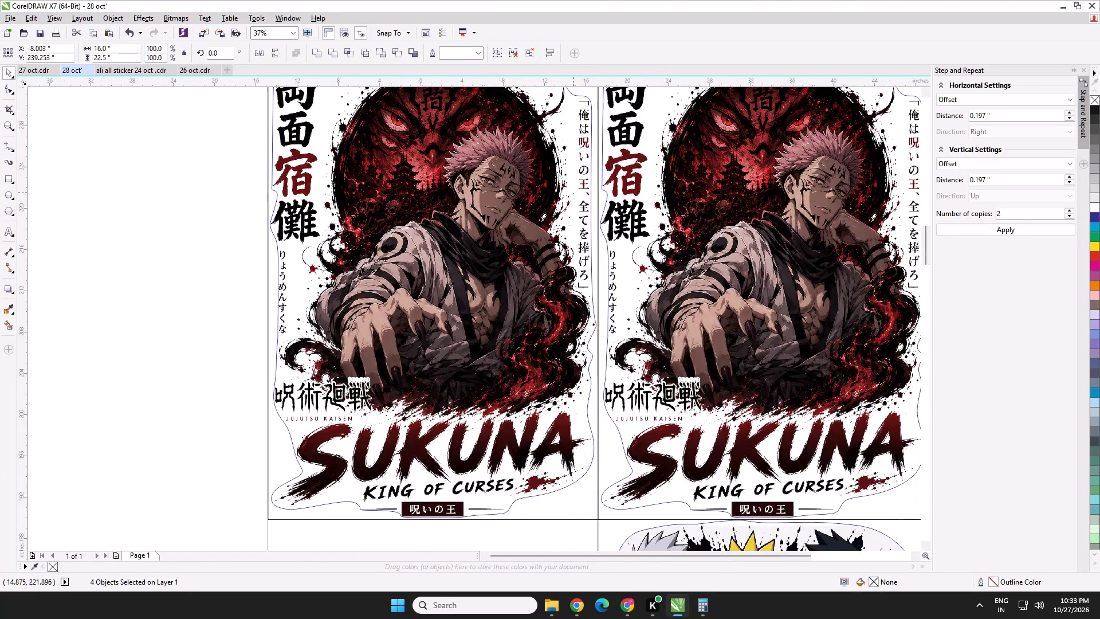
pyautogui.scroll(-2, 570, 212)
pyautogui.moveTo(562, 247); pyautogui.dragTo(562, 180, button='middle')
pyautogui.moveTo(458, 98); pyautogui.dragTo(539, 310)
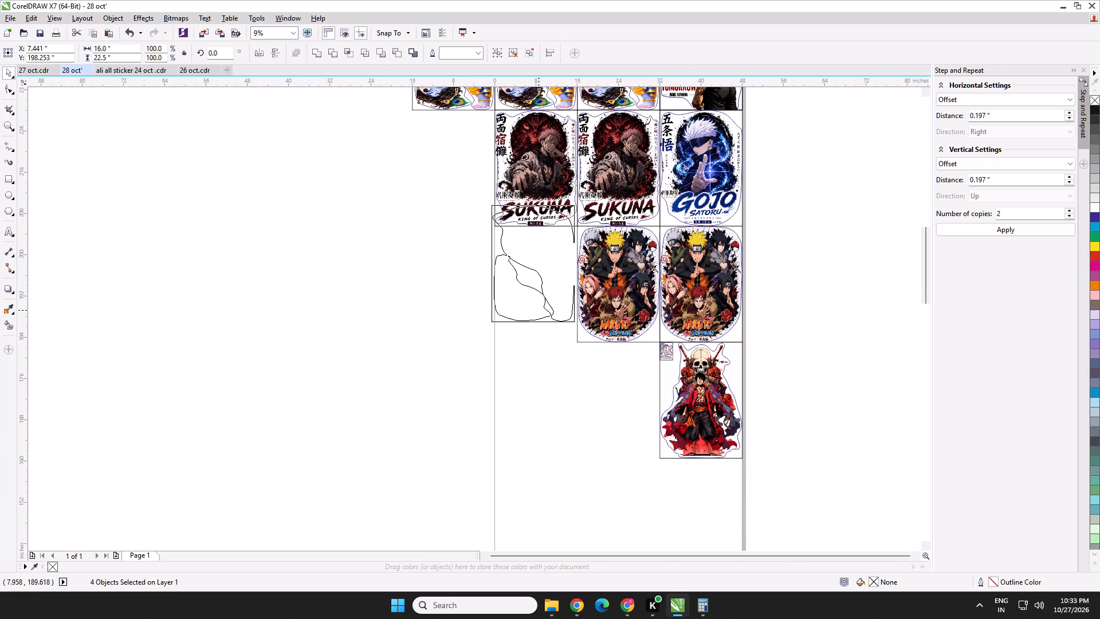
pyautogui.moveTo(539, 310); pyautogui.dragTo(541, 331)
# Nudge the third-row Krishna copy until its top edge meets the Sukuna frame, at X 7.997", Y 194.262".
pyautogui.scroll(3, 587, 250)
pyautogui.press('Up')
pyautogui.press('Up')
pyautogui.press('Up')
pyautogui.press('Up')
pyautogui.press('Up')
pyautogui.press('Up')
pyautogui.press('Up')
pyautogui.press('Up')
pyautogui.press('Up')
pyautogui.press('Up')
pyautogui.press('Up')
pyautogui.press('Up')
pyautogui.press('Up')
pyautogui.press('Up')
pyautogui.press('Up')
pyautogui.press('Up')
pyautogui.press('Up')
pyautogui.press('Up')
pyautogui.scroll(2, 609, 194)
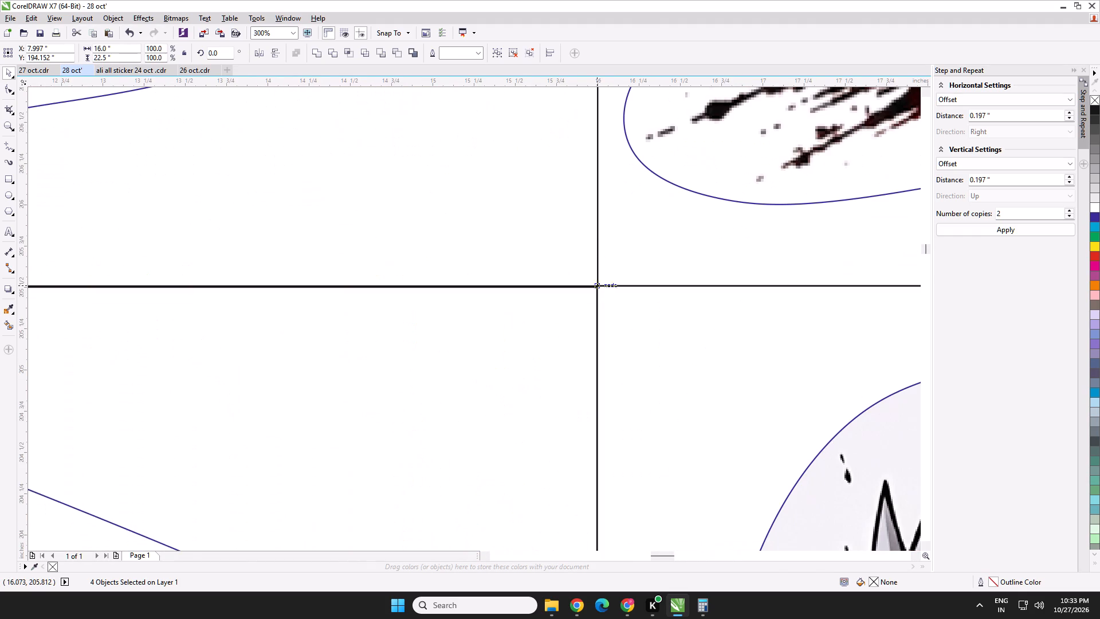
pyautogui.press('Down')
pyautogui.press('Down')
pyautogui.press('Down')
pyautogui.scroll(1, 596, 283)
pyautogui.press('Down')
pyautogui.press('Down')
pyautogui.press('Down')
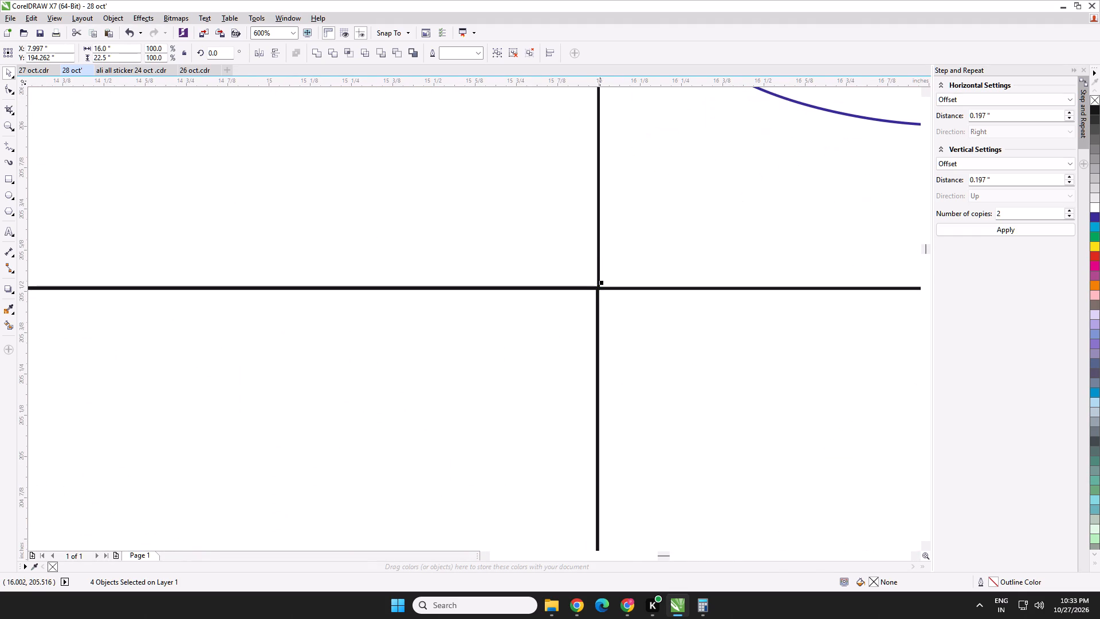
# Duplicate the double Krishna sticker and move the copy into the middle cell of the fourth row, beside the Luffy skull sticker.
pyautogui.scroll(-9, 600, 286)
pyautogui.moveTo(547, 365); pyautogui.dragTo(541, 147, button='middle')
pyautogui.hotkey('ctrl', 'd')
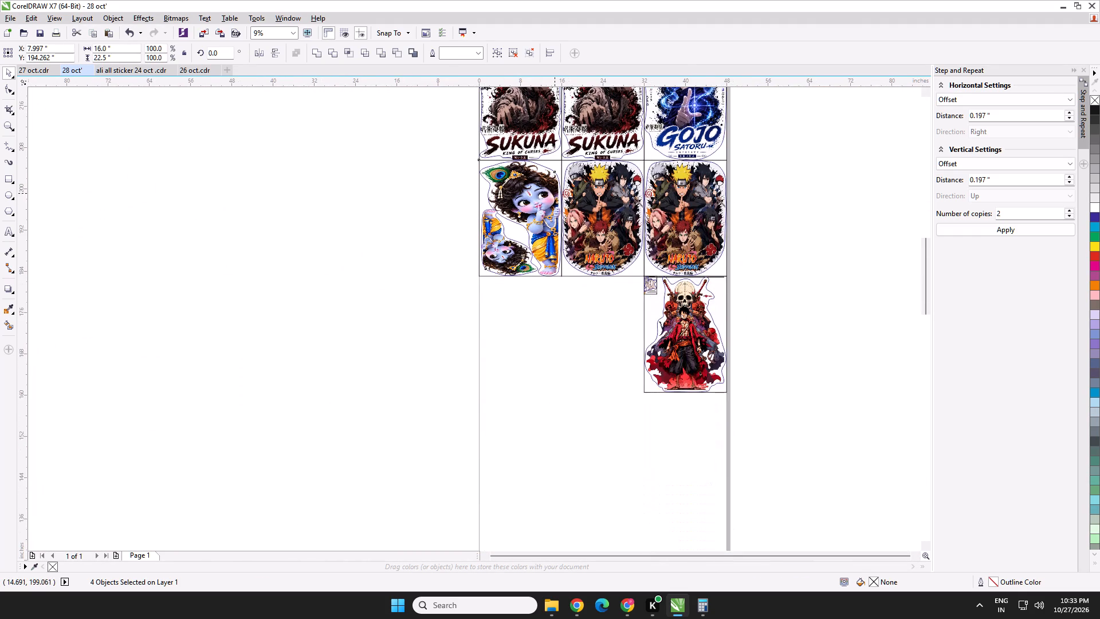
pyautogui.moveTo(519, 438); pyautogui.dragTo(603, 324)
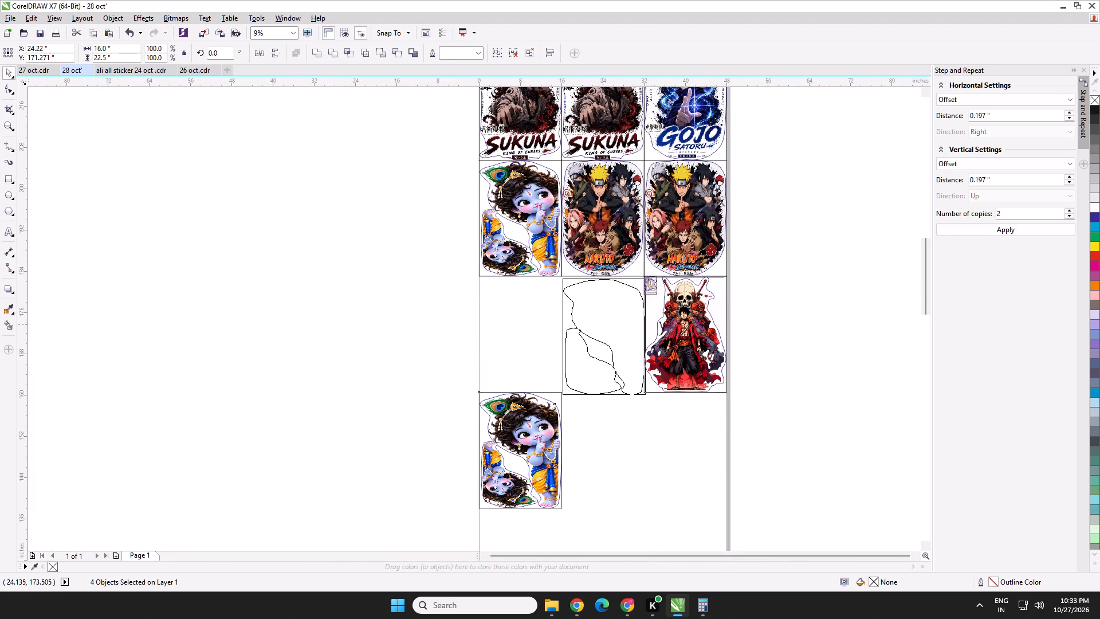
pyautogui.moveTo(603, 324); pyautogui.dragTo(602, 323)
# Nudge the middle Krishna copy until its top edge meets the Naruto frame above, at X 23.997", Y 171.755".
pyautogui.press('Up')
pyautogui.press('Up')
pyautogui.scroll(2, 646, 261)
pyautogui.press('Up')
pyautogui.press('Up')
pyautogui.press('Up')
pyautogui.press('Up')
pyautogui.press('Up')
pyautogui.press('Up')
pyautogui.press('Up')
pyautogui.press('Up')
pyautogui.press('Up')
pyautogui.press('Up')
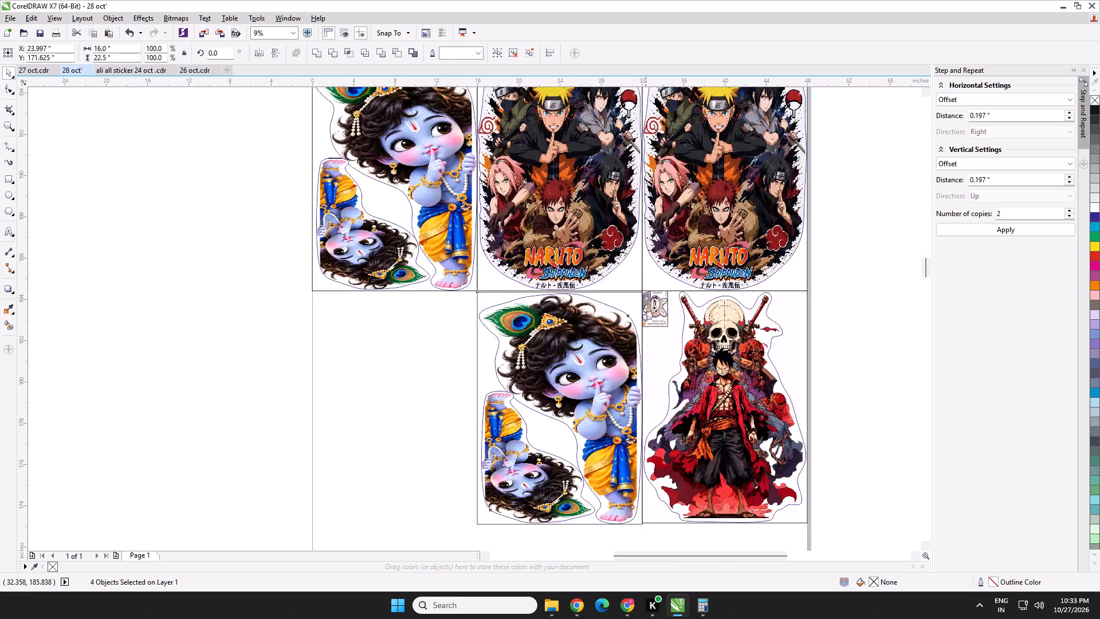
pyautogui.scroll(2, 631, 323)
pyautogui.press('Up')
pyautogui.press('Up')
pyautogui.press('Up')
pyautogui.press('Up')
pyautogui.press('Up')
pyautogui.press('Up')
pyautogui.press('Up')
pyautogui.press('Up')
pyautogui.press('Up')
pyautogui.press('Up')
pyautogui.press('Up')
pyautogui.press('Up')
pyautogui.scroll(1, 646, 315)
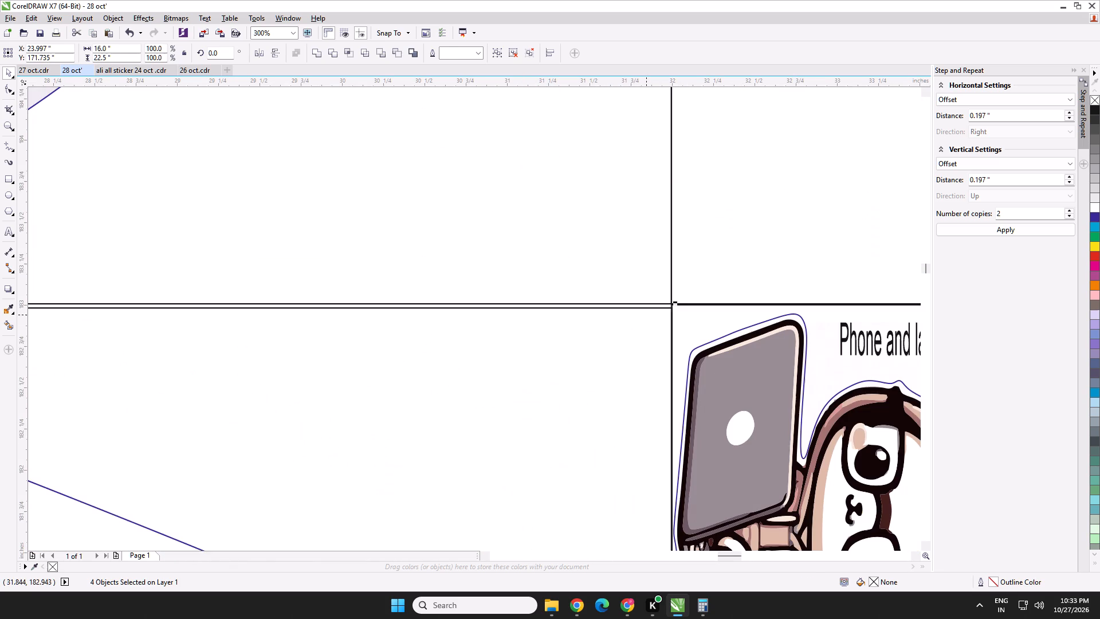
pyautogui.press('Down')
pyautogui.press('Down')
pyautogui.press('Down')
pyautogui.press('Down')
pyautogui.press('Down')
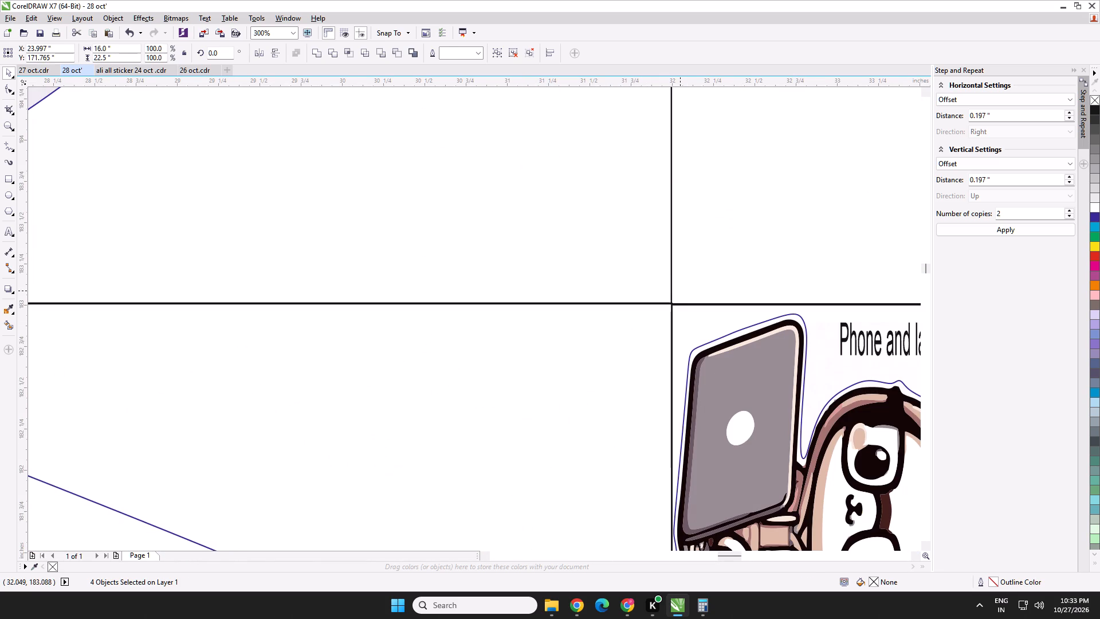
pyautogui.press('Down')
# Duplicate the double Krishna sticker again and fit the copy into the first cell of the fourth row, at X 7.998", Y 171.758".
pyautogui.scroll(-6, 680, 292)
pyautogui.moveTo(598, 367); pyautogui.dragTo(597, 223, button='middle')
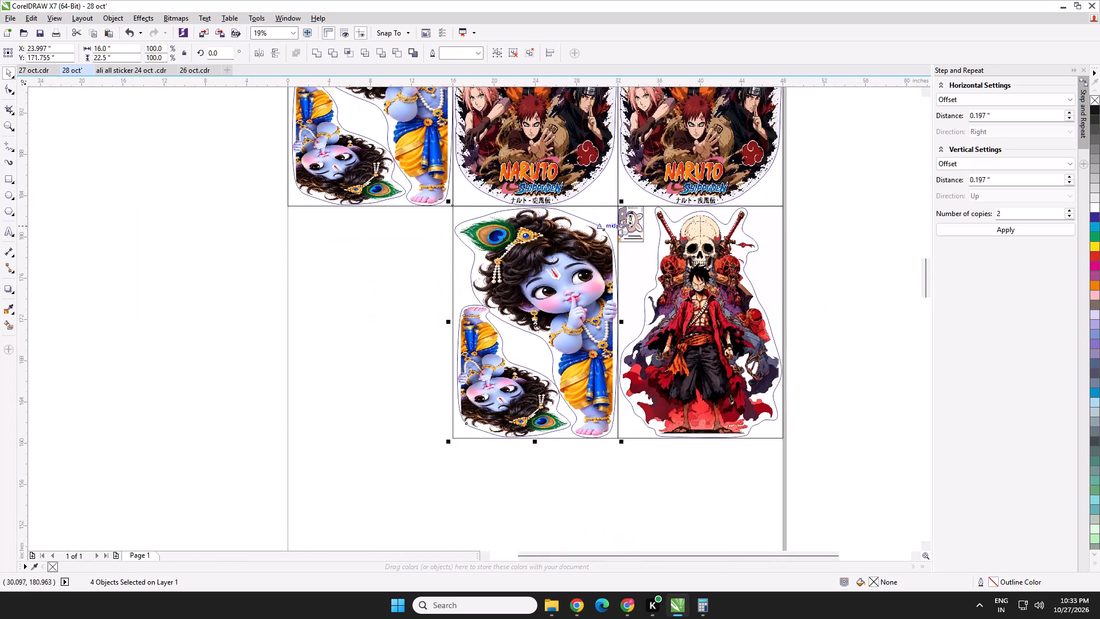
pyautogui.hotkey('ctrl', 'd')
pyautogui.moveTo(708, 510); pyautogui.dragTo(377, 289)
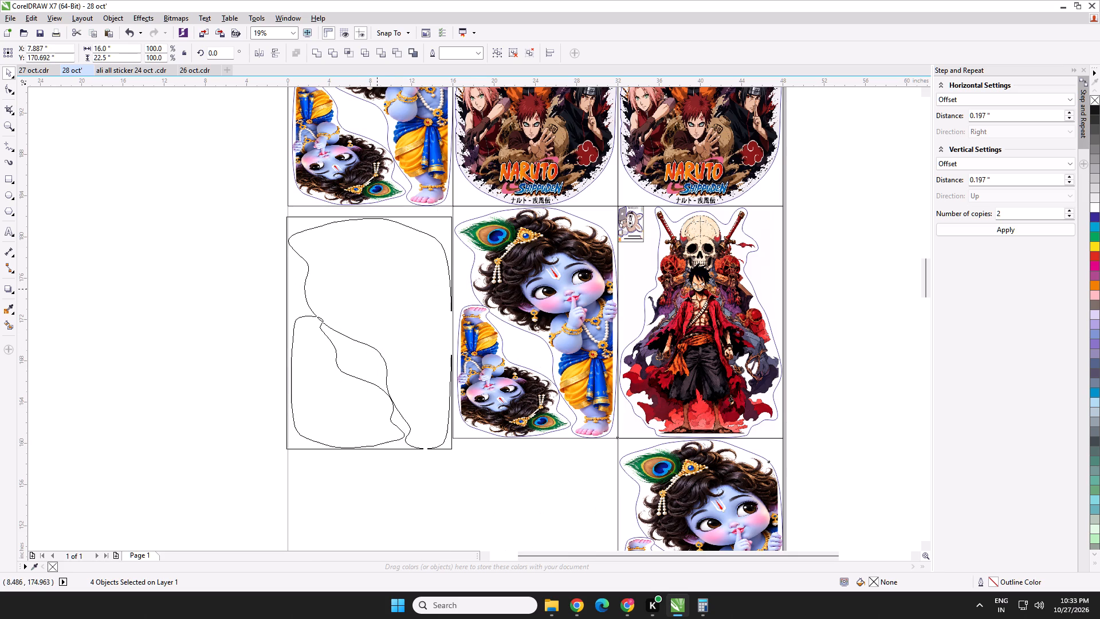
pyautogui.moveTo(377, 289); pyautogui.dragTo(378, 278)
pyautogui.scroll(2, 443, 194)
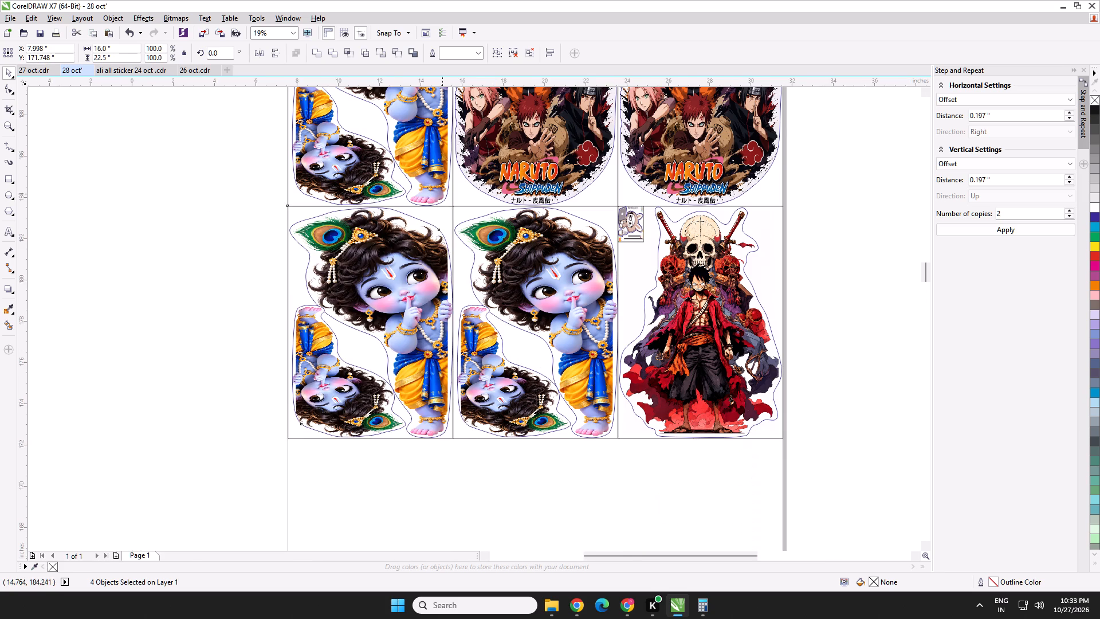
pyautogui.scroll(2, 457, 211)
pyautogui.press('Left')
pyautogui.press('Down')
pyautogui.press('Right')
pyautogui.press('Up')
pyautogui.press('Up')
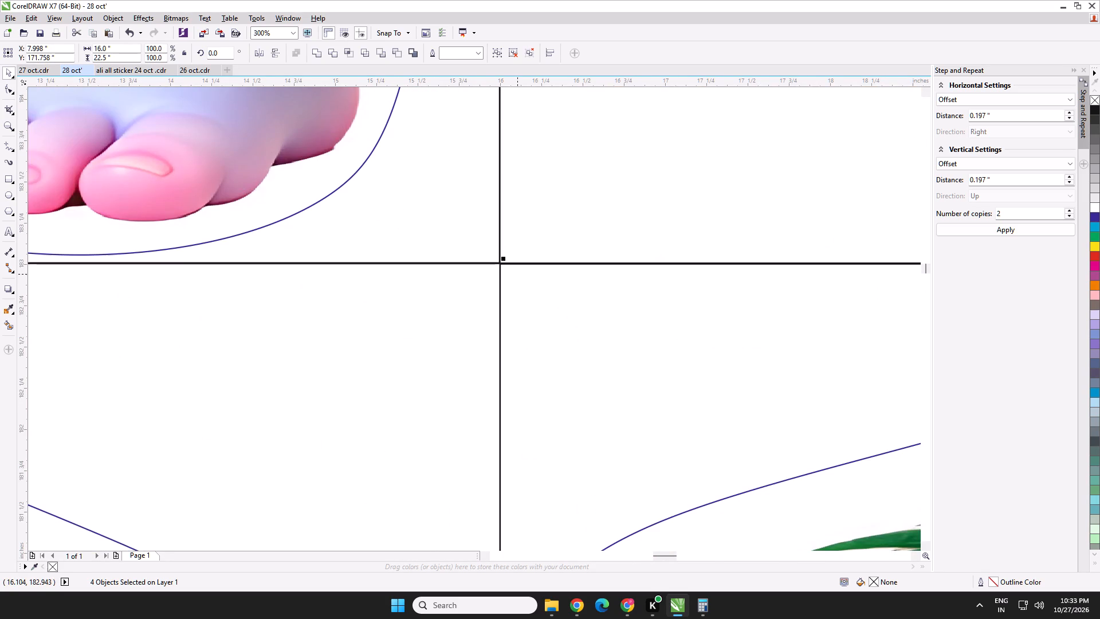
pyautogui.press('Up')
pyautogui.press('Down')
pyautogui.scroll(-7, 517, 274)
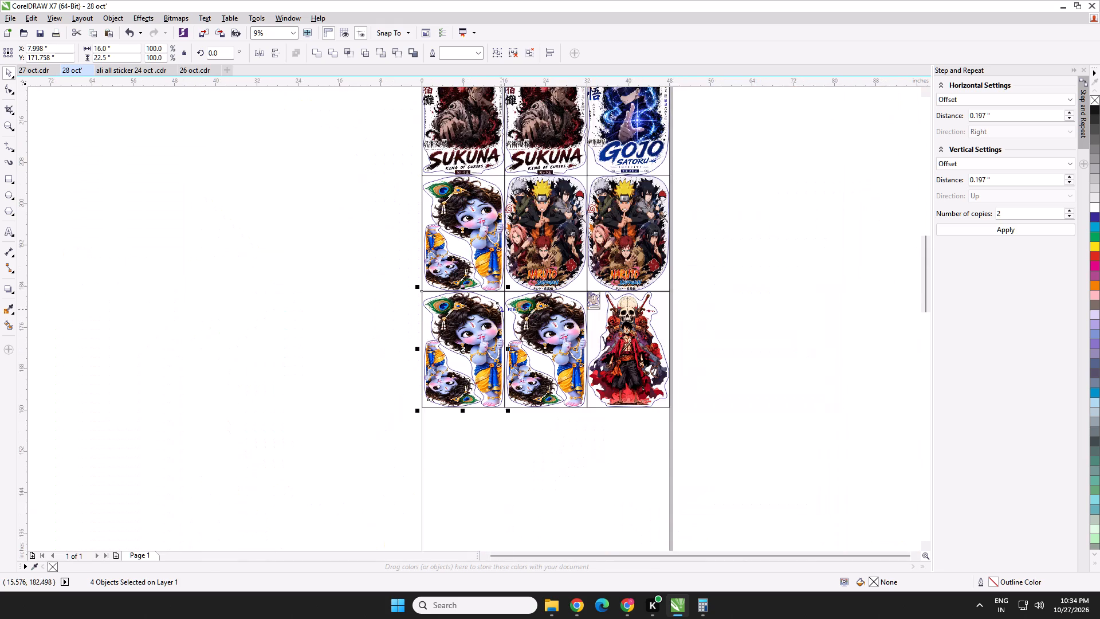
pyautogui.moveTo(497, 308); pyautogui.dragTo(501, 213, button='middle')
# Switch to the WALLSTICK orders page in Chrome and dismiss the notice about the accepted Krishna orders.
pyautogui.click(577, 608)
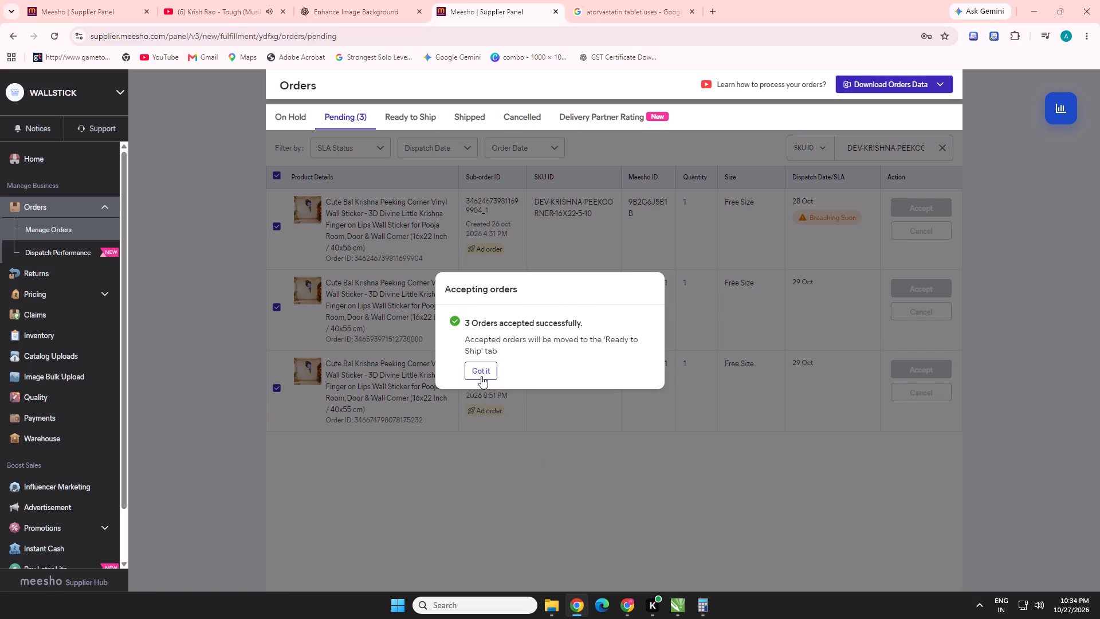
pyautogui.click(481, 376)
# Select the pending Anime Pirate Captain order with SKU ANIME-WS-LUFFY-SKULL-037 and accept it.
pyautogui.scroll(-3, 467, 456)
pyautogui.scroll(-7, 396, 437)
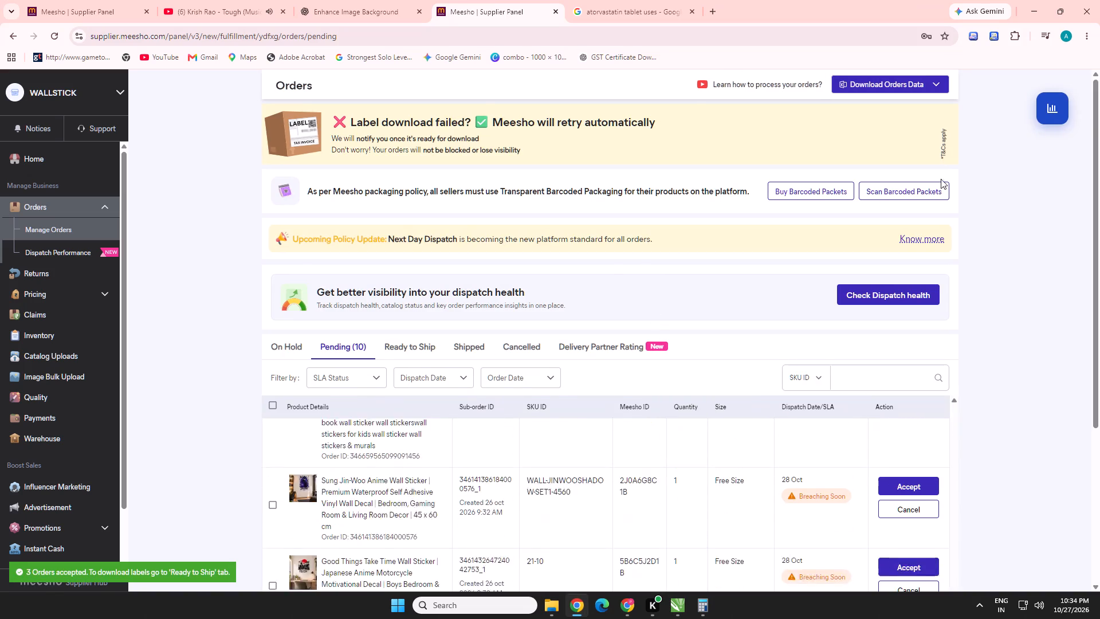
pyautogui.scroll(-7, 941, 179)
pyautogui.scroll(5, 300, 456)
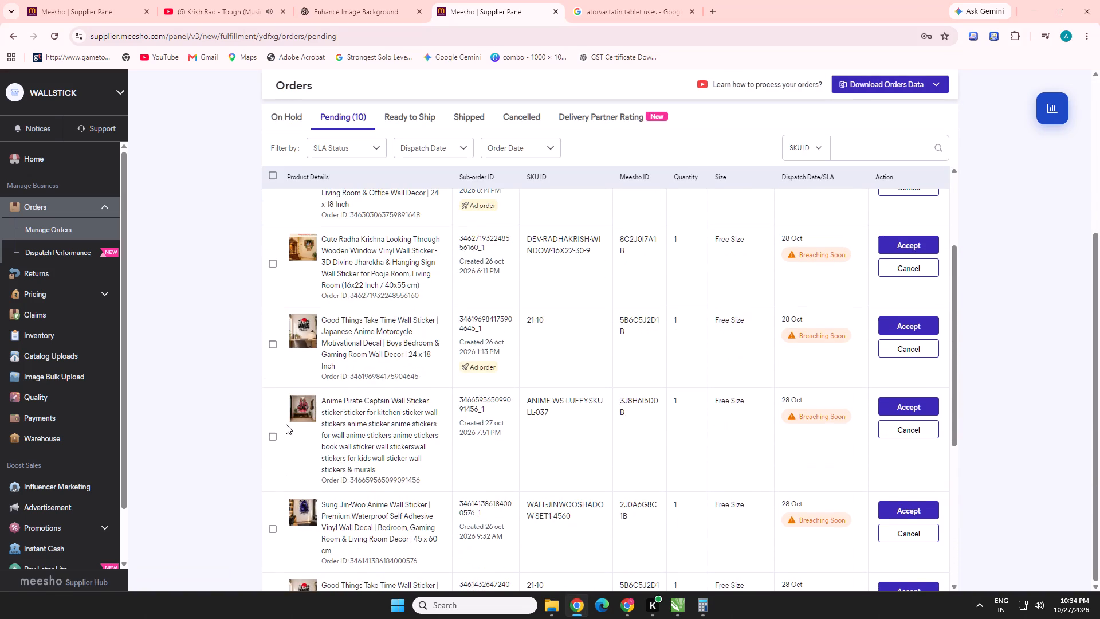
pyautogui.click(269, 441)
pyautogui.scroll(5, 289, 429)
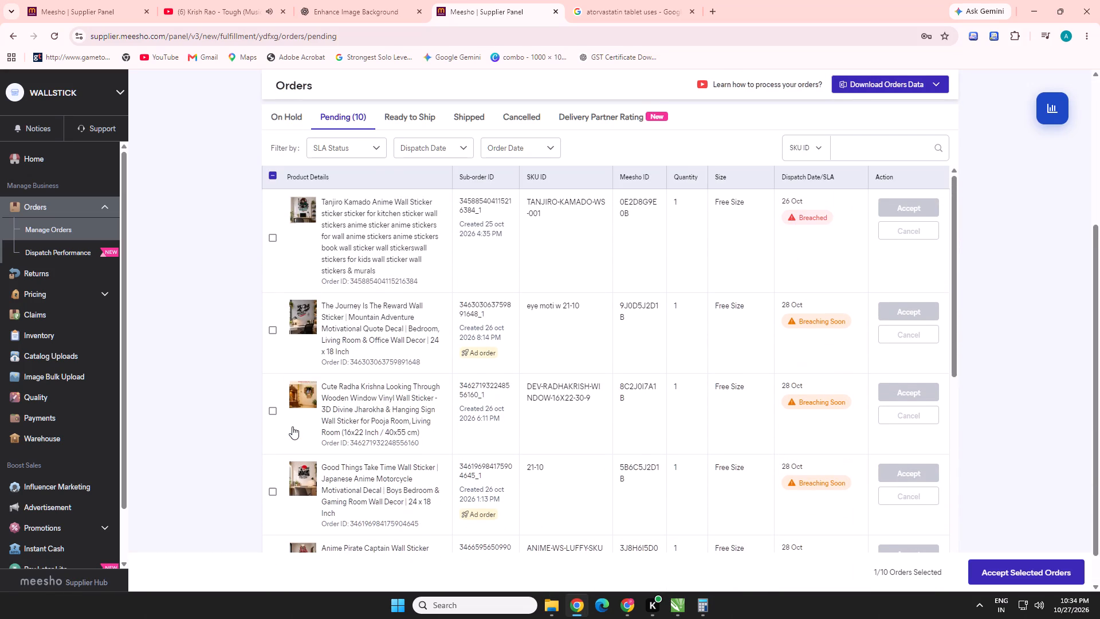
pyautogui.scroll(-4, 650, 510)
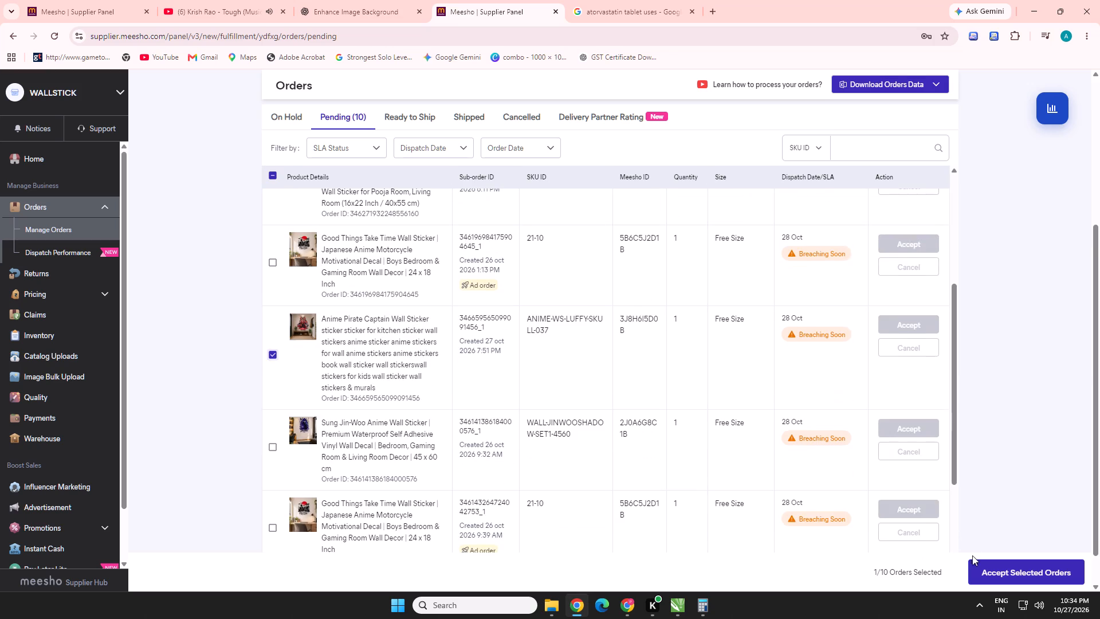
pyautogui.scroll(-2, 973, 556)
pyautogui.scroll(-2, 522, 450)
pyautogui.click(980, 566)
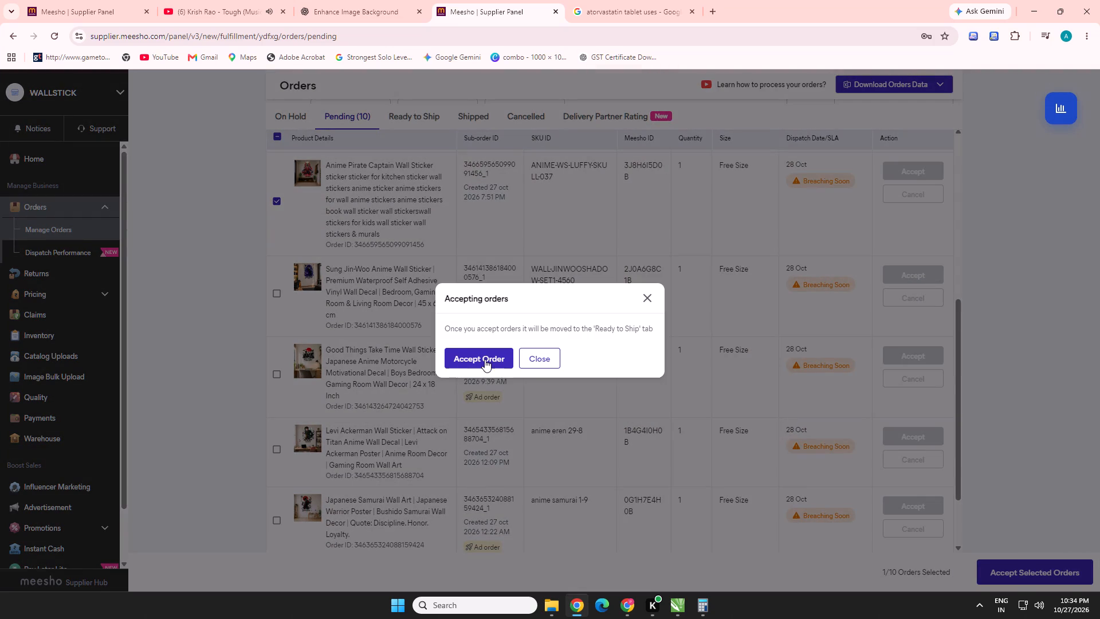
pyautogui.click(476, 354)
# Switch to CorelDRAW and copy the red-sun samurai sticker from the ali all sticker 24 oct file into the 28 oct layout.
pyautogui.click(682, 602)
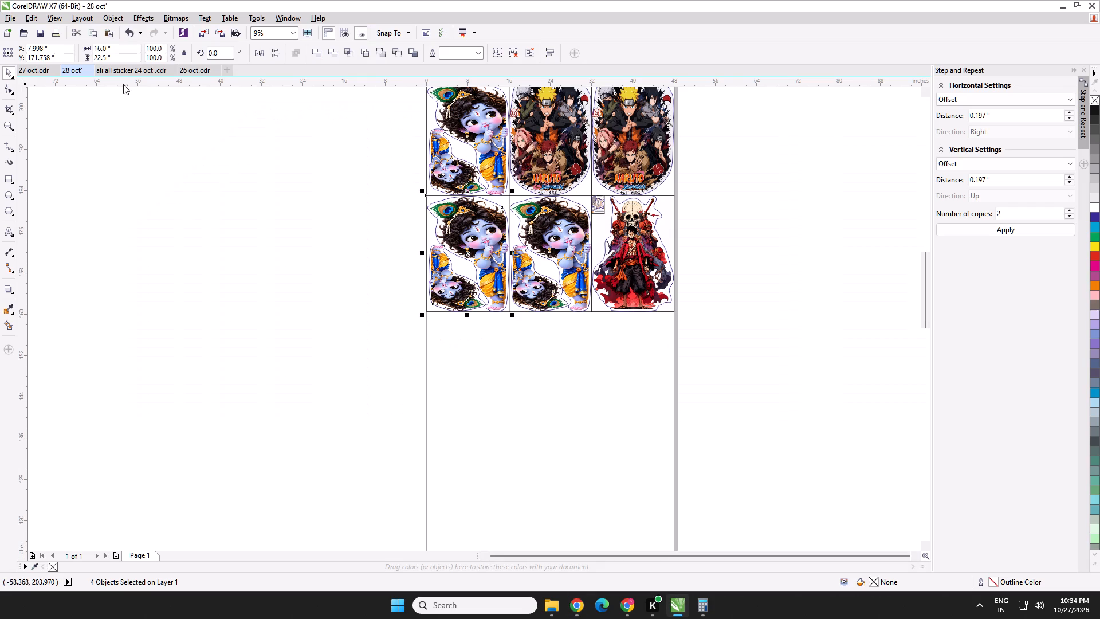
pyautogui.click(138, 73)
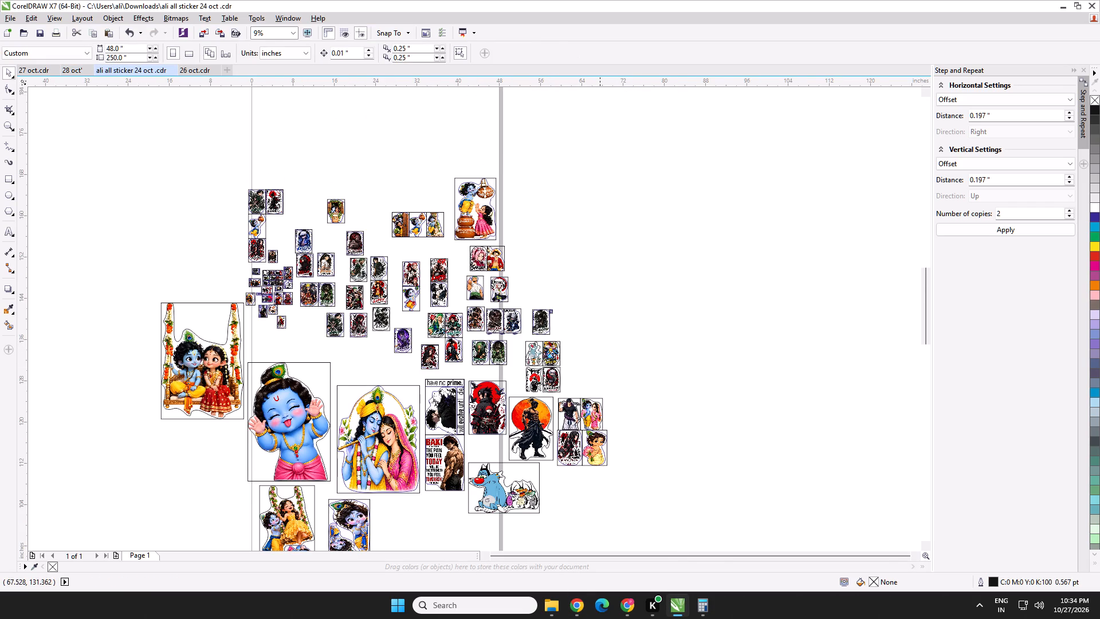
pyautogui.moveTo(598, 342); pyautogui.dragTo(634, 209, button='middle')
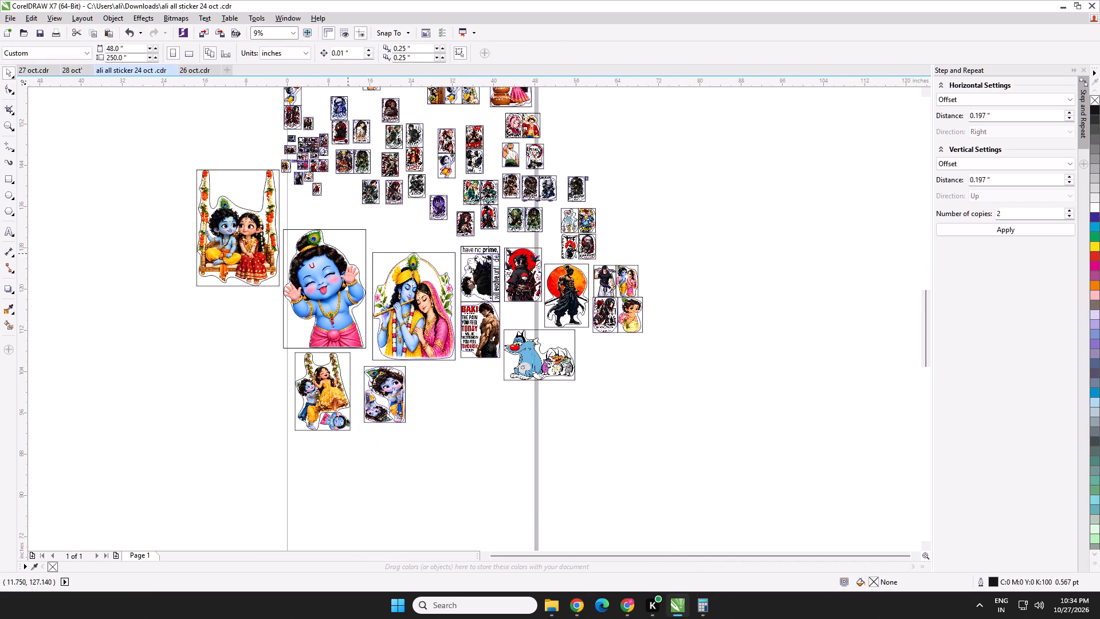
pyautogui.moveTo(345, 266); pyautogui.dragTo(331, 353, button='middle')
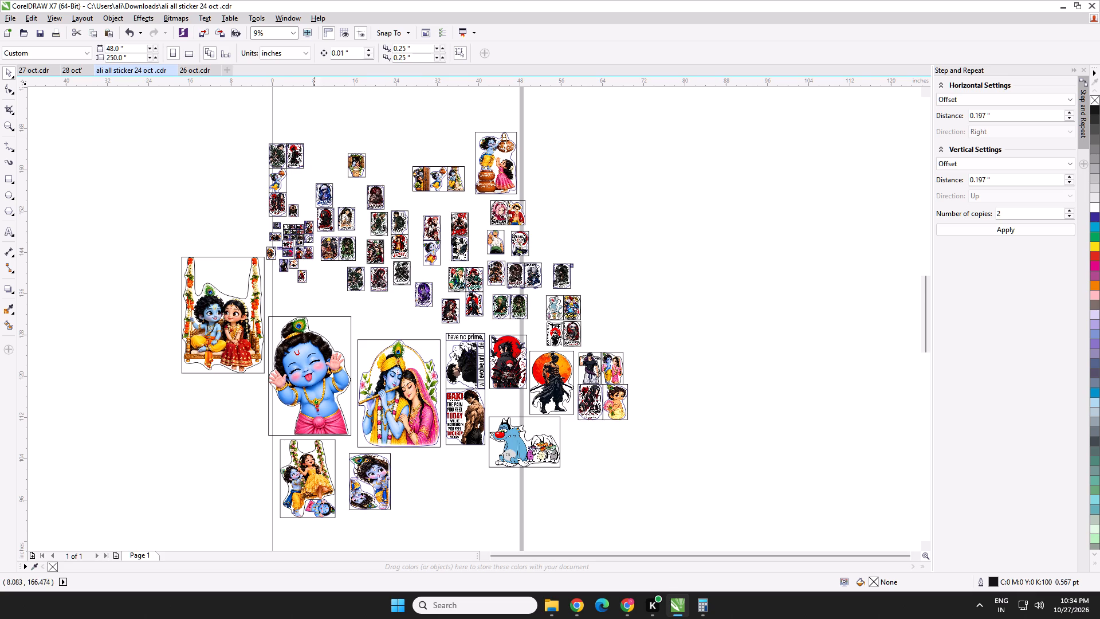
pyautogui.moveTo(313, 126); pyautogui.dragTo(284, 203)
pyautogui.hotkey('ctrl', 'c')
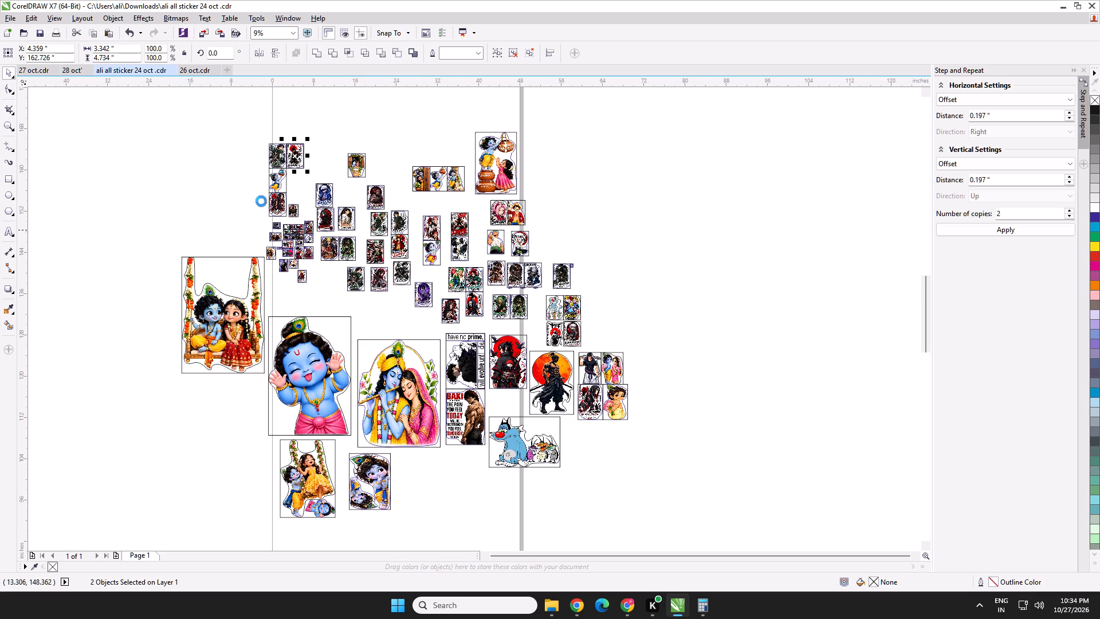
pyautogui.click(71, 73)
pyautogui.hotkey('ctrl', 'v')
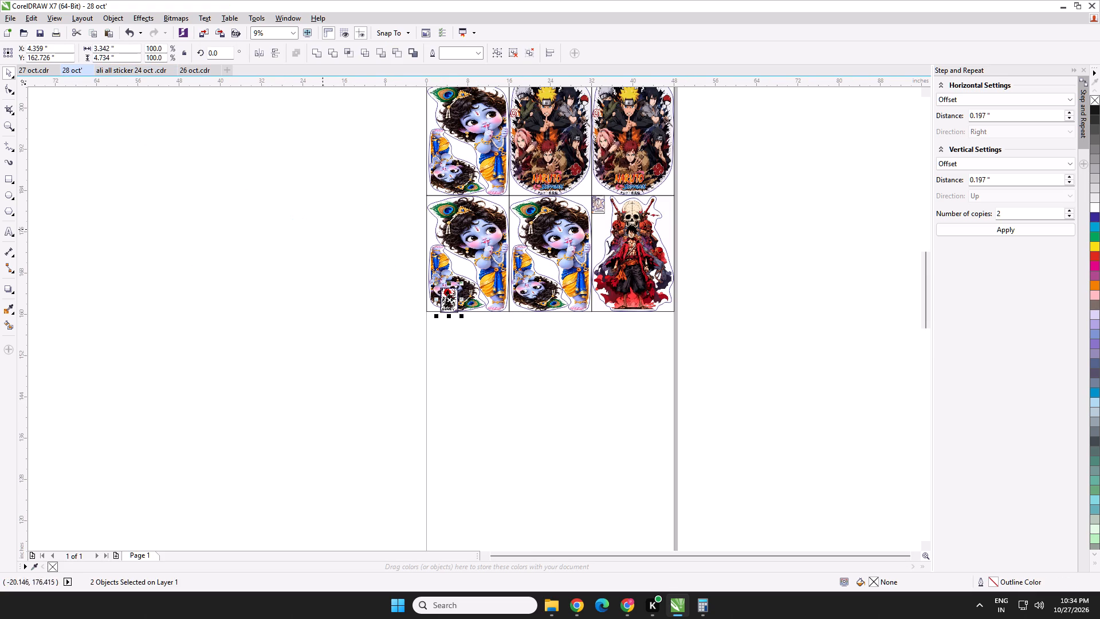
# Resize the pasted samurai sticker to 16" wide by 22.5" high.
pyautogui.click(99, 44)
pyautogui.doubleClick(99, 50)
pyautogui.press('1')
pyautogui.press('6')
pyautogui.press('Tab')
pyautogui.write('22.5')
pyautogui.press('Return')
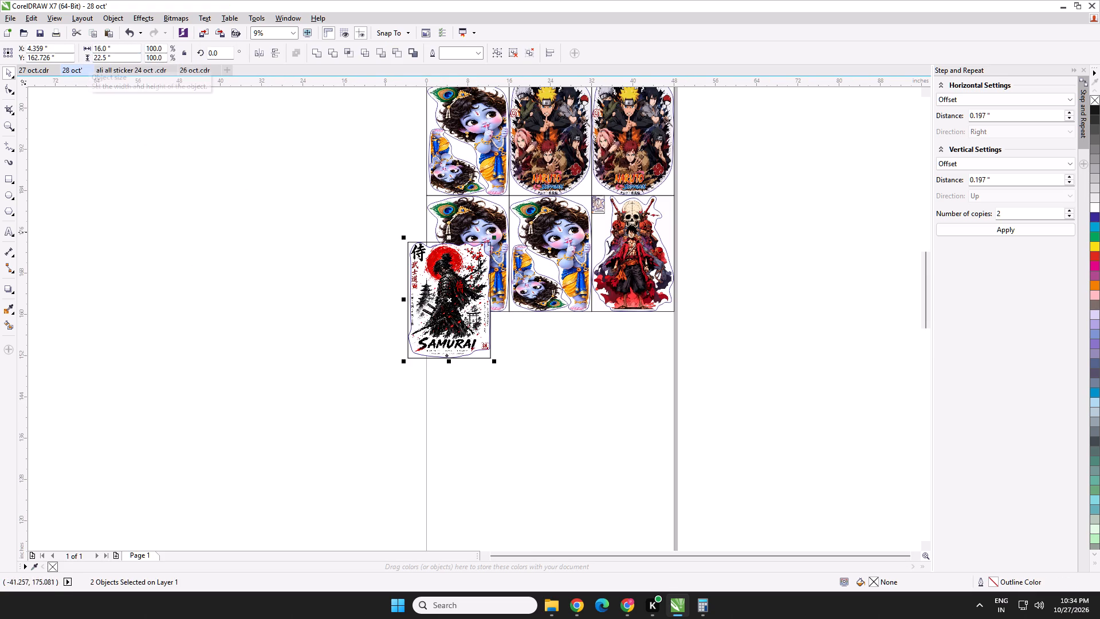
# Move the samurai sticker into the third column, directly below the Luffy skull sticker.
pyautogui.moveTo(449, 297); pyautogui.dragTo(631, 334)
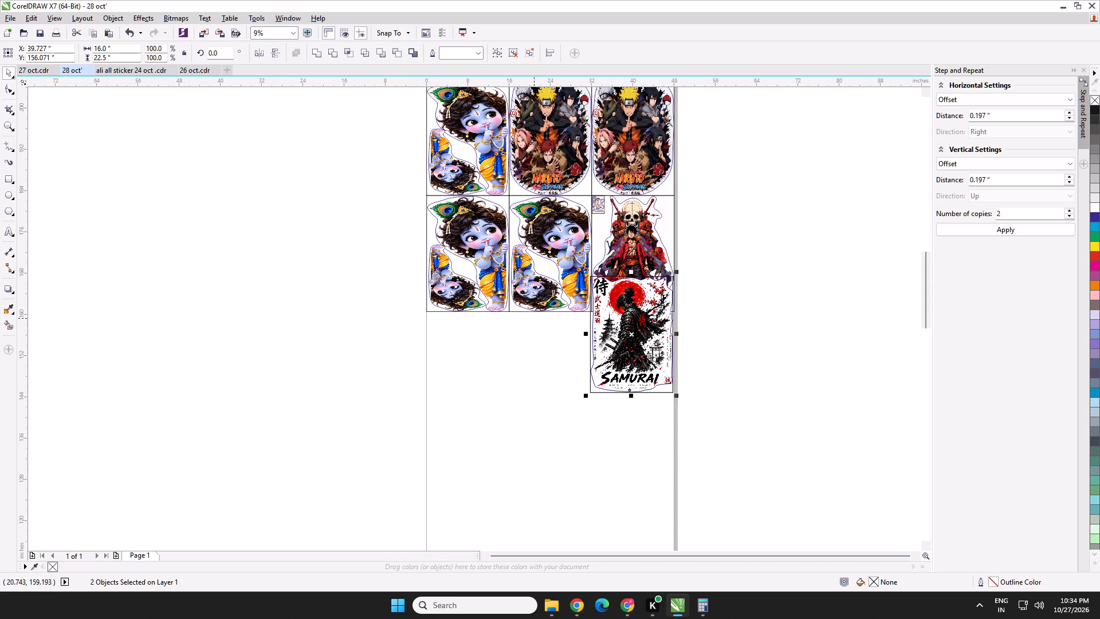
pyautogui.press('Down')
pyautogui.press('Down')
pyautogui.press('Down')
pyautogui.press('Down')
pyautogui.press('Down')
pyautogui.press('Down')
pyautogui.press('Down')
pyautogui.press('Down')
pyautogui.press('Down')
pyautogui.press('Down')
pyautogui.press('Down')
pyautogui.press('Down')
pyautogui.press('Down')
pyautogui.press('Down')
pyautogui.press('Down')
pyautogui.press('Down')
pyautogui.press('Down')
pyautogui.press('Down')
pyautogui.press('Down')
pyautogui.press('Down')
pyautogui.scroll(1, 630, 292)
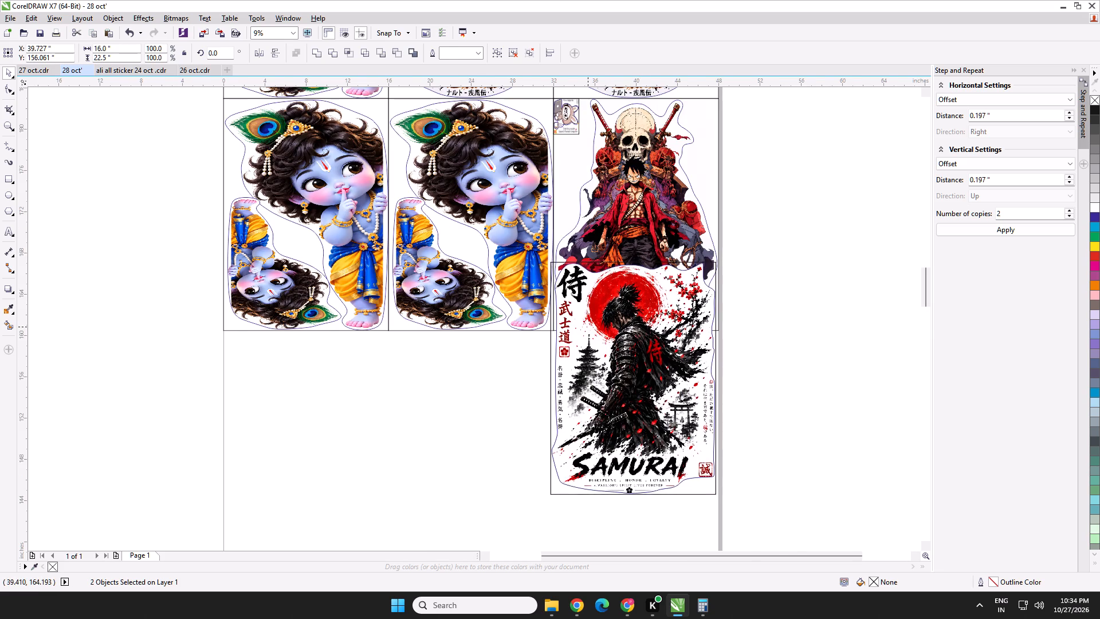
pyautogui.scroll(1, 588, 327)
pyautogui.moveTo(603, 343); pyautogui.dragTo(616, 416)
pyautogui.moveTo(620, 401); pyautogui.dragTo(606, 422)
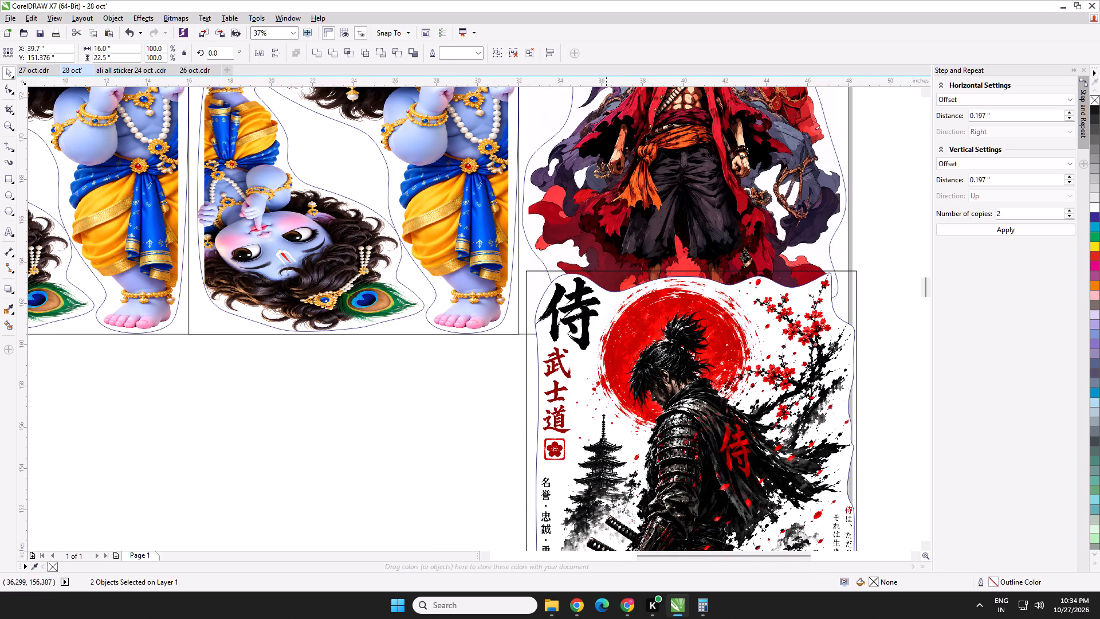
pyautogui.moveTo(606, 422); pyautogui.dragTo(603, 428)
pyautogui.moveTo(613, 426); pyautogui.dragTo(622, 454)
pyautogui.moveTo(626, 438); pyautogui.dragTo(632, 445)
# Nudge the samurai sticker until its top corner meets the Krishna and Luffy frame corner, at X 39.995", Y 149.263".
pyautogui.scroll(2, 531, 332)
pyautogui.press('Left')
pyautogui.press('Left')
pyautogui.press('Left')
pyautogui.press('Left')
pyautogui.press('Left')
pyautogui.press('Left')
pyautogui.press('Left')
pyautogui.press('Left')
pyautogui.press('Left')
pyautogui.press('Left')
pyautogui.press('Left')
pyautogui.press('Left')
pyautogui.press('Left')
pyautogui.press('Left')
pyautogui.press('Left')
pyautogui.press('Left')
pyautogui.press('Left')
pyautogui.press('Left')
pyautogui.press('Left')
pyautogui.press('Left')
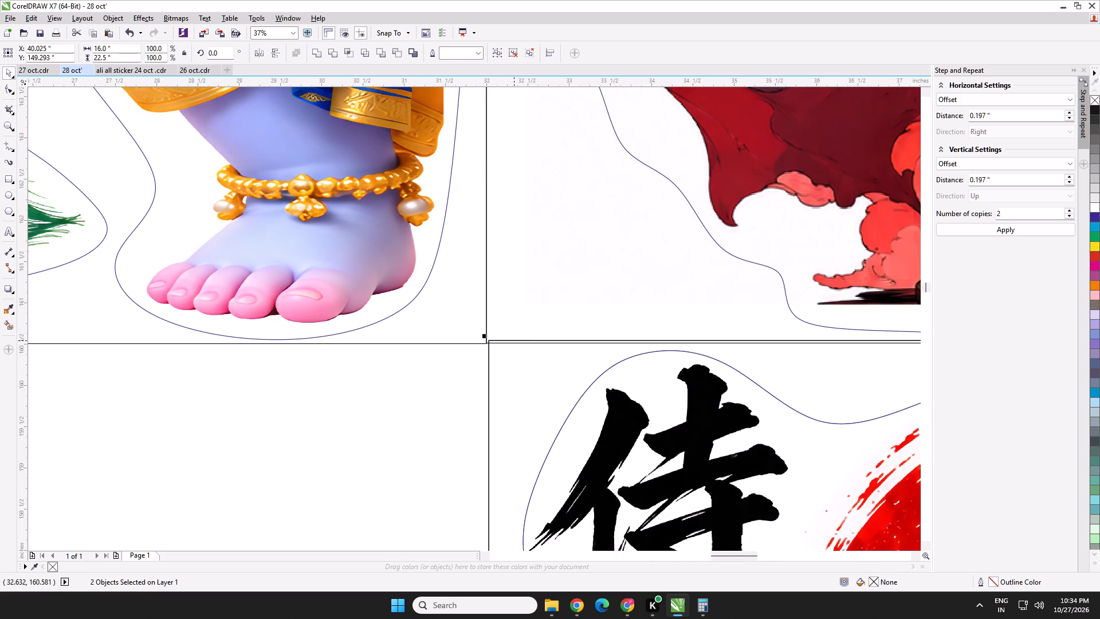
pyautogui.press('Down')
pyautogui.press('Left')
pyautogui.scroll(1, 504, 342)
pyautogui.press('Down')
pyautogui.press('Left')
pyautogui.press('Left')
pyautogui.press('Down')
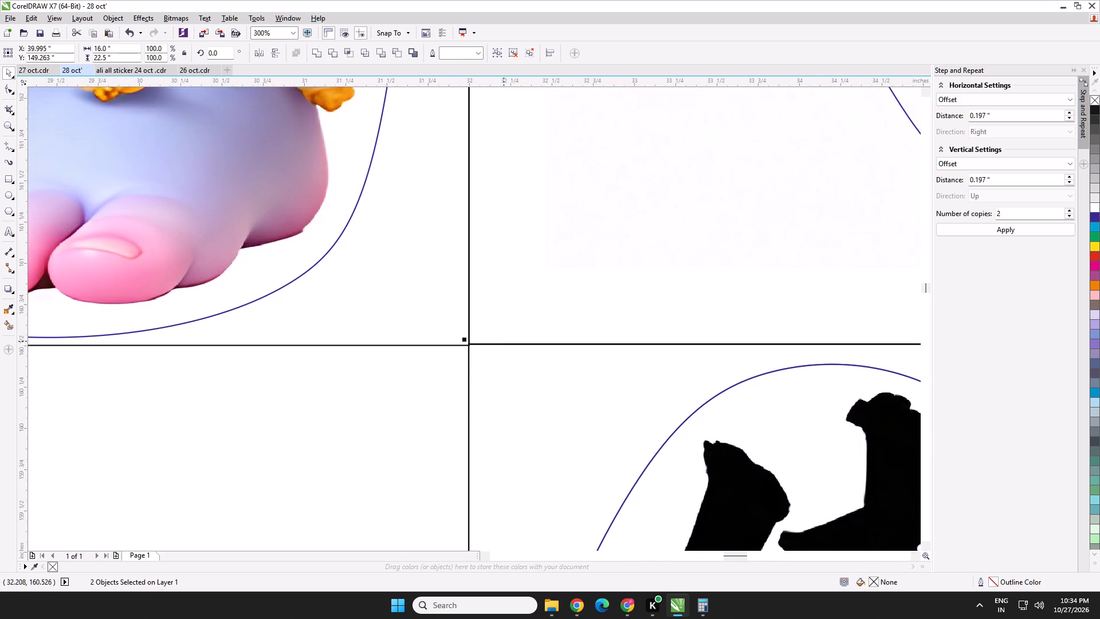
# Copy the small Radha Krishna wooden window sticker from the ali all sticker 24 oct file into the 28 oct layout.
pyautogui.scroll(-6, 504, 343)
pyautogui.moveTo(529, 382); pyautogui.dragTo(533, 452, button='middle')
pyautogui.moveTo(512, 402); pyautogui.dragTo(505, 356, button='middle')
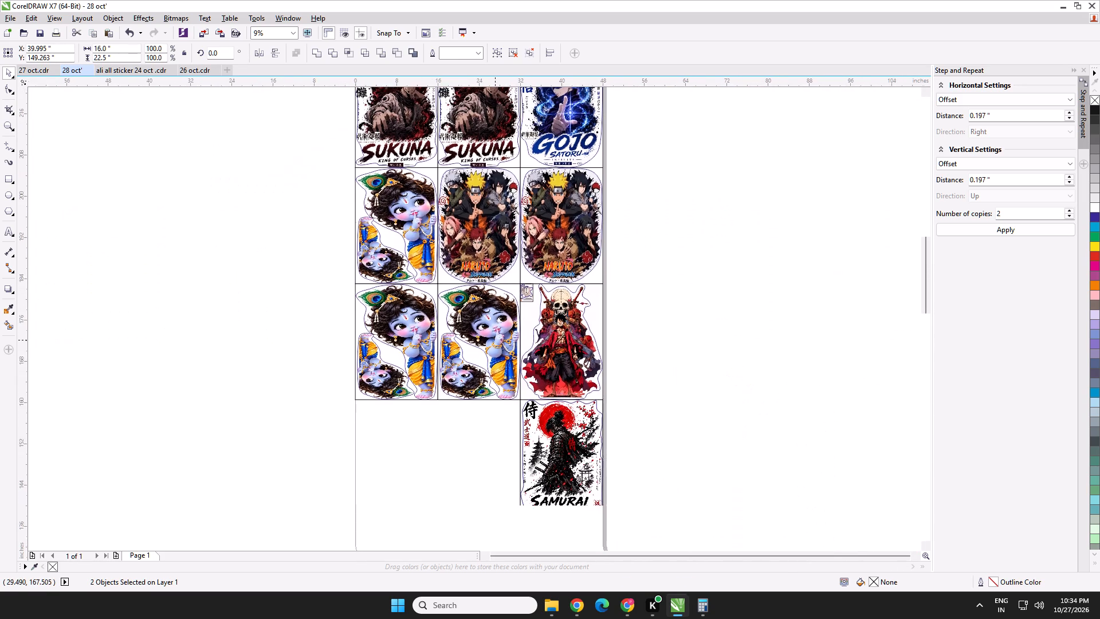
pyautogui.click(139, 69)
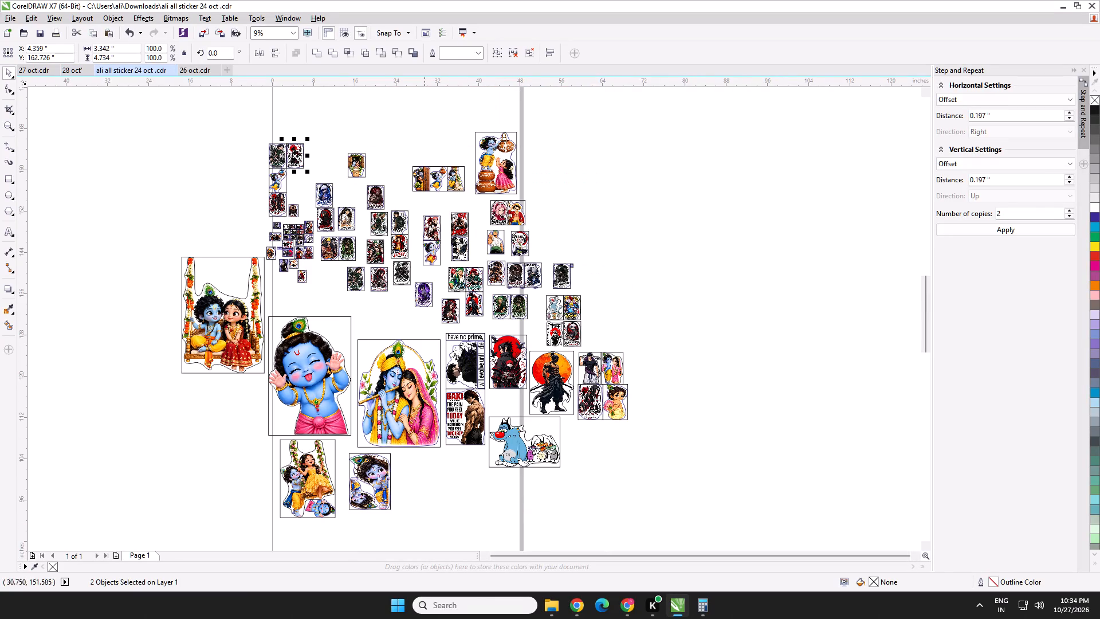
pyautogui.moveTo(376, 142); pyautogui.dragTo(328, 186)
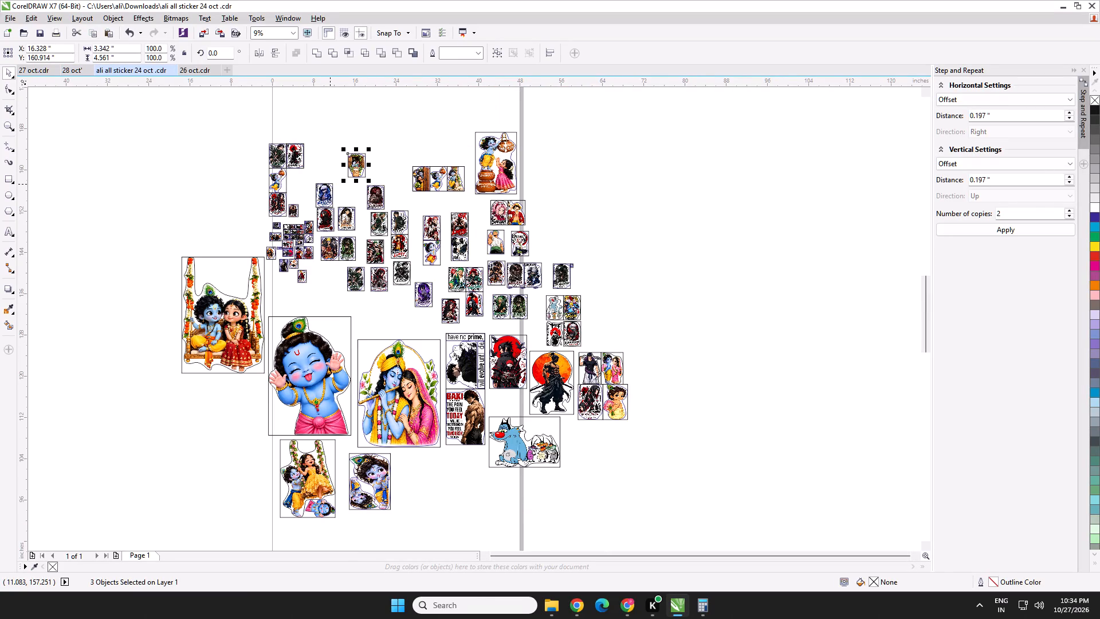
pyautogui.hotkey('ctrl', 'c')
pyautogui.click(68, 70)
pyautogui.hotkey('ctrl', 'v')
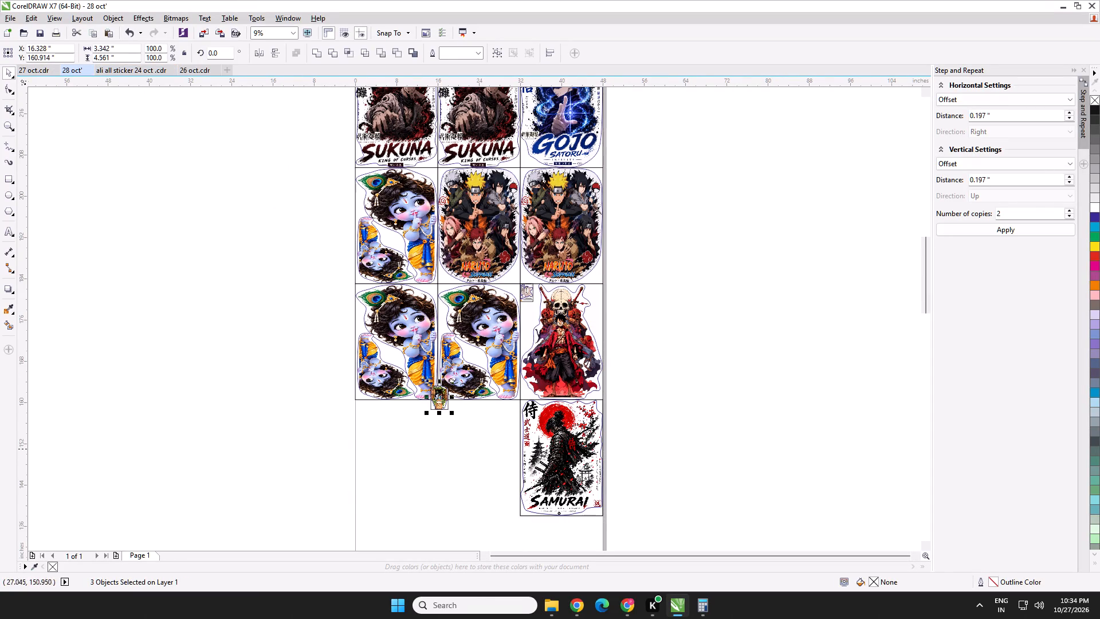
# Resize the pasted Radha Krishna window sticker to 16" wide by 22.5" high.
pyautogui.doubleClick(104, 45)
pyautogui.write('16')
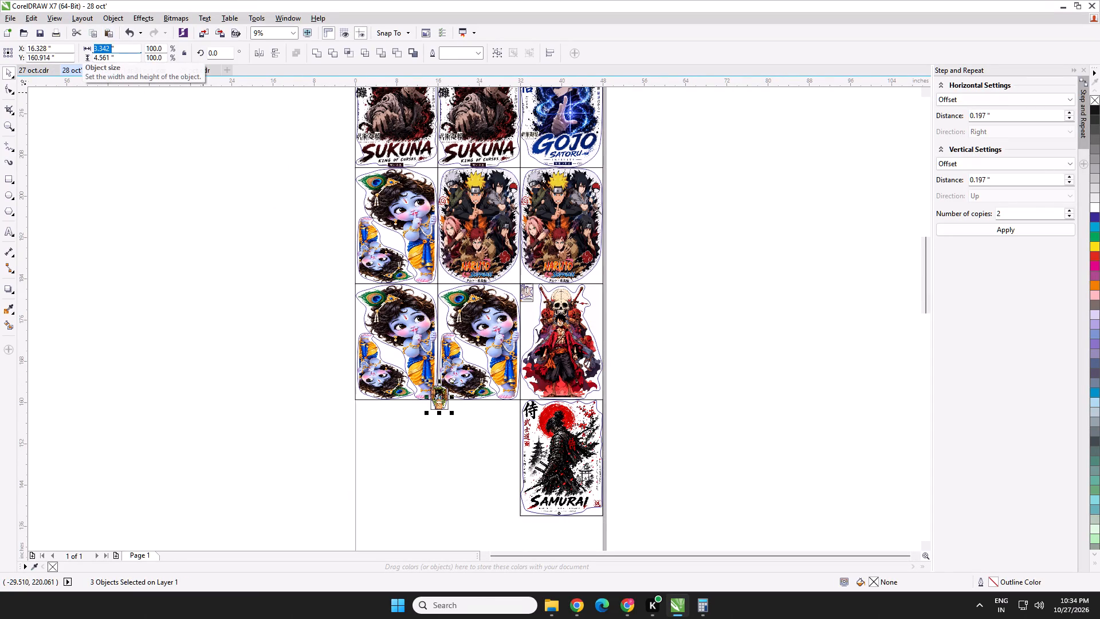
pyautogui.press('Tab')
pyautogui.write('22.5')
pyautogui.press('Return')
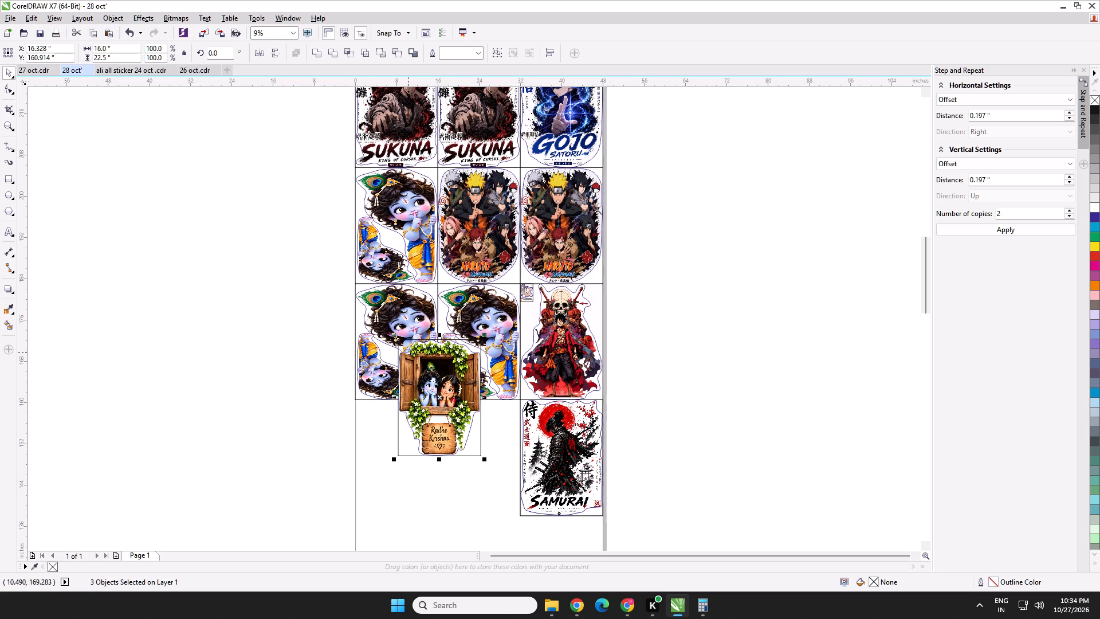
# Move the Radha Krishna window sticker into the middle column, below the Krishna sticker and beside the samurai sticker.
pyautogui.moveTo(426, 381); pyautogui.dragTo(467, 441)
# Nudge the Radha Krishna window sticker until its frame corner meets the Krishna and samurai frames, at X 23.995", Y 149.264".
pyautogui.scroll(4, 504, 393)
pyautogui.moveTo(565, 407); pyautogui.dragTo(580, 300, button='middle')
pyautogui.scroll(2, 596, 347)
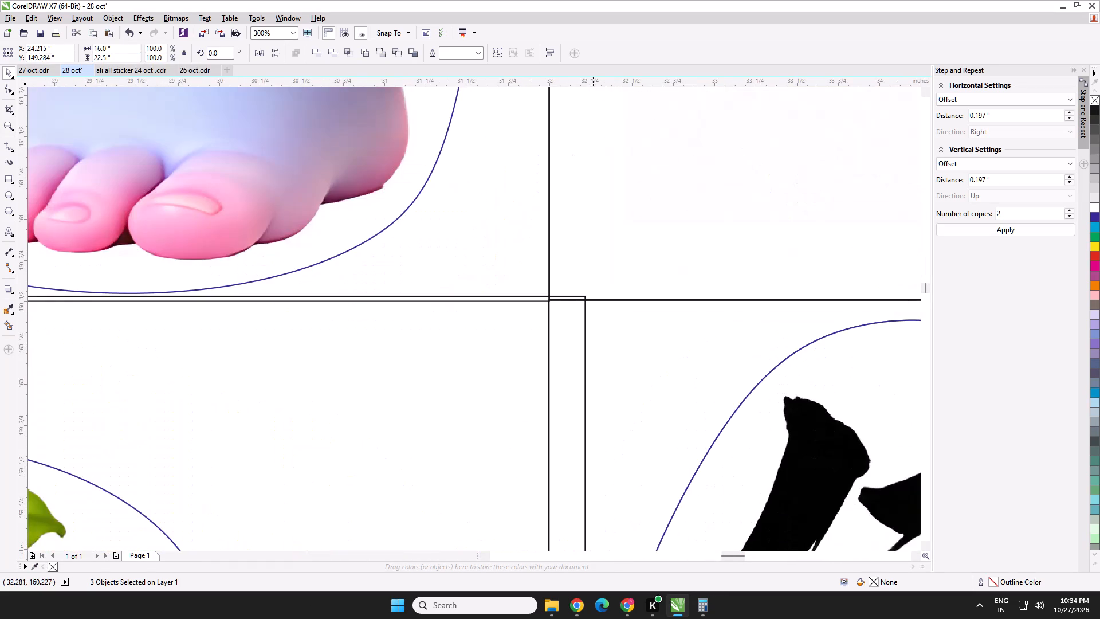
pyautogui.press('Left')
pyautogui.press('Left')
pyautogui.press('Left')
pyautogui.press('Left')
pyautogui.press('Left')
pyautogui.press('Left')
pyautogui.press('Left')
pyautogui.press('Left')
pyautogui.press('Left')
pyautogui.press('Left')
pyautogui.press('Left')
pyautogui.press('Left')
pyautogui.press('Left')
pyautogui.press('Left')
pyautogui.press('Left')
pyautogui.press('Left')
pyautogui.press('Left')
pyautogui.press('Down')
pyautogui.press('Left')
pyautogui.press('Left')
pyautogui.press('Down')
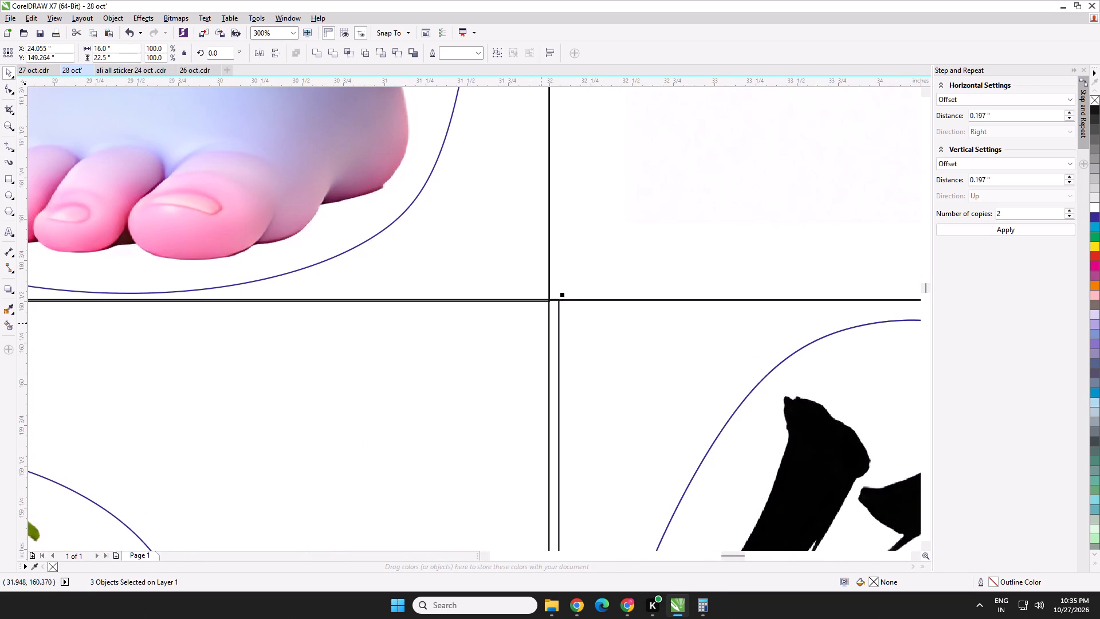
pyautogui.press('Left')
pyautogui.press('Left')
pyautogui.press('Left')
pyautogui.press('Left')
pyautogui.press('Down')
pyautogui.press('Left')
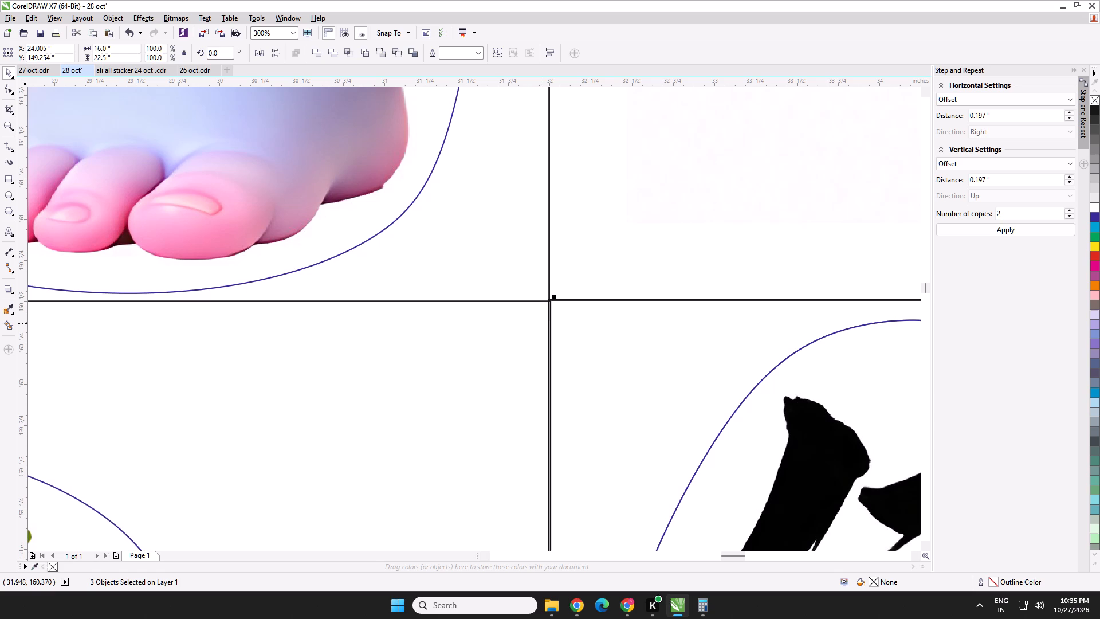
pyautogui.press('Left')
pyautogui.press('Up')
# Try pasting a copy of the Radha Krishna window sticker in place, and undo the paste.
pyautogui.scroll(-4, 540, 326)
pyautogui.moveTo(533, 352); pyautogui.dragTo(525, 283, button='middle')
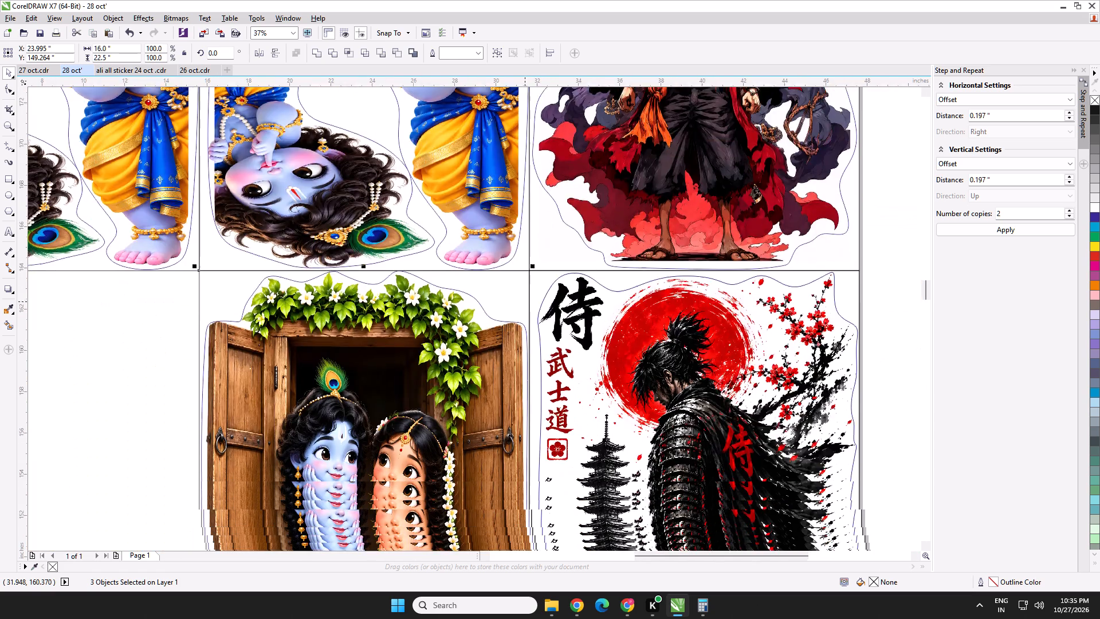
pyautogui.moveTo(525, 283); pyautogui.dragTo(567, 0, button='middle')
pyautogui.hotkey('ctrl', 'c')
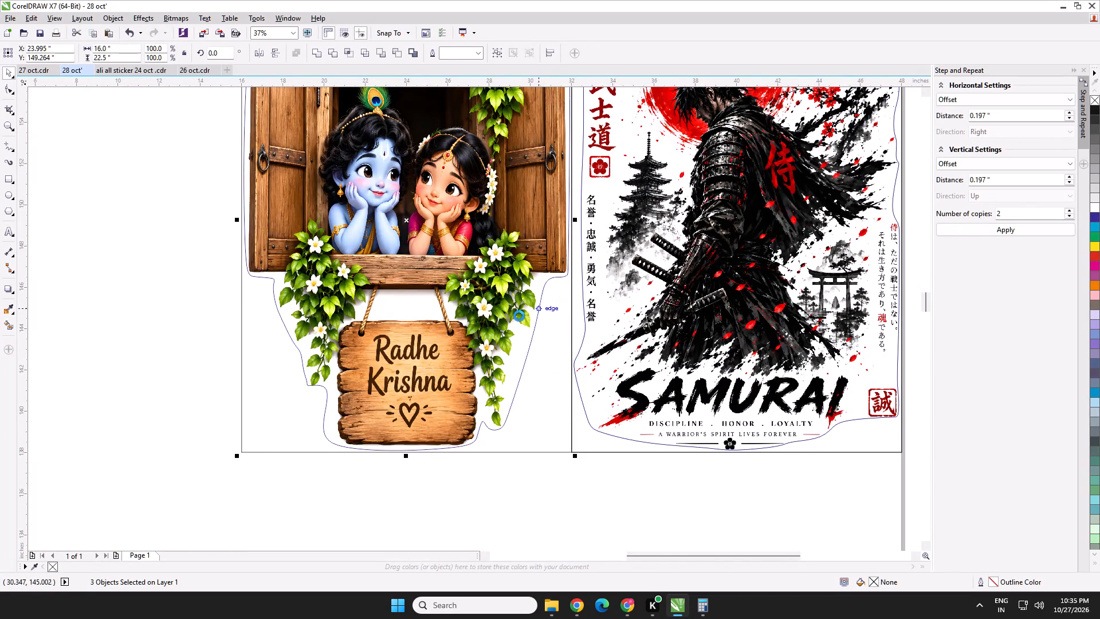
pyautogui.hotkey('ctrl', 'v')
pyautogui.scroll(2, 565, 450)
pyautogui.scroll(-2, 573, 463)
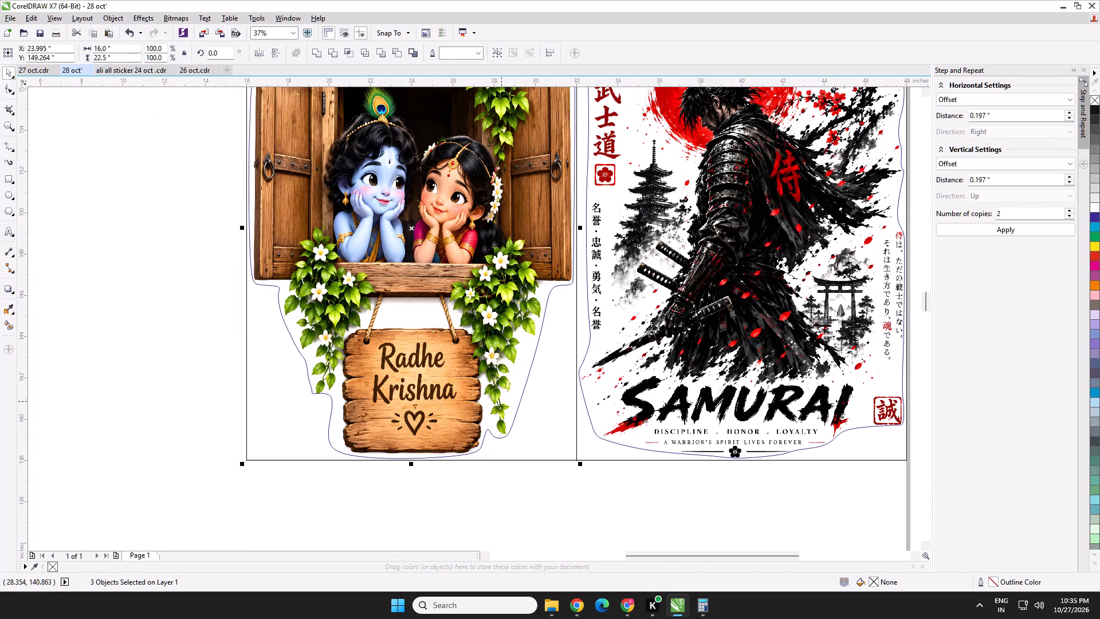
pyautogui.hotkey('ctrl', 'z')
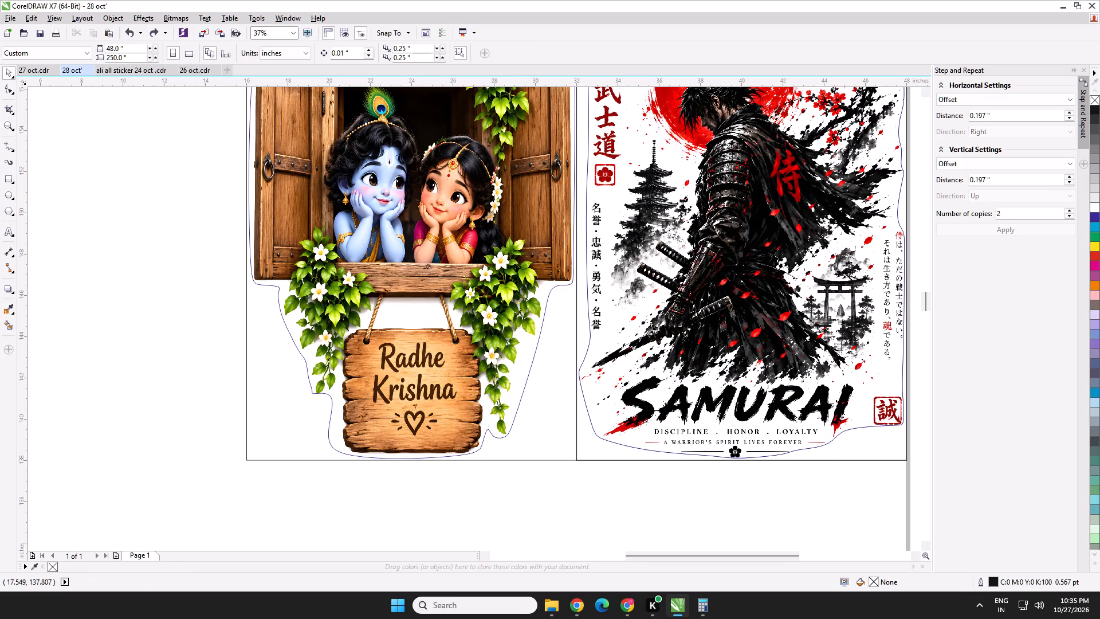
# Duplicate the Radha Krishna window sticker and move the copy into the first column, directly below the Krishna sticker.
pyautogui.moveTo(210, 493); pyautogui.dragTo(521, 309)
pyautogui.moveTo(630, 200); pyautogui.dragTo(565, 520, button='middle')
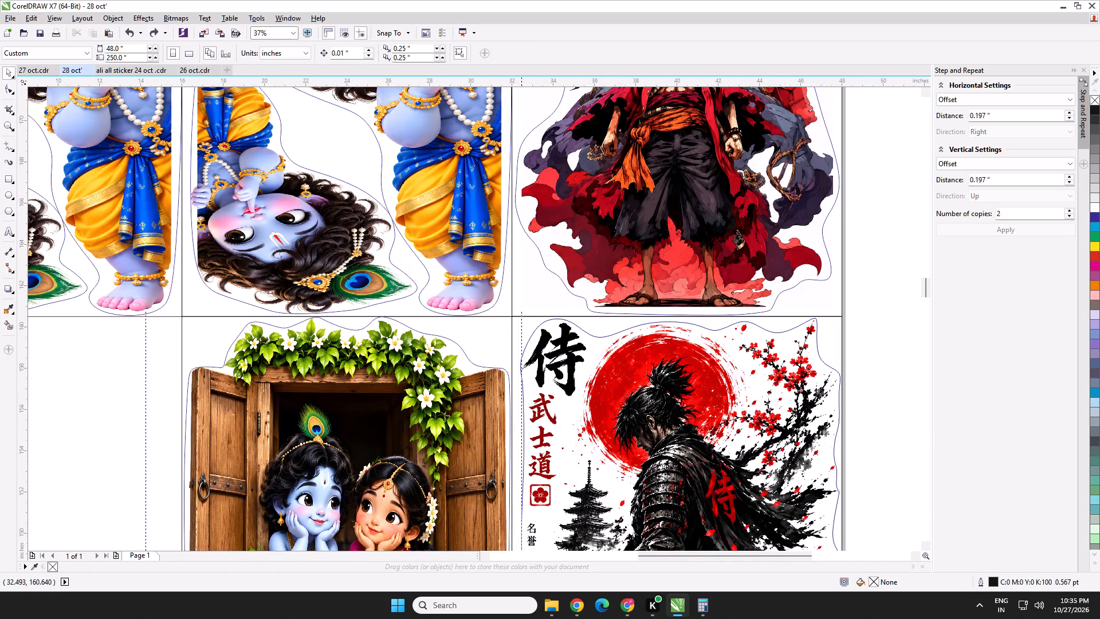
pyautogui.moveTo(521, 309); pyautogui.dragTo(521, 308)
pyautogui.hotkey('ctrl', 'd')
pyautogui.scroll(-2, 438, 414)
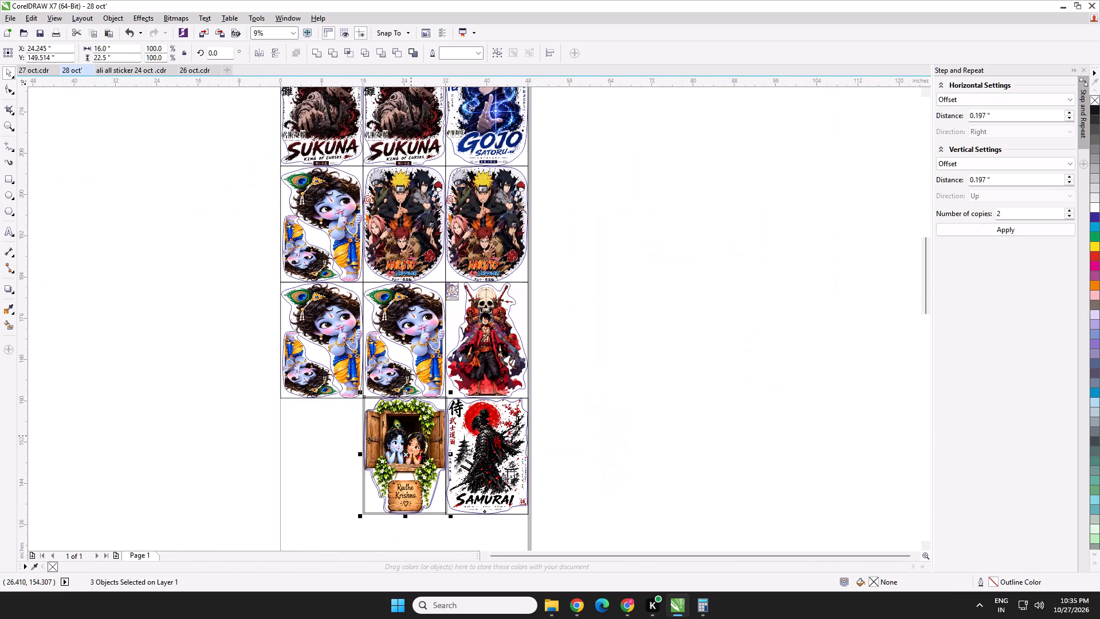
pyautogui.moveTo(411, 436); pyautogui.dragTo(330, 438)
pyautogui.scroll(4, 333, 402)
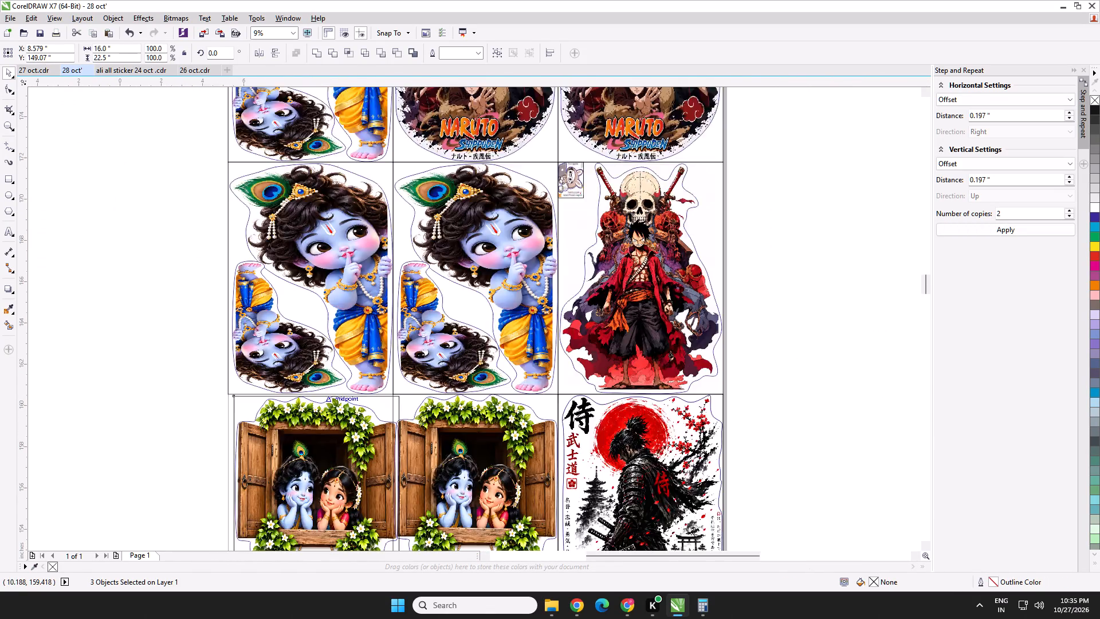
pyautogui.scroll(1, 405, 429)
pyautogui.moveTo(431, 457); pyautogui.dragTo(409, 448)
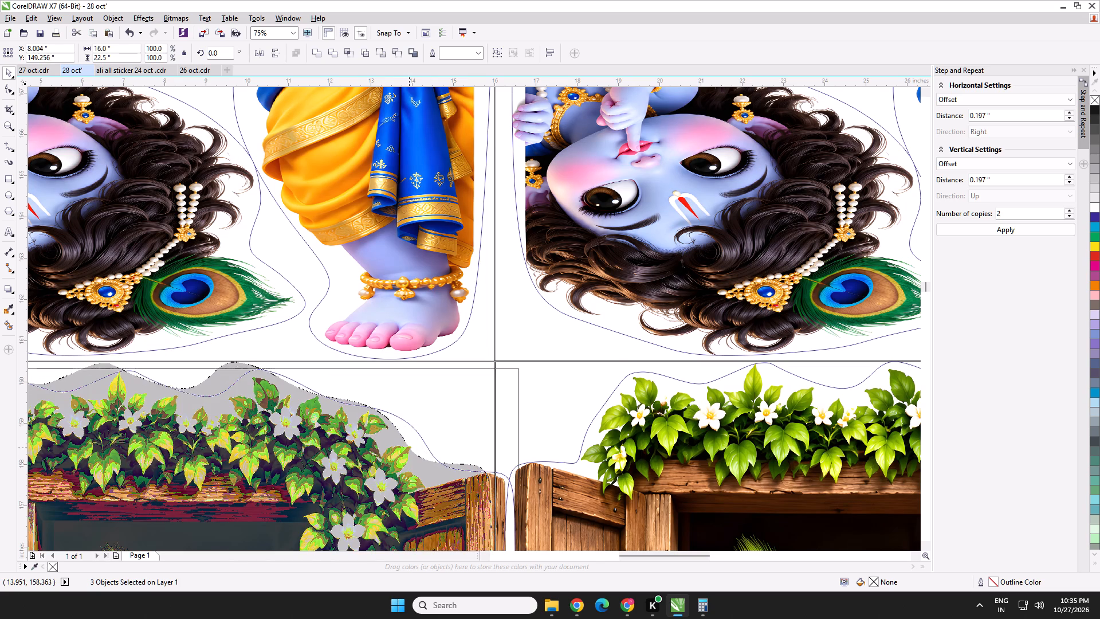
pyautogui.moveTo(409, 448); pyautogui.dragTo(409, 446)
# Nudge the duplicated window sticker until its frame aligns with the neighbouring frames, at X 8.004", Y 149.264".
pyautogui.press('Down')
pyautogui.press('Down')
pyautogui.press('Down')
pyautogui.press('Down')
pyautogui.press('Down')
pyautogui.press('Down')
pyautogui.press('Down')
pyautogui.scroll(2, 490, 380)
pyautogui.press('Up')
pyautogui.scroll(1, 511, 296)
pyautogui.press('Up')
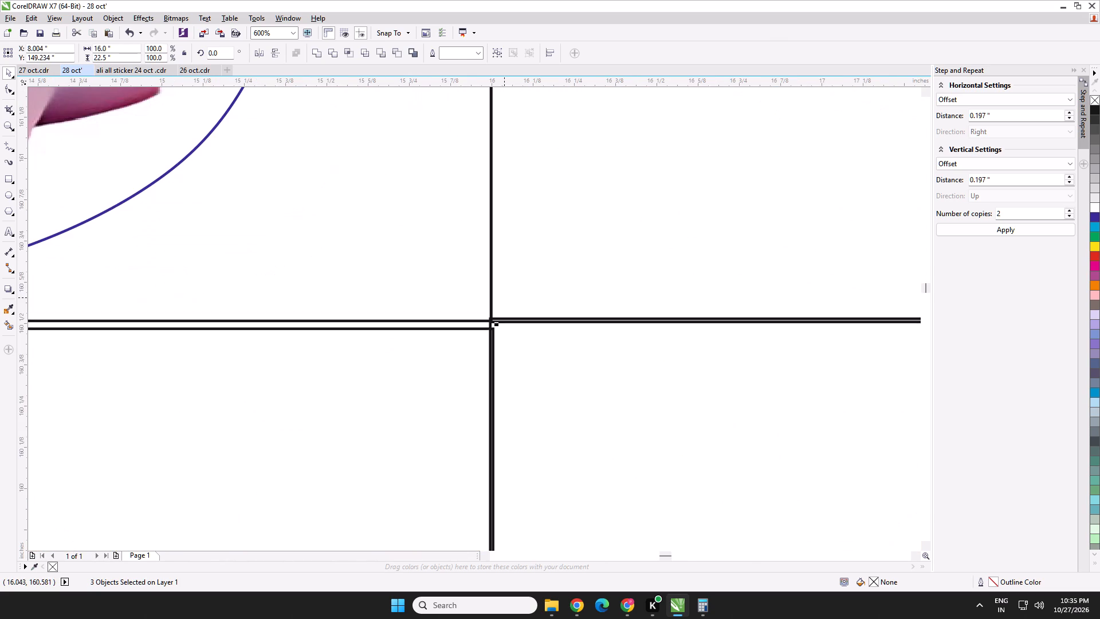
pyautogui.press('Up')
pyautogui.press('Up')
pyautogui.press('Up')
pyautogui.scroll(-5, 497, 315)
pyautogui.moveTo(497, 414); pyautogui.dragTo(485, 374, button='middle')
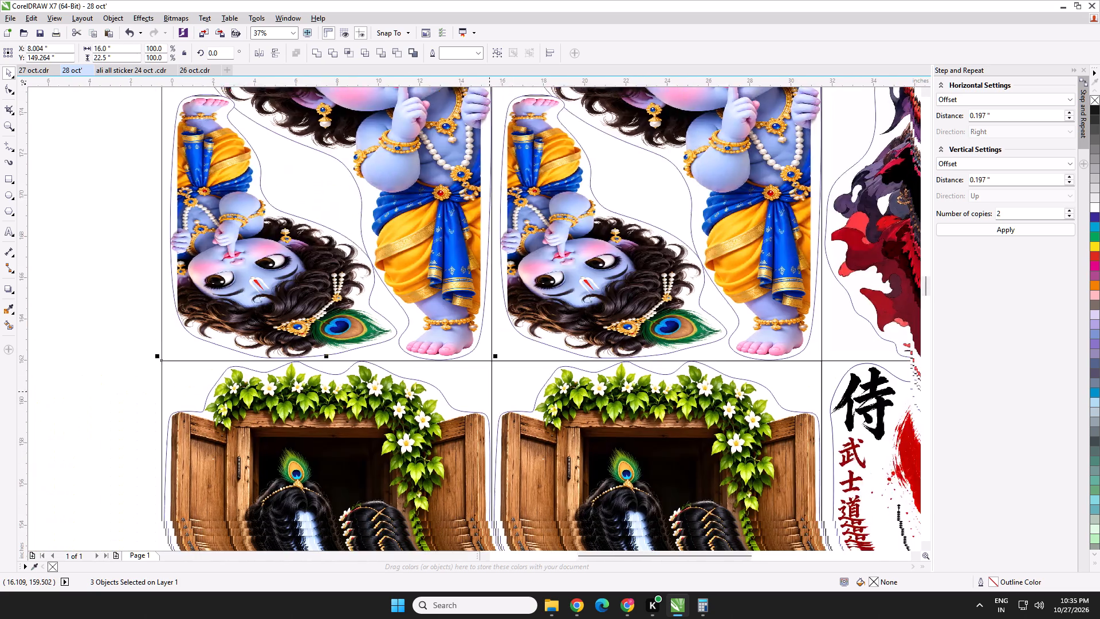
pyautogui.moveTo(485, 374); pyautogui.dragTo(478, 201, button='middle')
pyautogui.scroll(-2, 495, 331)
pyautogui.moveTo(495, 328); pyautogui.dragTo(493, 232, button='middle')
pyautogui.scroll(5, 495, 318)
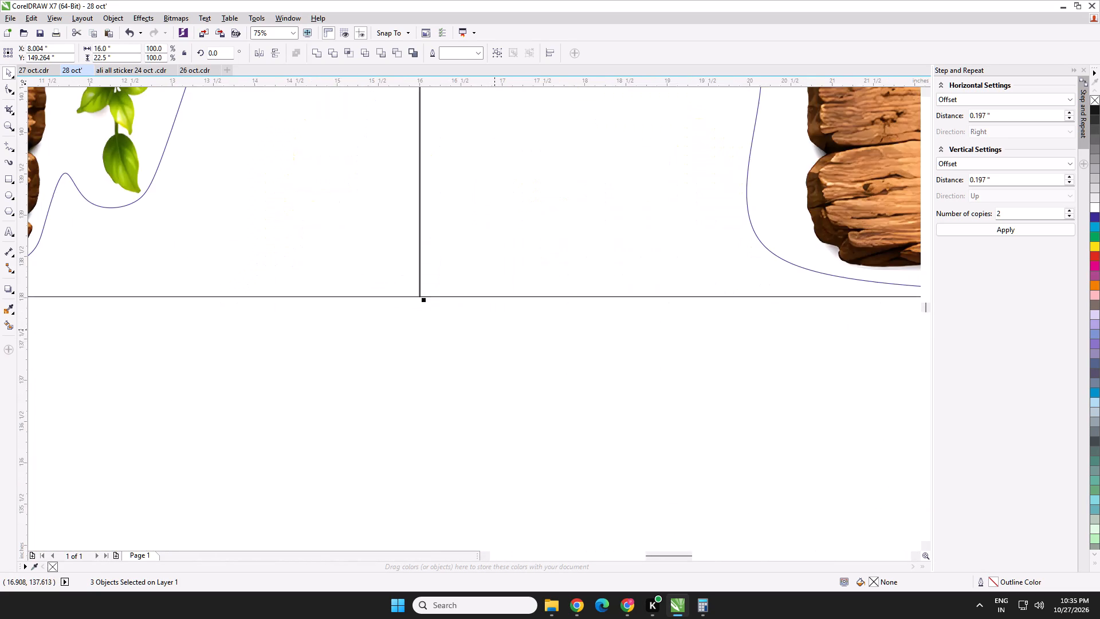
pyautogui.scroll(-4, 494, 345)
# Switch to the WALLSTICK Meesho panel in Chrome and dismiss the acceptance confirmation for the Luffy skull sticker order.
pyautogui.click(578, 606)
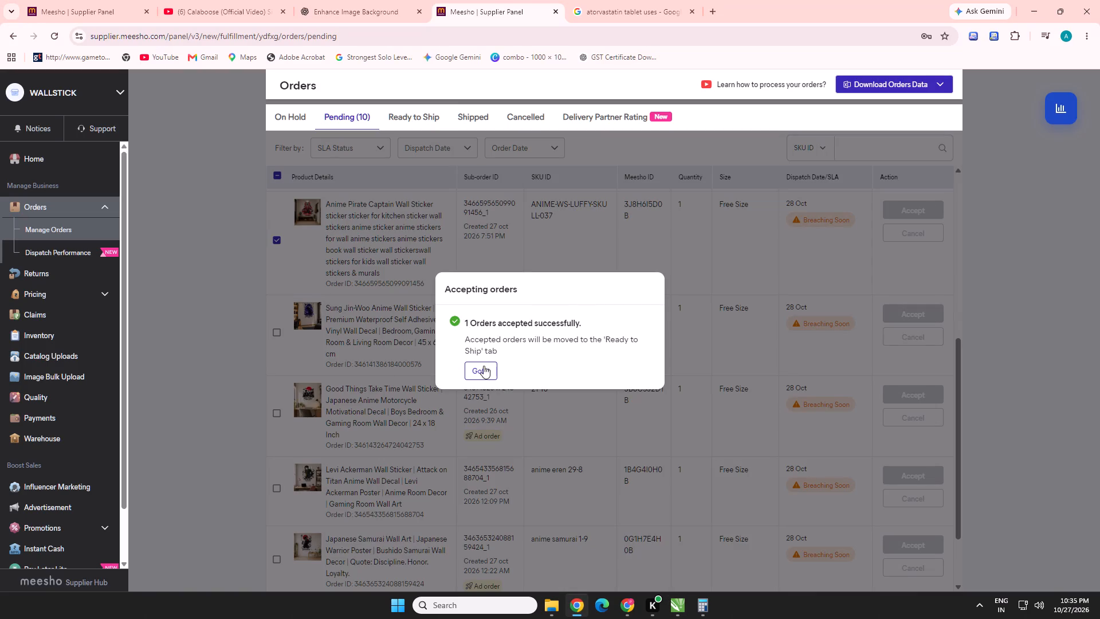
pyautogui.click(484, 366)
pyautogui.click(488, 377)
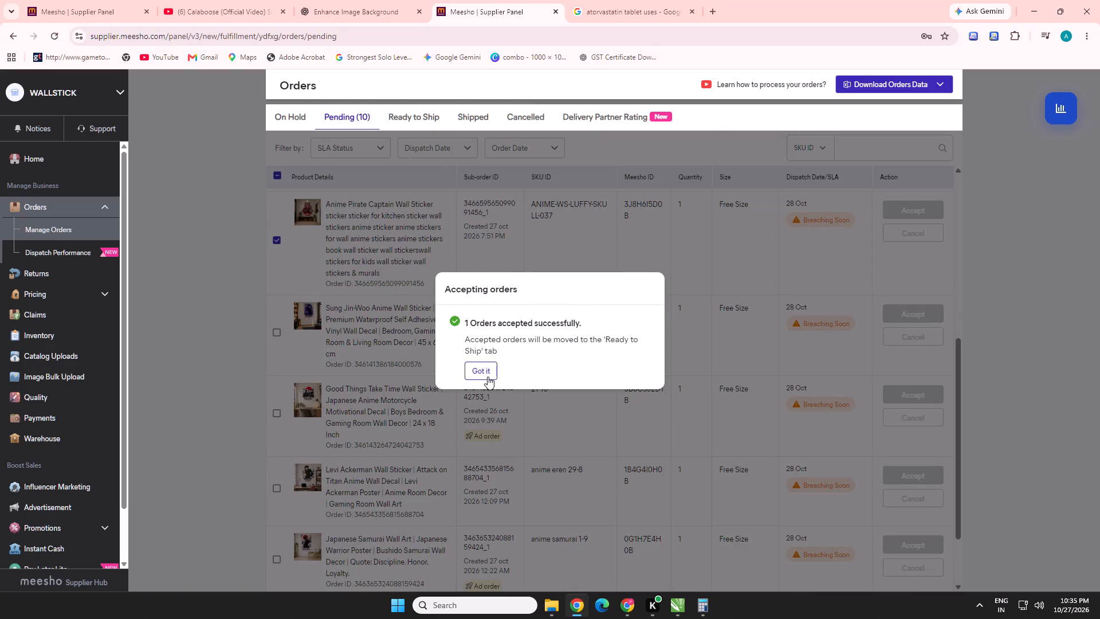
pyautogui.tripleClick(488, 377)
pyautogui.click(722, 424)
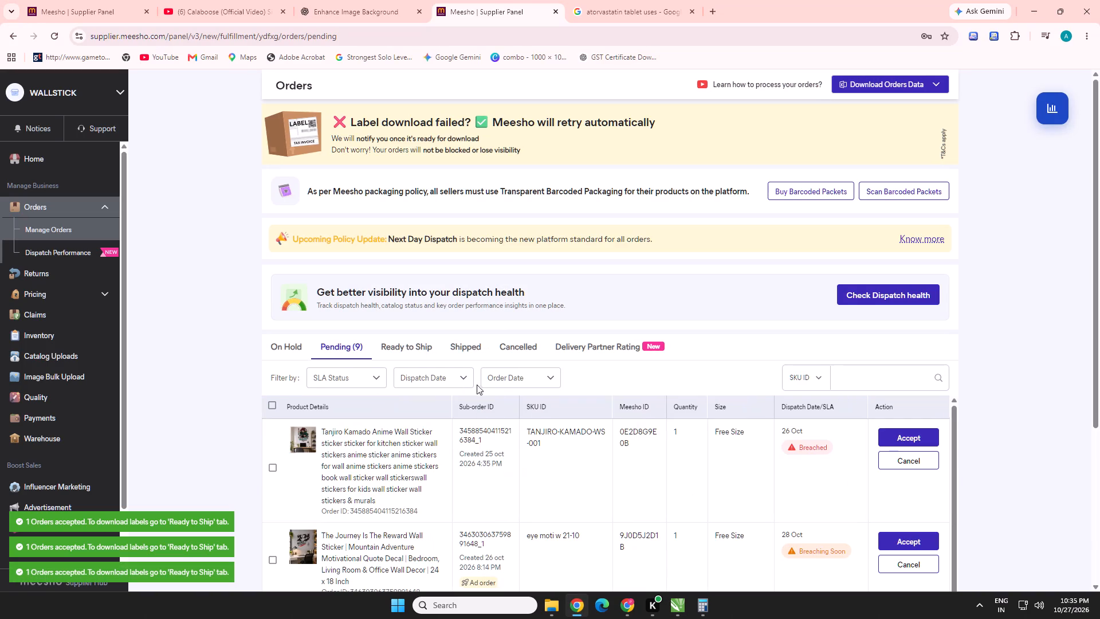
# Select the two pending Radha Krishna window orders and the Japanese samurai order, and accept all three together.
pyautogui.scroll(-16, 404, 443)
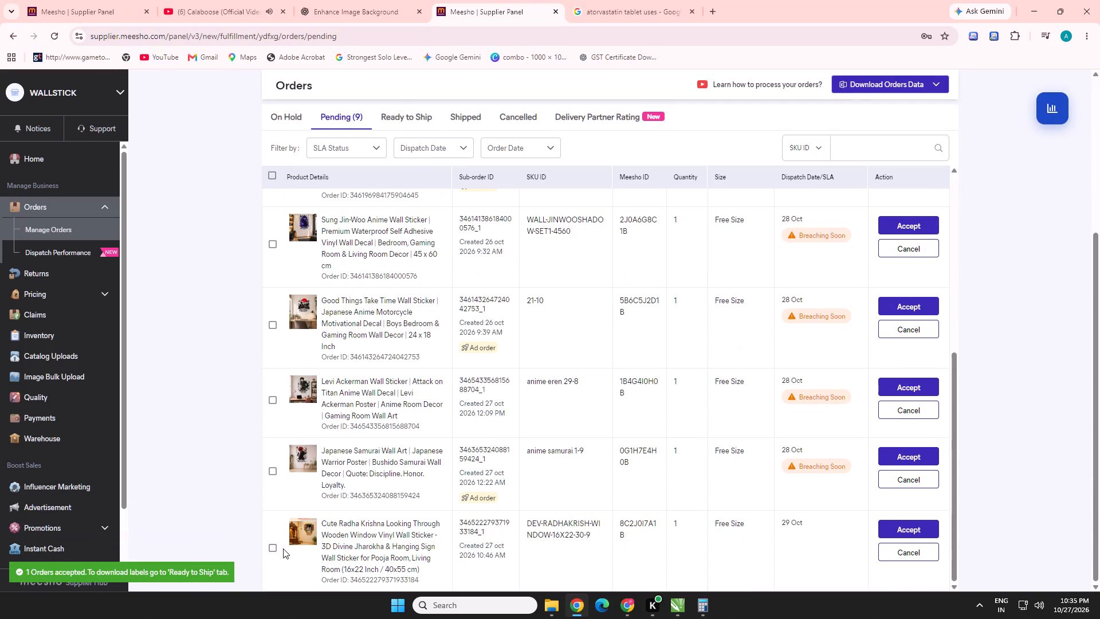
pyautogui.click(277, 549)
pyautogui.click(270, 472)
pyautogui.scroll(4, 287, 467)
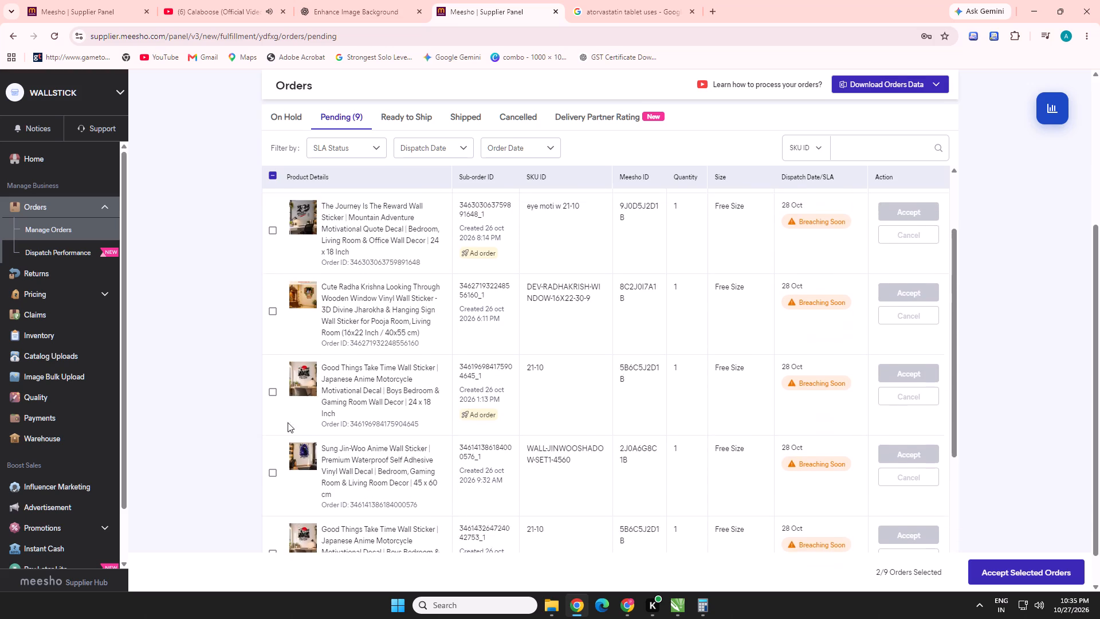
pyautogui.scroll(1, 289, 418)
pyautogui.click(272, 367)
pyautogui.scroll(2, 312, 374)
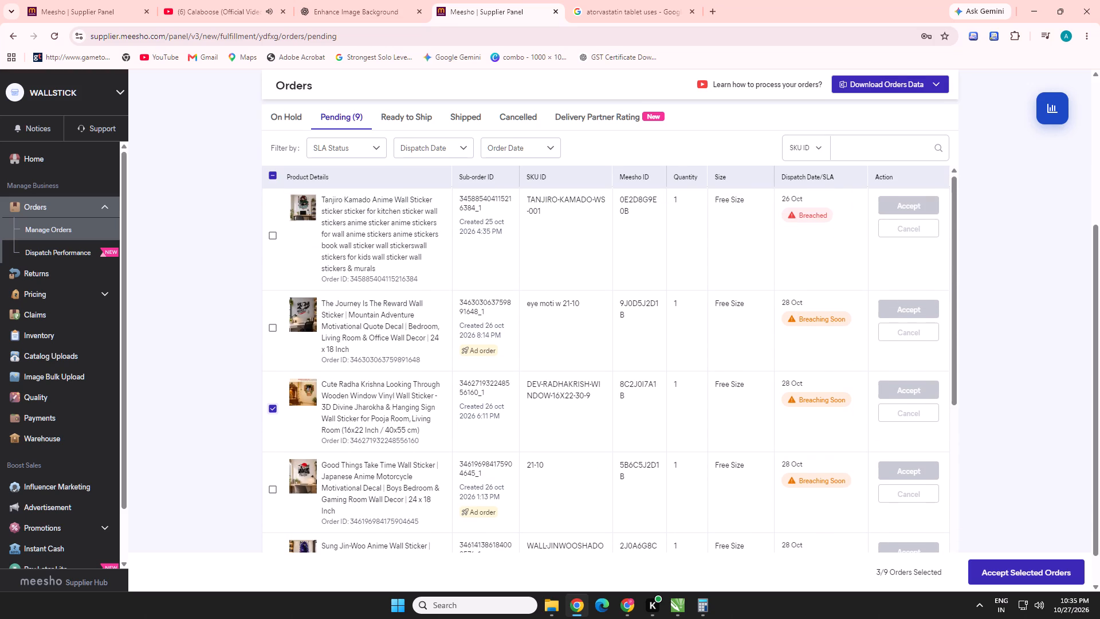
pyautogui.click(1034, 568)
pyautogui.click(473, 365)
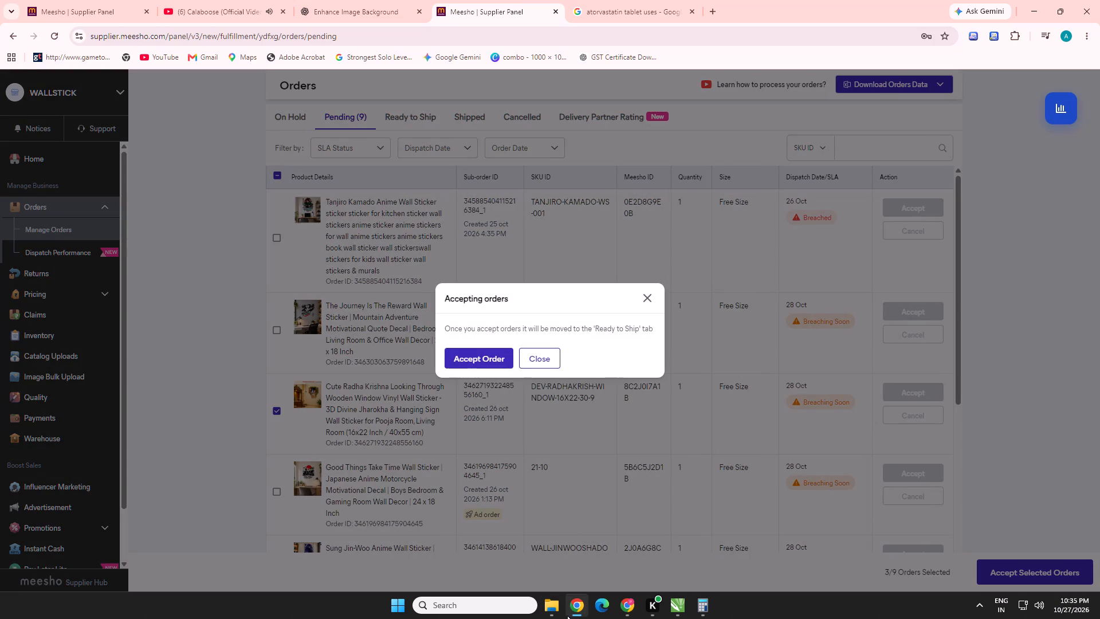
# Open the 23 oct CorelDRAW file from the Downloads folder in File Explorer.
pyautogui.click(553, 603)
pyautogui.scroll(-2, 469, 460)
pyautogui.scroll(1, 469, 460)
pyautogui.scroll(-2, 469, 460)
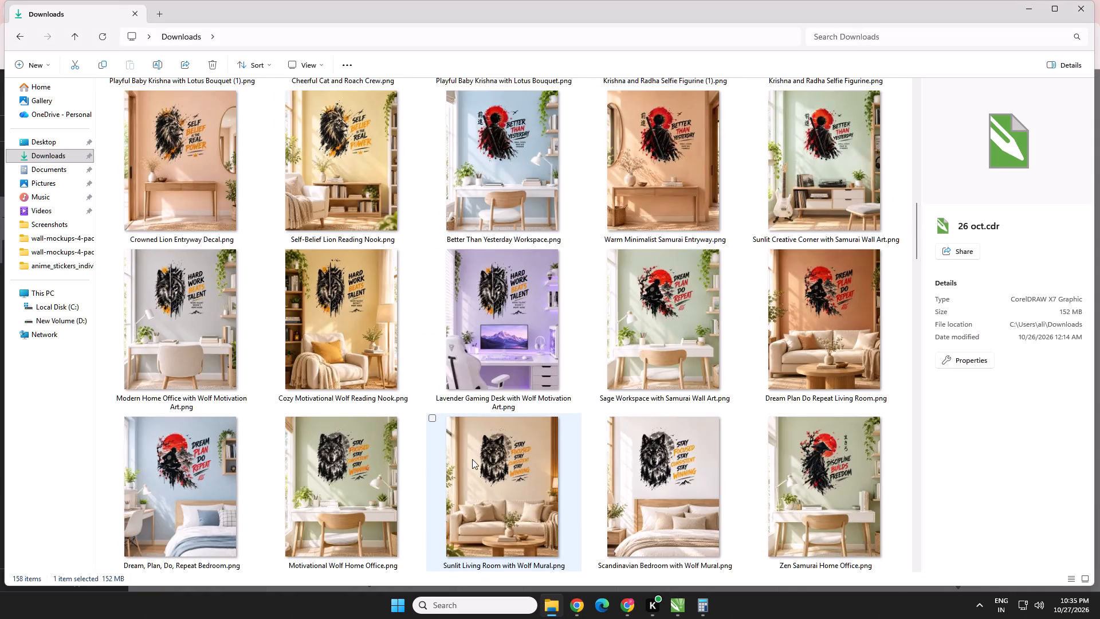
pyautogui.scroll(-4, 472, 459)
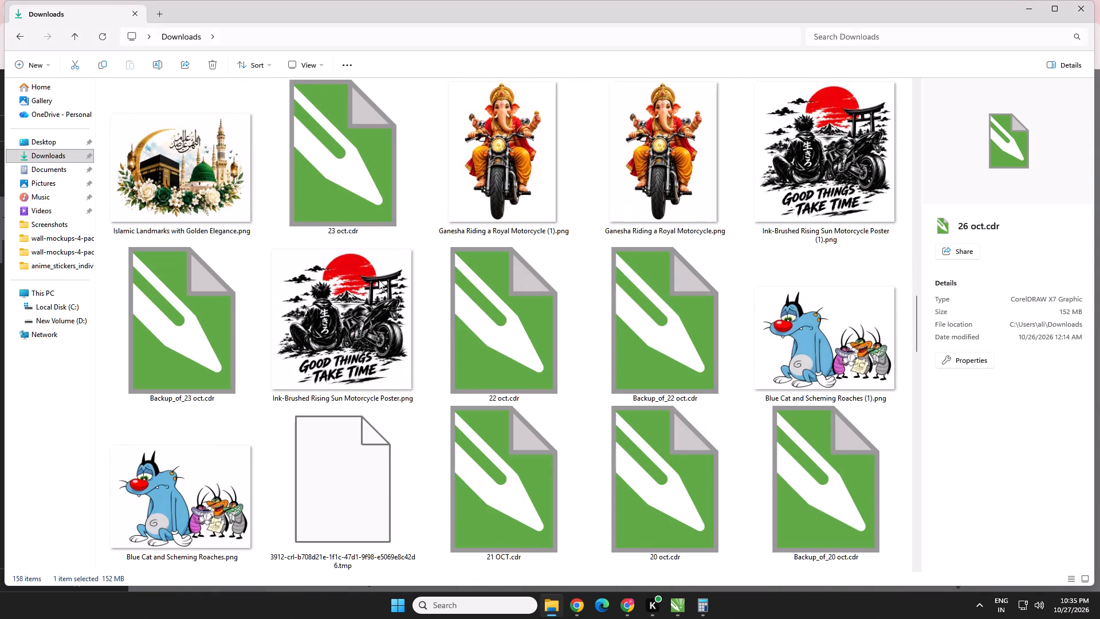
pyautogui.doubleClick(370, 217)
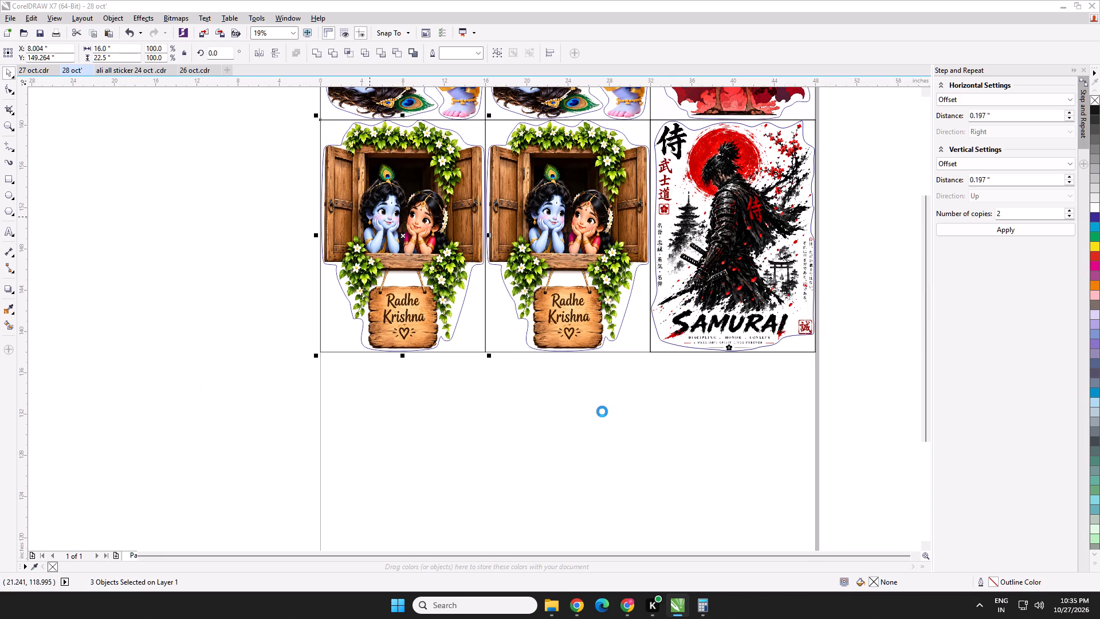
# Switch to the PRINTORA0 Meesho panel in Chrome and dismiss the acceptance confirmation for the peeking Bal Krishna orders.
pyautogui.click(622, 606)
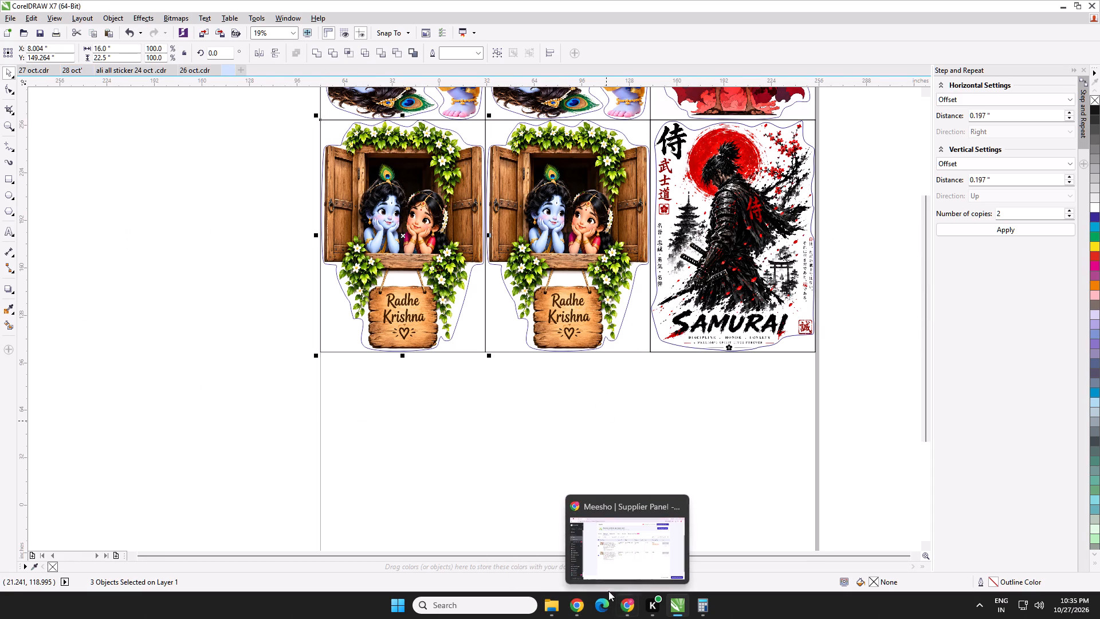
pyautogui.click(648, 548)
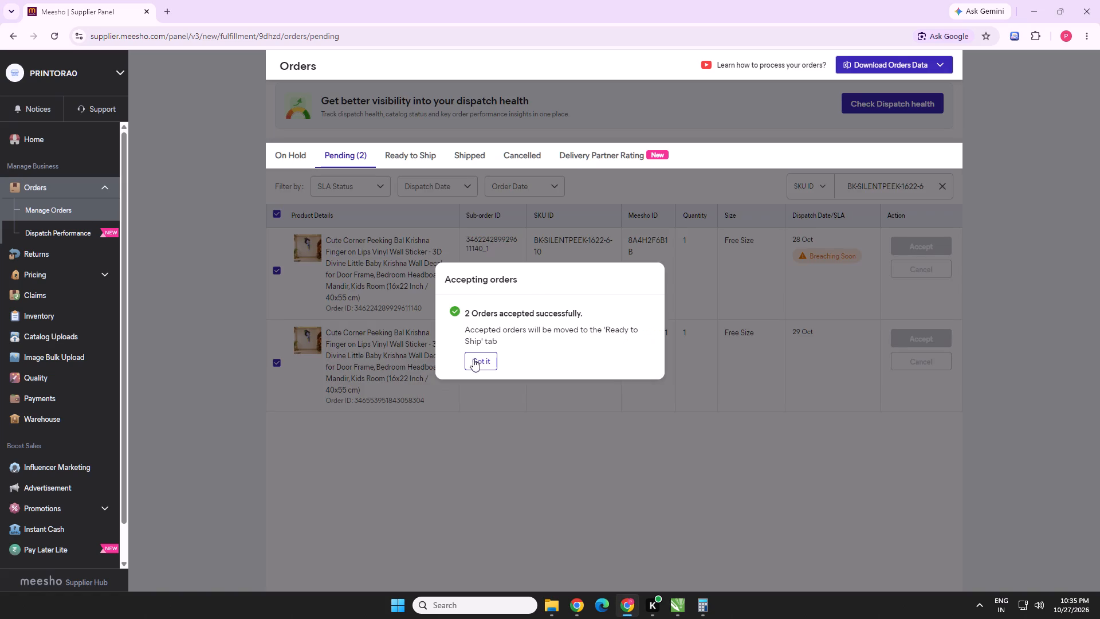
pyautogui.click(473, 358)
pyautogui.click(472, 369)
# Examine the PRINTORA0 pending orders list, checking the products, SKUs and dispatch dates.
pyautogui.scroll(-1, 412, 397)
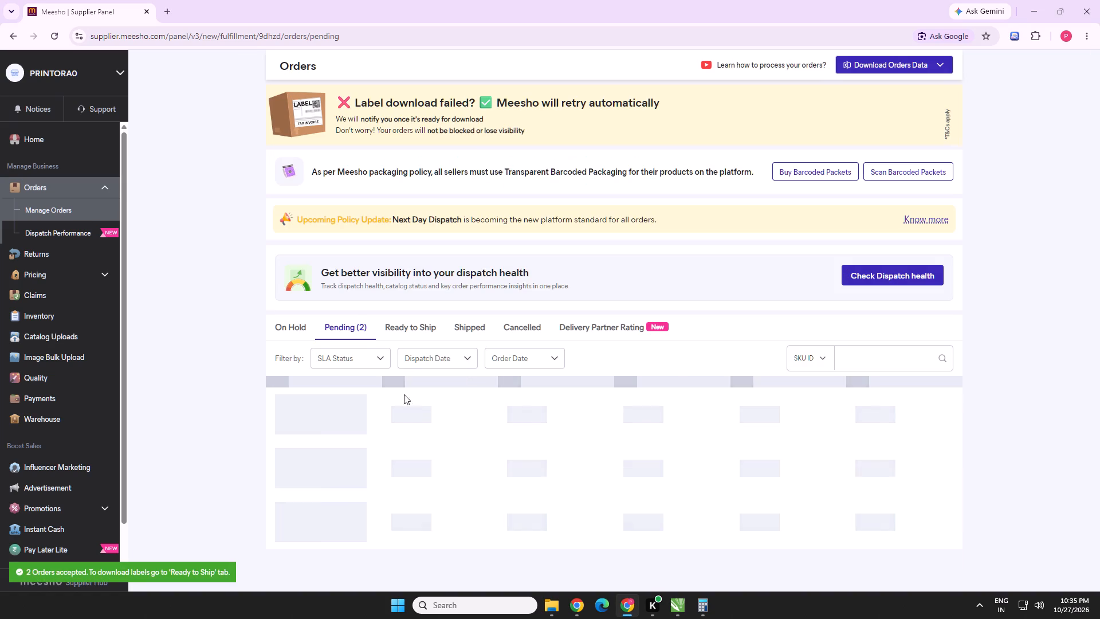
pyautogui.scroll(-20, 355, 350)
pyautogui.scroll(-3, 355, 350)
pyautogui.scroll(-1, 551, 538)
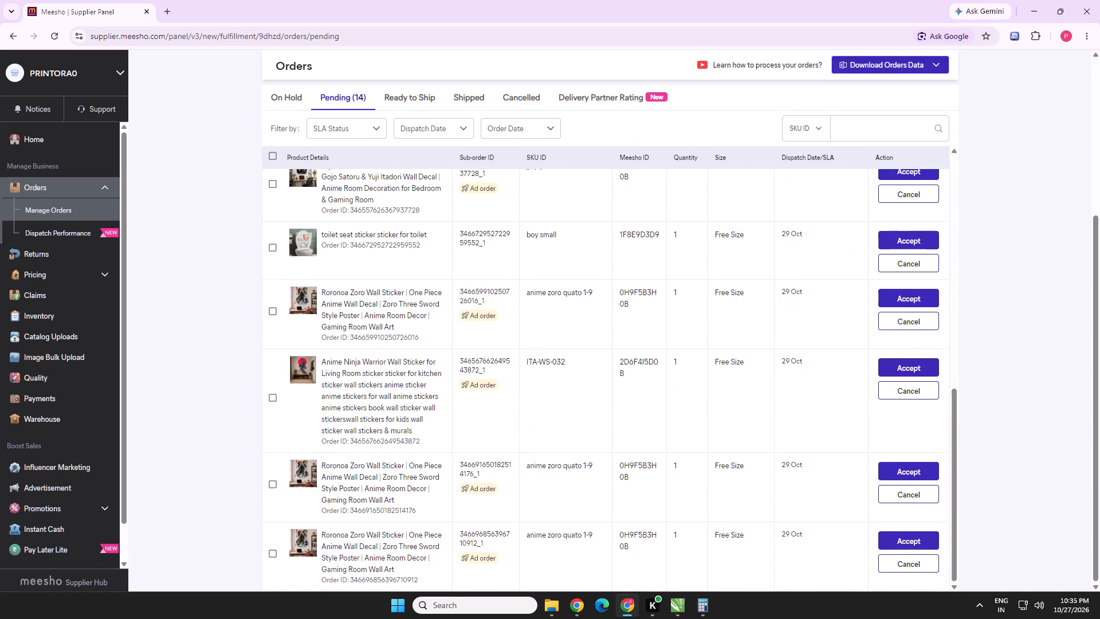
pyautogui.scroll(3, 590, 535)
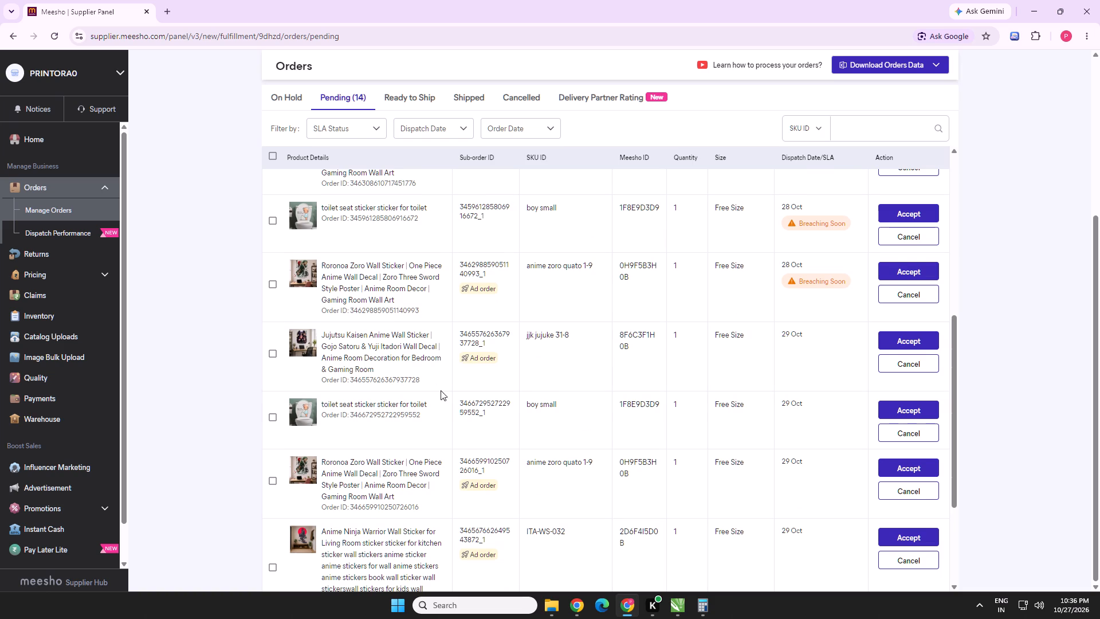
pyautogui.scroll(-1, 541, 401)
pyautogui.scroll(-2, 478, 403)
pyautogui.scroll(-1, 426, 413)
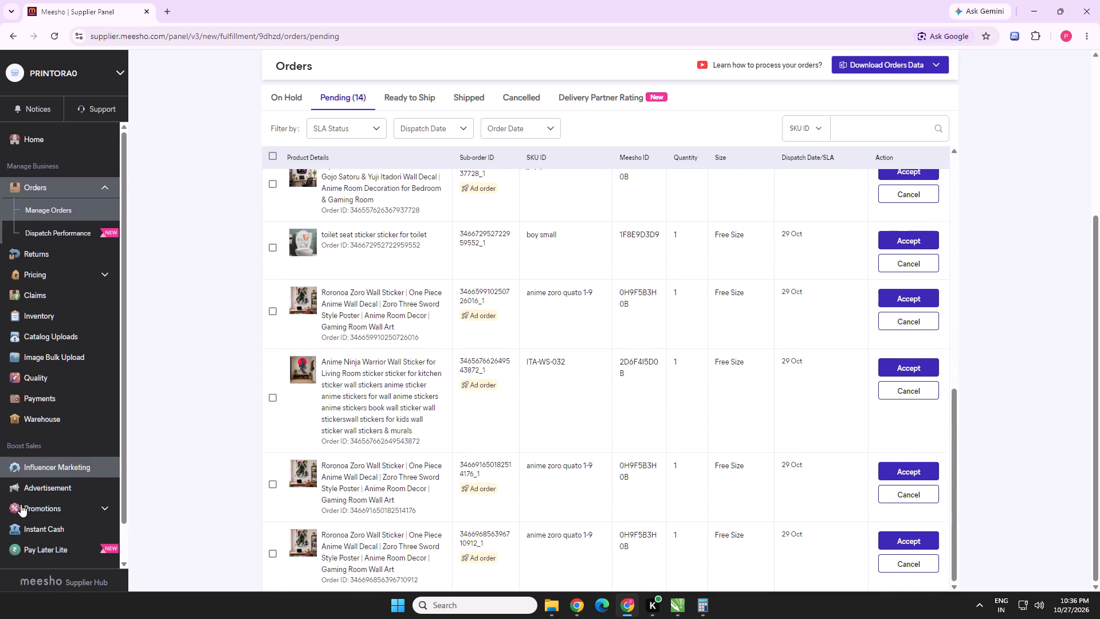
# Examine the details and per-catalog performance of the live PRINTORA0 advertising campaign dated 10/27/2026.
pyautogui.click(46, 489)
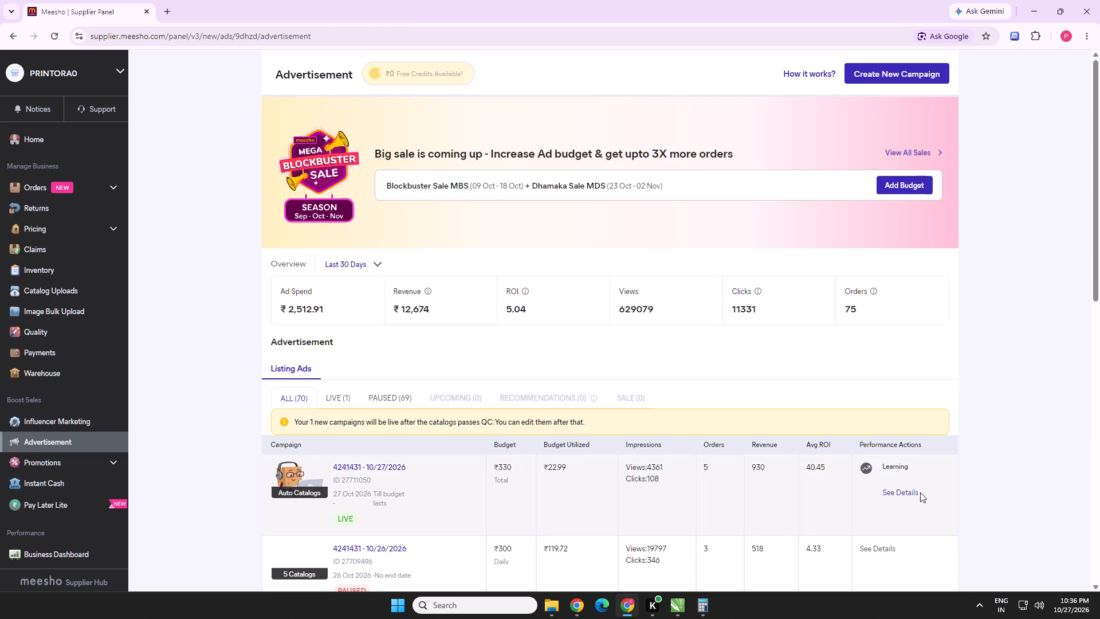
pyautogui.click(915, 492)
pyautogui.scroll(-5, 759, 461)
pyautogui.scroll(-4, 712, 451)
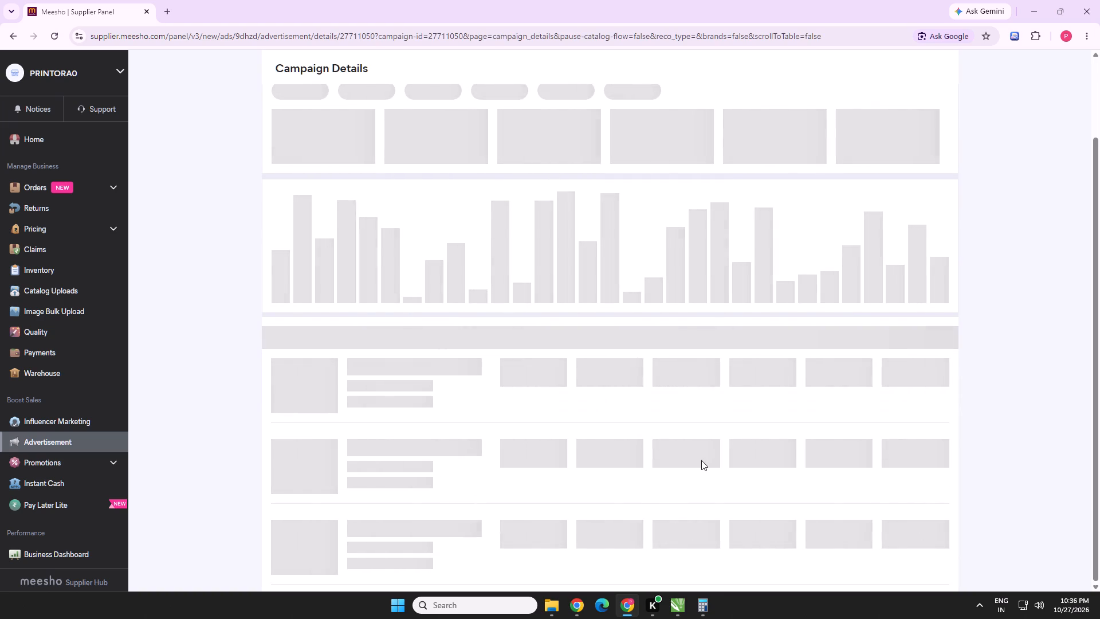
pyautogui.scroll(-3, 700, 464)
pyautogui.scroll(-10, 625, 382)
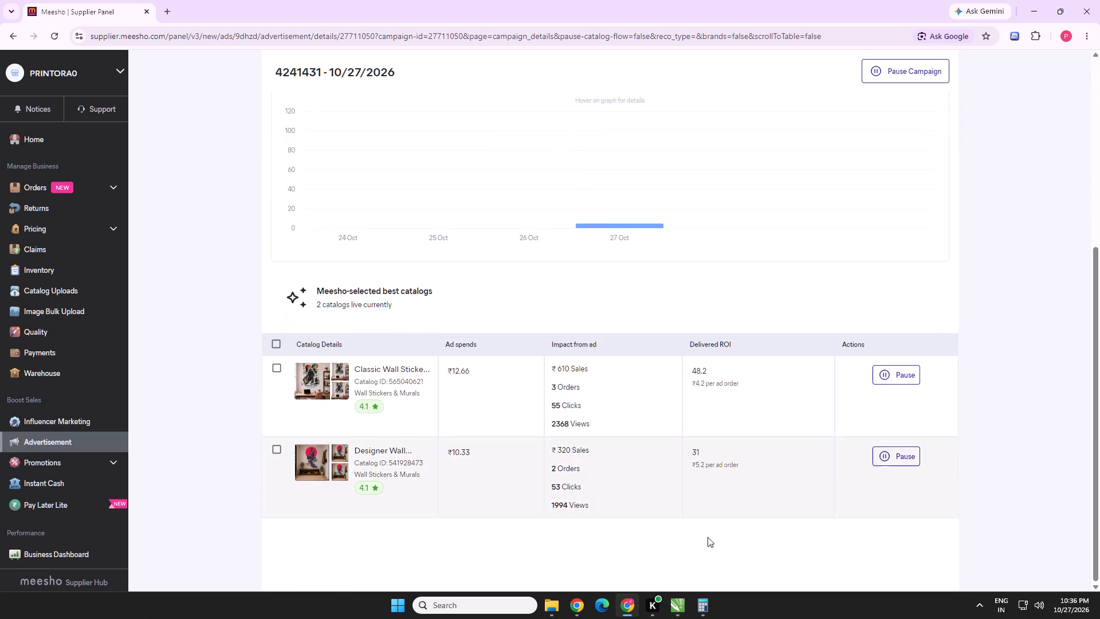
# Check the opened 23 oct file in CorelDRAW, and reload the WALLSTICK pending orders page in Chrome.
pyautogui.click(686, 601)
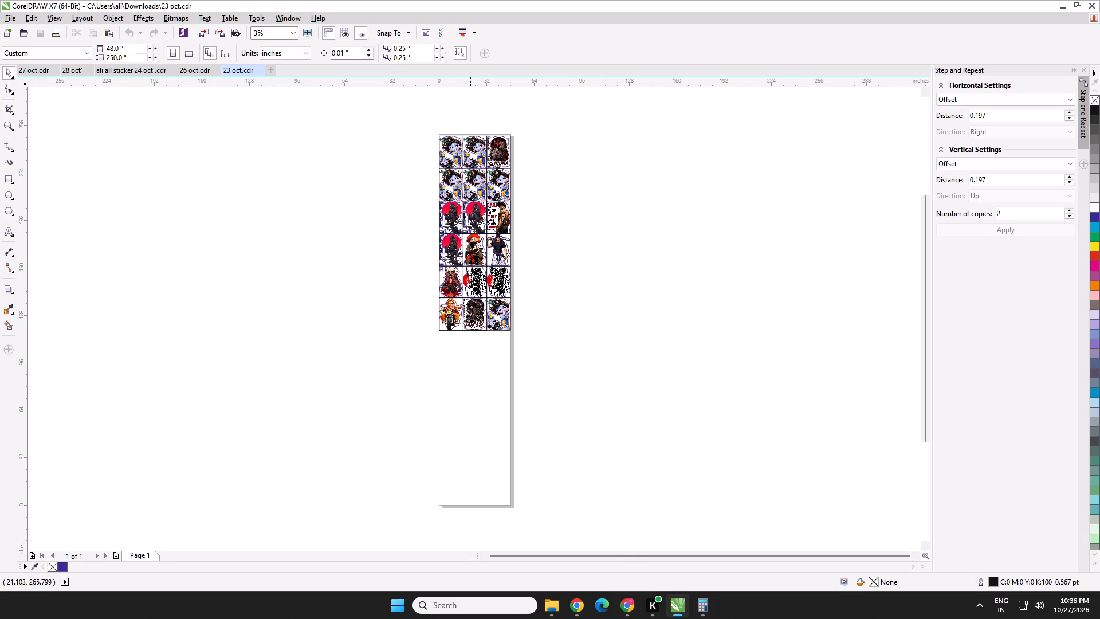
pyautogui.click(580, 602)
pyautogui.click(58, 37)
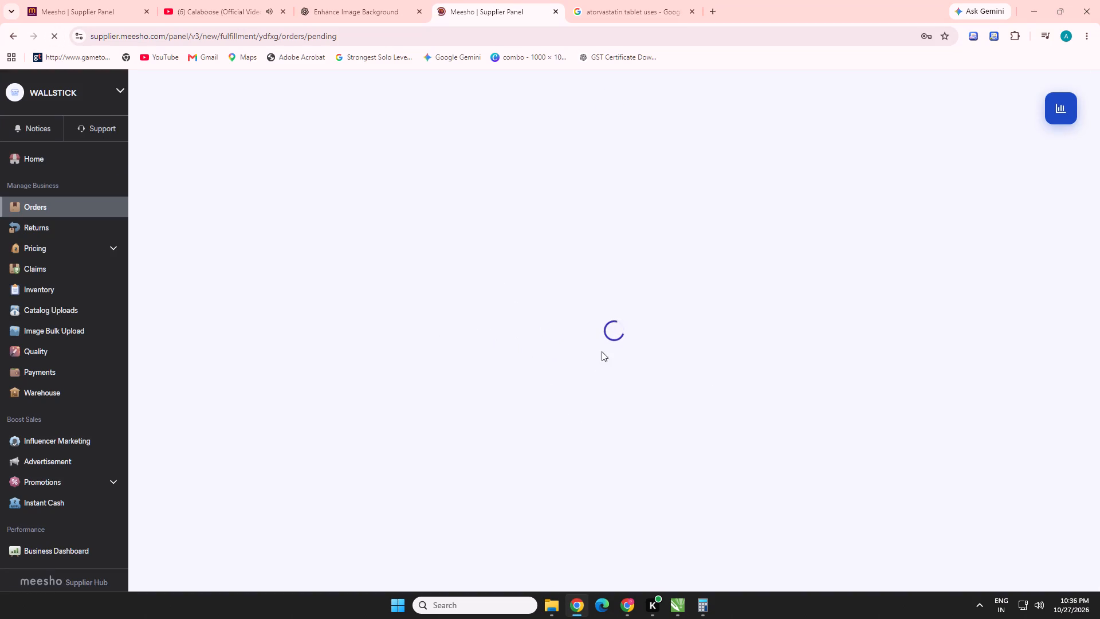
# Dismiss the order acceptance confirmation on the reloaded WALLSTICK pending orders page.
pyautogui.scroll(-3, 503, 314)
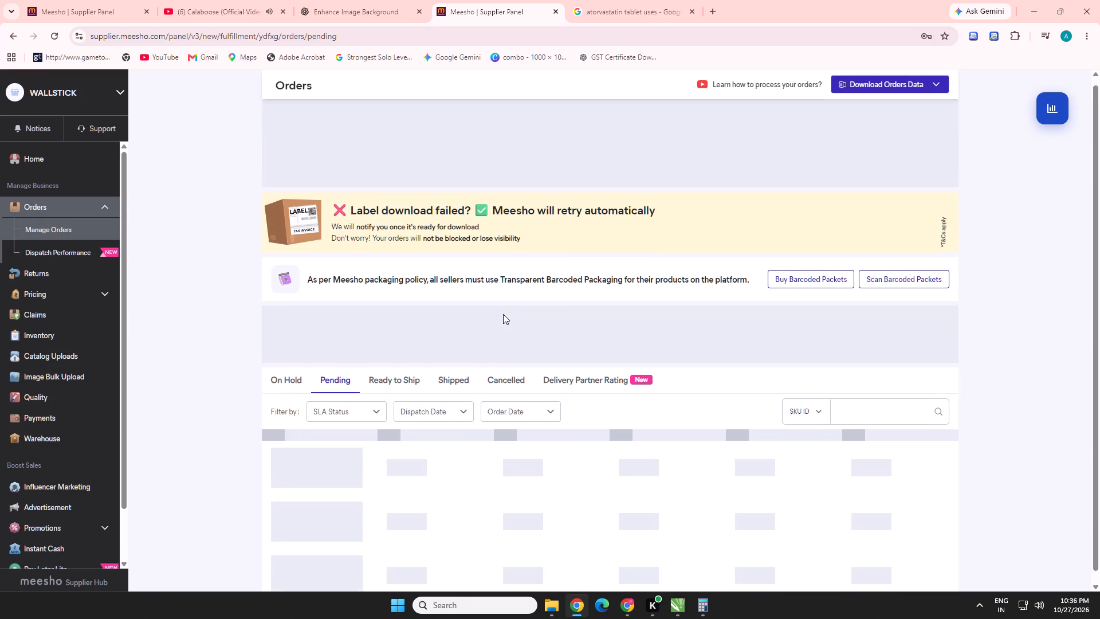
pyautogui.scroll(-2, 531, 372)
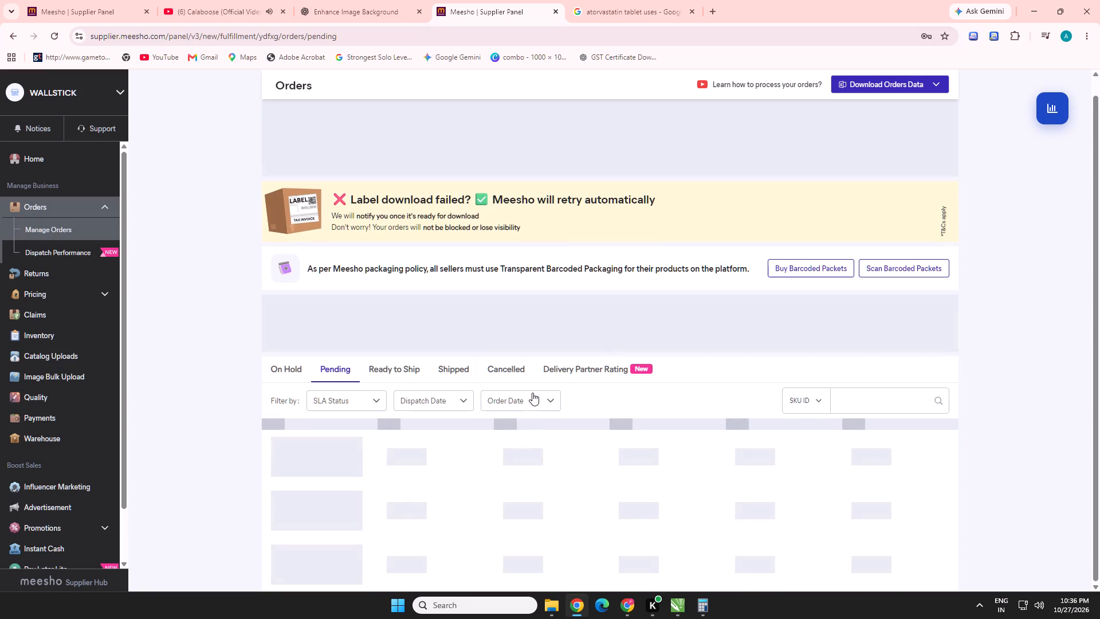
pyautogui.scroll(-2, 535, 391)
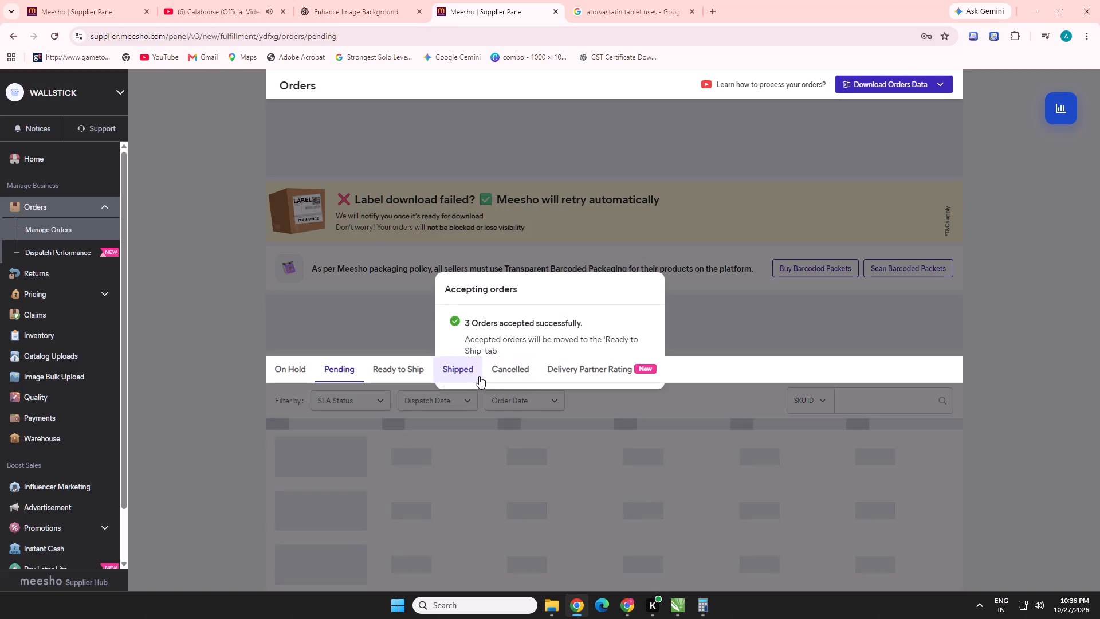
pyautogui.click(478, 374)
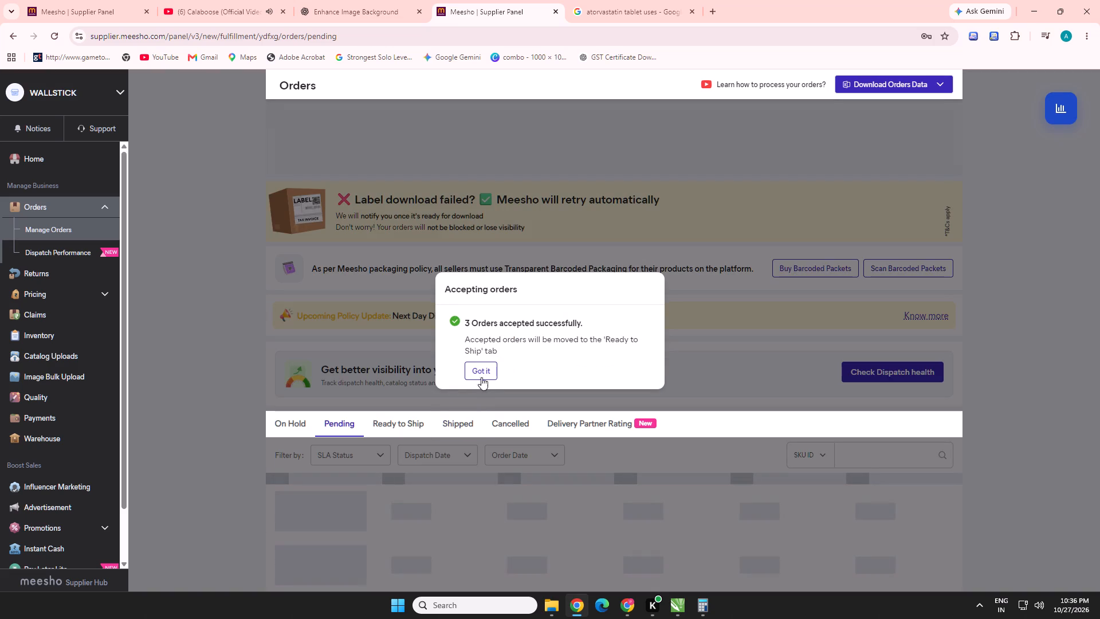
pyautogui.click(481, 377)
pyautogui.scroll(-1, 481, 377)
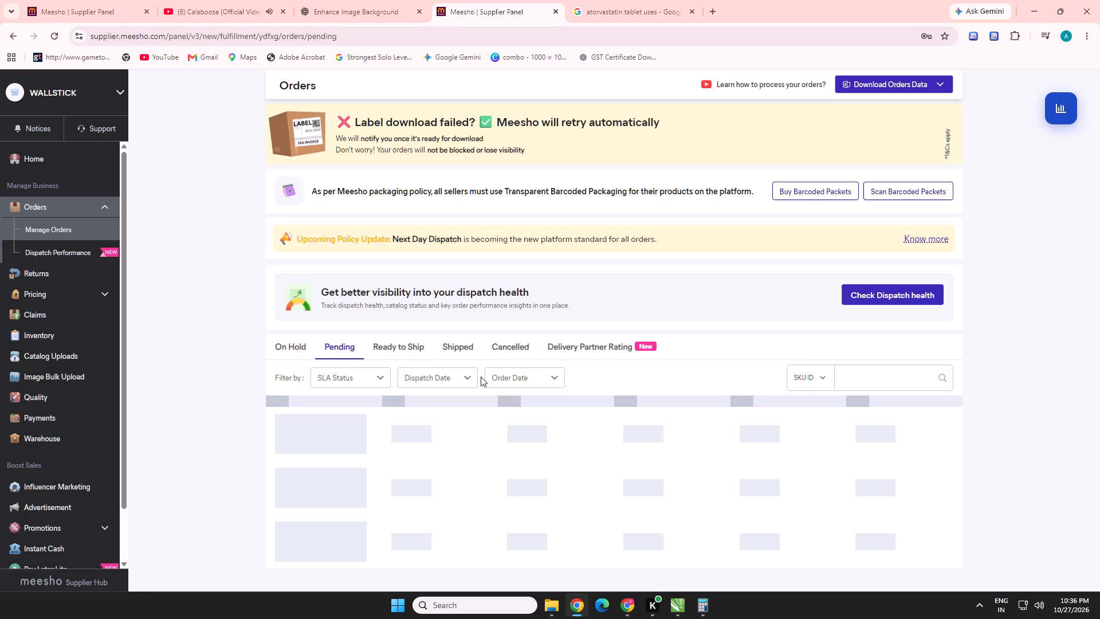
pyautogui.click(481, 377)
# Select both pending Good Things Take Time wall sticker orders with SKU 21-10 in the WALLSTICK list.
pyautogui.scroll(-3, 481, 377)
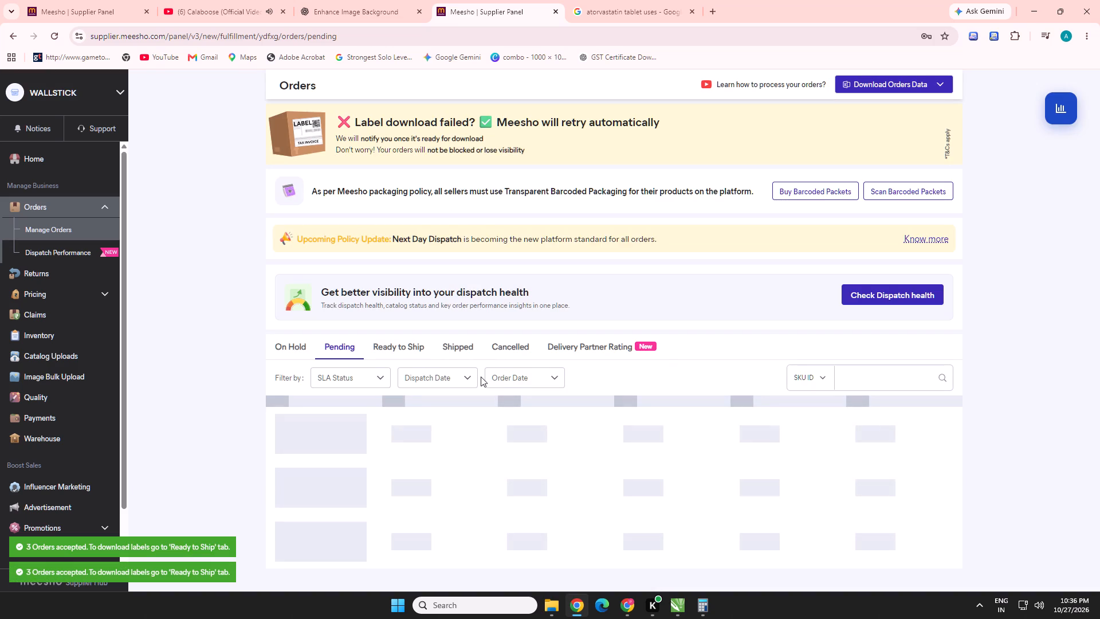
pyautogui.scroll(-8, 481, 377)
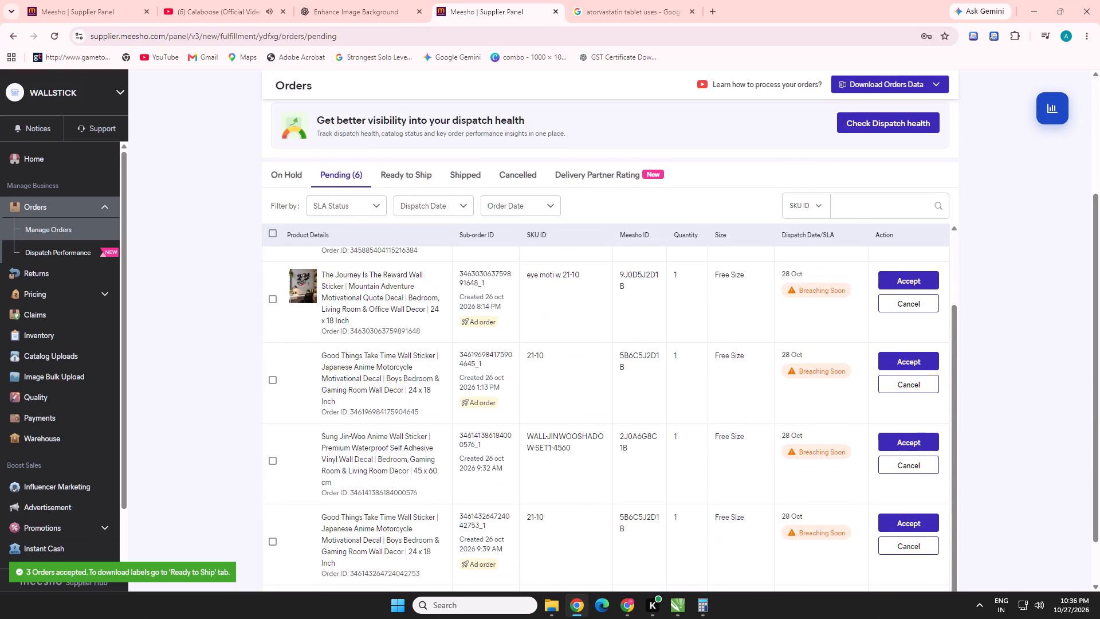
pyautogui.scroll(4, 485, 352)
pyautogui.scroll(-16, 485, 352)
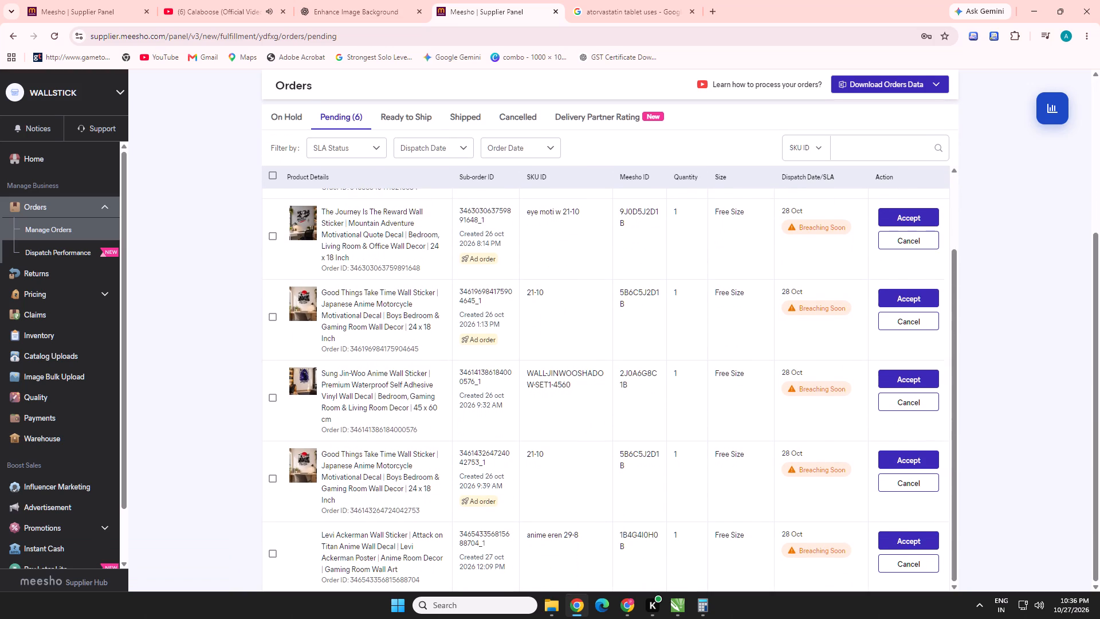
pyautogui.scroll(-4, 262, 547)
pyautogui.scroll(1, 346, 469)
pyautogui.scroll(-4, 346, 467)
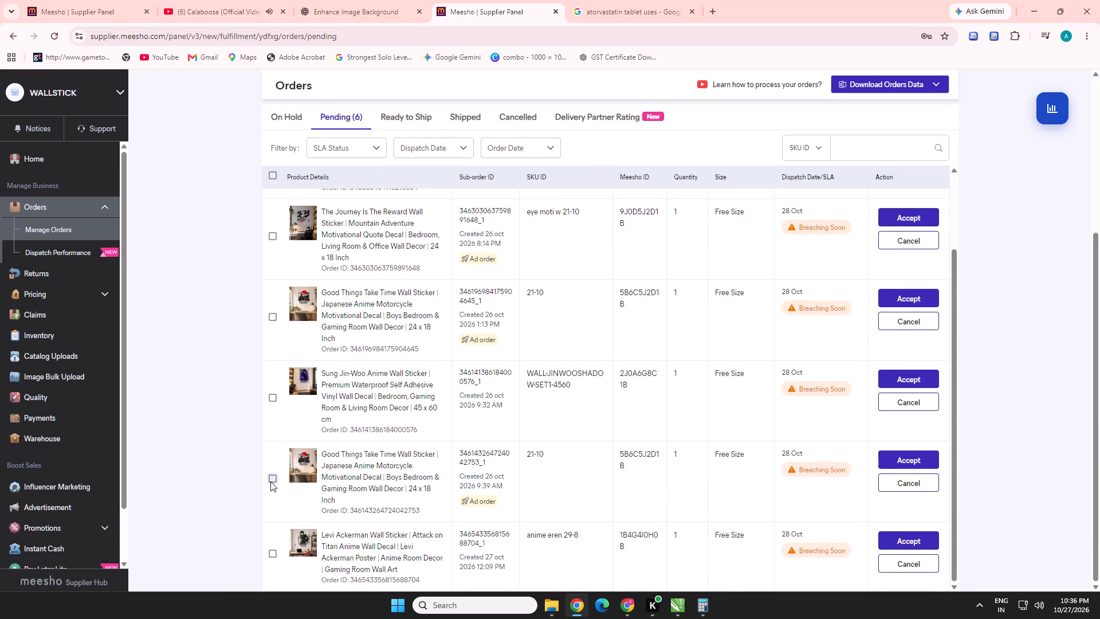
pyautogui.click(270, 481)
pyautogui.click(274, 319)
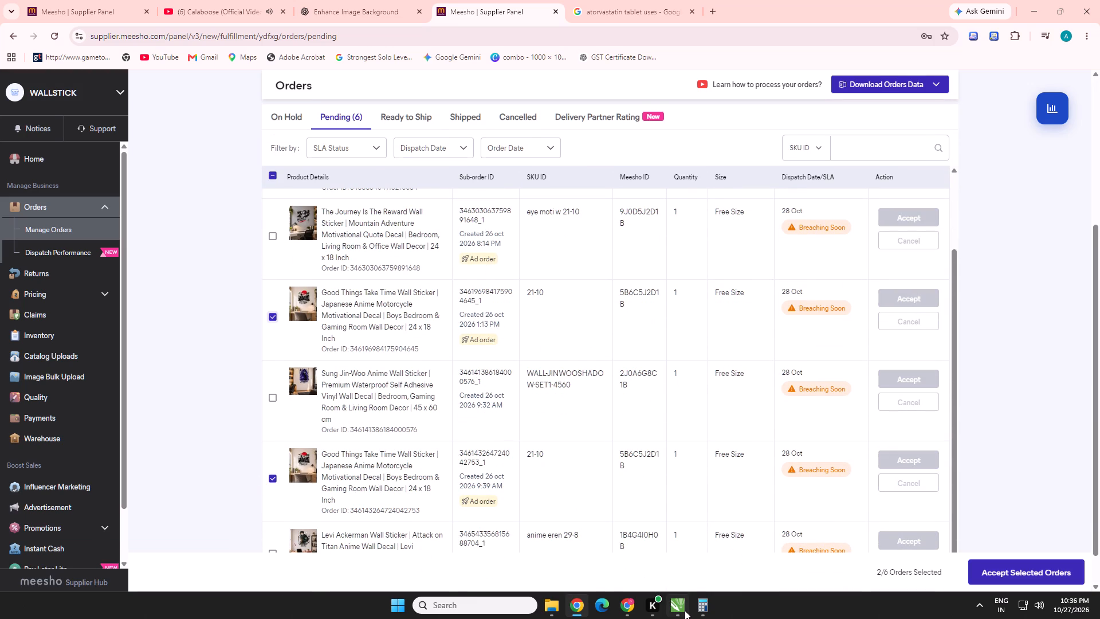
# Copy the two Good Things Take Time stickers from CorelDRAW's 23 oct file into 28 oct, below the Radhe Krishna and Samurai row.
pyautogui.click(685, 610)
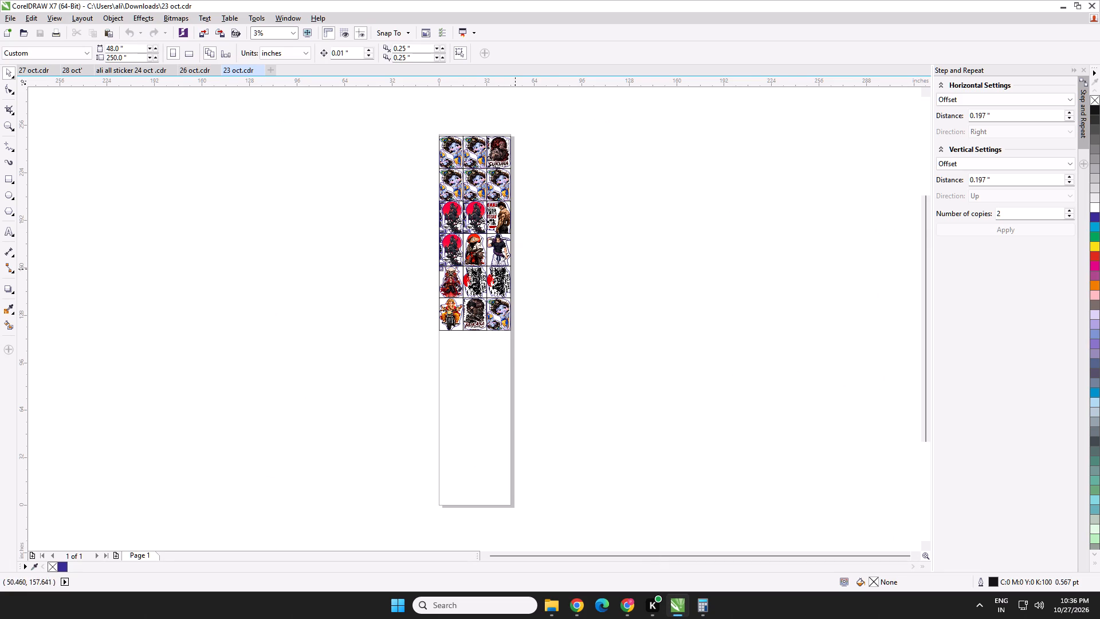
pyautogui.scroll(4, 516, 268)
pyautogui.moveTo(476, 268); pyautogui.dragTo(556, 193, button='middle')
pyautogui.scroll(-1, 552, 192)
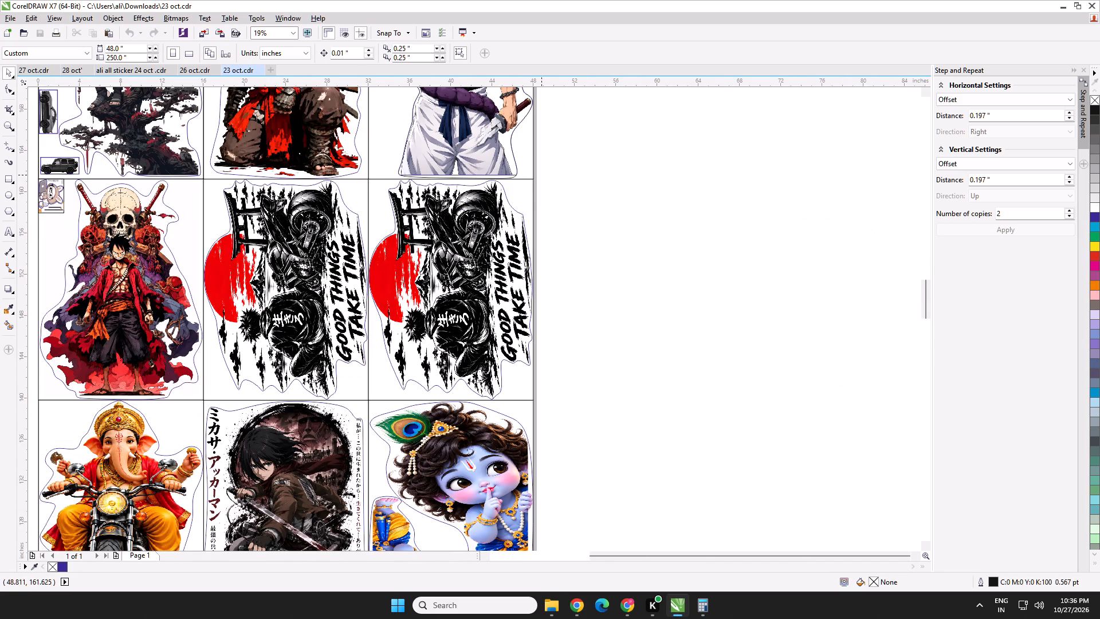
pyautogui.moveTo(541, 175); pyautogui.dragTo(175, 424)
pyautogui.hotkey('ctrl', 'c')
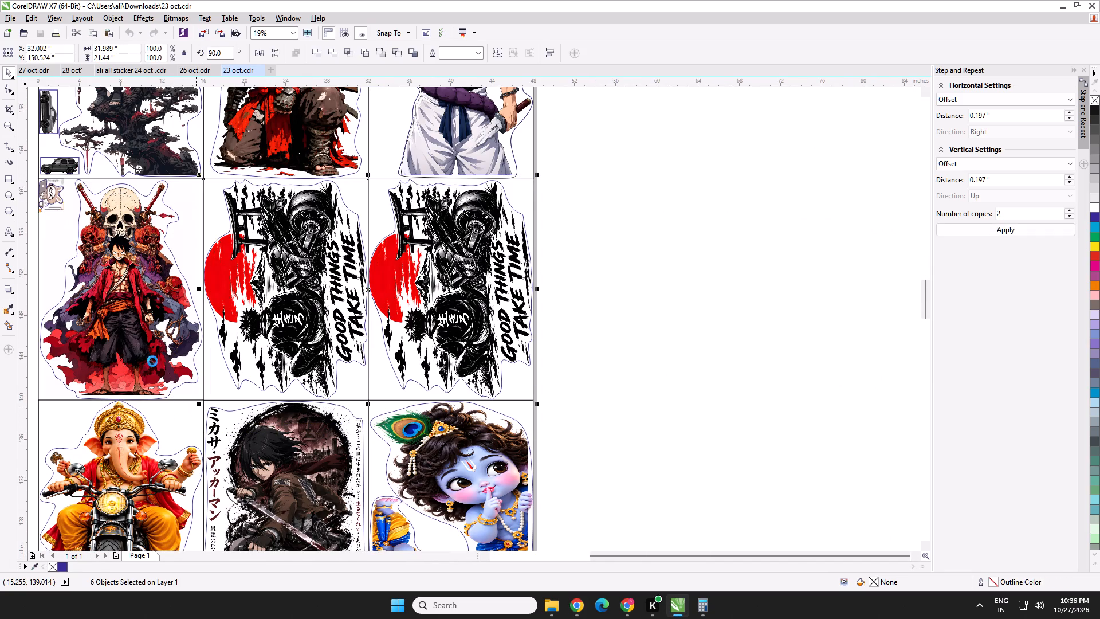
pyautogui.click(71, 73)
pyautogui.hotkey('ctrl', 'v')
pyautogui.moveTo(655, 245); pyautogui.dragTo(657, 387)
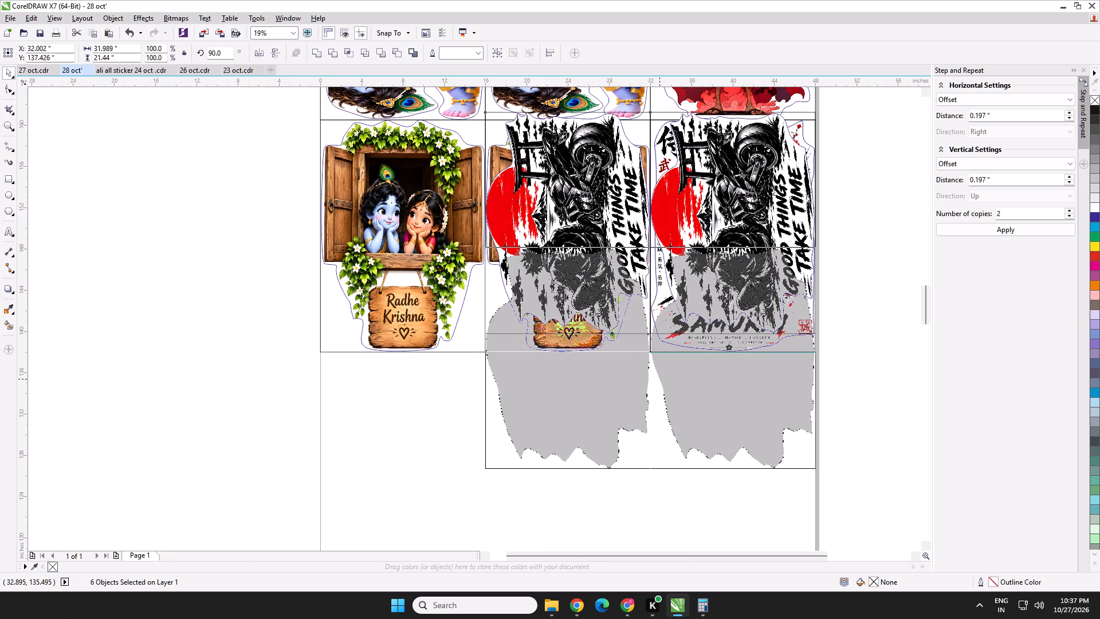
pyautogui.moveTo(657, 387); pyautogui.dragTo(665, 483)
# Nudge the pasted Good Things Take Time pair down until its top edge meets the bottom frame line of the row above.
pyautogui.scroll(3, 671, 347)
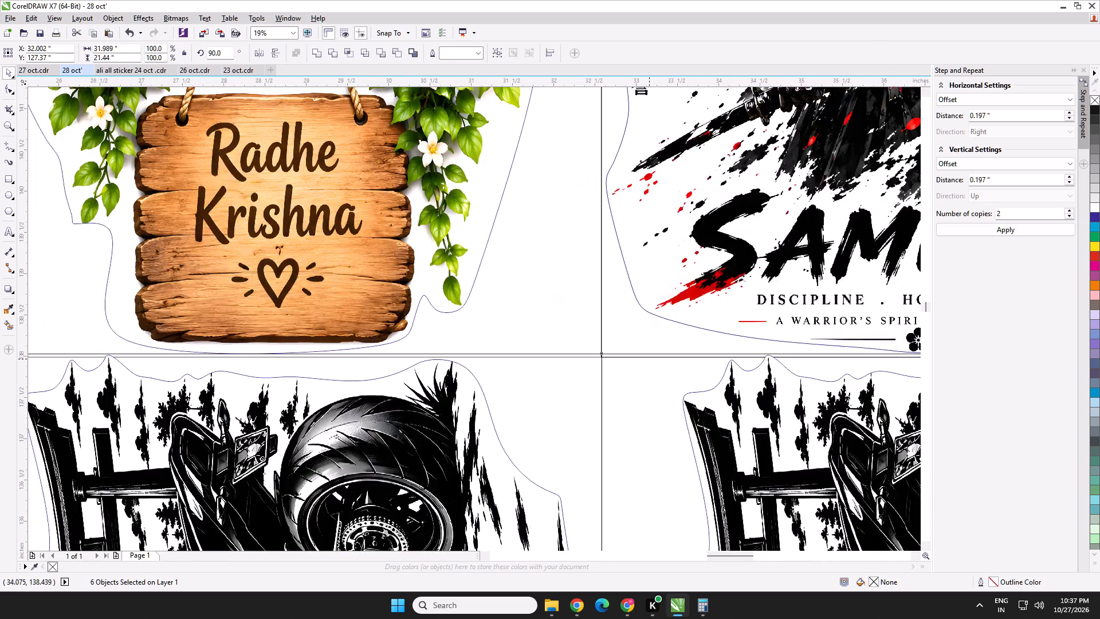
pyautogui.press('Down')
pyautogui.press('Down')
pyautogui.press('Down')
pyautogui.press('Down')
pyautogui.press('Down')
pyautogui.press('Down')
pyautogui.scroll(2, 555, 351)
pyautogui.press('Down')
pyautogui.press('Down')
pyautogui.press('Down')
pyautogui.press('Down')
pyautogui.press('Up')
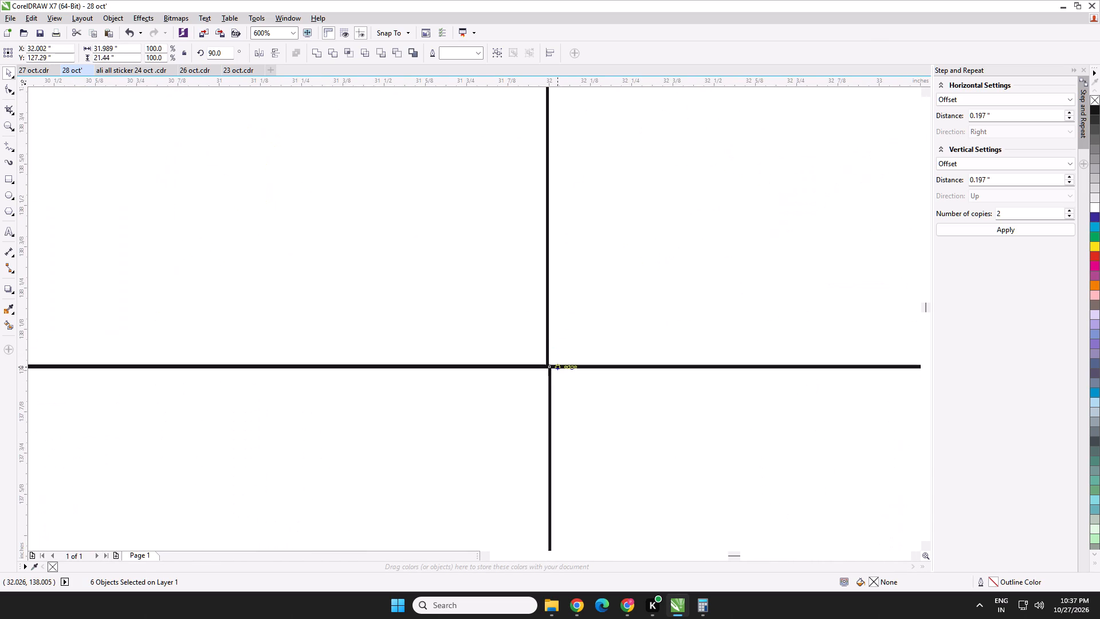
pyautogui.scroll(-3, 563, 391)
pyautogui.scroll(-2, 569, 446)
pyautogui.moveTo(567, 449); pyautogui.dragTo(557, 374, button='middle')
pyautogui.scroll(-1, 565, 412)
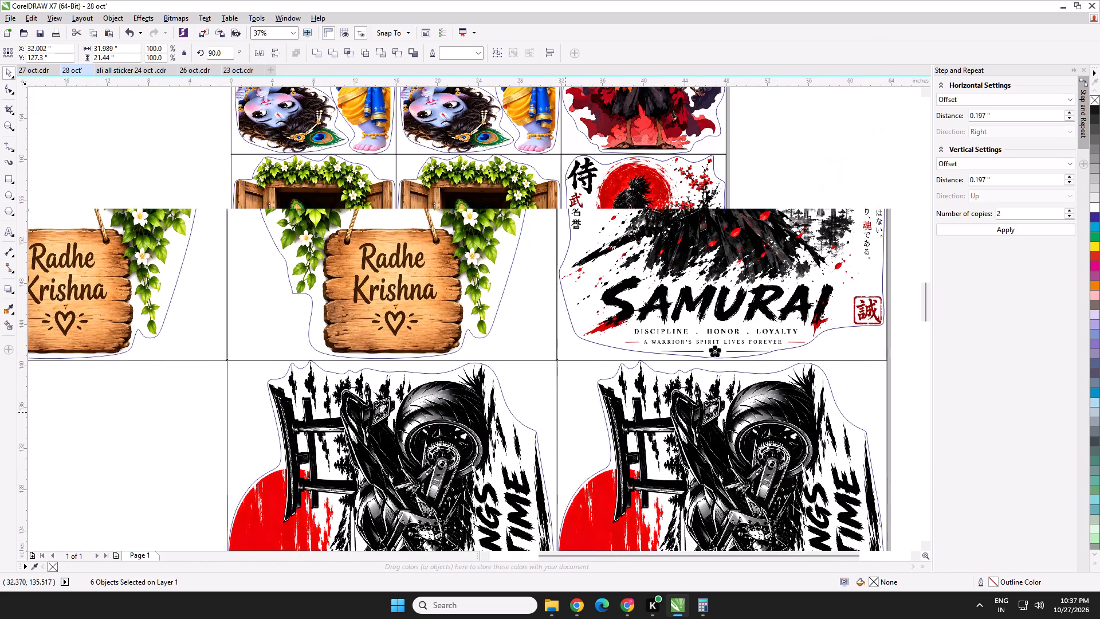
# Set the Good Things Take Time pair's height to 22 inches and realign its top edge with the row above.
pyautogui.doubleClick(100, 55)
pyautogui.write('22')
pyautogui.press('Return')
pyautogui.press('Down')
pyautogui.press('Down')
pyautogui.press('Down')
pyautogui.press('Down')
pyautogui.press('Down')
pyautogui.press('Down')
pyautogui.press('Down')
pyautogui.press('Down')
pyautogui.press('Down')
pyautogui.press('Down')
pyautogui.press('Down')
pyautogui.press('Down')
pyautogui.press('Down')
pyautogui.press('Down')
pyautogui.press('Down')
pyautogui.press('Down')
pyautogui.press('Down')
pyautogui.press('Down')
pyautogui.press('Down')
pyautogui.press('Down')
pyautogui.scroll(2, 478, 347)
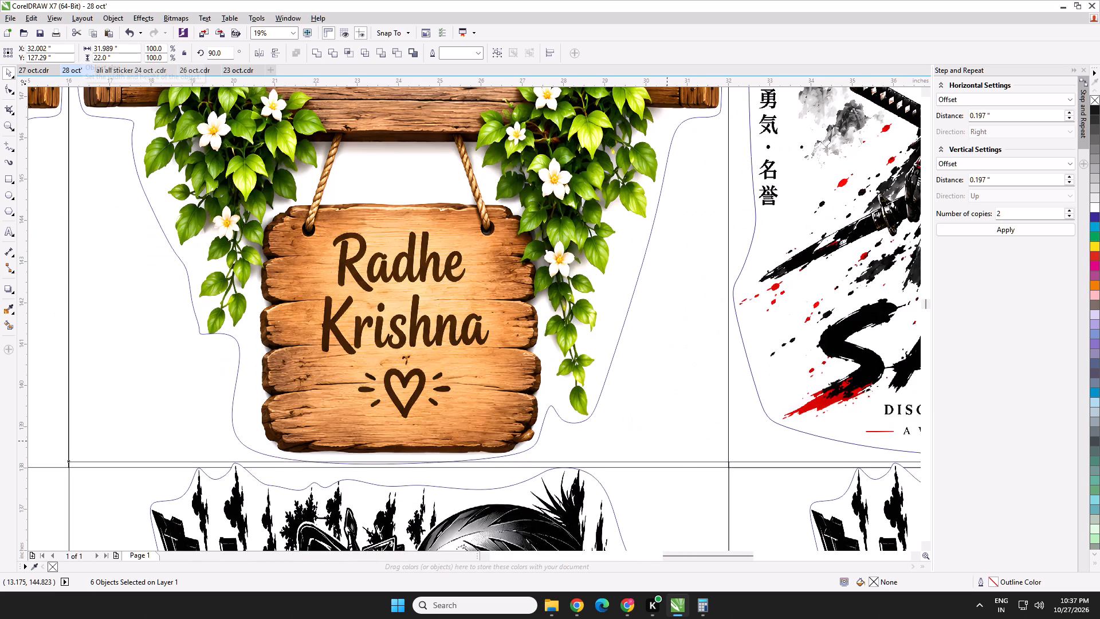
pyautogui.scroll(1, 731, 468)
pyautogui.press('Up')
pyautogui.press('Up')
pyautogui.press('Up')
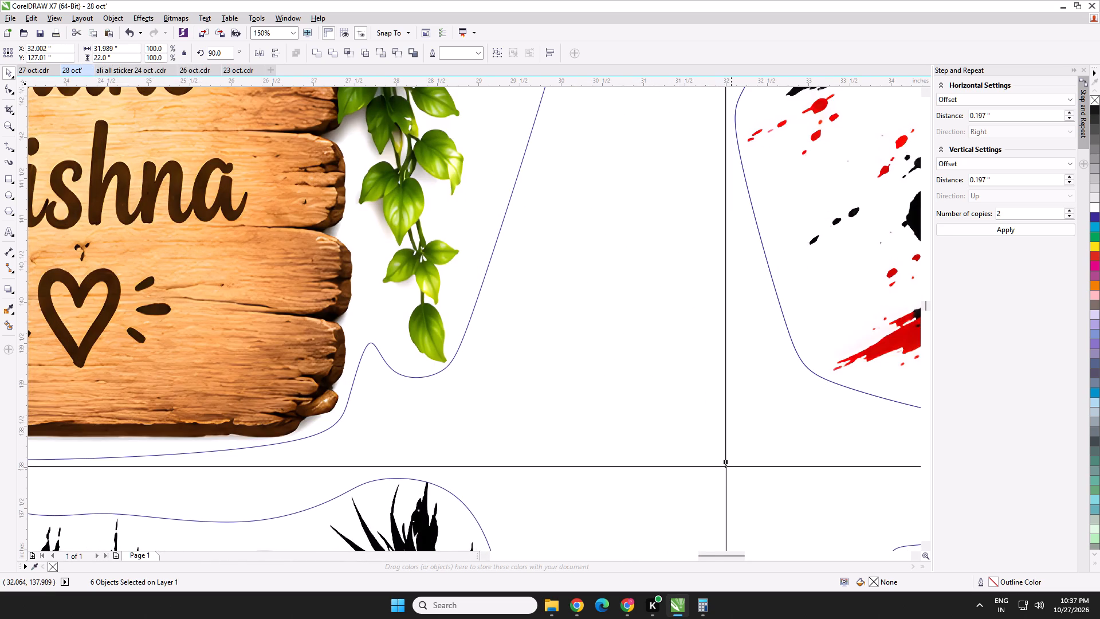
pyautogui.scroll(1, 731, 468)
pyautogui.press('Up')
pyautogui.press('Up')
pyautogui.press('Down')
pyautogui.press('Down')
pyautogui.scroll(-2, 731, 468)
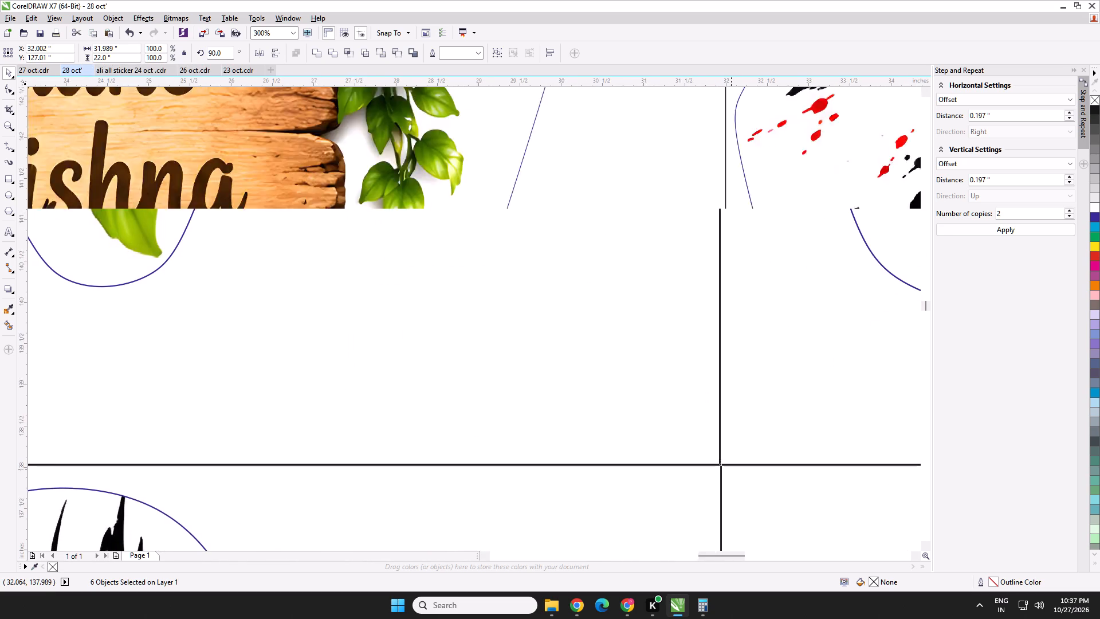
pyautogui.scroll(-2, 731, 468)
pyautogui.moveTo(732, 469); pyautogui.dragTo(712, 272, button='middle')
pyautogui.scroll(-1, 670, 333)
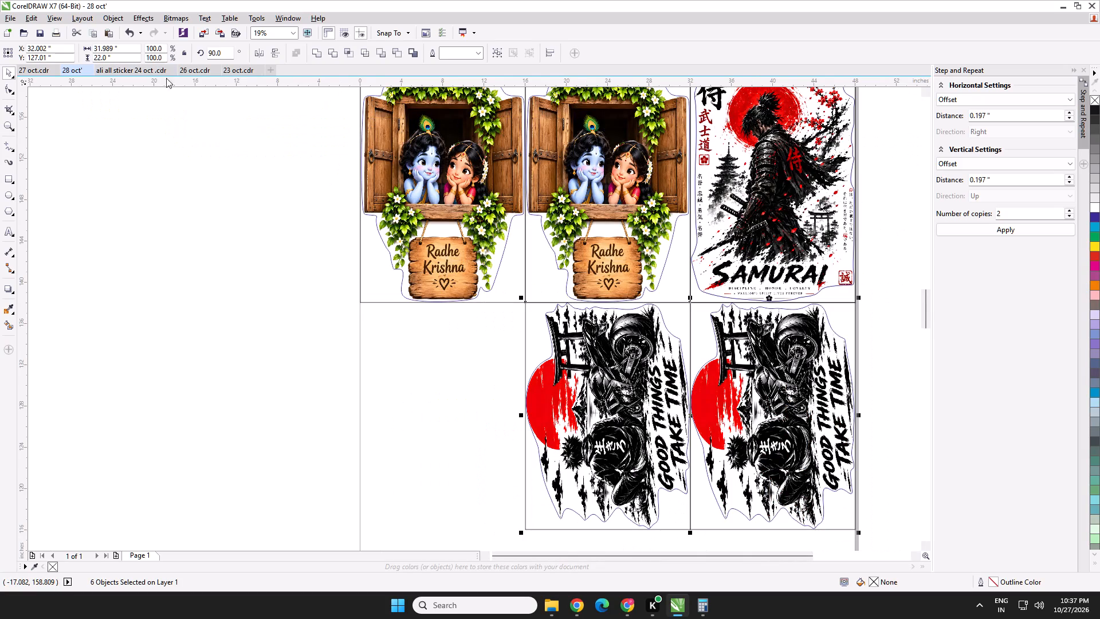
# Copy the Levi Ackerman sticker from the ali all sticker 24 oct file and paste it into the 28 oct file.
pyautogui.click(139, 69)
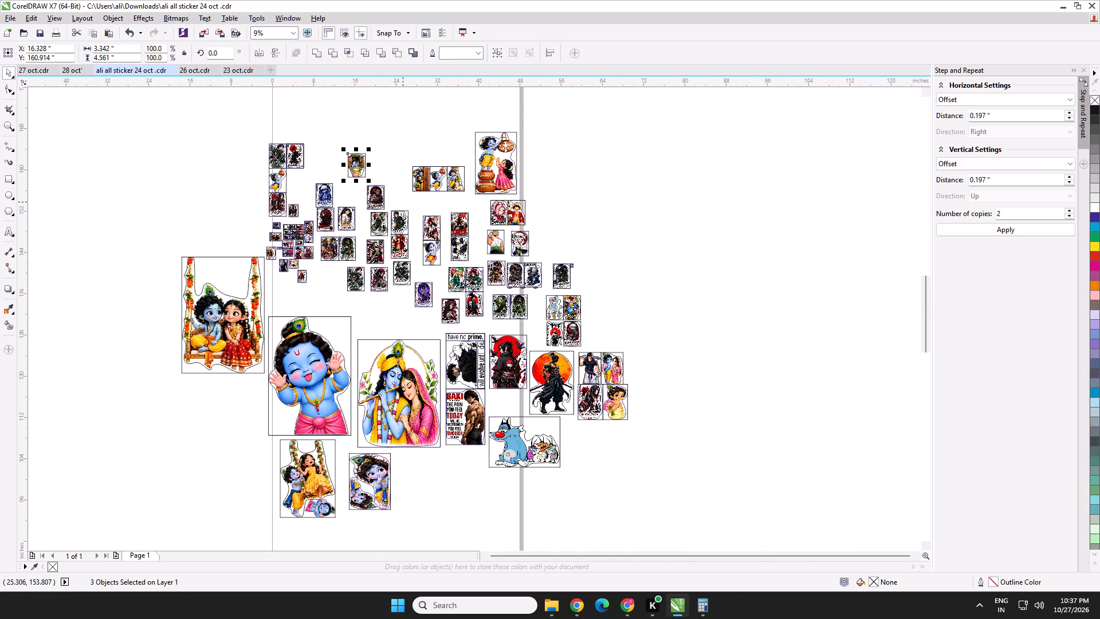
pyautogui.moveTo(410, 205); pyautogui.dragTo(386, 238)
pyautogui.hotkey('ctrl', 'c')
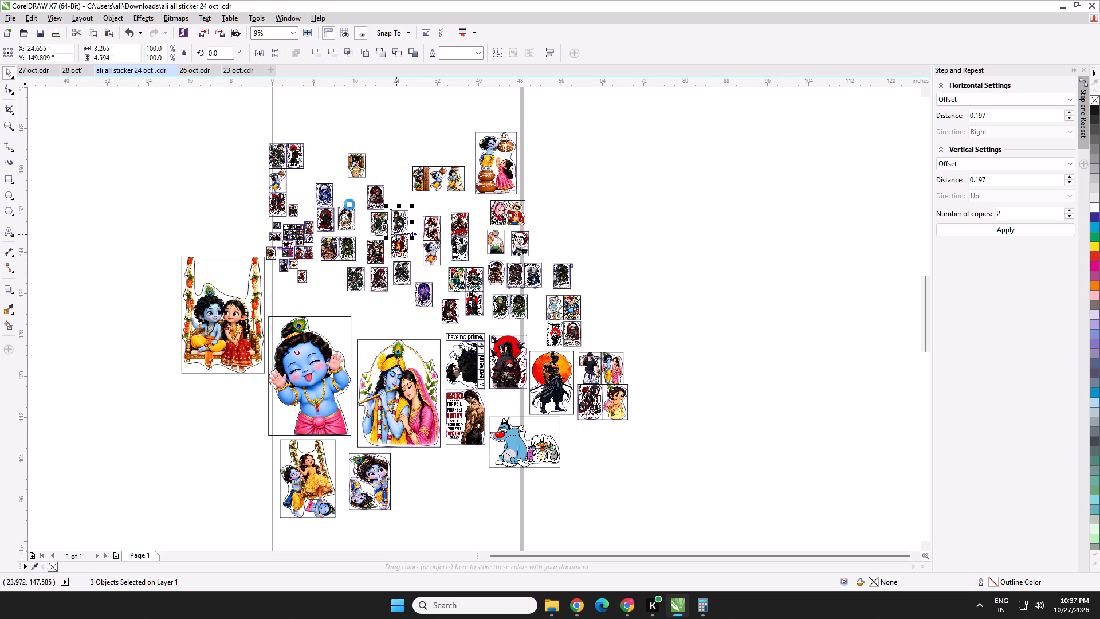
pyautogui.click(71, 73)
pyautogui.hotkey('ctrl', 'v')
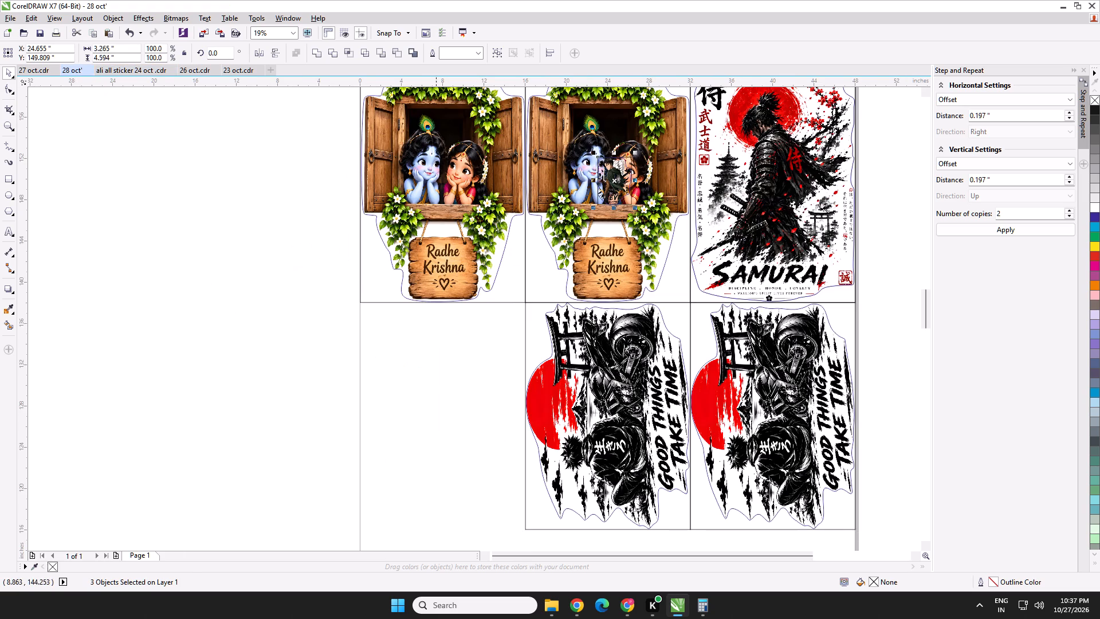
# Resize the pasted Levi Ackerman sticker to 16 inches wide by 22 inches high.
pyautogui.doubleClick(97, 48)
pyautogui.write('16')
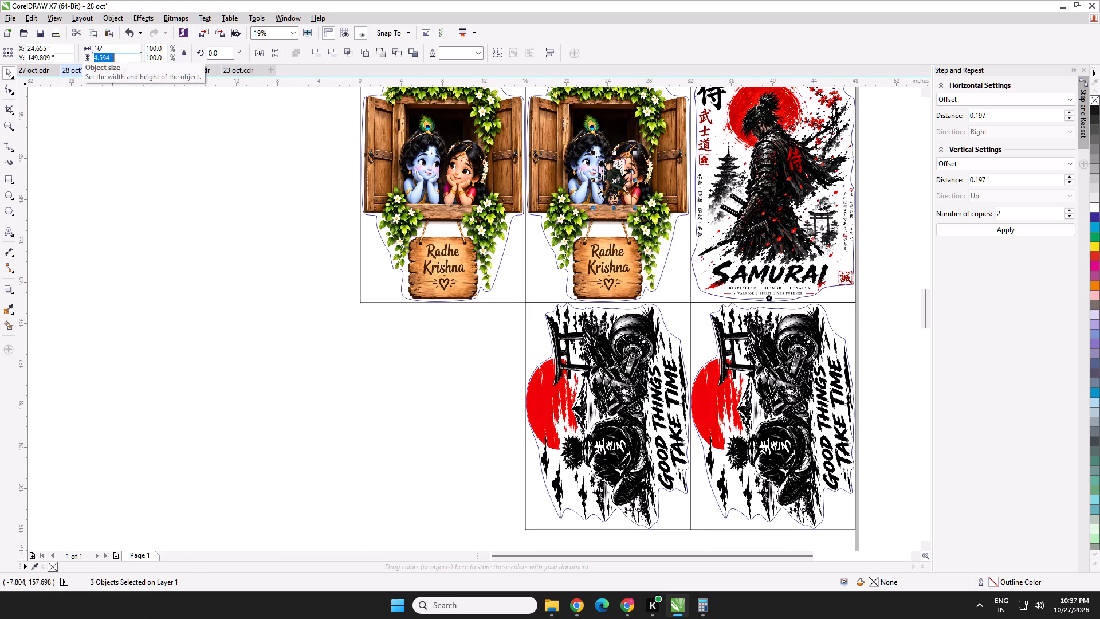
pyautogui.press('Tab')
pyautogui.write('22')
pyautogui.press('Return')
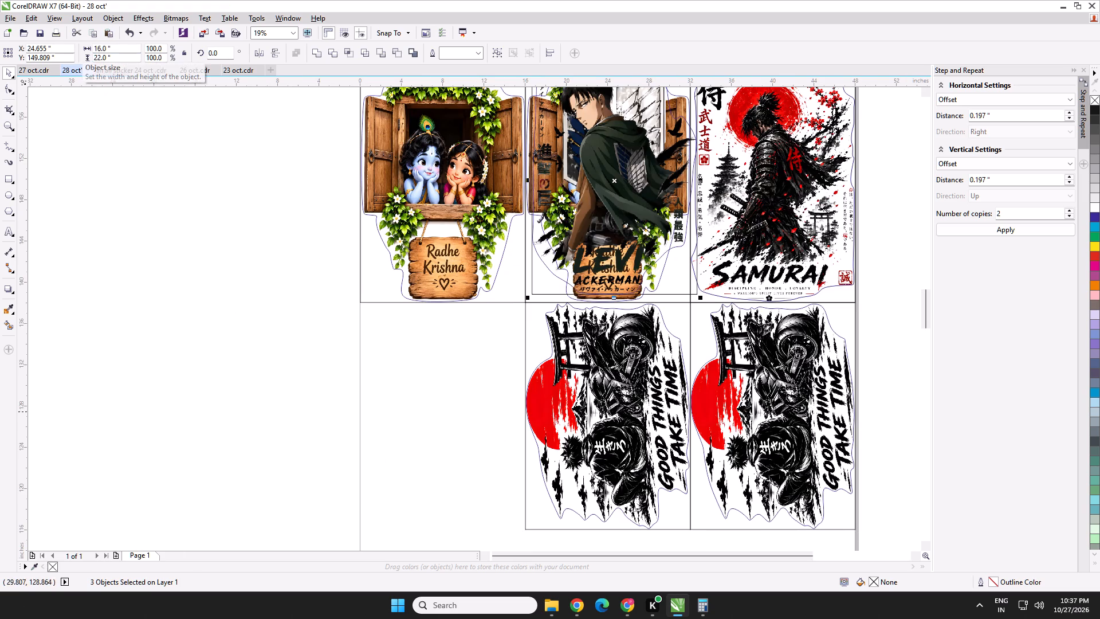
# Move the Levi Ackerman sticker into the empty slot beside the Good Things Take Time pair and nudge it flush with the neighbouring frames.
pyautogui.moveTo(622, 193); pyautogui.dragTo(450, 429)
pyautogui.scroll(3, 522, 355)
pyautogui.scroll(1, 511, 252)
pyautogui.press('Up')
pyautogui.press('Up')
pyautogui.press('Up')
pyautogui.press('Up')
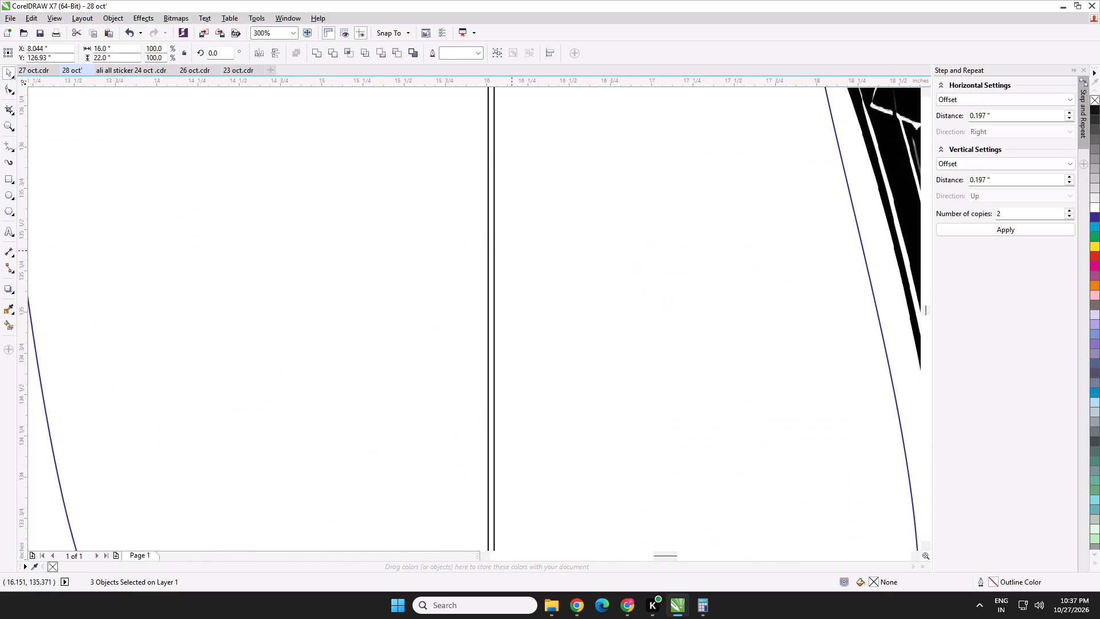
pyautogui.moveTo(501, 217); pyautogui.dragTo(529, 618, button='middle')
pyautogui.press('Up')
pyautogui.press('Up')
pyautogui.press('Up')
pyautogui.press('Up')
pyautogui.press('Up')
pyautogui.press('Up')
pyautogui.press('Up')
pyautogui.press('Up')
pyautogui.press('Up')
pyautogui.press('Up')
pyautogui.press('Up')
pyautogui.press('Up')
pyautogui.press('Up')
pyautogui.scroll(1, 486, 210)
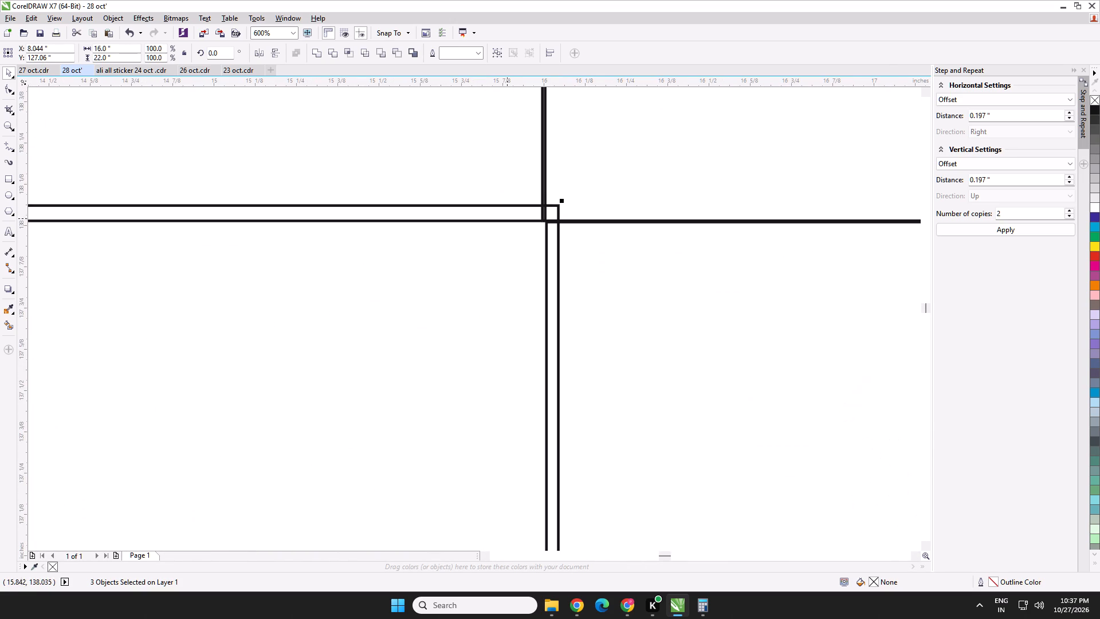
pyautogui.press('Down')
pyautogui.press('Down')
pyautogui.press('Down')
pyautogui.press('Down')
pyautogui.press('Left')
pyautogui.press('Left')
pyautogui.press('Left')
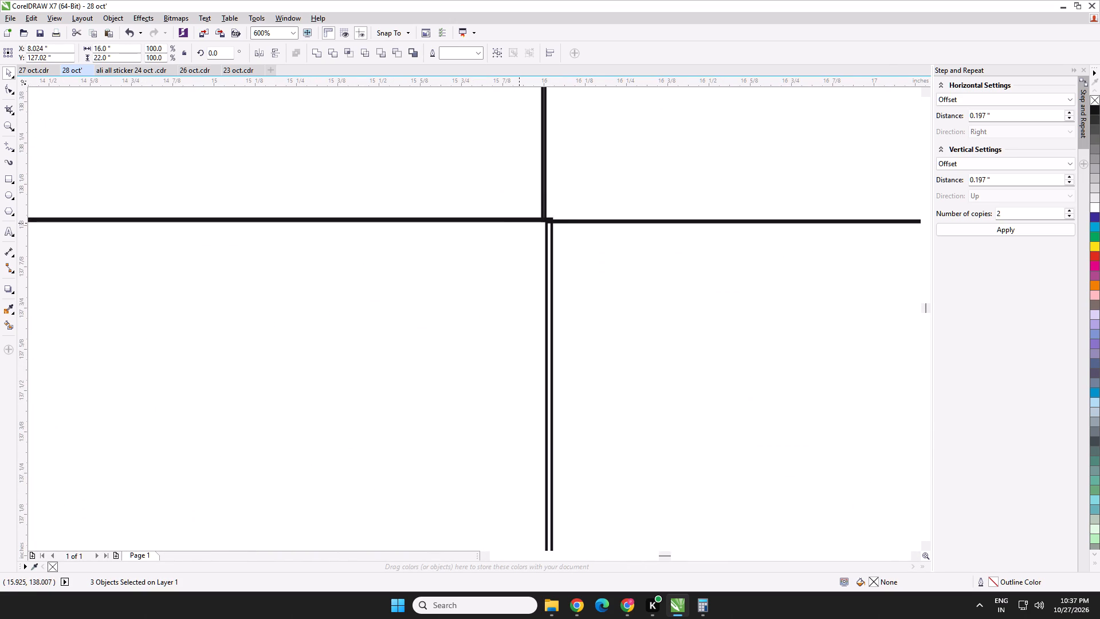
pyautogui.scroll(-3, 519, 223)
pyautogui.scroll(-2, 537, 267)
pyautogui.moveTo(544, 251); pyautogui.dragTo(549, 231, button='middle')
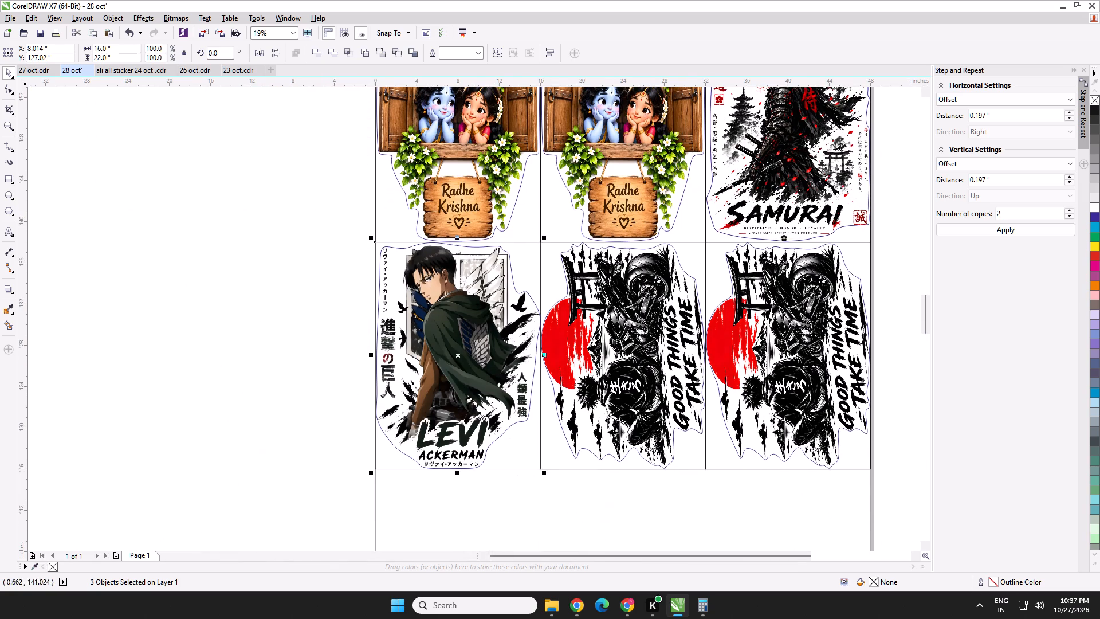
# Check the Levi Ackerman sticker's upper corners for alignment with the page edge and the adjoining frames.
pyautogui.scroll(2, 355, 226)
pyautogui.scroll(3, 417, 283)
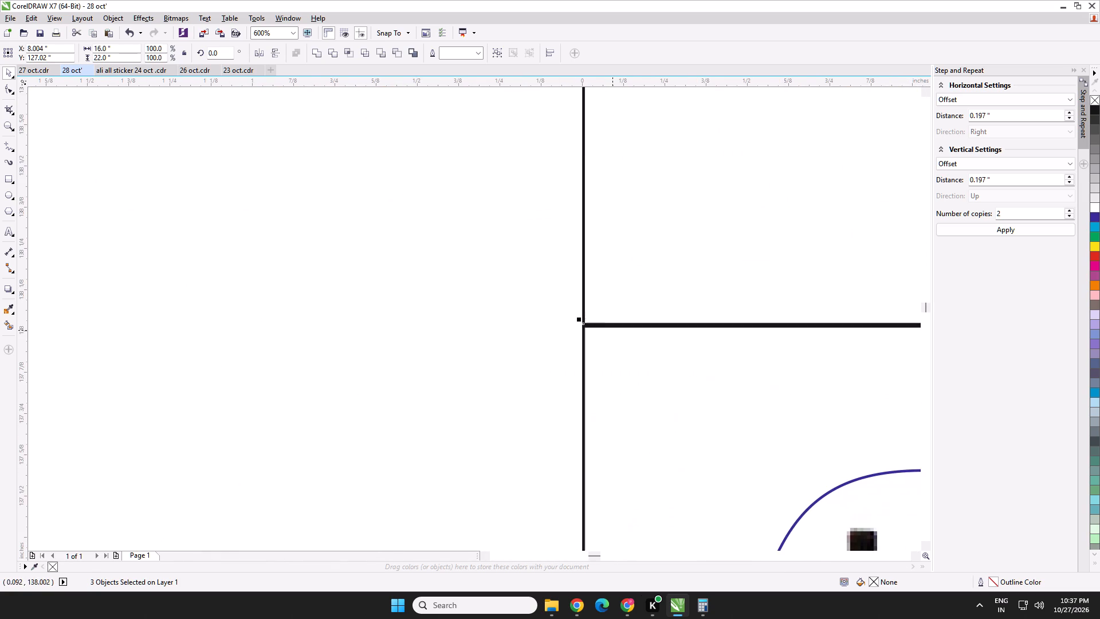
pyautogui.scroll(-4, 618, 336)
pyautogui.moveTo(669, 392); pyautogui.dragTo(0, 297, button='middle')
pyautogui.scroll(2, 633, 274)
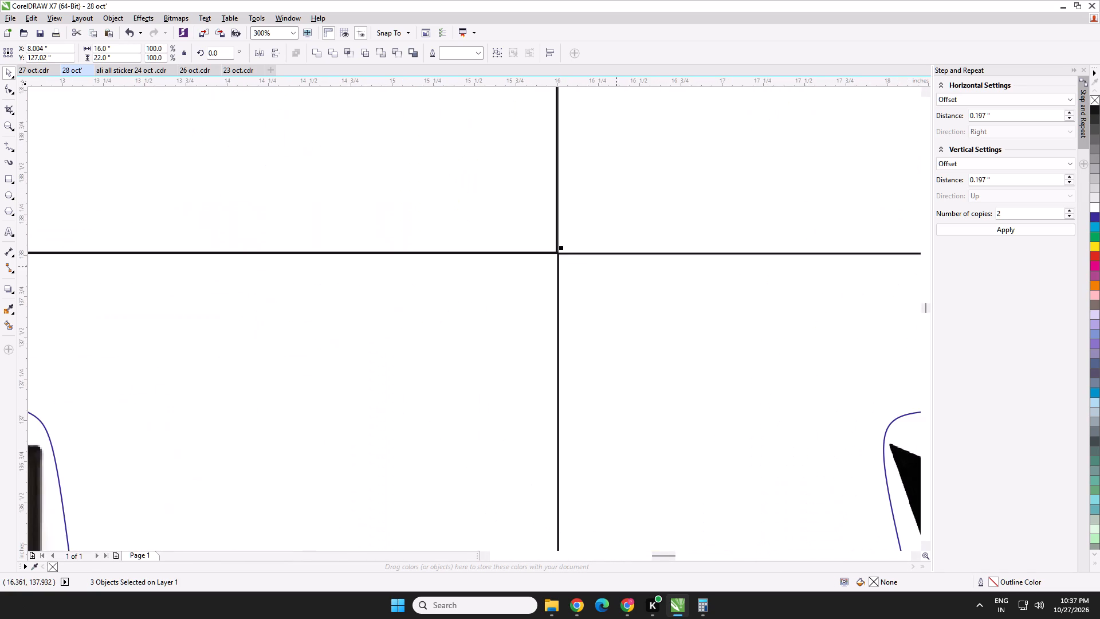
pyautogui.scroll(-4, 613, 268)
pyautogui.moveTo(598, 343); pyautogui.dragTo(592, 243, button='middle')
pyautogui.scroll(-1, 600, 296)
pyautogui.moveTo(605, 329); pyautogui.dragTo(603, 280, button='middle')
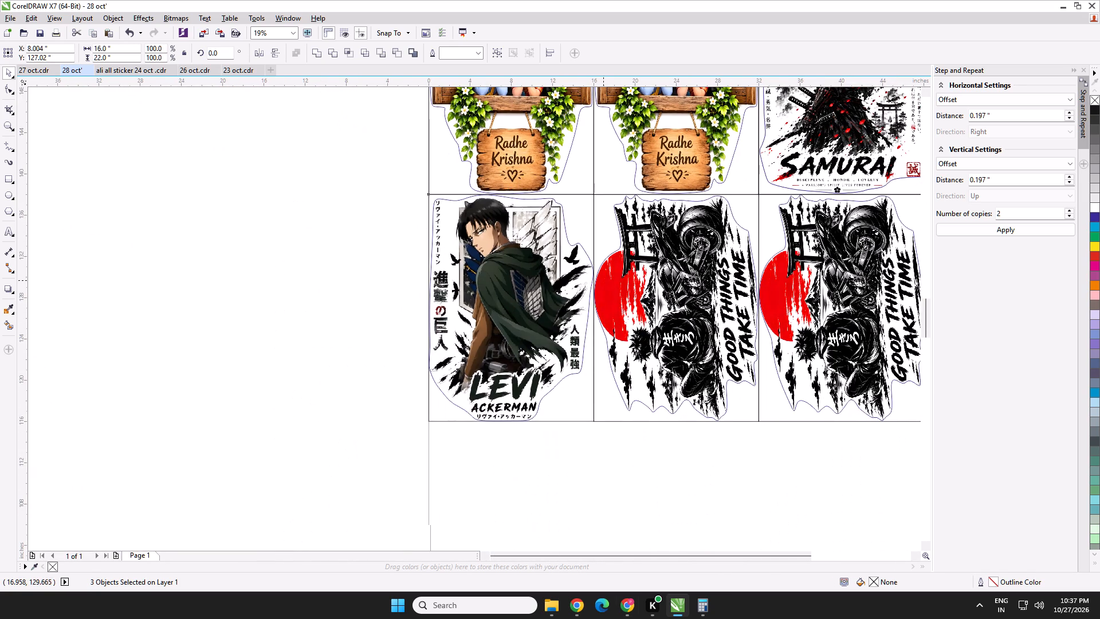
# In the WALLSTICK pending orders in Chrome, add the Levi Ackerman order to the selected Good Things Take Time orders and accept them.
pyautogui.click(576, 606)
pyautogui.scroll(-1, 336, 433)
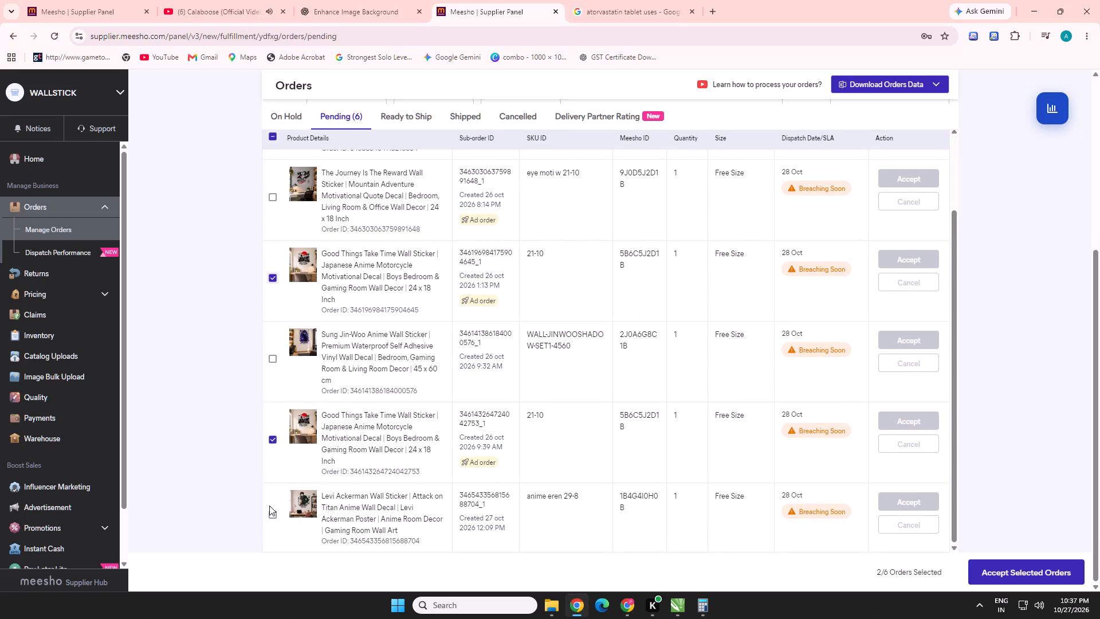
pyautogui.click(269, 516)
pyautogui.scroll(2, 399, 318)
pyautogui.scroll(1, 515, 418)
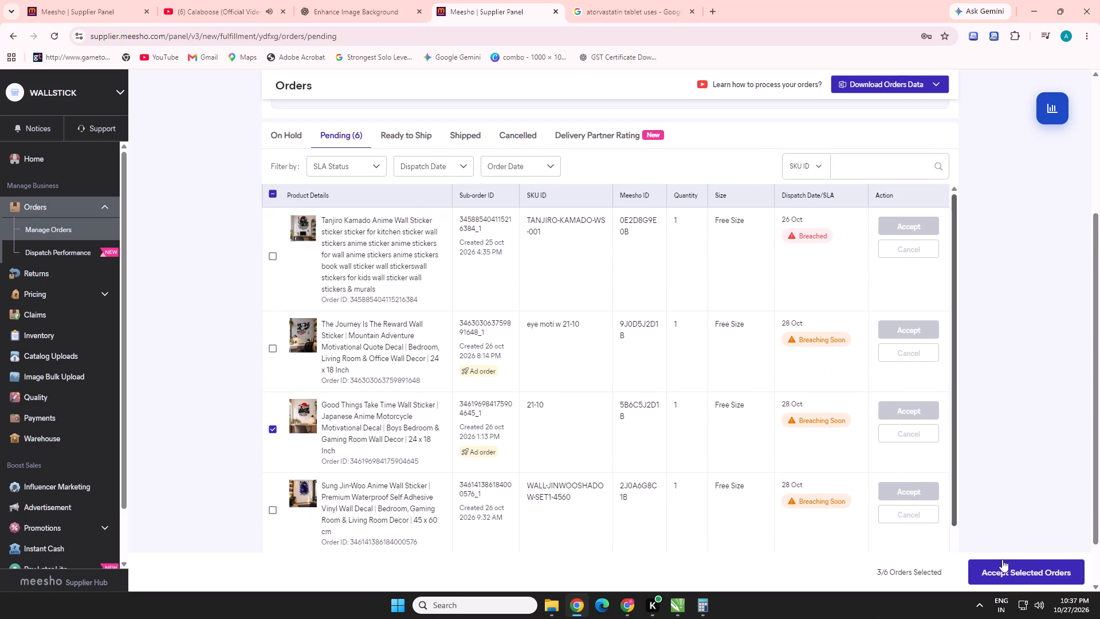
pyautogui.click(1005, 570)
pyautogui.click(470, 356)
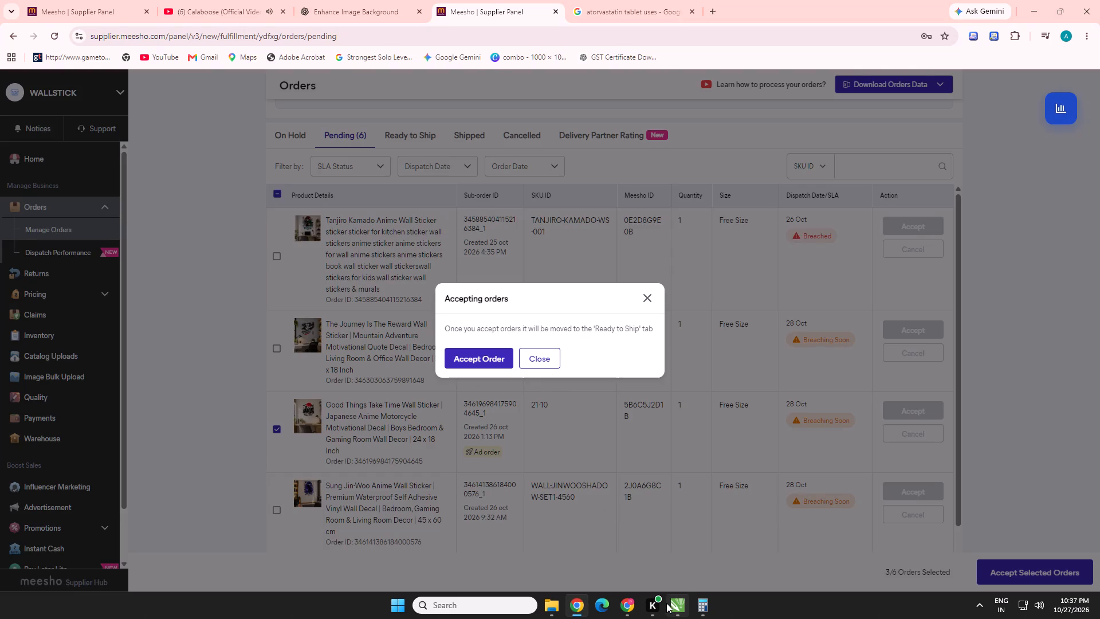
# In CorelDRAW, copy the Roronoa Zoro sticker beside Levi Ackerman from the ali all sticker 24 oct file and paste it below the 28 oct layout.
pyautogui.click(671, 605)
pyautogui.click(133, 69)
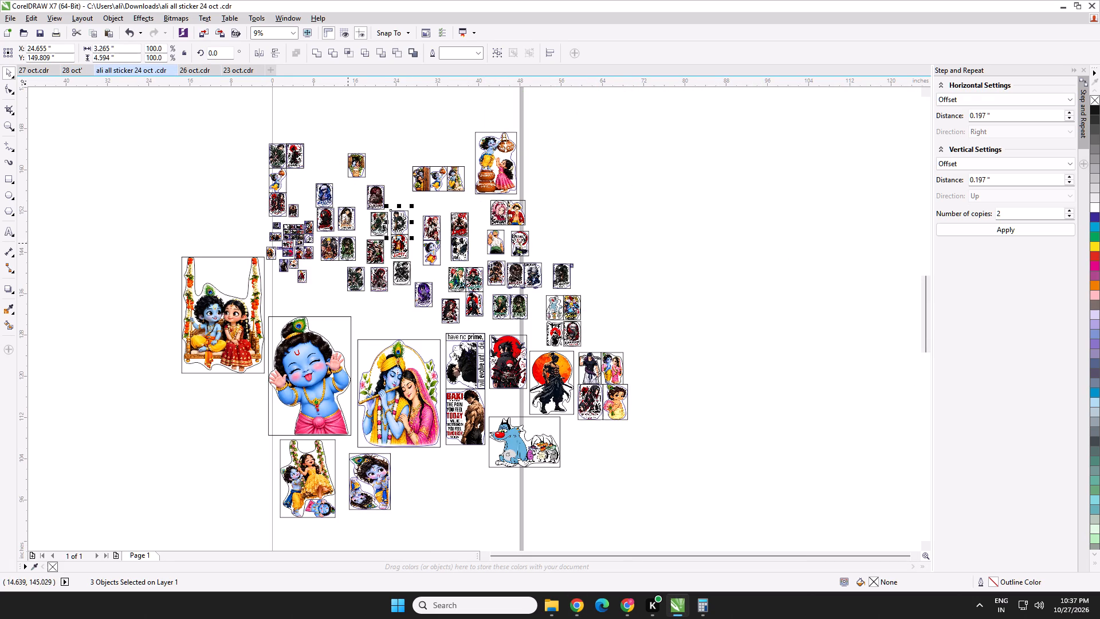
pyautogui.scroll(3, 377, 214)
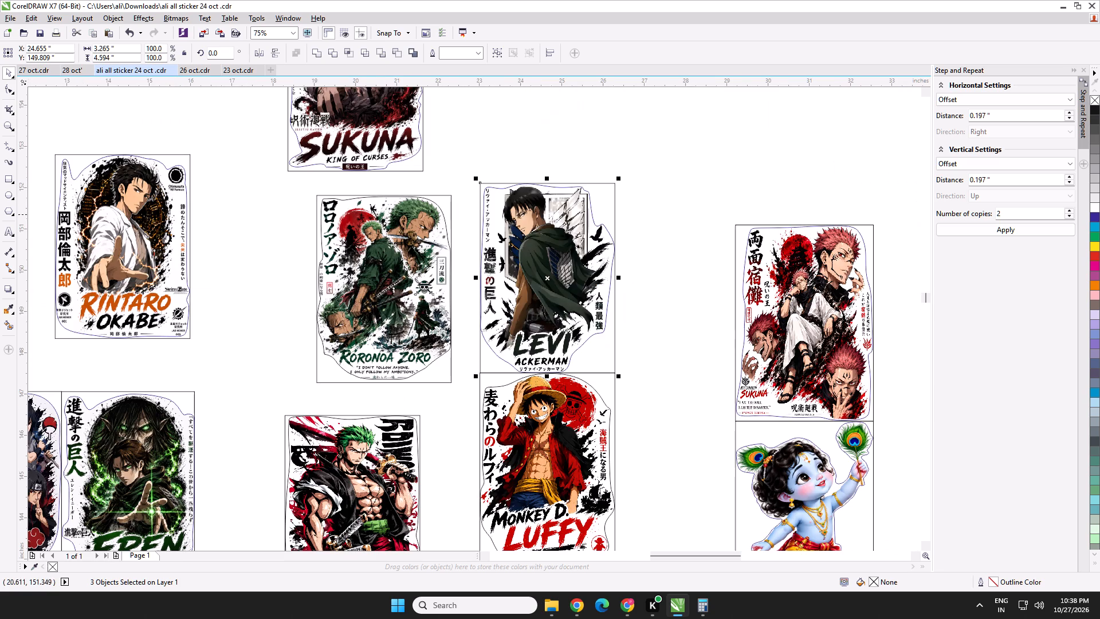
pyautogui.moveTo(305, 175); pyautogui.dragTo(475, 403)
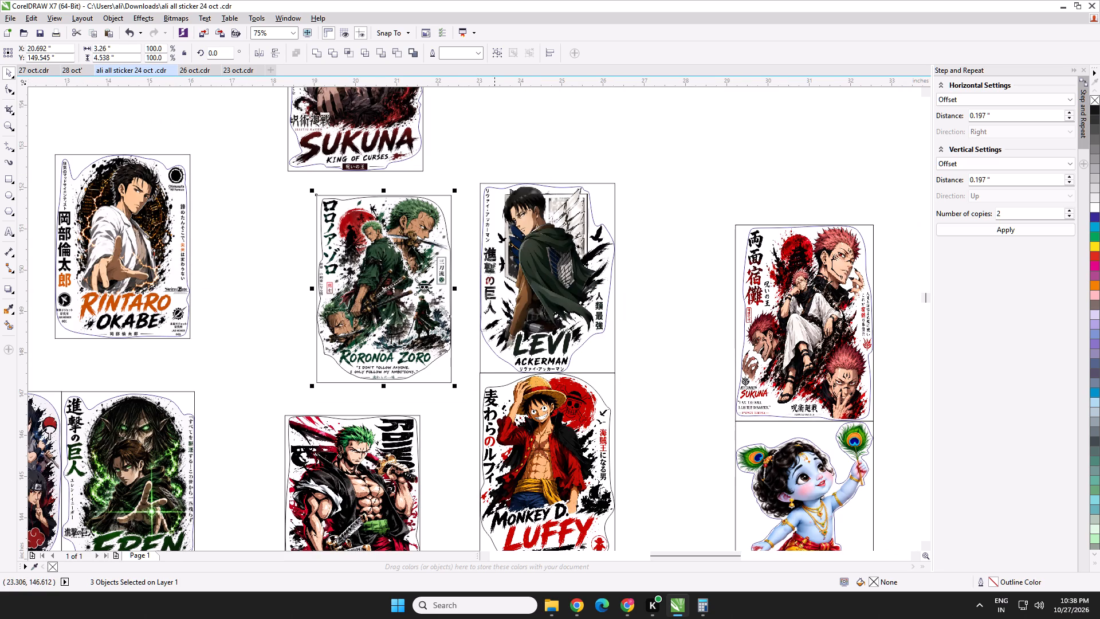
pyautogui.hotkey('ctrl', 'c')
pyautogui.click(68, 75)
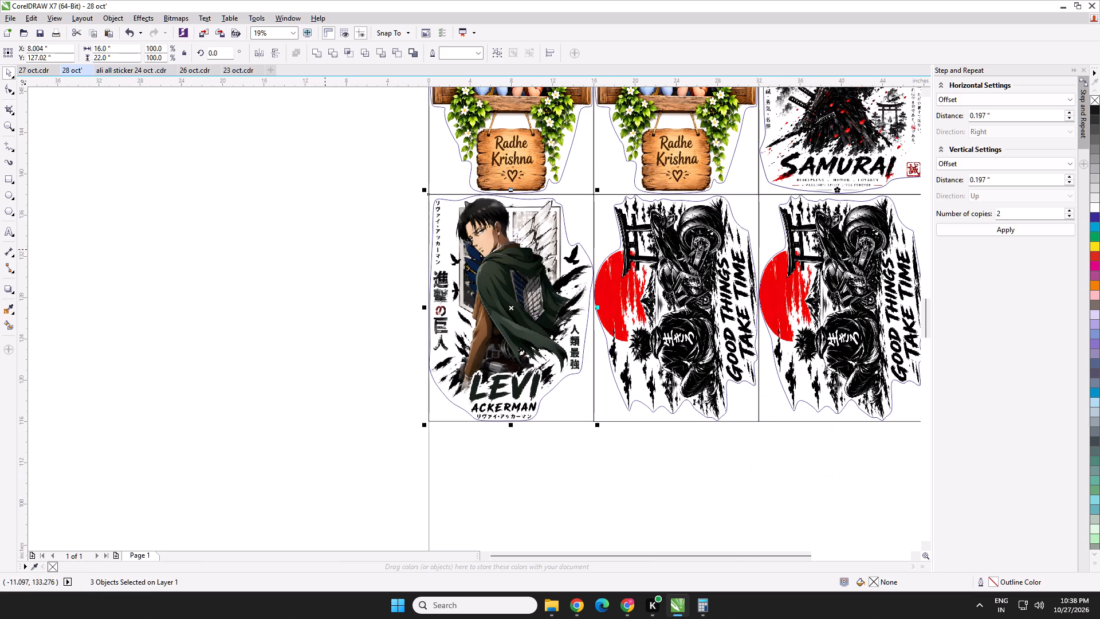
pyautogui.scroll(-3, 440, 309)
pyautogui.hotkey('ctrl', 'v')
pyautogui.scroll(1, 502, 330)
pyautogui.moveTo(493, 274); pyautogui.dragTo(537, 401)
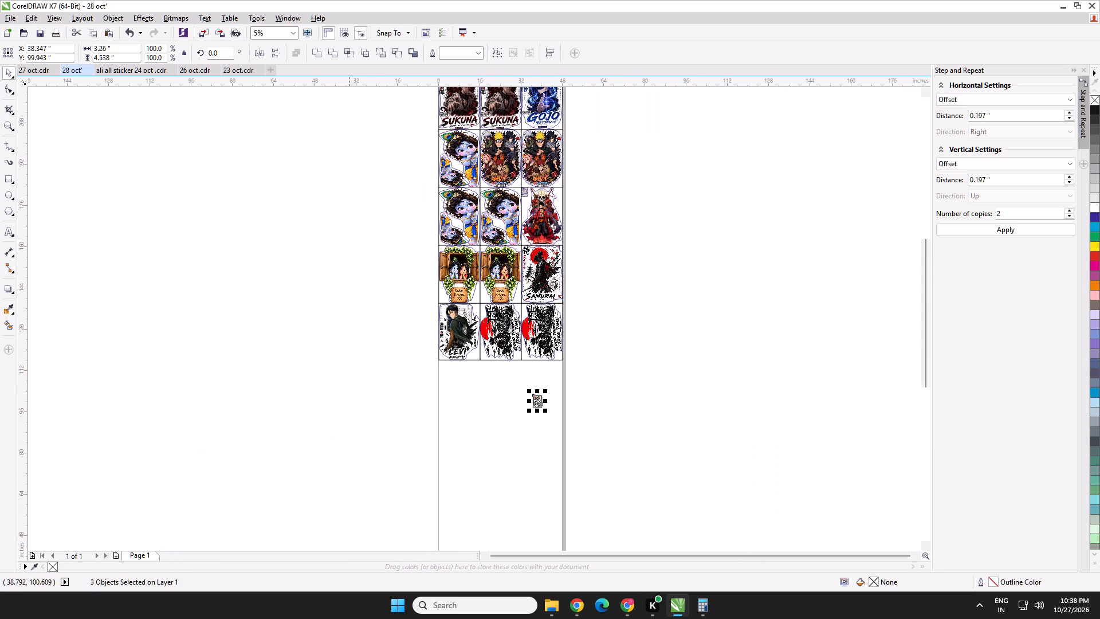
# Resize the pasted Roronoa Zoro sticker to 16 inches wide by 22.5 inches high.
pyautogui.doubleClick(101, 48)
pyautogui.write('16')
pyautogui.press('Tab')
pyautogui.write('225')
pyautogui.press('BackSpace')
pyautogui.press('0')
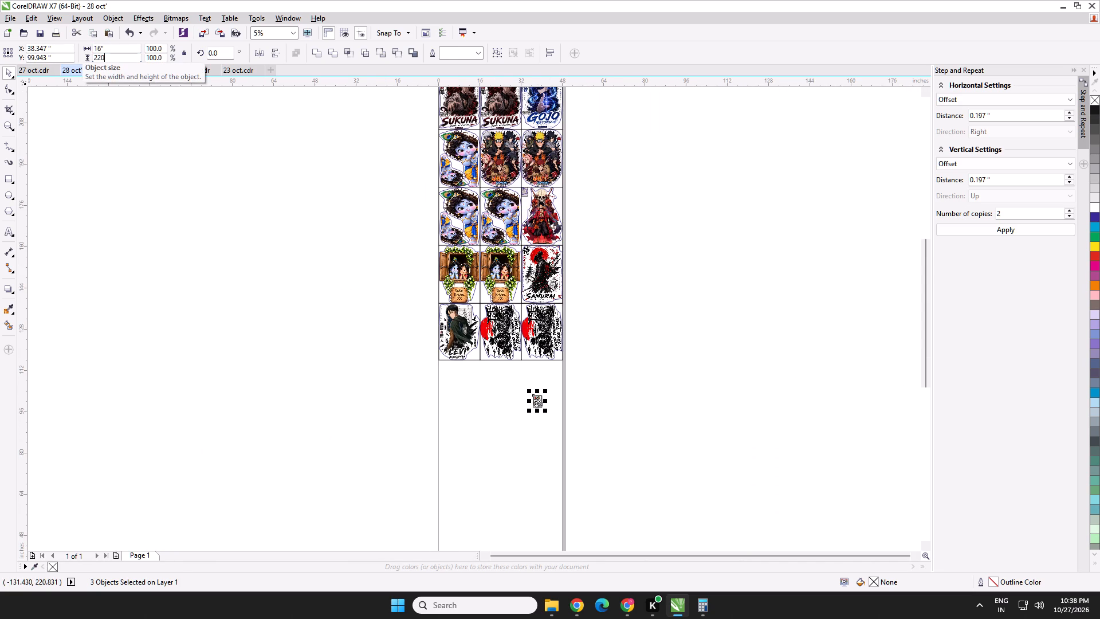
pyautogui.press('BackSpace')
pyautogui.write('.5')
pyautogui.press('Return')
# Move the Roronoa Zoro sticker directly beneath the outer Good Things Take Time sticker and nudge it flush with the frames.
pyautogui.scroll(2, 526, 390)
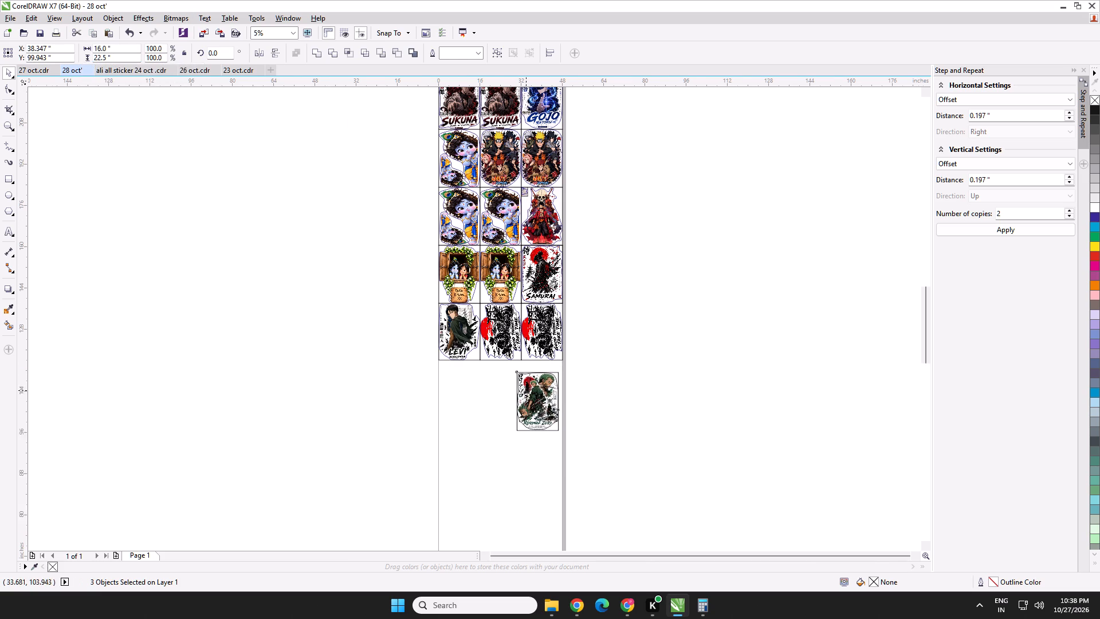
pyautogui.scroll(1, 538, 372)
pyautogui.moveTo(587, 389); pyautogui.dragTo(622, 290)
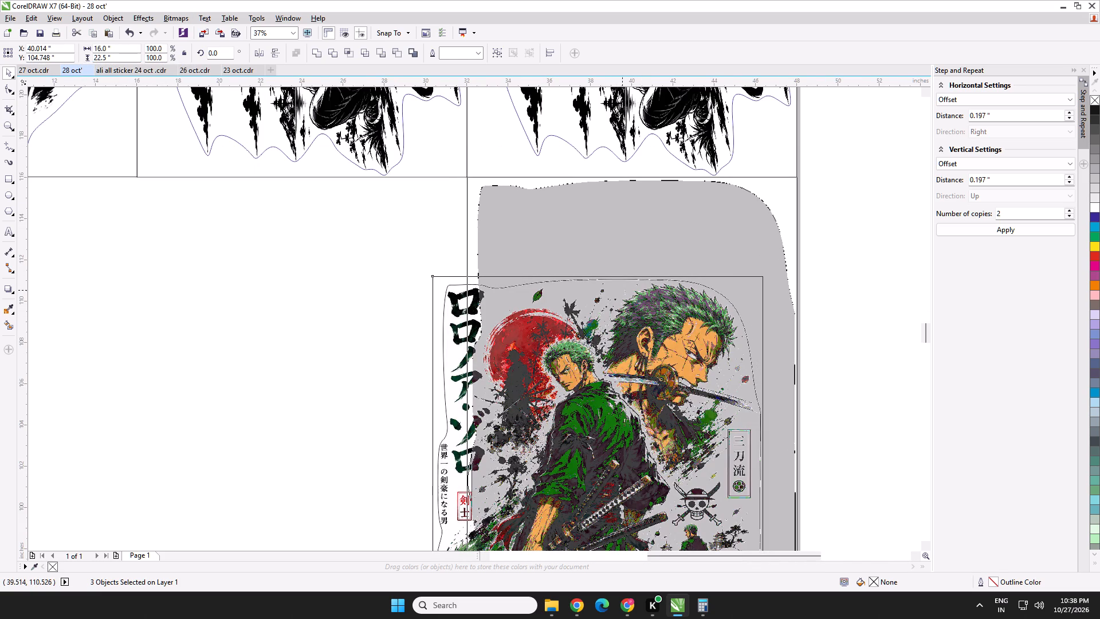
pyautogui.moveTo(622, 290); pyautogui.dragTo(622, 290)
pyautogui.scroll(2, 434, 159)
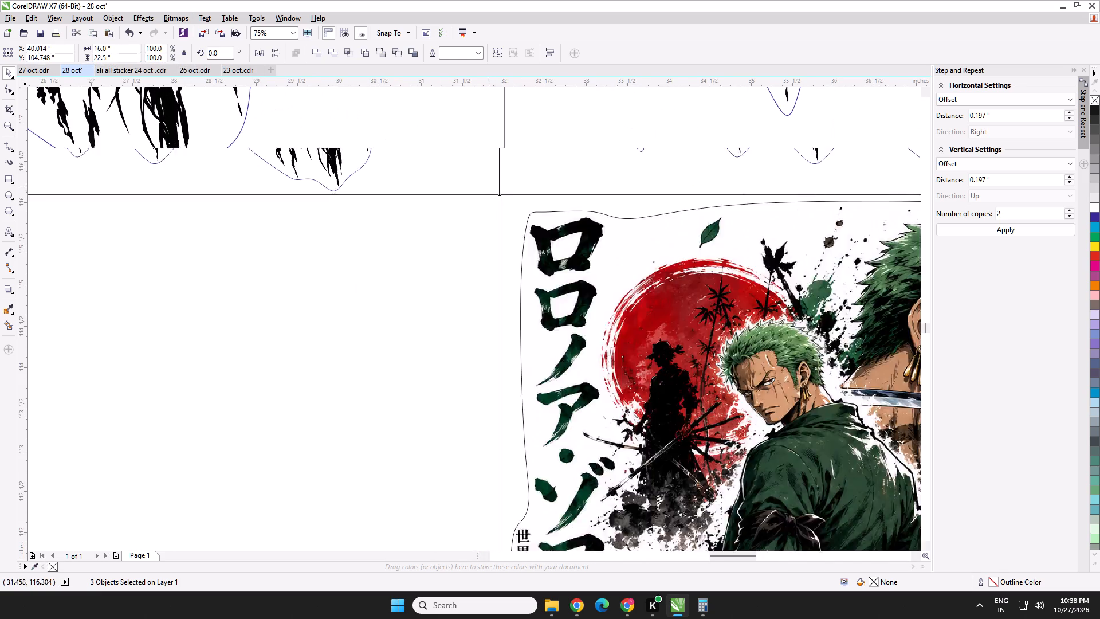
pyautogui.press('Up')
pyautogui.press('Left')
pyautogui.scroll(1, 522, 201)
pyautogui.press('Up')
pyautogui.press('Down')
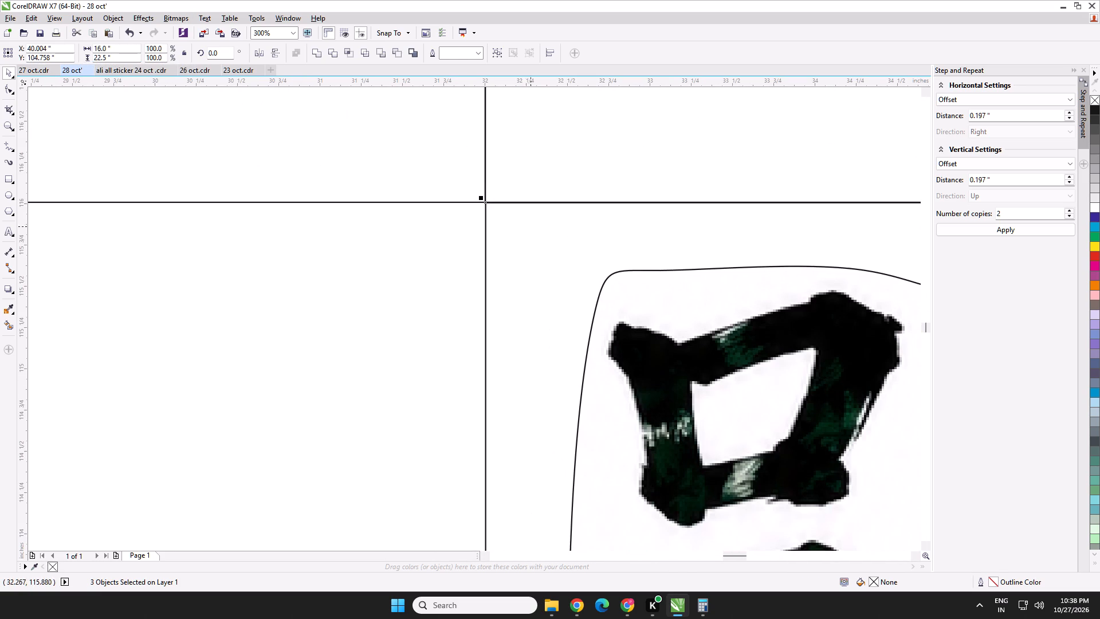
pyautogui.scroll(-3, 540, 248)
# Switch to the PRINTORA0 account in Chrome, open its pending orders and look through the list.
pyautogui.click(631, 604)
pyautogui.scroll(-2, 417, 306)
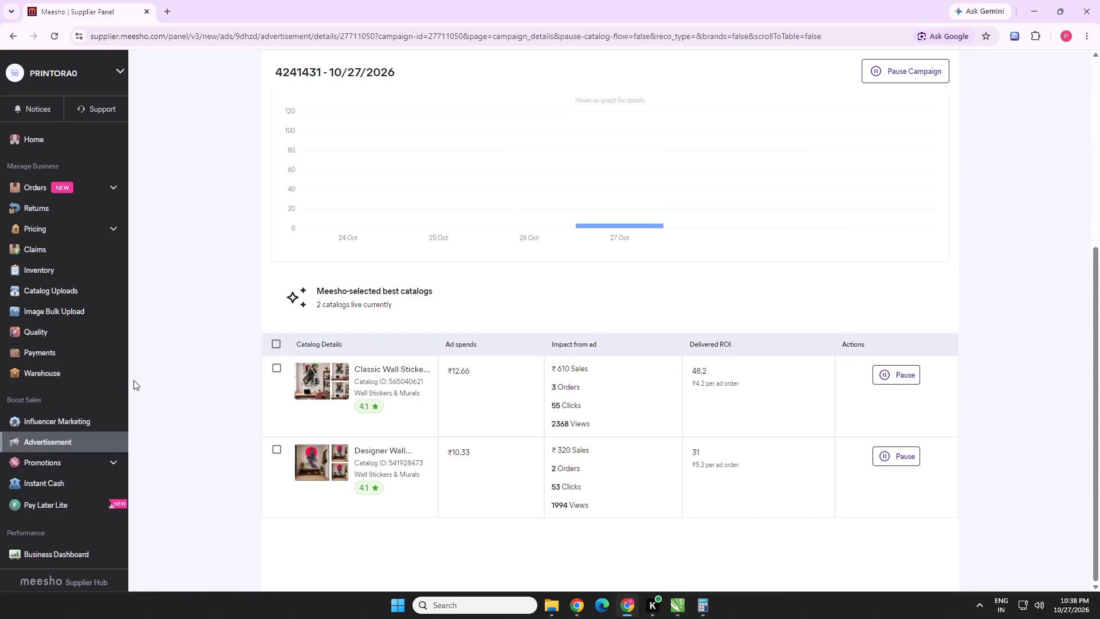
pyautogui.click(41, 147)
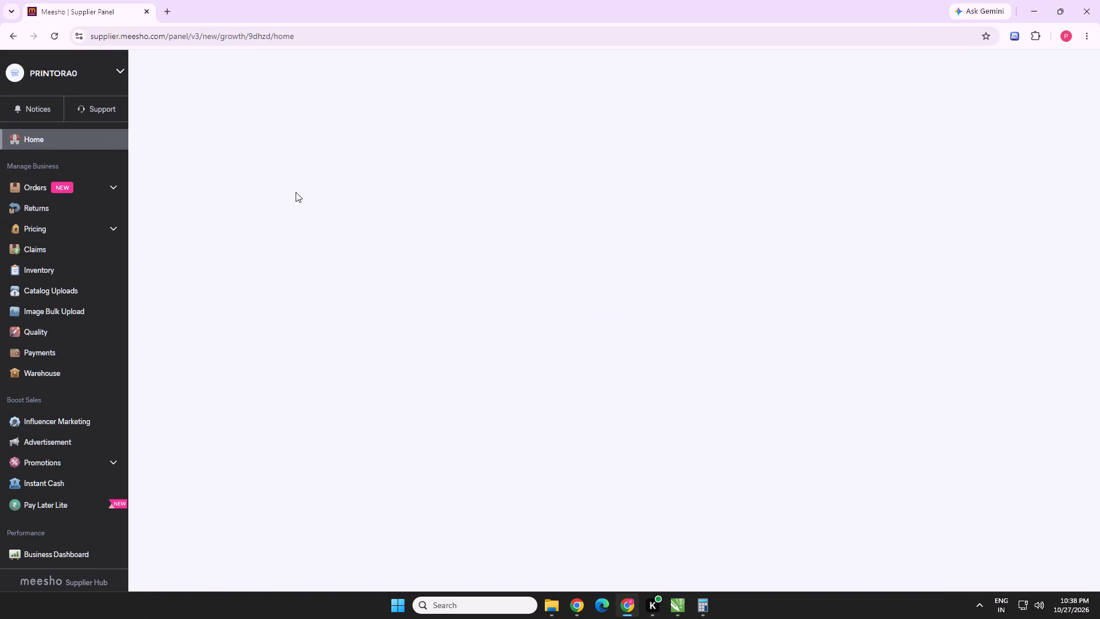
pyautogui.click(35, 185)
pyautogui.scroll(-1, 599, 284)
pyautogui.scroll(-3, 562, 356)
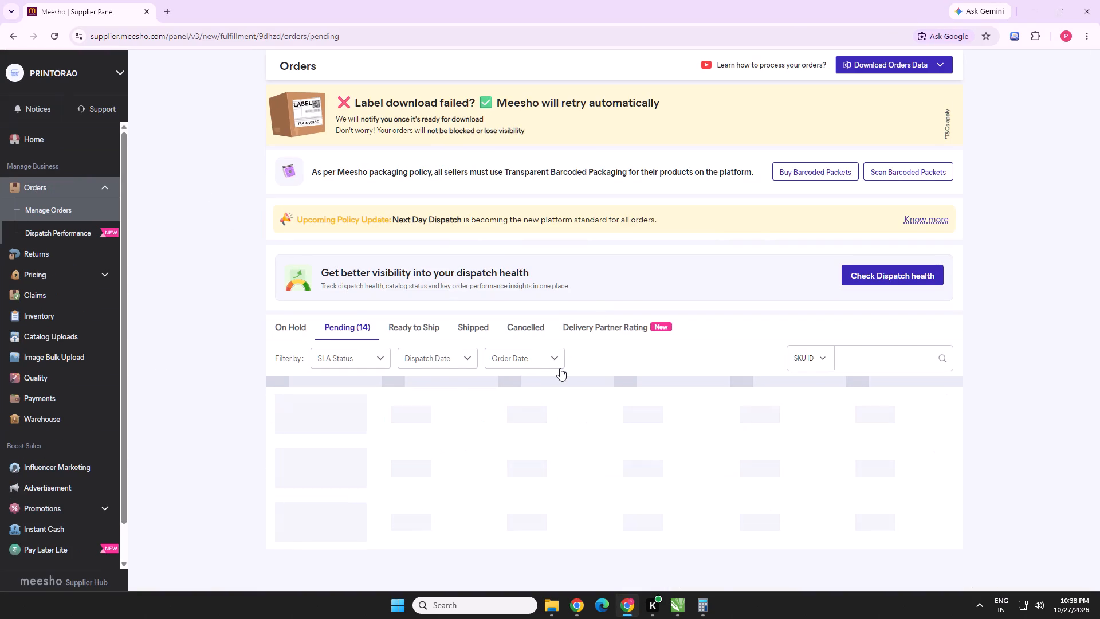
pyautogui.scroll(-1, 560, 368)
pyautogui.scroll(-17, 604, 327)
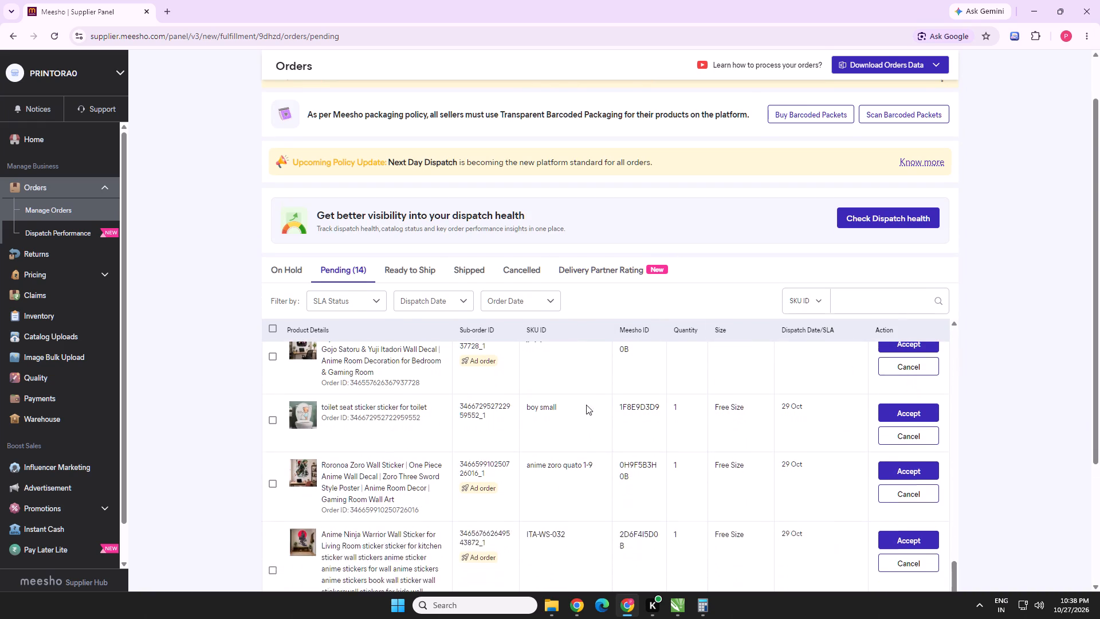
pyautogui.scroll(-1, 586, 405)
# Search the pending orders for the SKU anime zoro quato 1-9 and review the matching orders.
pyautogui.tripleClick(559, 298)
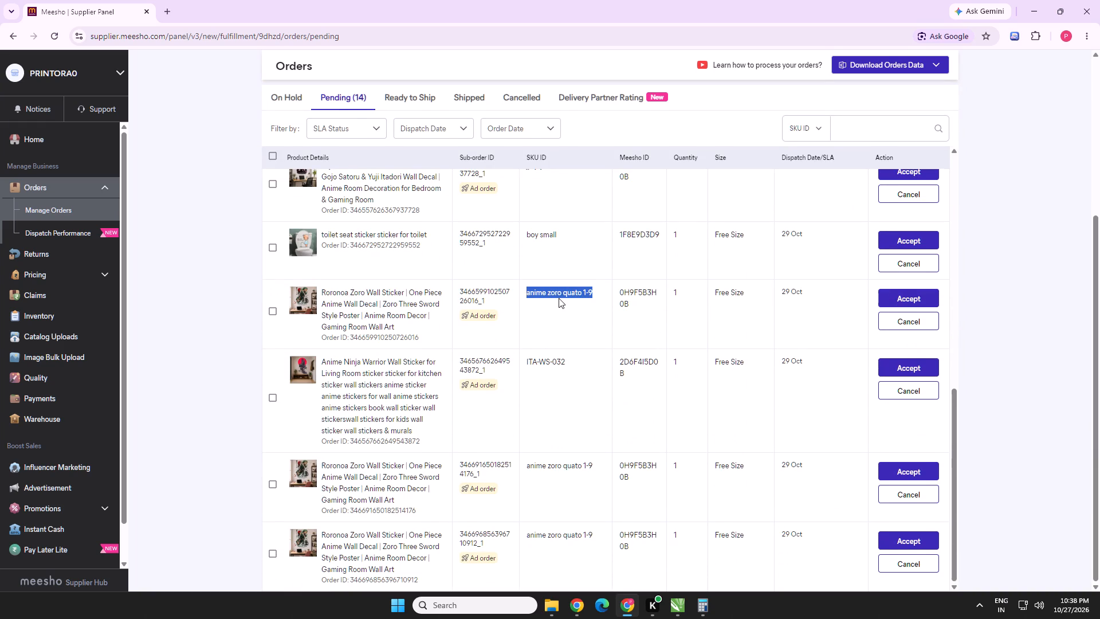
pyautogui.hotkey('ctrl', 'c')
pyautogui.keyDown('ctrl'); pyautogui.click(859, 135); pyautogui.keyUp('ctrl')
pyautogui.hotkey('ctrl', 'v')
pyautogui.press('Return')
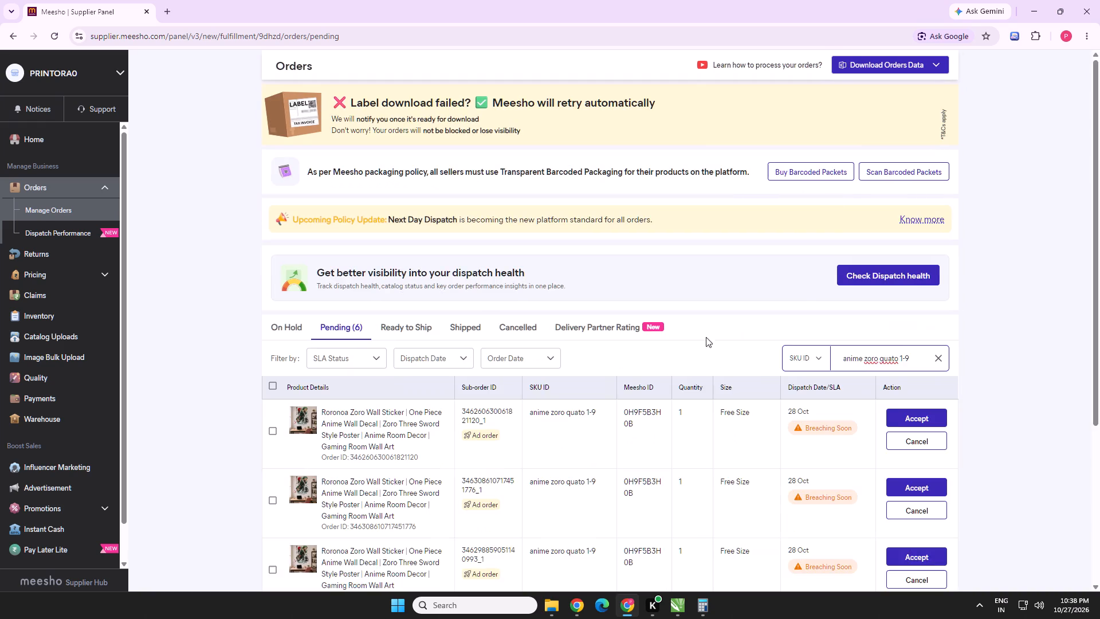
pyautogui.scroll(-5, 561, 386)
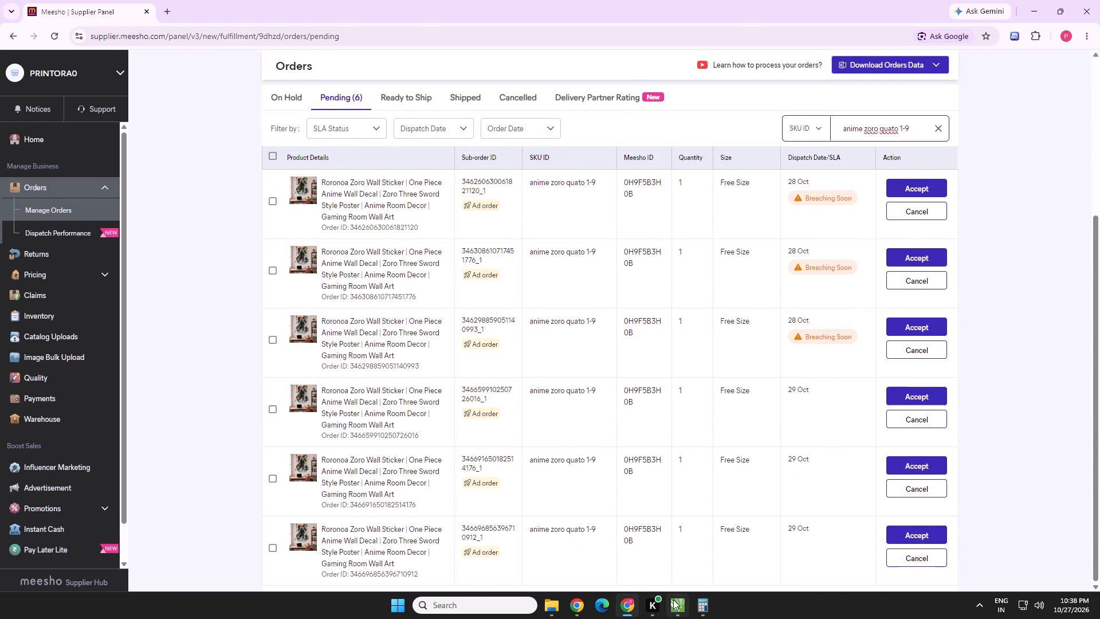
# Back in CorelDRAW, duplicate the Roronoa Zoro sticker and move the copy beneath the middle Good Things Take Time sticker.
pyautogui.click(673, 600)
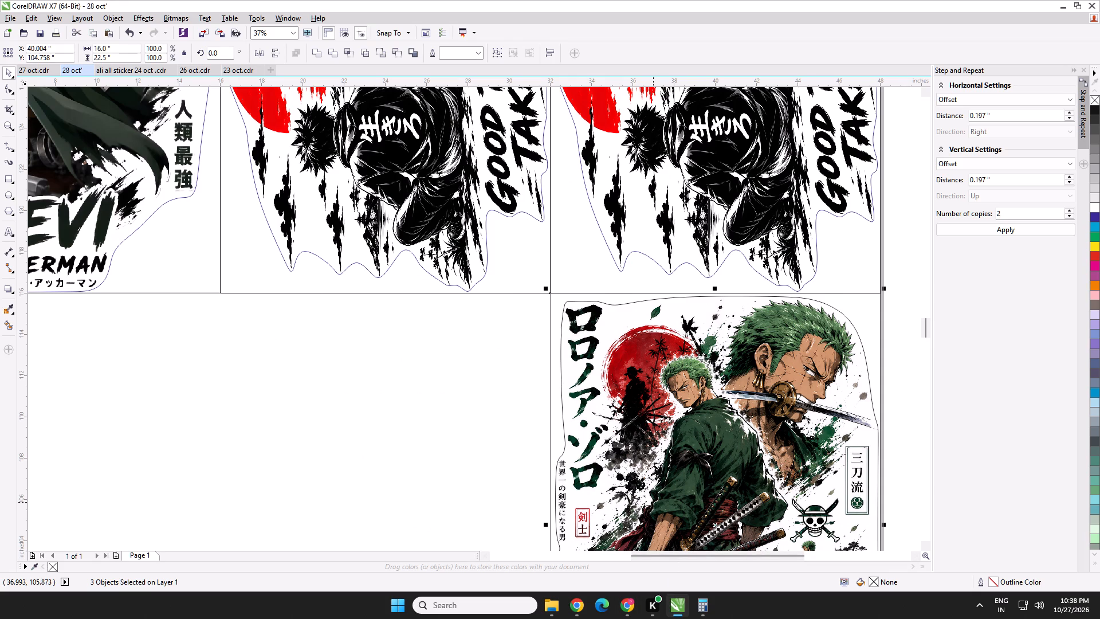
pyautogui.hotkey('ctrl', 'd')
pyautogui.moveTo(713, 473); pyautogui.dragTo(387, 485)
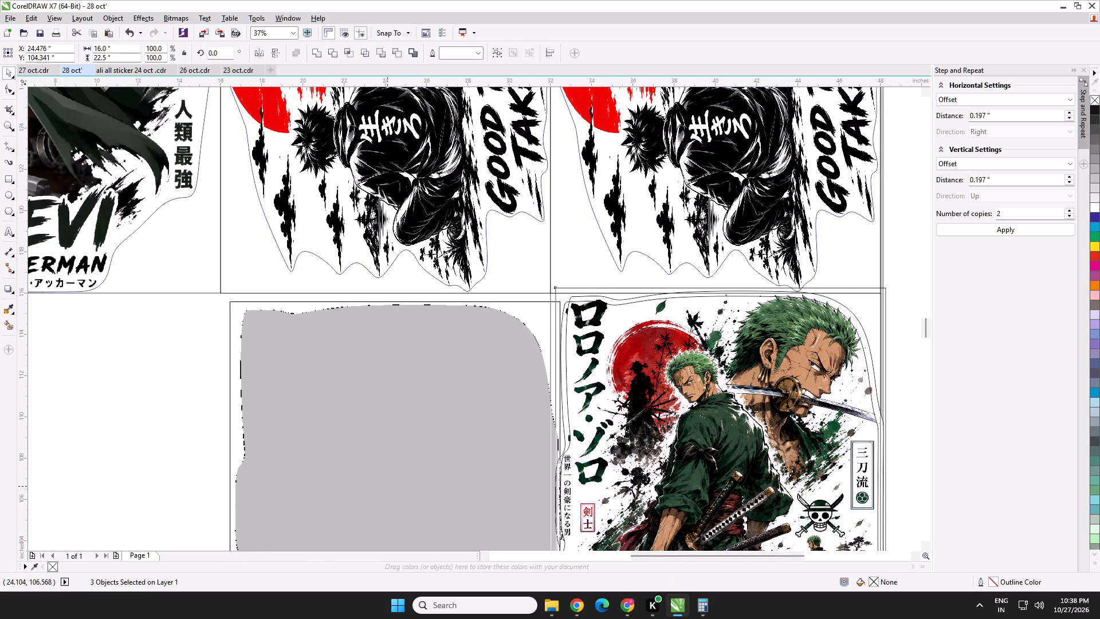
pyautogui.moveTo(387, 485); pyautogui.dragTo(378, 479)
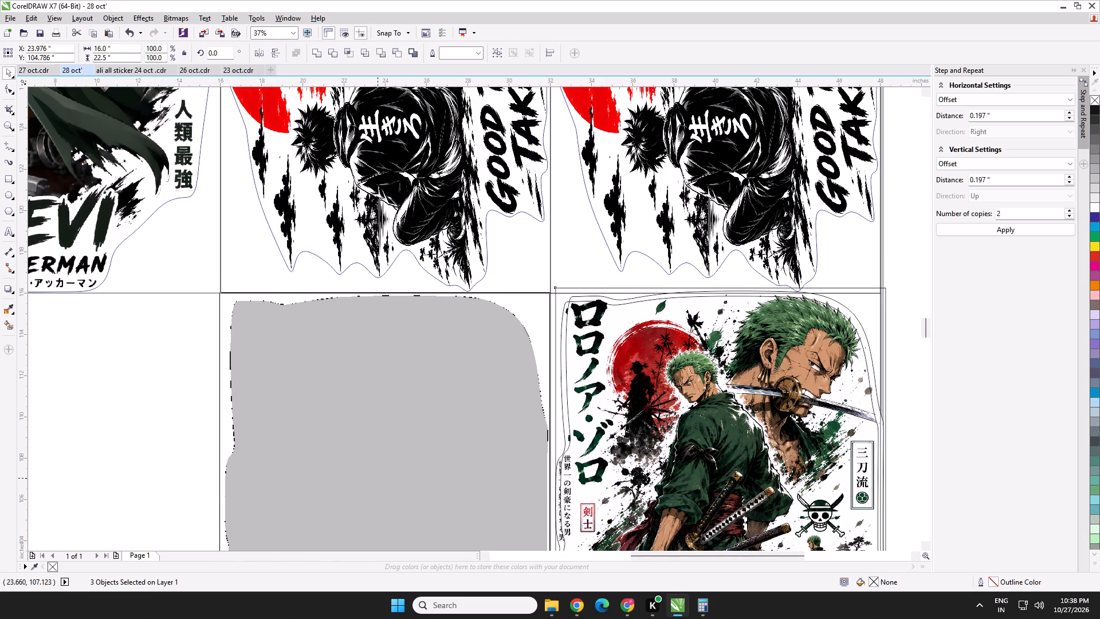
pyautogui.moveTo(378, 479); pyautogui.dragTo(380, 477)
# Nudge the second Roronoa Zoro sticker flush with the first one and the frame above it.
pyautogui.scroll(1, 534, 307)
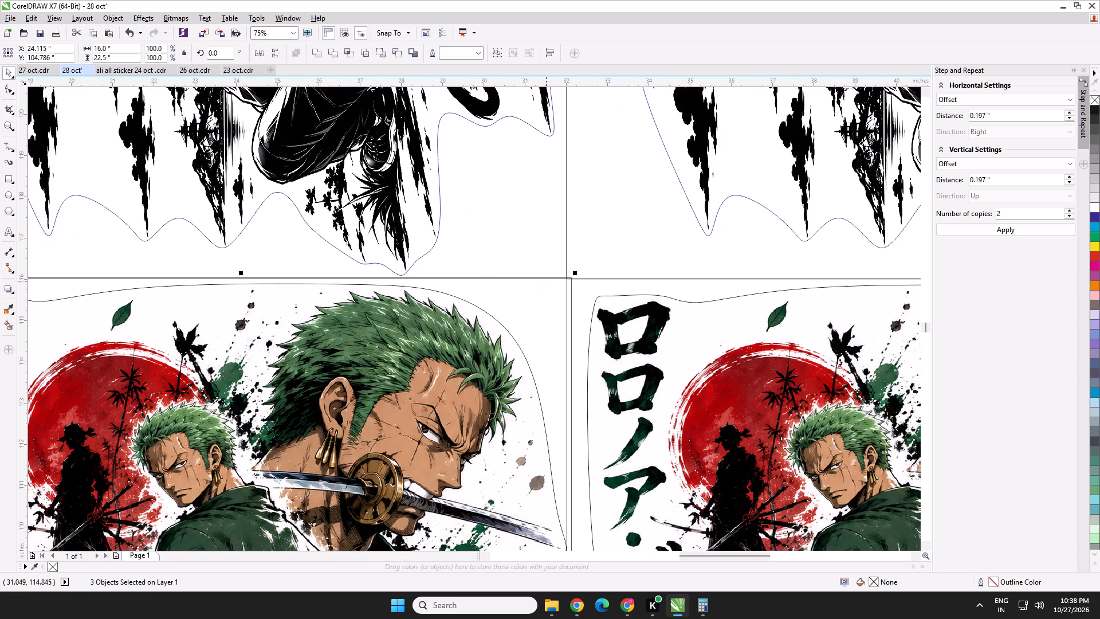
pyautogui.press('Left')
pyautogui.press('Left')
pyautogui.press('Left')
pyautogui.press('Left')
pyautogui.press('Left')
pyautogui.press('Left')
pyautogui.press('Left')
pyautogui.press('Left')
pyautogui.press('Left')
pyautogui.press('Left')
pyautogui.press('Left')
pyautogui.press('Left')
pyautogui.scroll(1, 547, 281)
pyautogui.scroll(2, 599, 271)
pyautogui.press('Down')
pyautogui.press('Down')
pyautogui.press('Down')
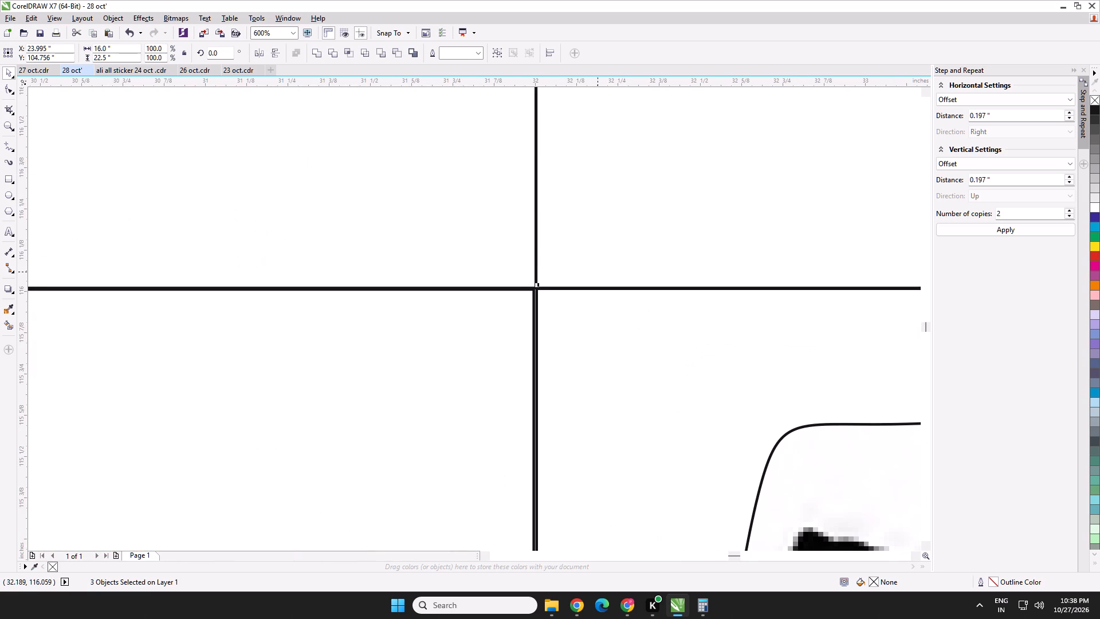
pyautogui.press('Right')
# Duplicate the Roronoa Zoro sticker again with the same offset to fill the slot beneath Levi Ackerman.
pyautogui.scroll(-6, 594, 281)
pyautogui.scroll(-2, 537, 426)
pyautogui.moveTo(537, 426); pyautogui.dragTo(554, 377, button='middle')
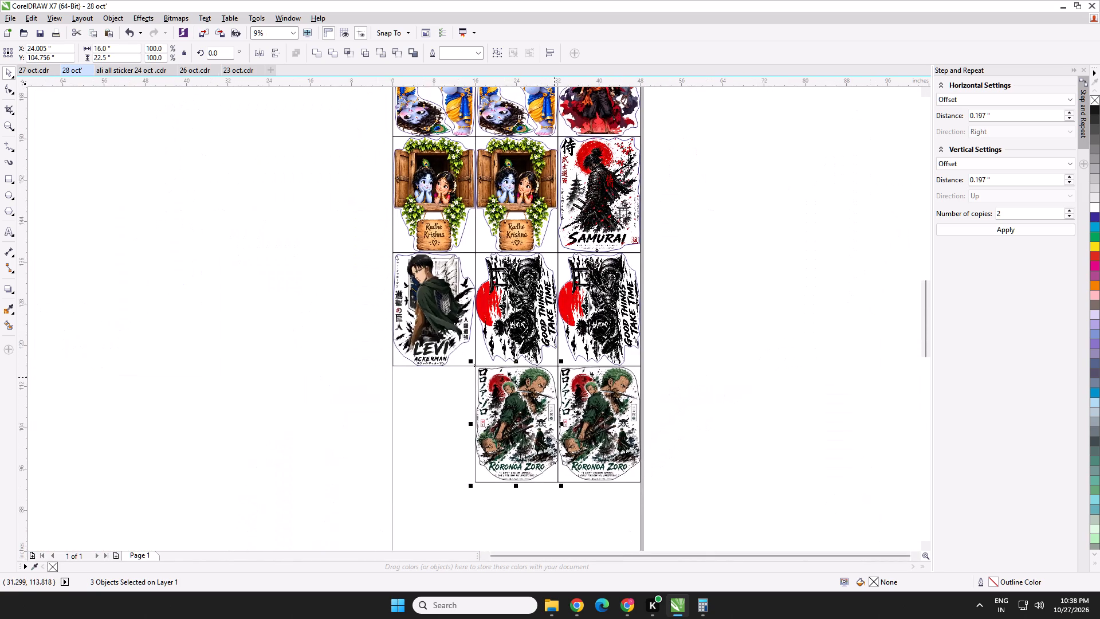
pyautogui.hotkey('ctrl', 'd')
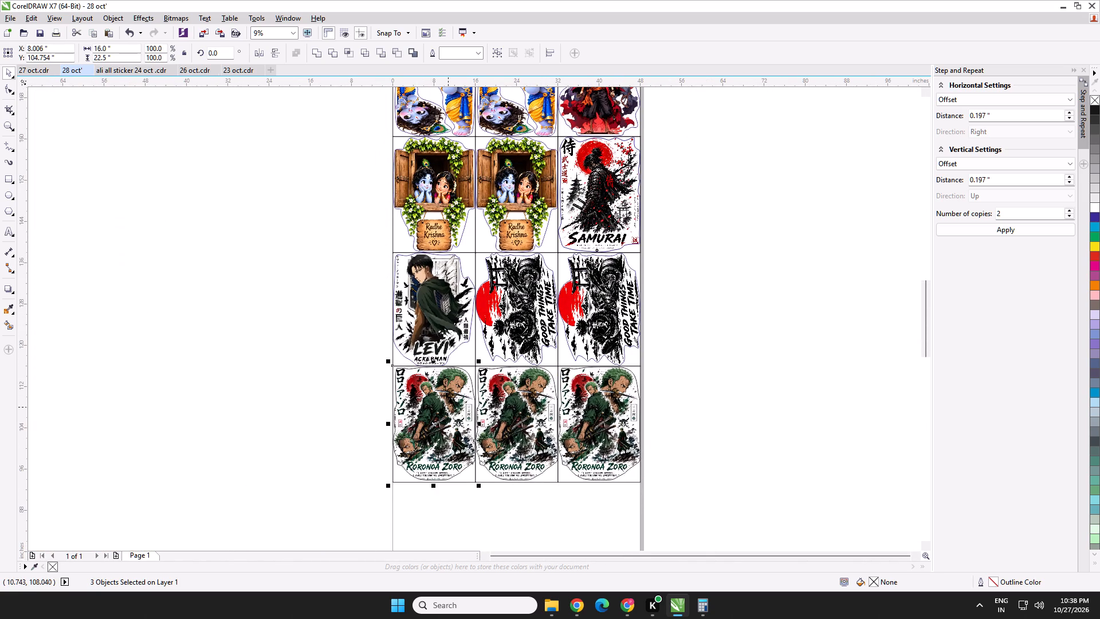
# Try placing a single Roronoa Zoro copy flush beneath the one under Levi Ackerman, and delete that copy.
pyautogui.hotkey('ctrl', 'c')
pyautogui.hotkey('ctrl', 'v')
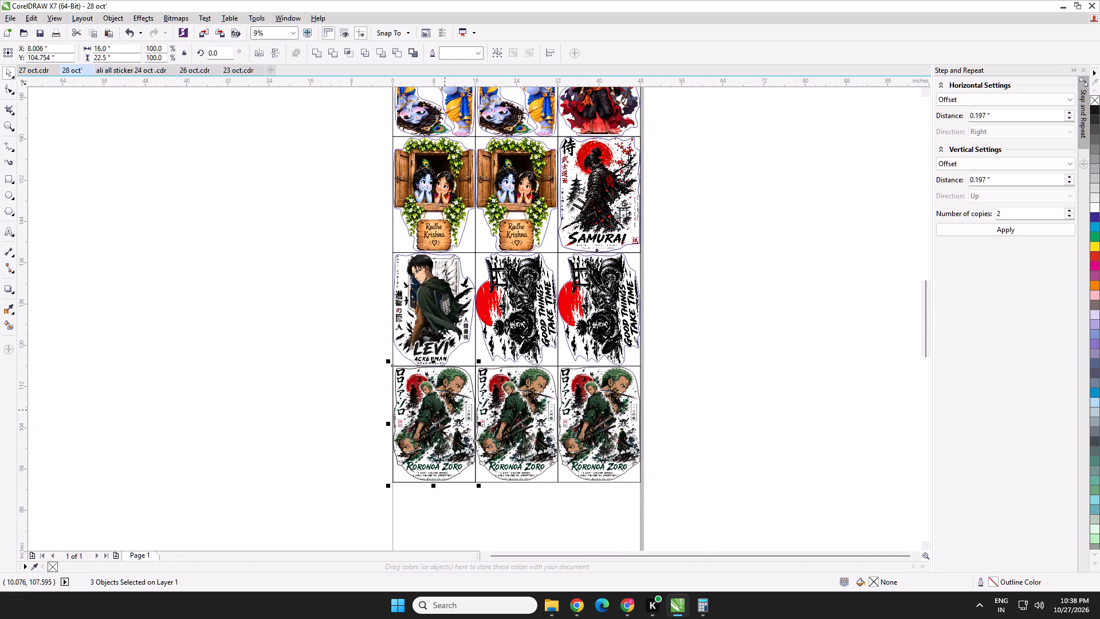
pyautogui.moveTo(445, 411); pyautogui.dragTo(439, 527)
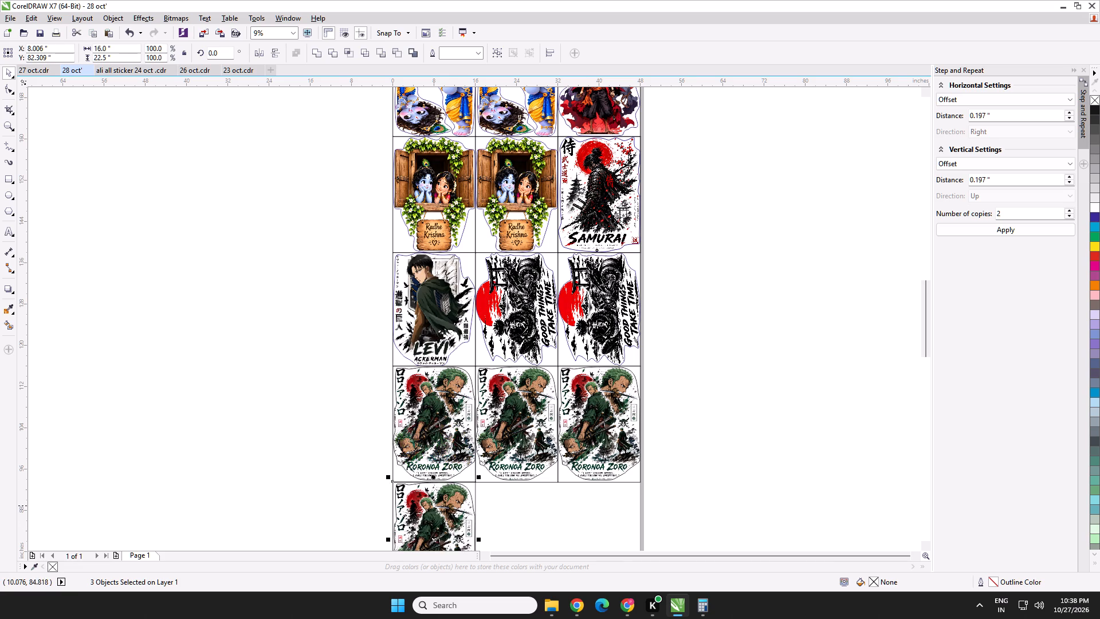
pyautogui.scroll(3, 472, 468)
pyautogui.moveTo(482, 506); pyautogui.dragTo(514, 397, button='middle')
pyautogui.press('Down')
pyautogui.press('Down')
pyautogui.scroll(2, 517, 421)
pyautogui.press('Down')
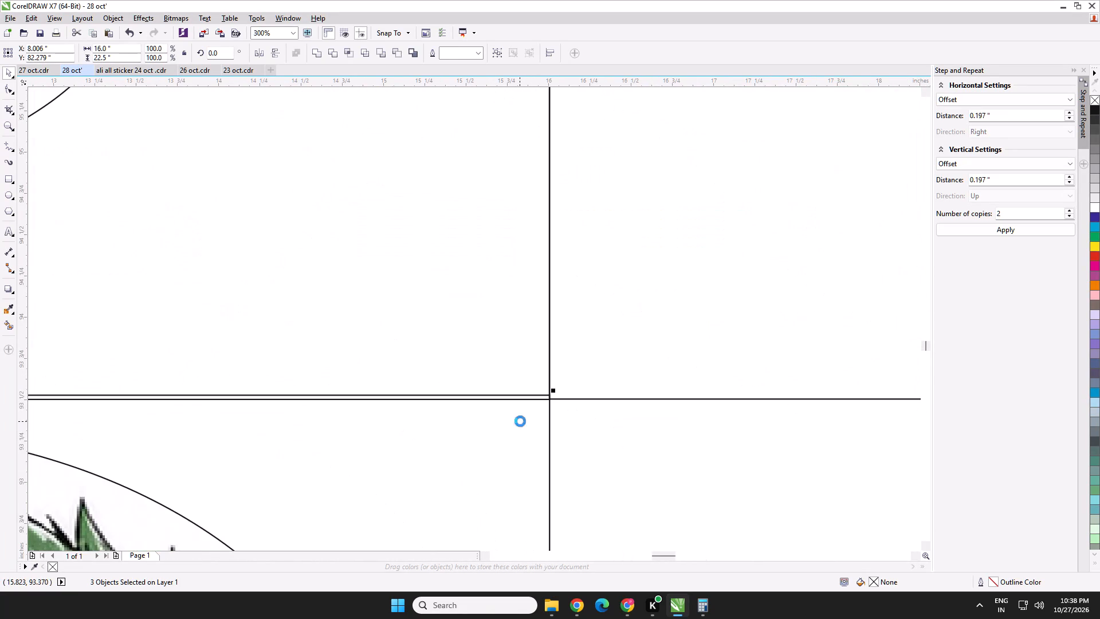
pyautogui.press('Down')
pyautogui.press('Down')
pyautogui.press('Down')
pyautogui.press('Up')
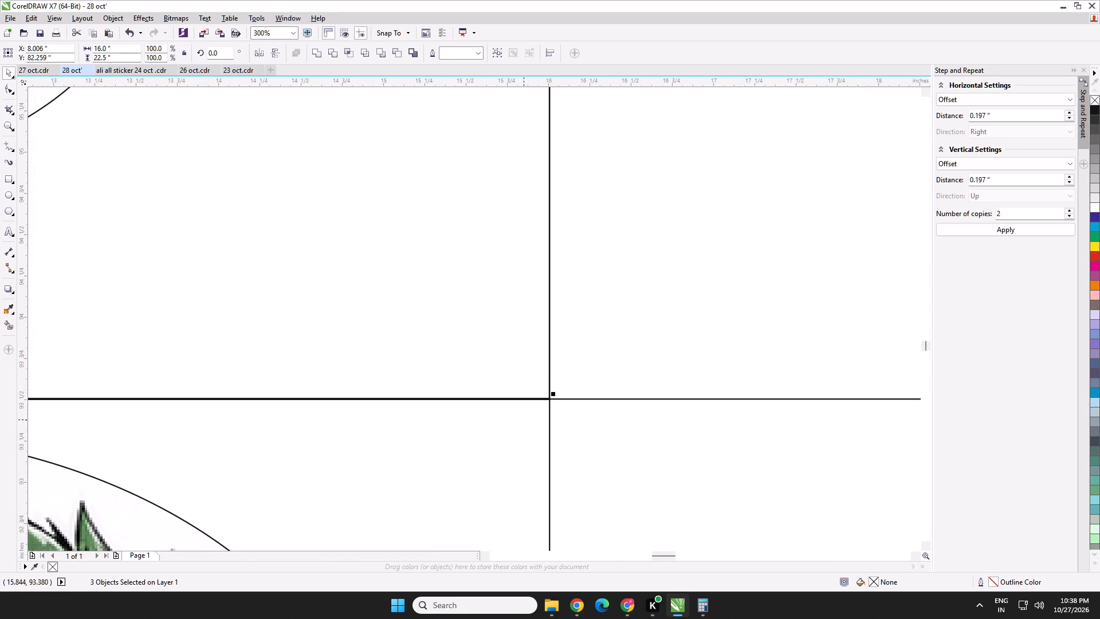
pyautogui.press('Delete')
# Copy the whole row of three Roronoa Zoro stickers, paste it and align the new row flush directly beneath the original.
pyautogui.scroll(-4, 533, 433)
pyautogui.moveTo(307, 471); pyautogui.dragTo(865, 258)
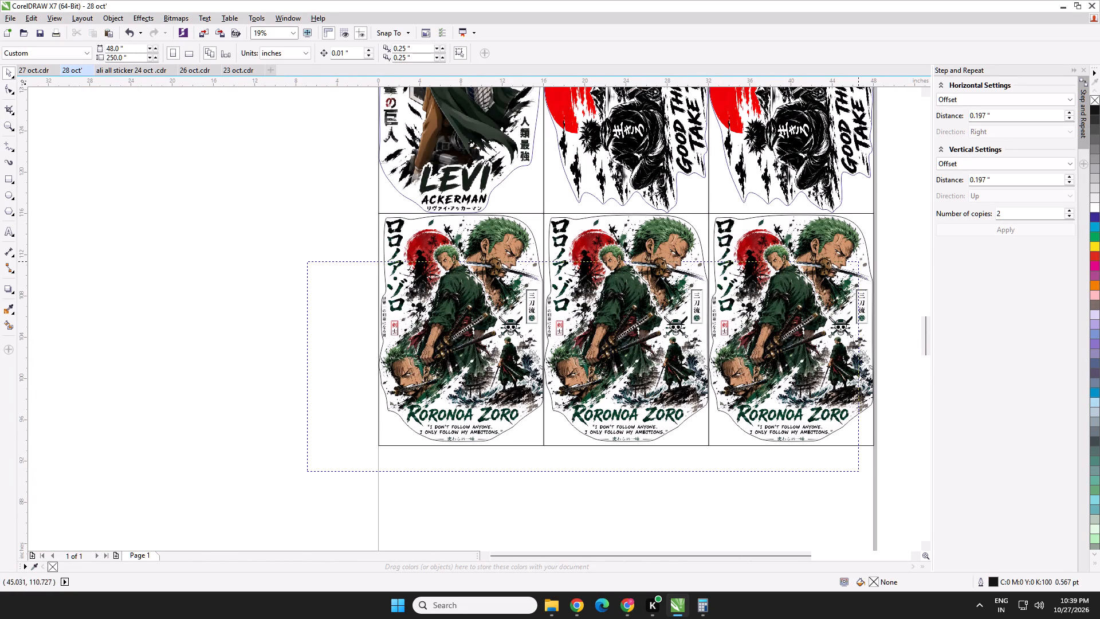
pyautogui.moveTo(865, 258); pyautogui.dragTo(892, 208)
pyautogui.hotkey('ctrl', 'c')
pyautogui.hotkey('ctrl', 'v')
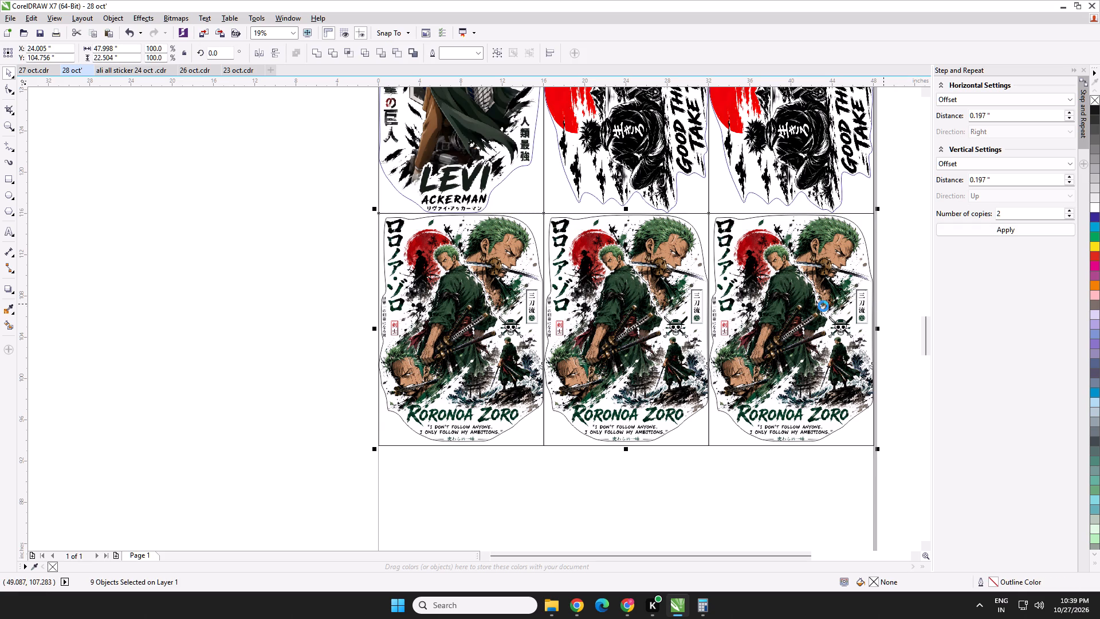
pyautogui.moveTo(620, 308); pyautogui.dragTo(612, 536)
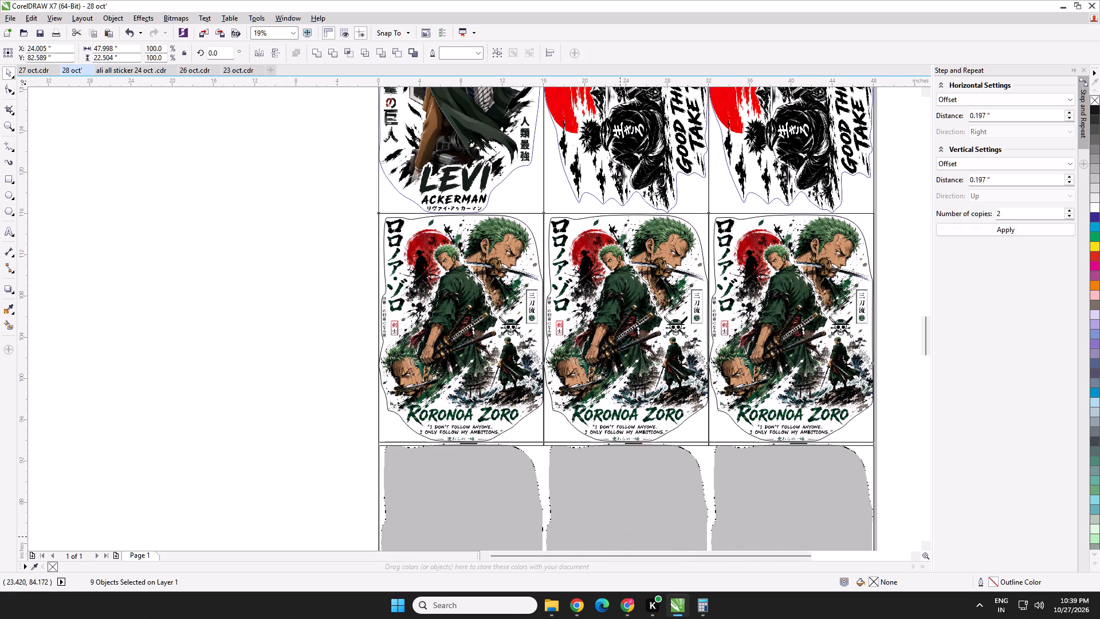
pyautogui.moveTo(612, 536); pyautogui.dragTo(617, 522)
pyautogui.scroll(3, 539, 433)
pyautogui.press('Up')
pyautogui.scroll(1, 545, 371)
pyautogui.press('Down')
pyautogui.press('Down')
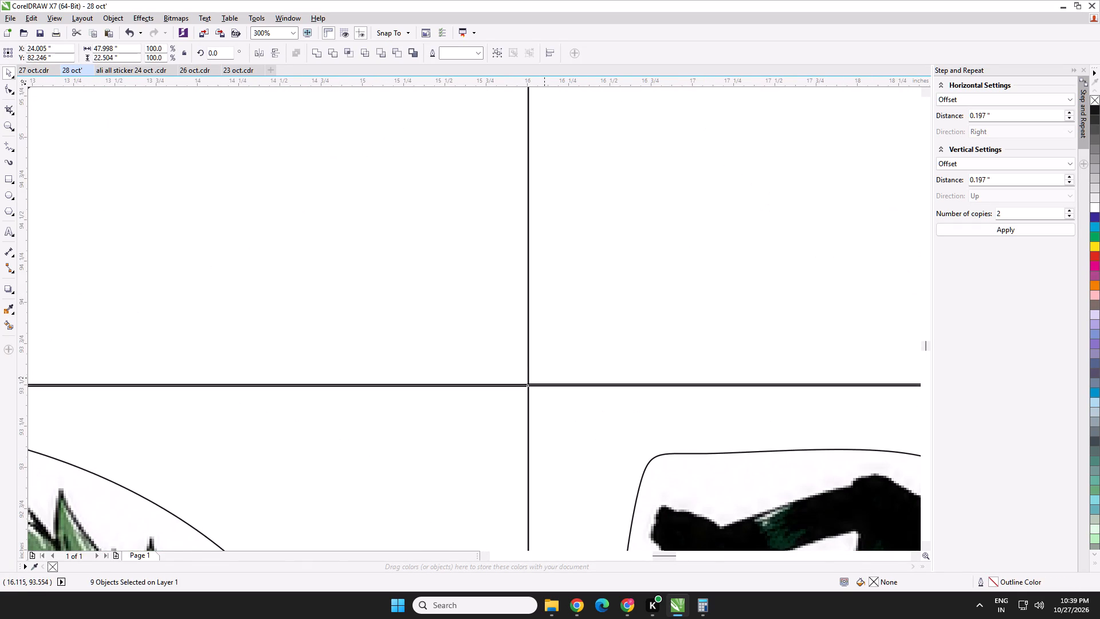
# Fine-nudge the pasted row of three Roronoa Zoro stickers until its frames sit flush beneath the row above.
pyautogui.press('Up')
pyautogui.scroll(-3, 543, 404)
pyautogui.scroll(2, 546, 406)
pyautogui.scroll(1, 573, 480)
pyautogui.moveTo(579, 460); pyautogui.dragTo(598, 365, button='middle')
pyautogui.press('Up')
pyautogui.press('Down')
pyautogui.scroll(-1, 593, 465)
pyautogui.scroll(-1, 677, 597)
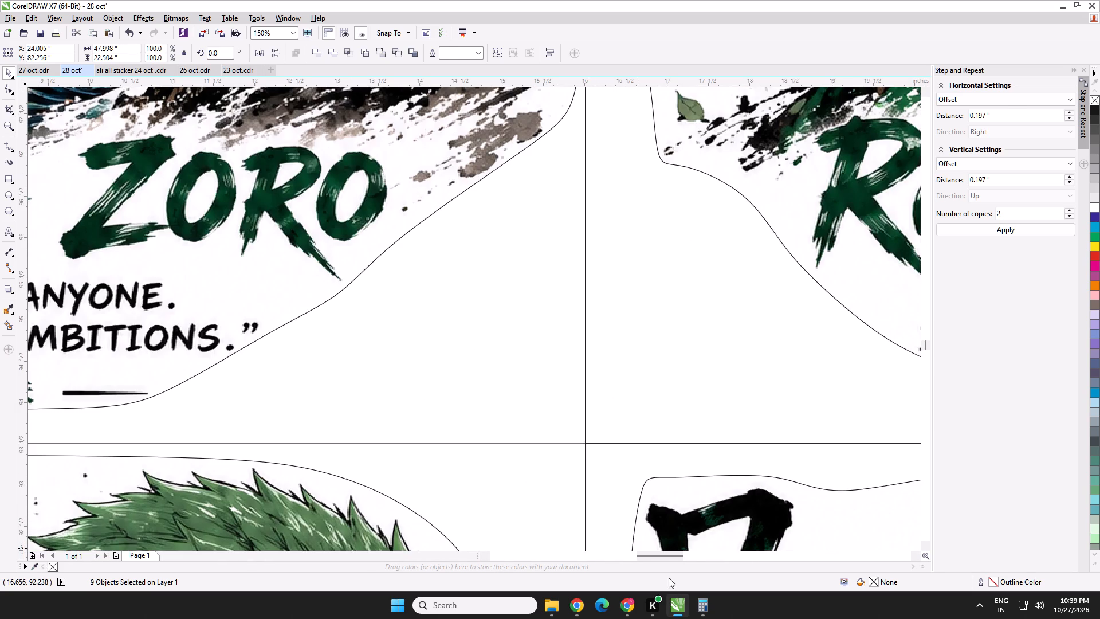
pyautogui.scroll(-3, 641, 522)
pyautogui.moveTo(635, 444); pyautogui.dragTo(623, 344, button='middle')
# Switch to the PRINTORA0 Meesho panel in Chrome and accept all six pending anime zoro quato 1-9 orders together.
pyautogui.click(624, 603)
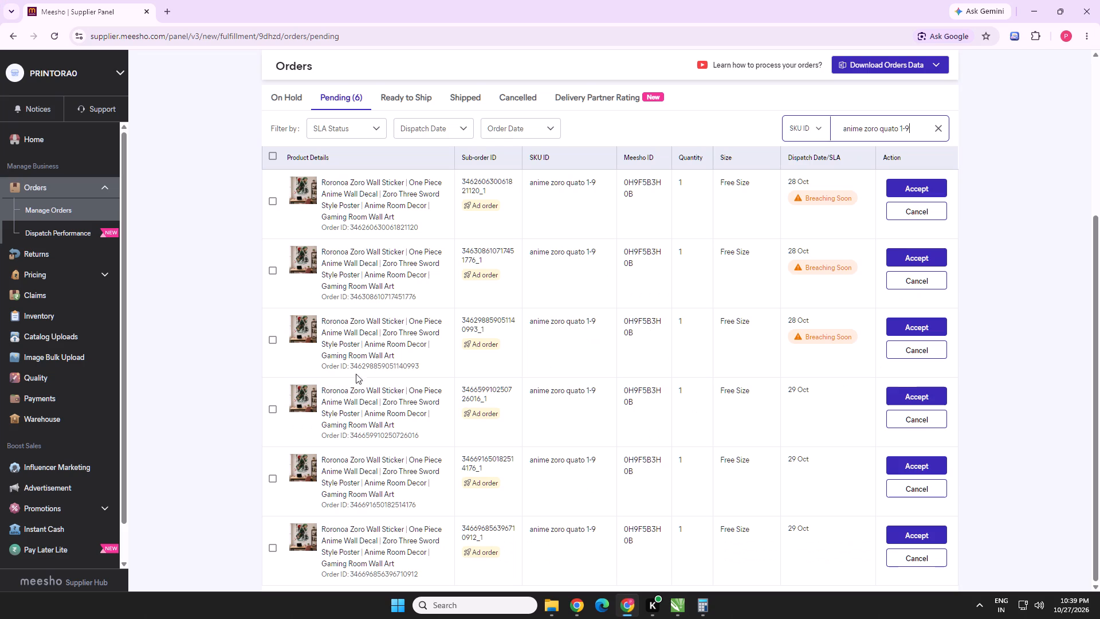
pyautogui.click(273, 158)
pyautogui.click(1043, 566)
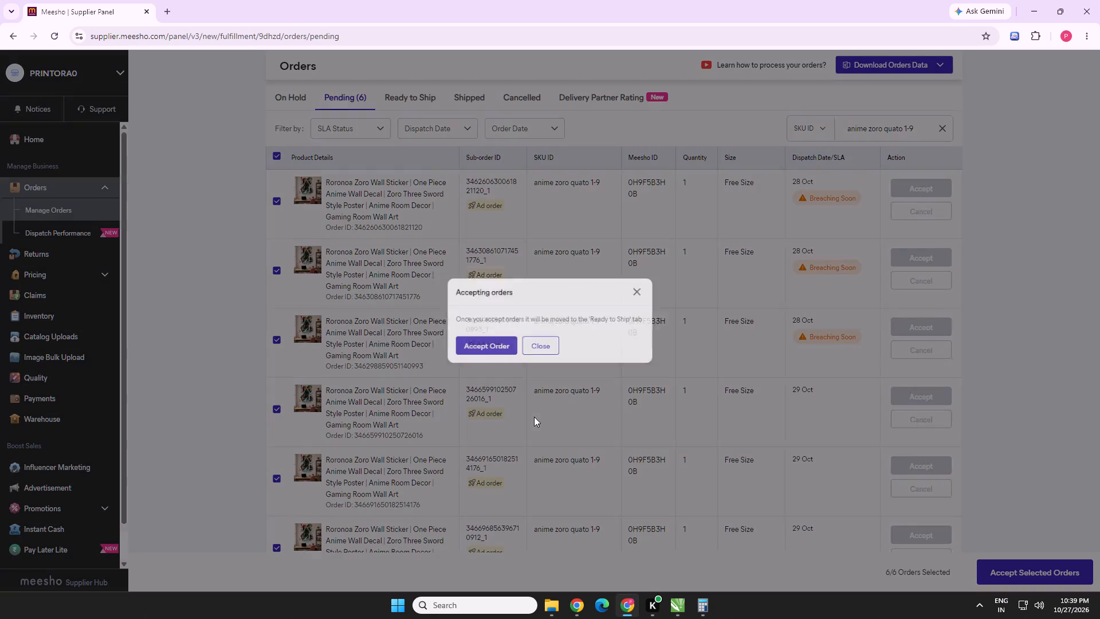
pyautogui.click(497, 346)
# Reload the pending orders list until the accepted orders clear, and review the remaining orders for stickers still needing layout.
pyautogui.click(54, 41)
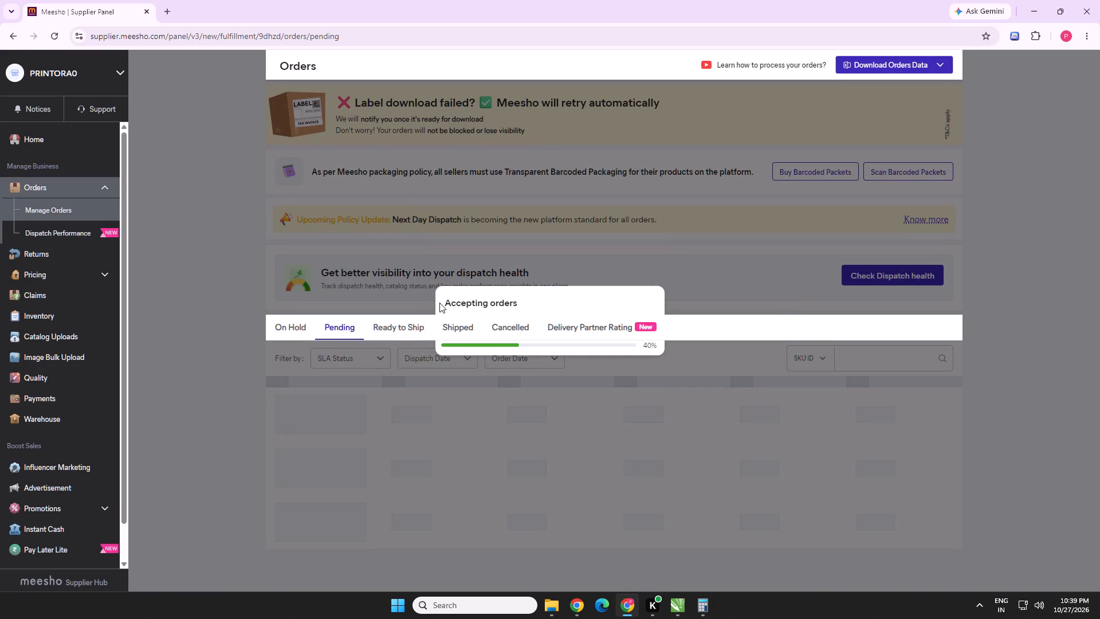
pyautogui.hotkey('ctrl', 'r')
pyautogui.hotkey('ctrl', 'r')
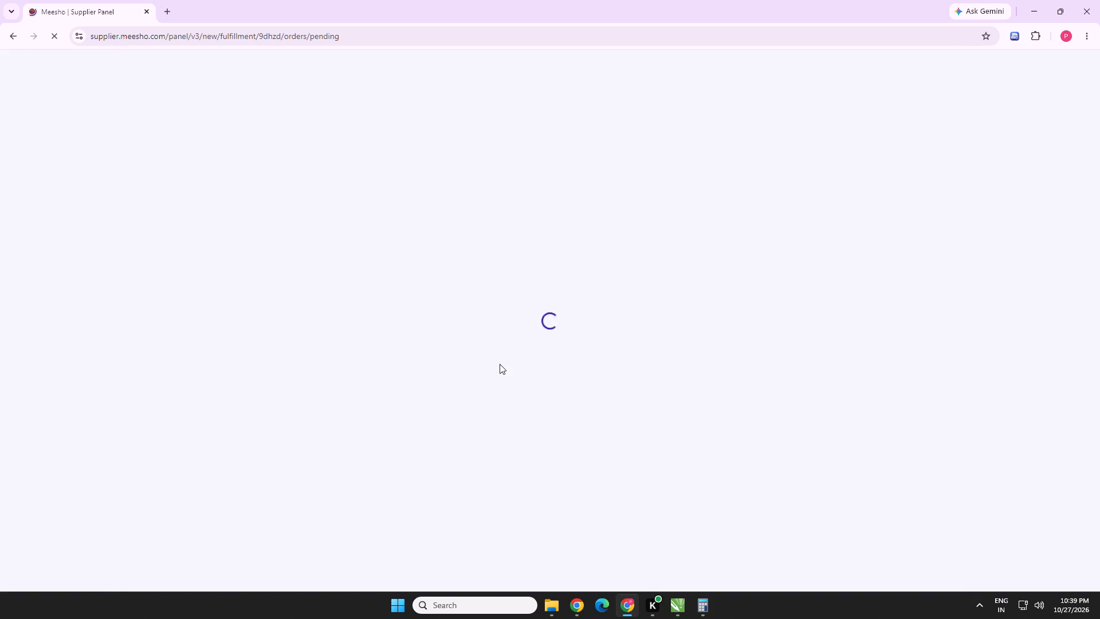
pyautogui.click(477, 359)
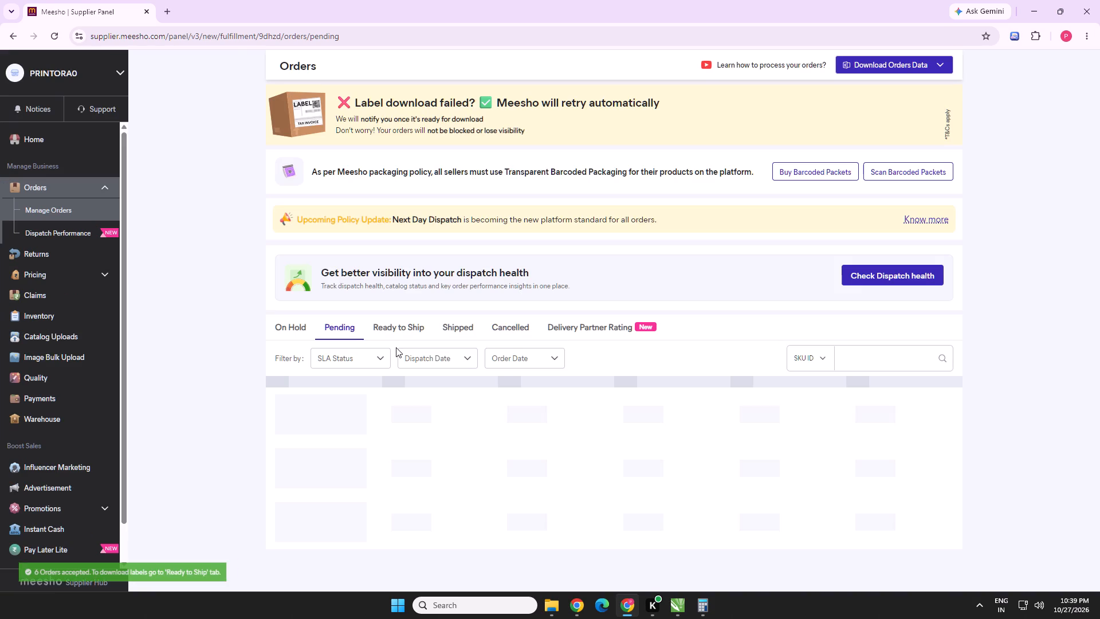
pyautogui.scroll(-8, 511, 302)
pyautogui.hotkey('ctrl', 'r')
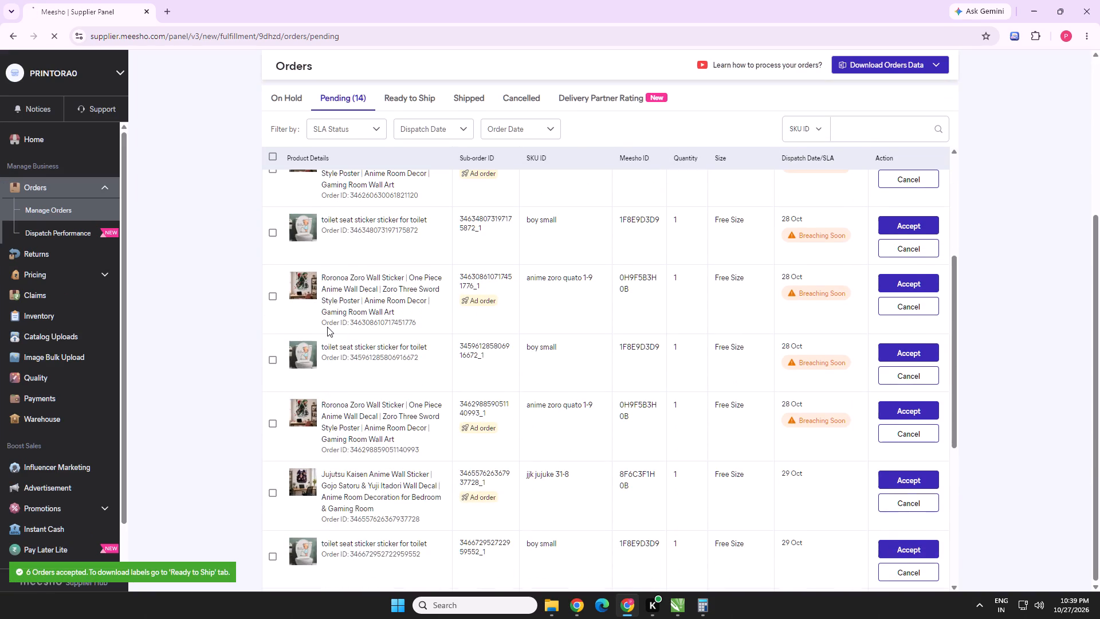
pyautogui.scroll(-2, 498, 477)
pyautogui.scroll(-1, 412, 428)
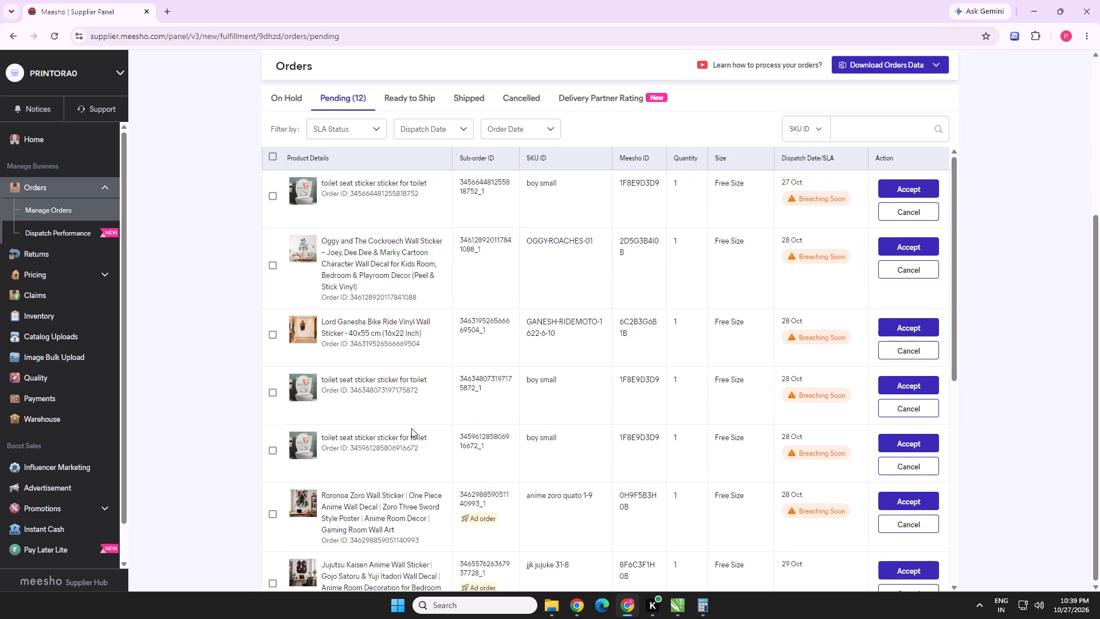
pyautogui.scroll(-6, 411, 428)
pyautogui.scroll(-5, 356, 398)
pyautogui.scroll(1, 311, 468)
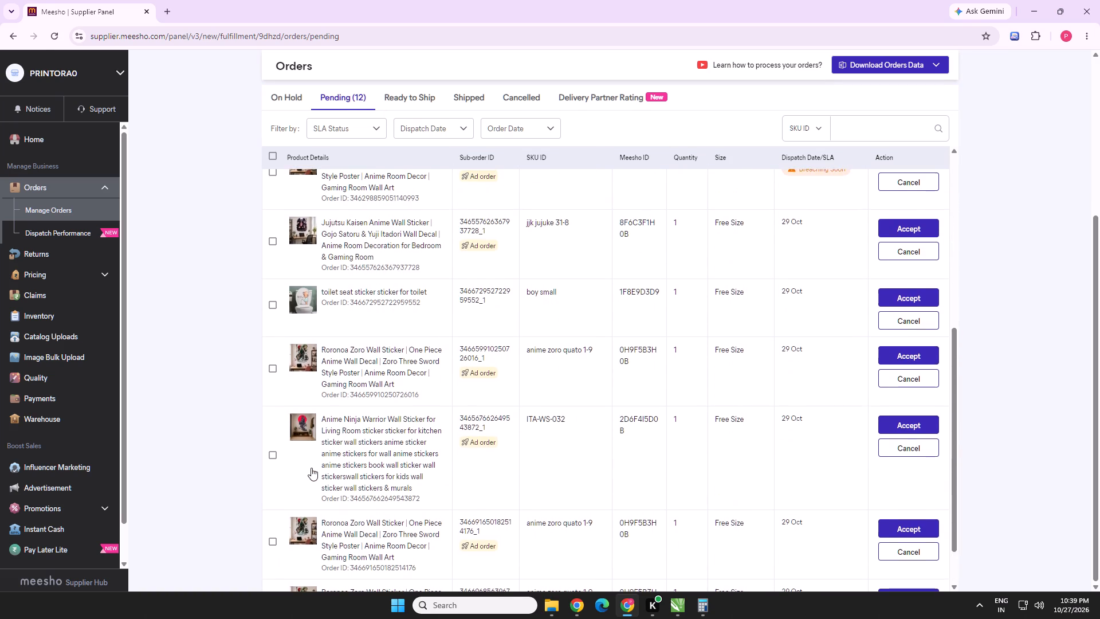
pyautogui.hotkey('ctrl', 'r')
pyautogui.scroll(-3, 524, 474)
pyautogui.scroll(-11, 410, 424)
pyautogui.scroll(2, 408, 441)
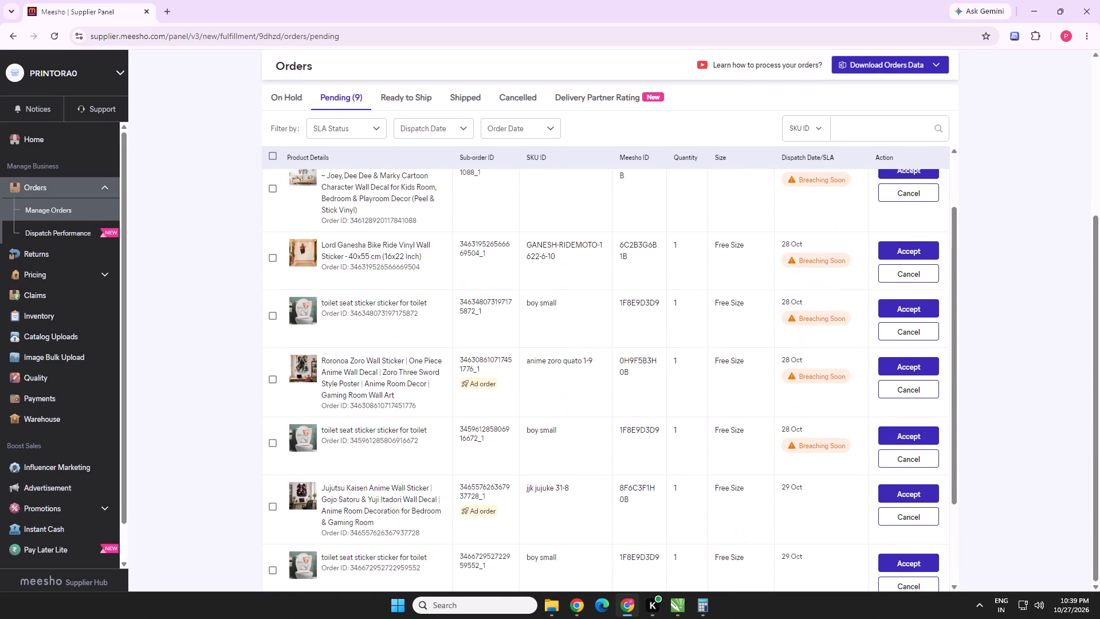
pyautogui.hotkey('ctrl', 'r')
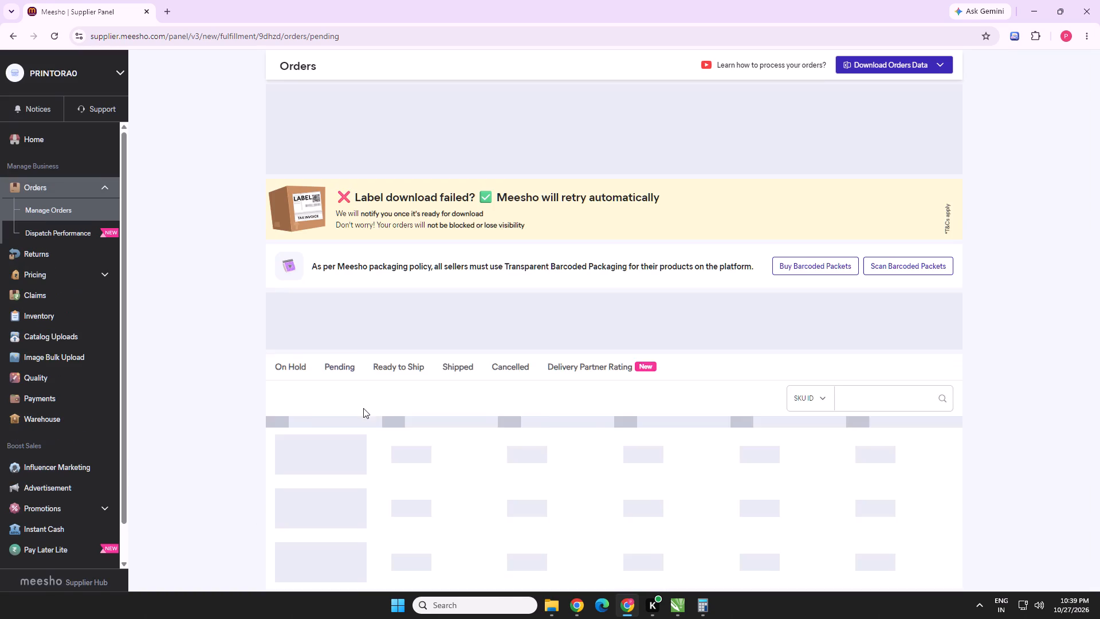
pyautogui.scroll(-3, 379, 448)
pyautogui.scroll(-5, 390, 387)
pyautogui.scroll(1, 396, 410)
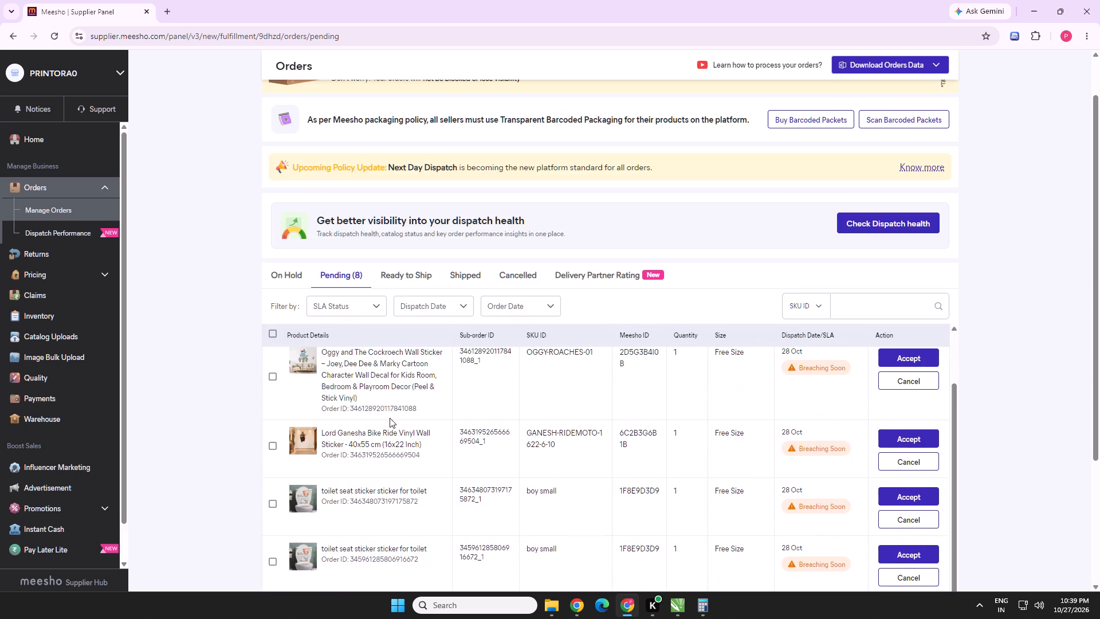
pyautogui.scroll(2, 390, 418)
pyautogui.scroll(-11, 390, 418)
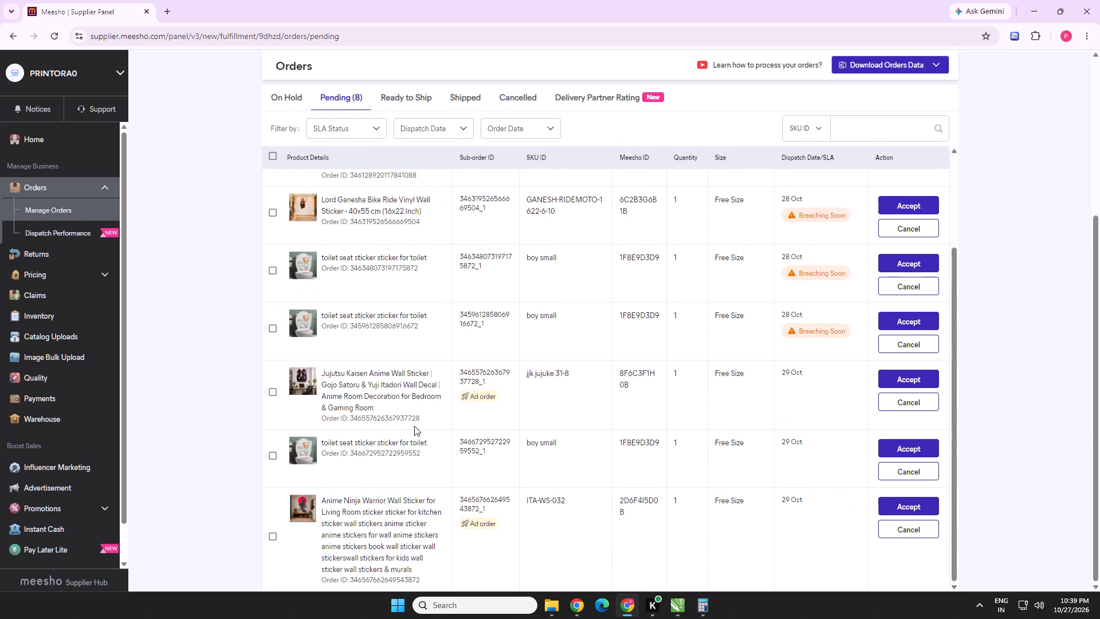
pyautogui.scroll(4, 358, 466)
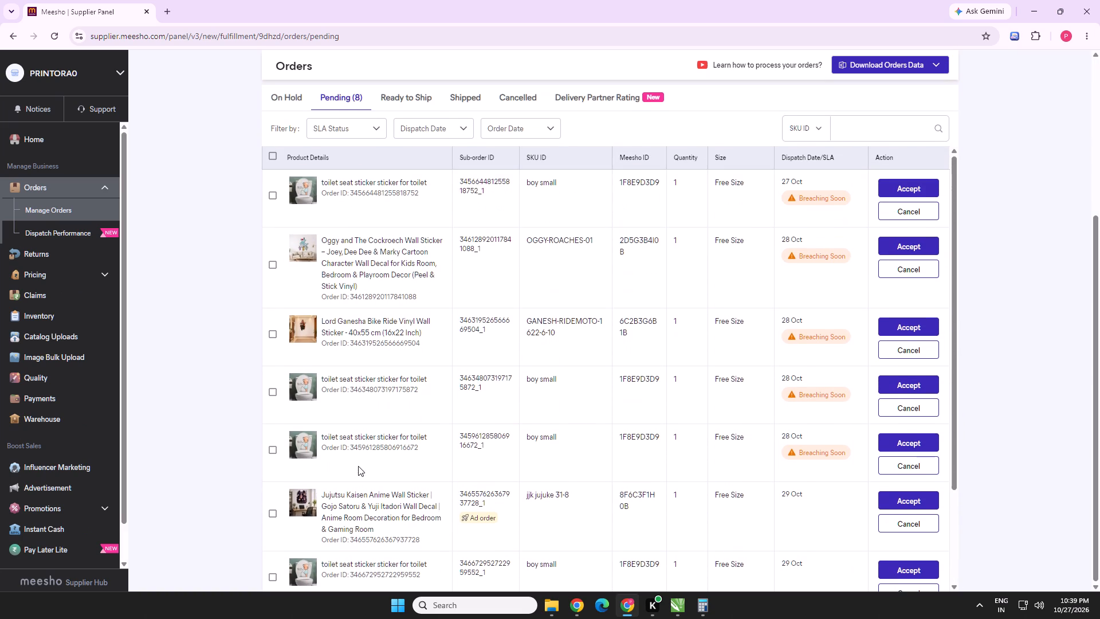
pyautogui.scroll(-3, 358, 466)
# Switch to CorelDRAW and look through the ali all sticker 24 oct file for the Lord Ganesha bike ride artwork.
pyautogui.click(676, 613)
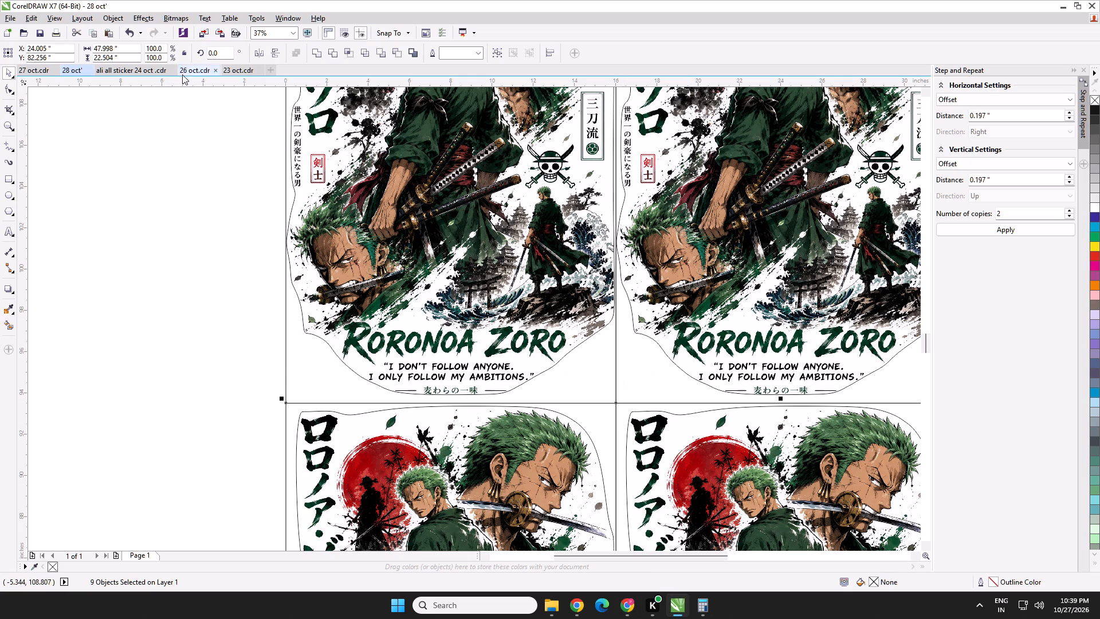
pyautogui.click(128, 66)
pyautogui.scroll(-2, 493, 359)
pyautogui.moveTo(503, 402); pyautogui.dragTo(568, 291, button='middle')
pyautogui.moveTo(481, 480); pyautogui.dragTo(500, 332, button='middle')
pyautogui.scroll(-1, 504, 370)
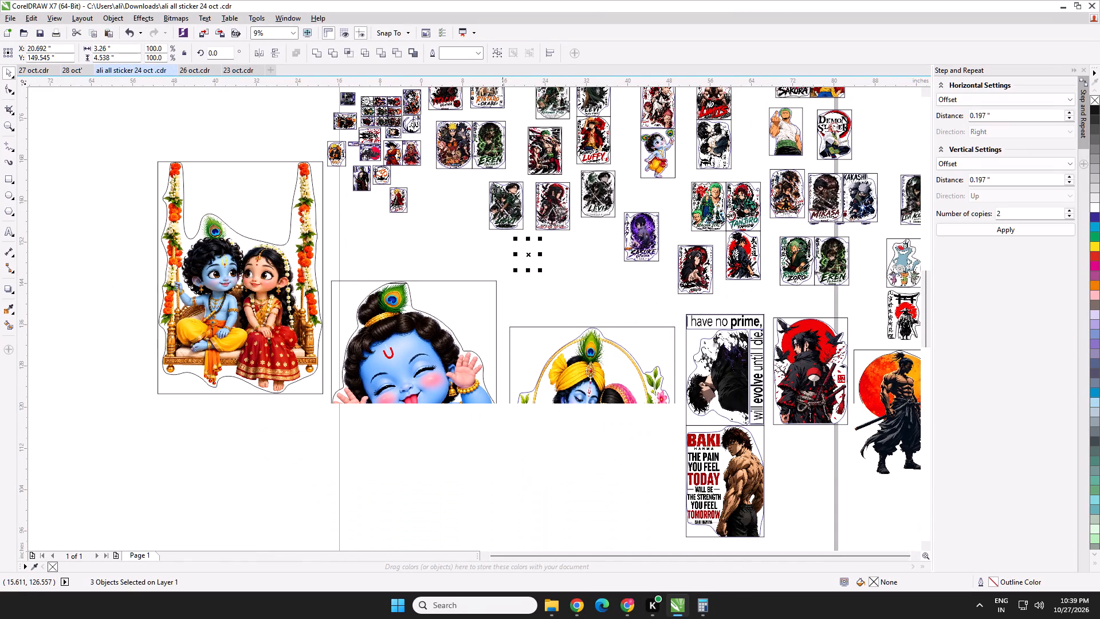
pyautogui.scroll(-1, 500, 450)
pyautogui.moveTo(499, 451); pyautogui.dragTo(497, 379, button='middle')
pyautogui.moveTo(530, 378); pyautogui.dragTo(534, 408, button='middle')
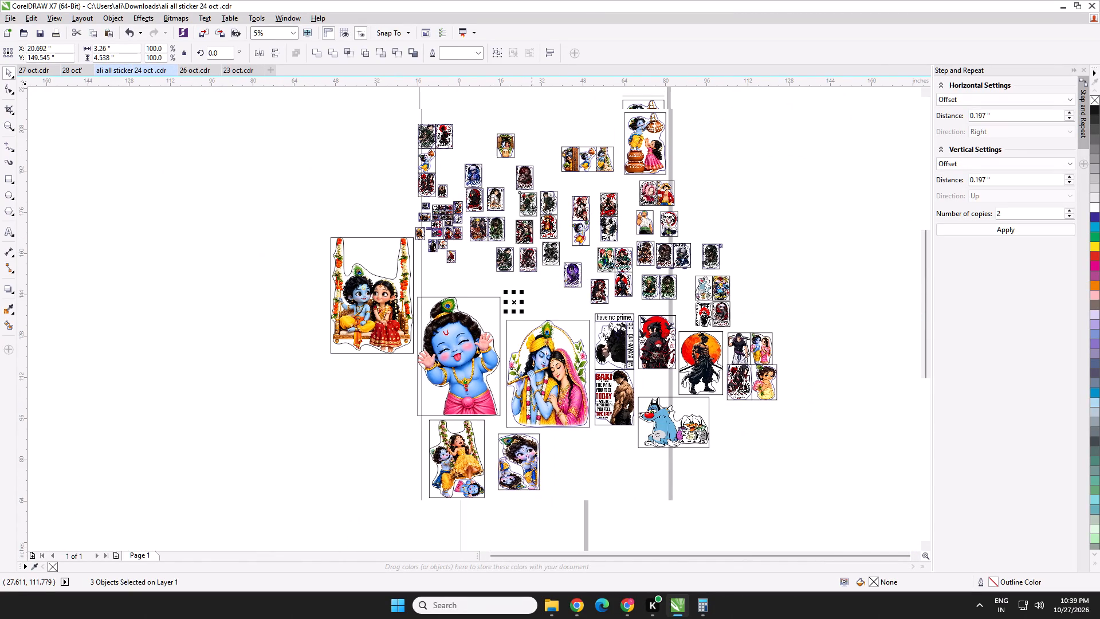
pyautogui.moveTo(534, 408); pyautogui.dragTo(534, 452, button='middle')
# Copy the framed Lord Ganesha motorcycle sticker from 23 oct.cdr and paste it into the 28 oct file.
pyautogui.click(239, 67)
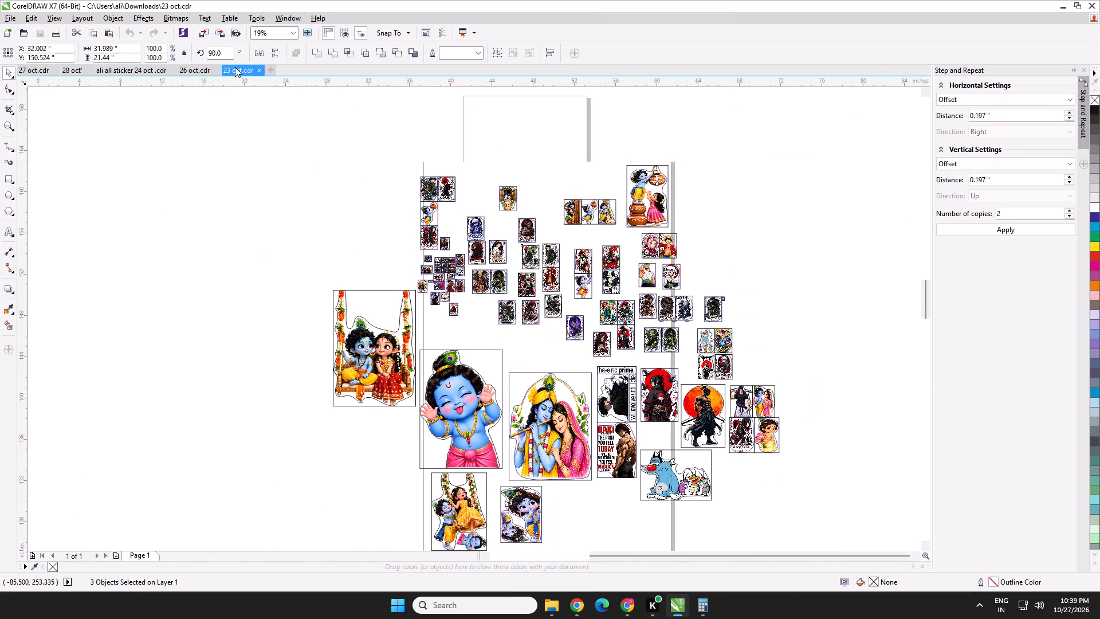
pyautogui.scroll(-1, 339, 185)
pyautogui.moveTo(360, 249); pyautogui.dragTo(385, 191, button='middle')
pyautogui.moveTo(199, 380); pyautogui.dragTo(252, 318)
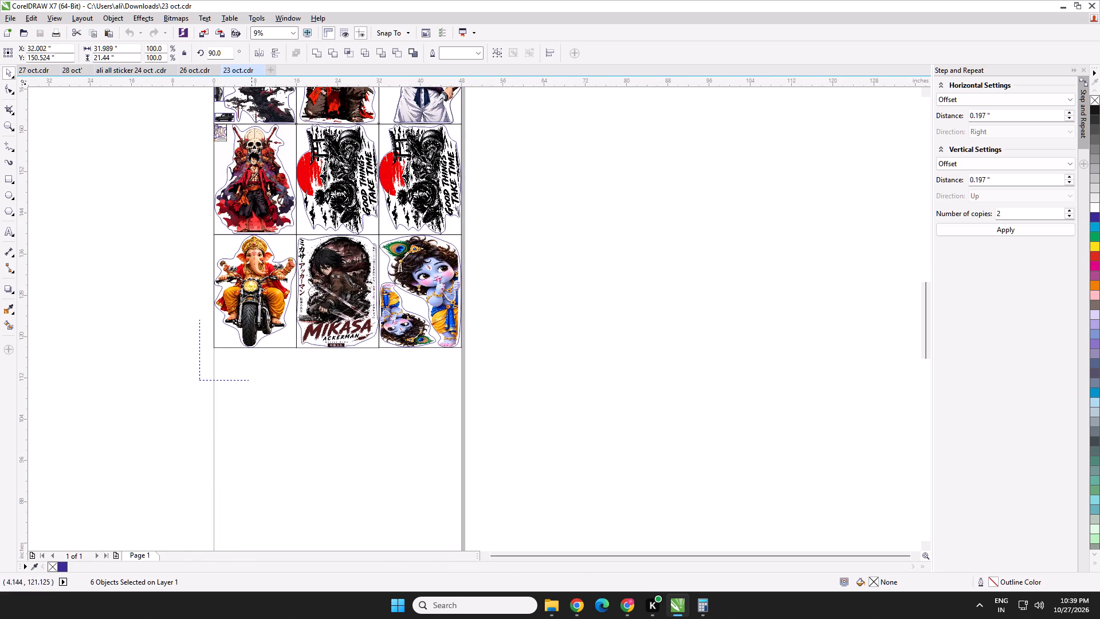
pyautogui.moveTo(252, 318); pyautogui.dragTo(315, 225)
pyautogui.hotkey('ctrl', 'c')
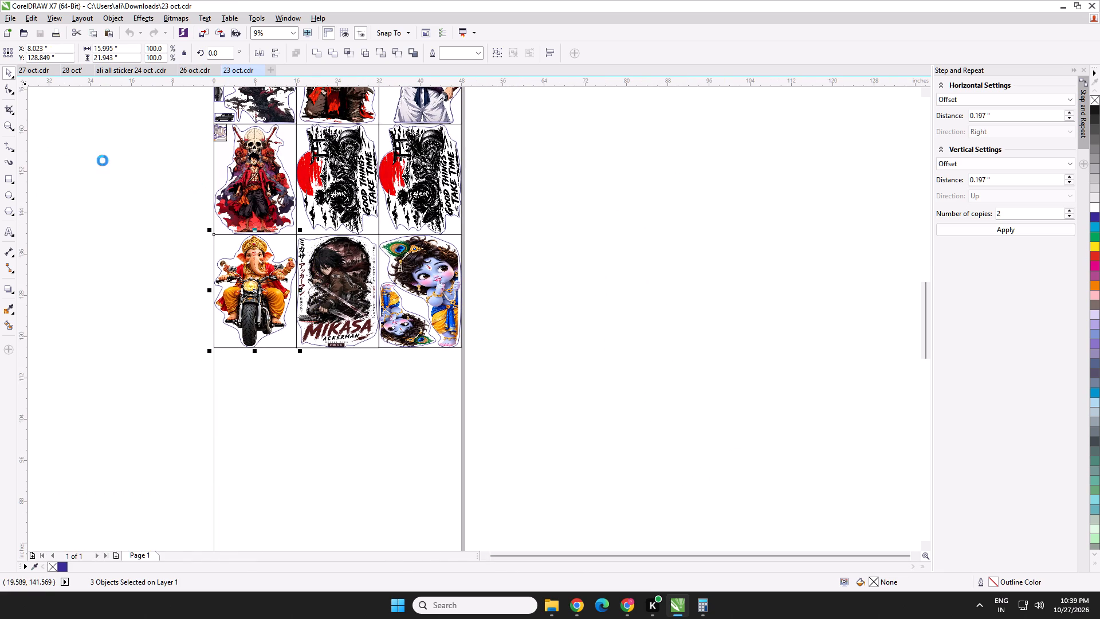
pyautogui.click(75, 70)
pyautogui.hotkey('ctrl', 'v')
# Resize the pasted Ganesha sticker to 16 inches wide and 22.5 inches high.
pyautogui.scroll(-2, 520, 420)
pyautogui.moveTo(538, 436); pyautogui.dragTo(538, 398, button='middle')
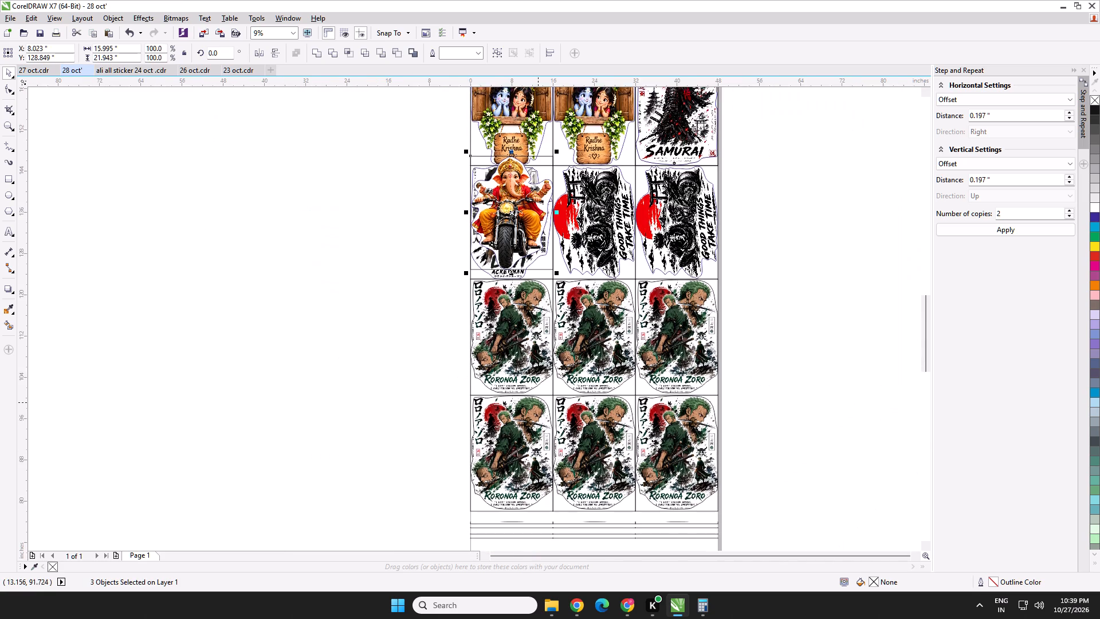
pyautogui.moveTo(538, 398); pyautogui.dragTo(544, 355, button='middle')
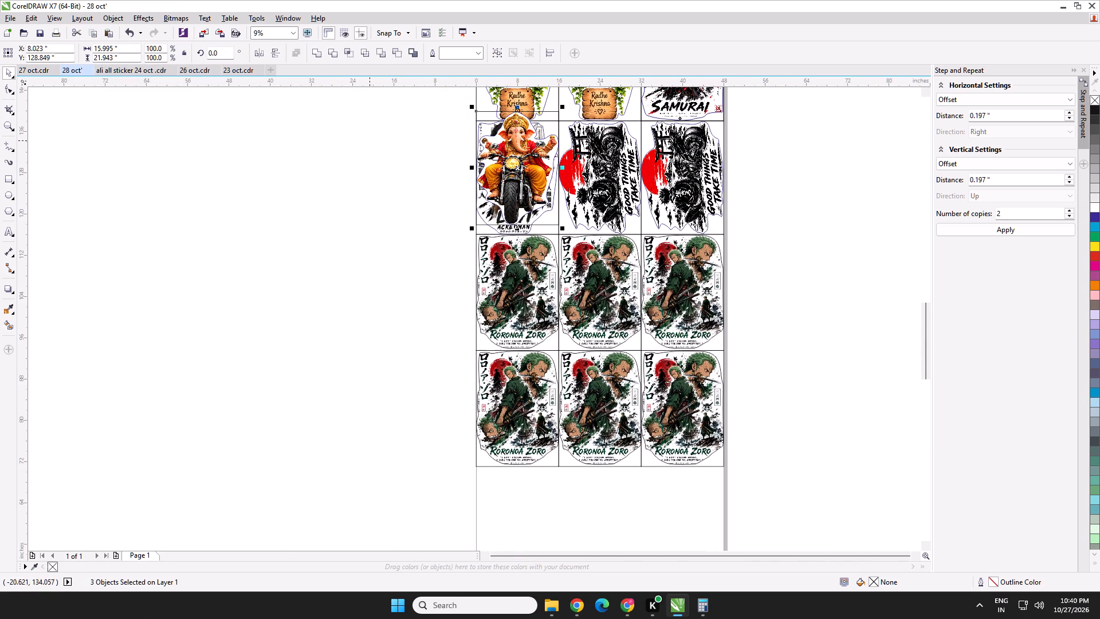
pyautogui.doubleClick(99, 58)
pyautogui.write('22.5')
pyautogui.press('Tab')
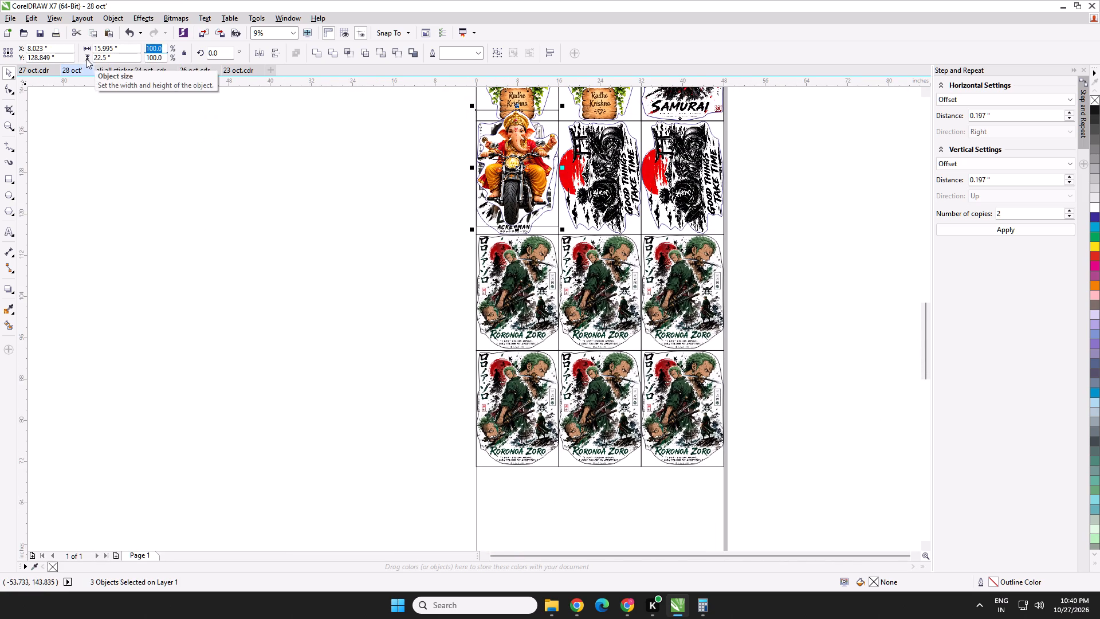
pyautogui.doubleClick(103, 45)
pyautogui.write('16')
pyautogui.press('Return')
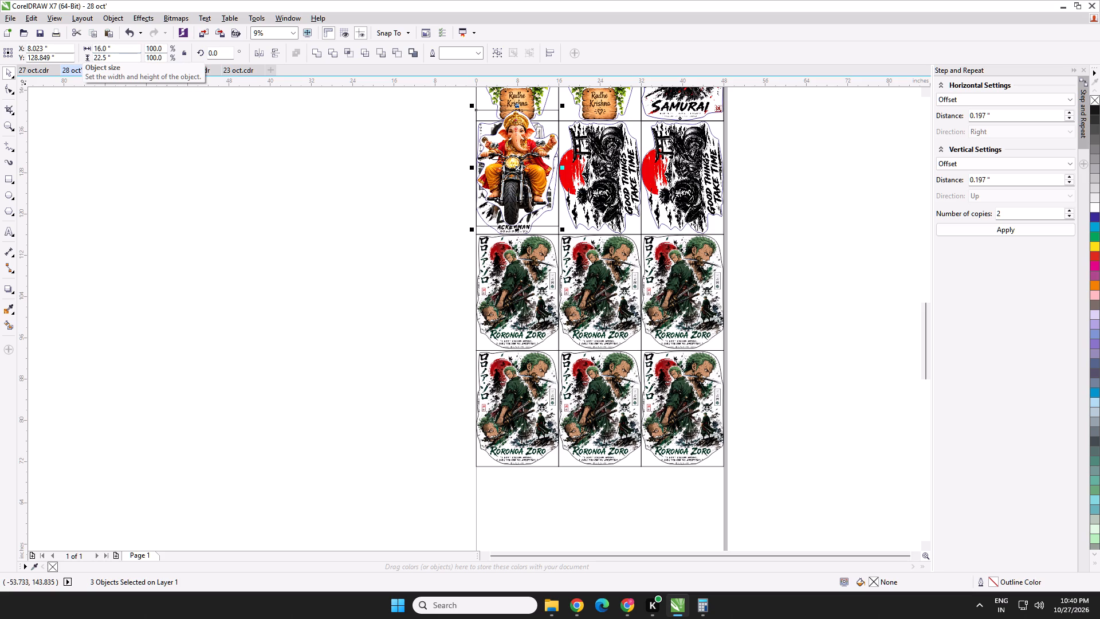
# Move the Ganesha sticker straight down into the empty first-column slot beneath the lowest Roronoa Zoro row.
pyautogui.moveTo(516, 162); pyautogui.dragTo(502, 506)
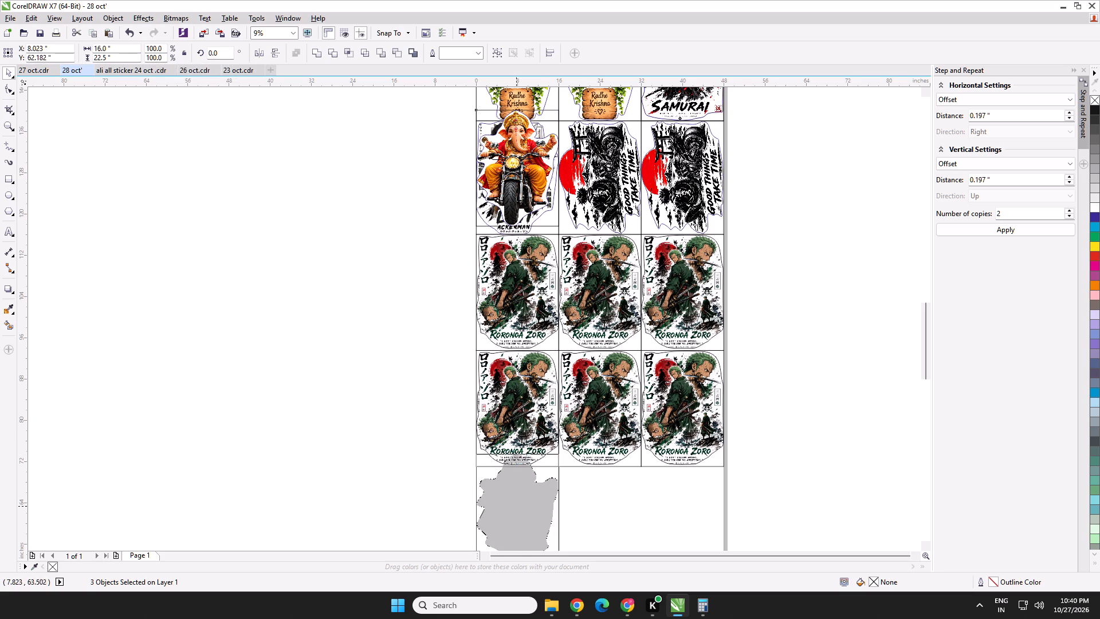
pyautogui.moveTo(502, 506); pyautogui.dragTo(503, 518)
# Nudge the Ganesha sticker down and slightly left until its frame is flush with the Roronoa Zoro frame above.
pyautogui.scroll(3, 536, 467)
pyautogui.moveTo(546, 461); pyautogui.dragTo(545, 461, button='middle')
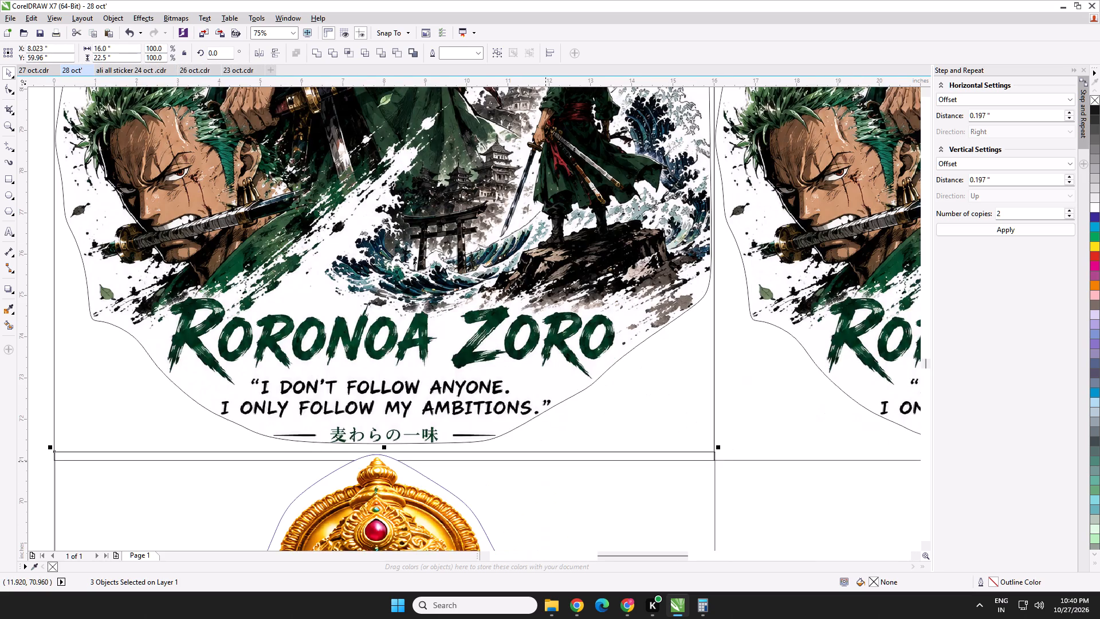
pyautogui.moveTo(545, 461); pyautogui.dragTo(559, 419, button='middle')
pyautogui.press('Down')
pyautogui.press('Down')
pyautogui.press('Down')
pyautogui.press('Down')
pyautogui.press('Down')
pyautogui.press('Down')
pyautogui.press('Down')
pyautogui.press('Down')
pyautogui.press('Down')
pyautogui.press('Down')
pyautogui.press('Down')
pyautogui.scroll(1, 645, 426)
pyautogui.press('Left')
pyautogui.press('Down')
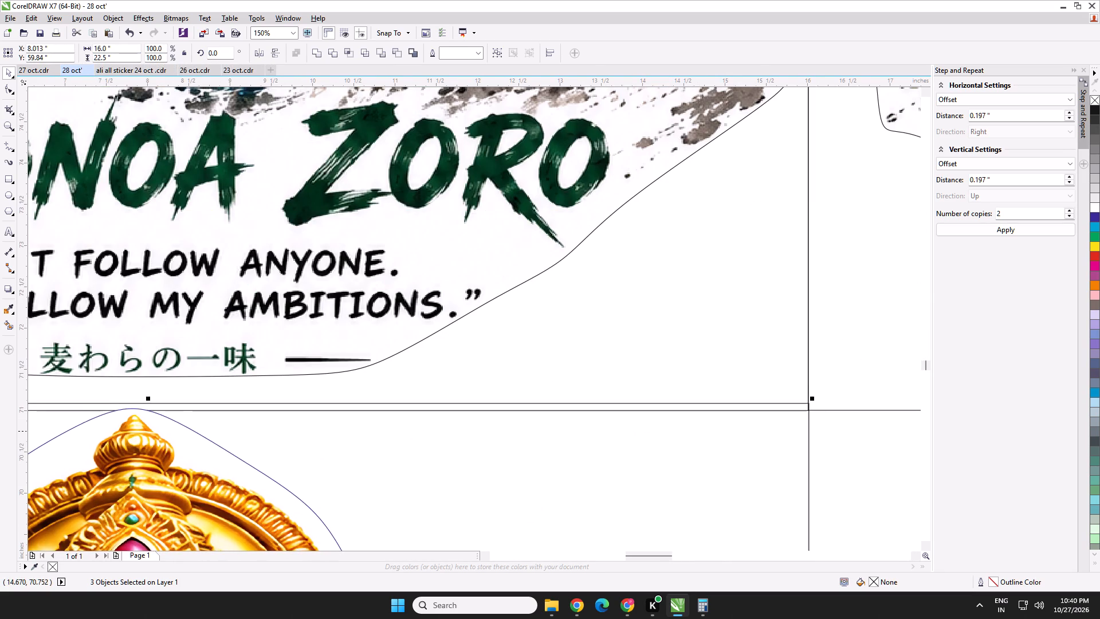
pyautogui.press('Down')
pyautogui.scroll(1, 728, 414)
pyautogui.press('Down')
pyautogui.press('Down')
pyautogui.press('Down')
pyautogui.press('Down')
pyautogui.press('Left')
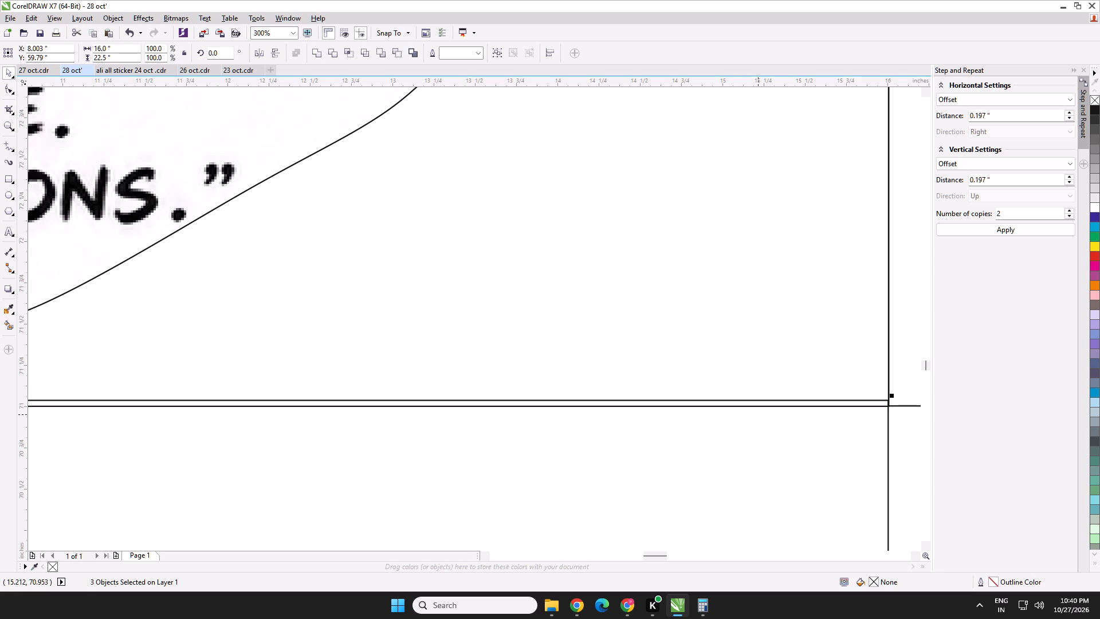
pyautogui.press('Down')
pyautogui.press('Down')
pyautogui.press('Down')
pyautogui.press('Down')
pyautogui.scroll(1, 801, 409)
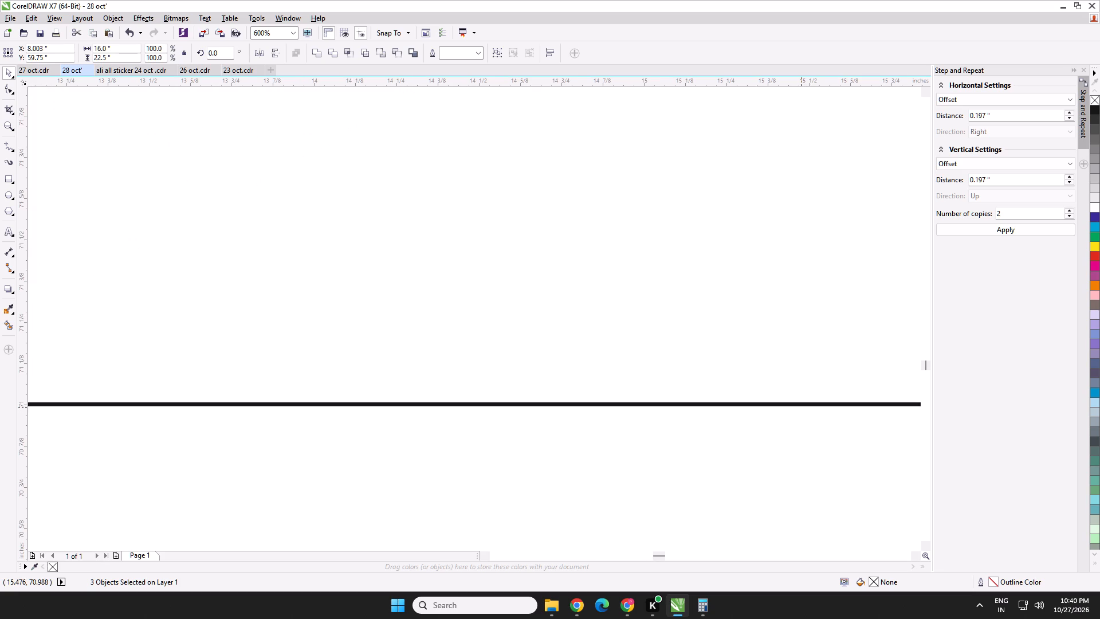
pyautogui.press('Down')
pyautogui.press('Up')
pyautogui.press('Up')
pyautogui.press('Down')
pyautogui.scroll(-5, 801, 409)
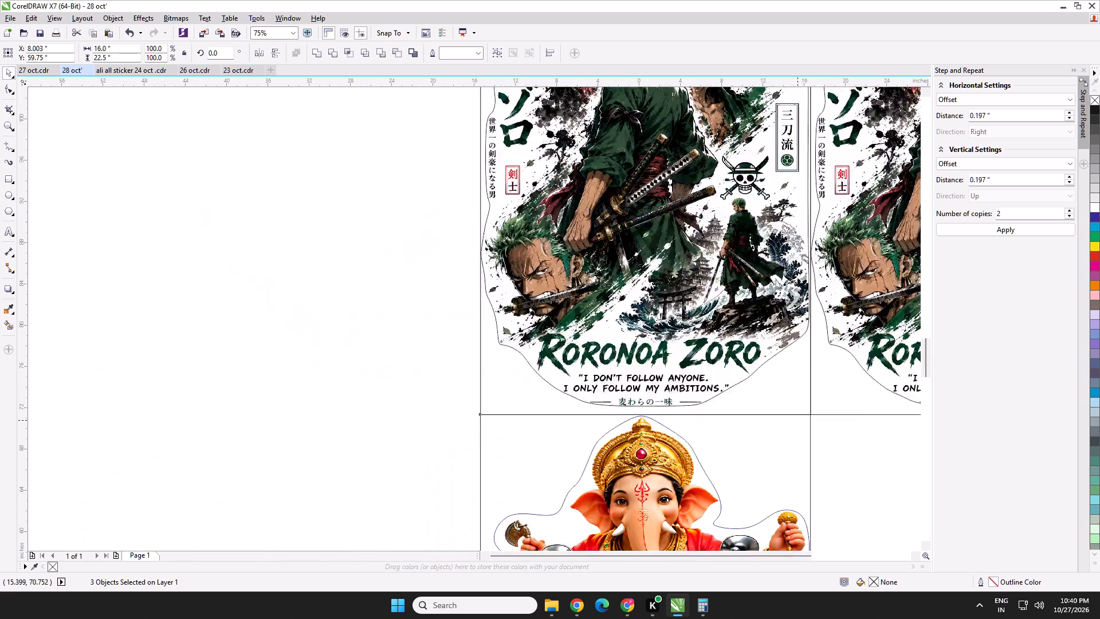
pyautogui.moveTo(793, 414); pyautogui.dragTo(782, 355, button='middle')
# Copy the framed Jujutsu Kaisen group sticker from ali all sticker 24 oct.cdr and paste it into the 28 oct file.
pyautogui.click(134, 77)
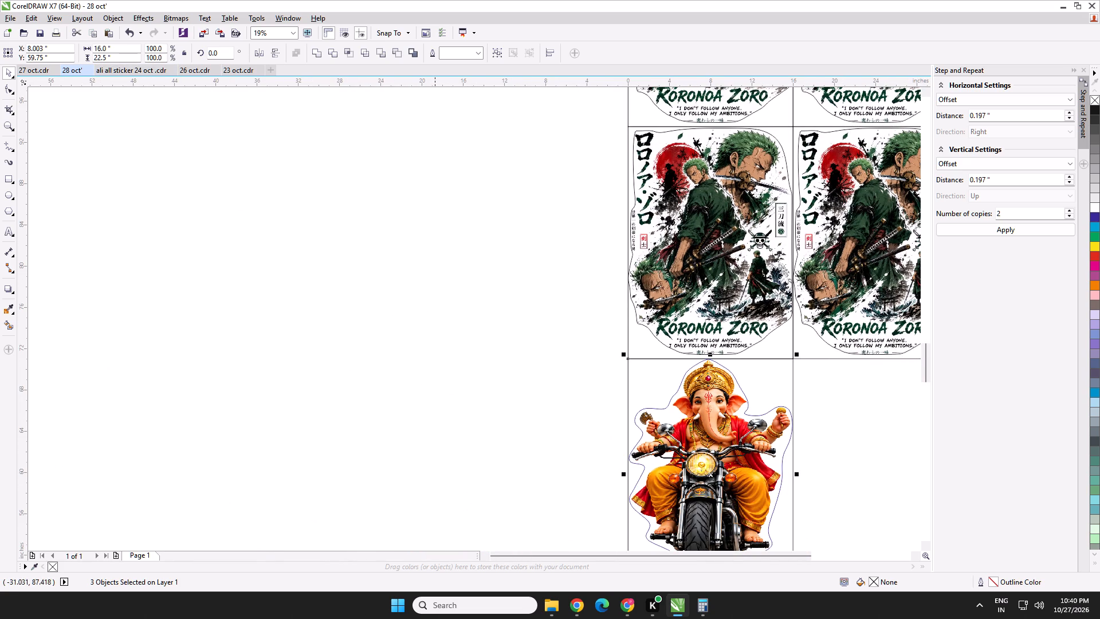
pyautogui.click(128, 69)
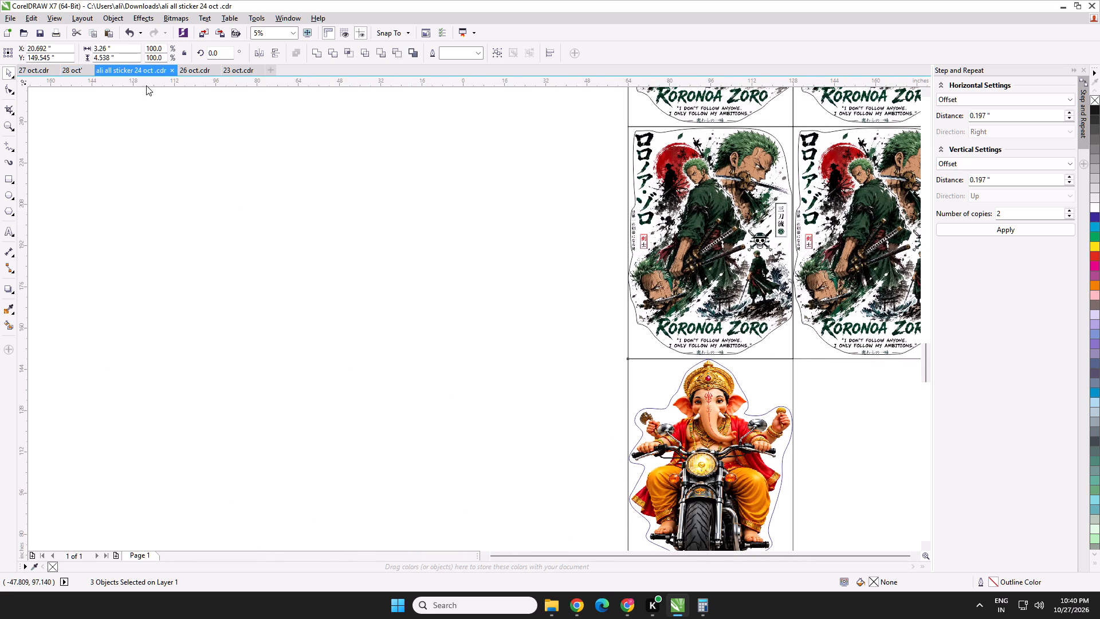
pyautogui.scroll(1, 470, 355)
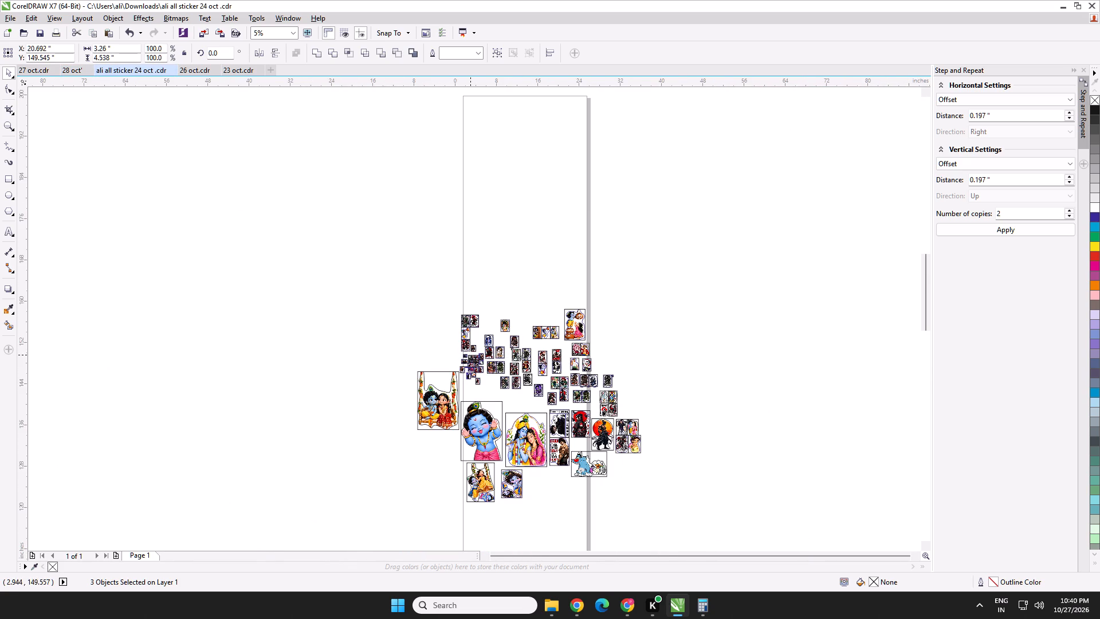
pyautogui.scroll(2, 470, 355)
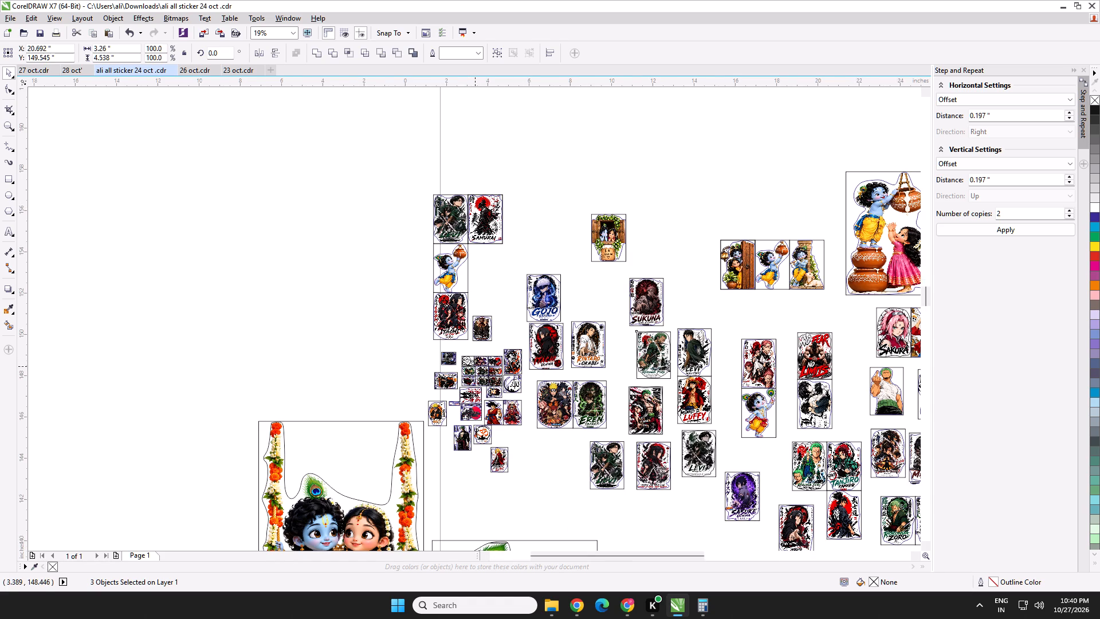
pyautogui.scroll(3, 475, 366)
pyautogui.moveTo(442, 146); pyautogui.dragTo(724, 406)
pyautogui.hotkey('ctrl', 'c')
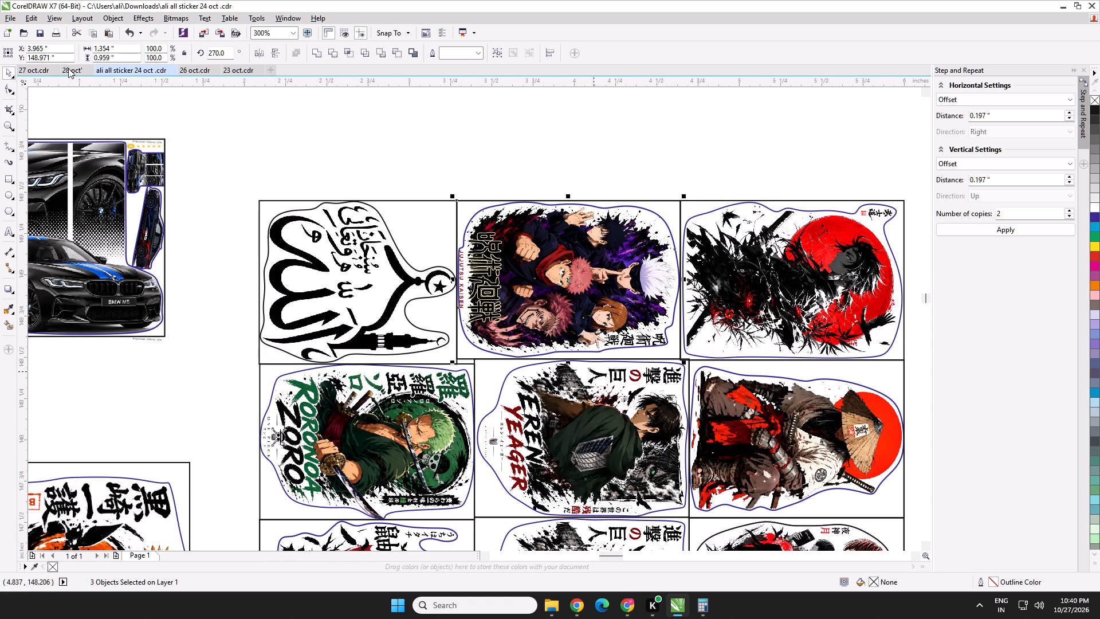
pyautogui.click(68, 68)
pyautogui.hotkey('ctrl', 'v')
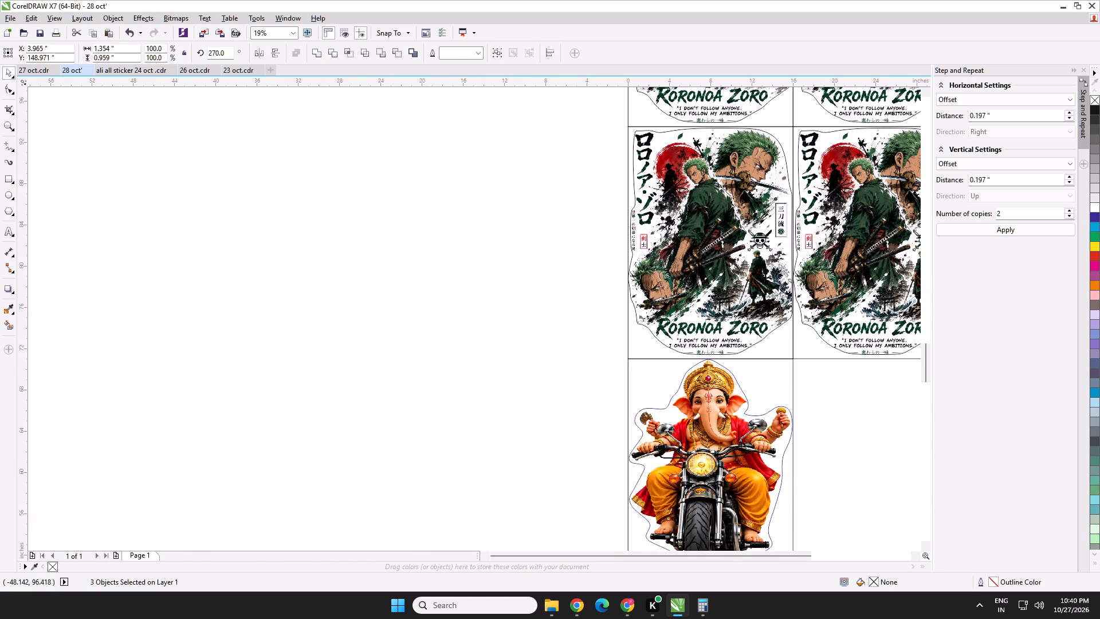
# Set the pasted Jujutsu Kaisen sticker's rotation to 0 and its size to 16 inches wide by 22.5 inches high.
pyautogui.doubleClick(214, 51)
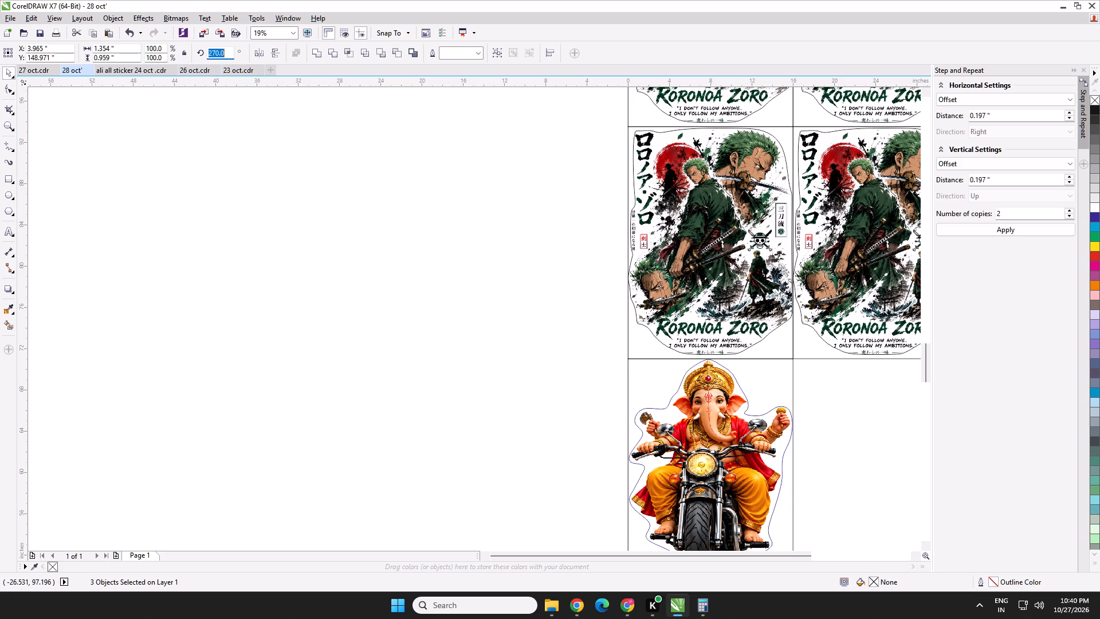
pyautogui.press('0')
pyautogui.doubleClick(108, 45)
pyautogui.write('16')
pyautogui.press('Tab')
pyautogui.press('5')
pyautogui.press('BackSpace')
pyautogui.write('22.5')
pyautogui.press('Return')
# Move the Jujutsu Kaisen sticker into the empty second-column slot beside the Ganesha sticker, beneath the lowest Roronoa Zoro row.
pyautogui.scroll(-1, 587, 190)
pyautogui.moveTo(610, 238); pyautogui.dragTo(446, 324, button='middle')
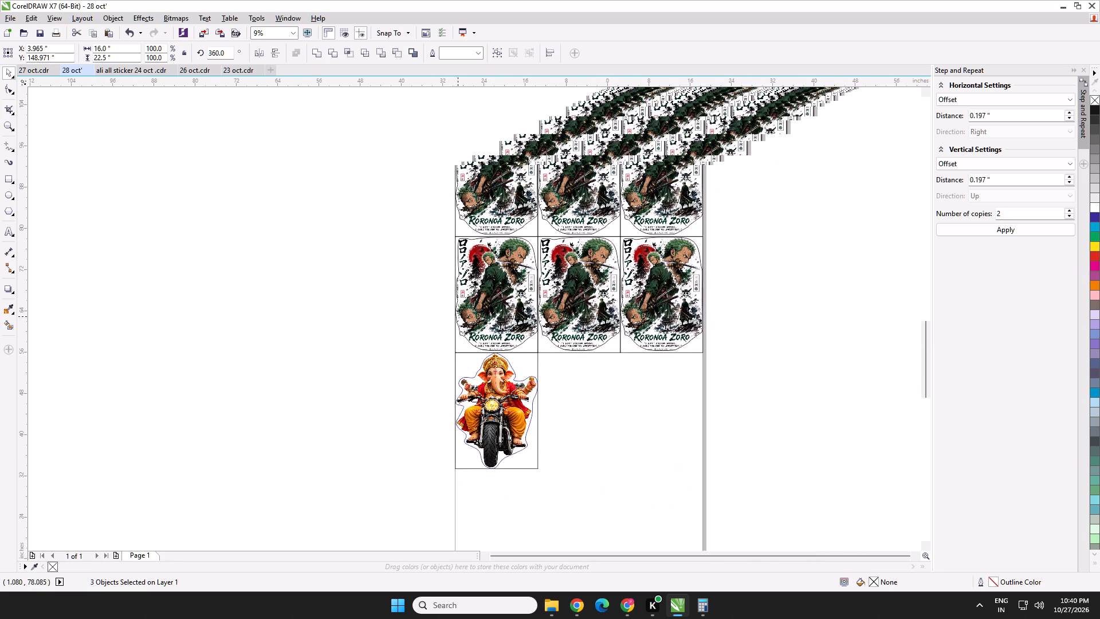
pyautogui.moveTo(446, 324); pyautogui.dragTo(443, 327, button='middle')
pyautogui.scroll(-2, 480, 206)
pyautogui.moveTo(478, 143); pyautogui.dragTo(505, 270)
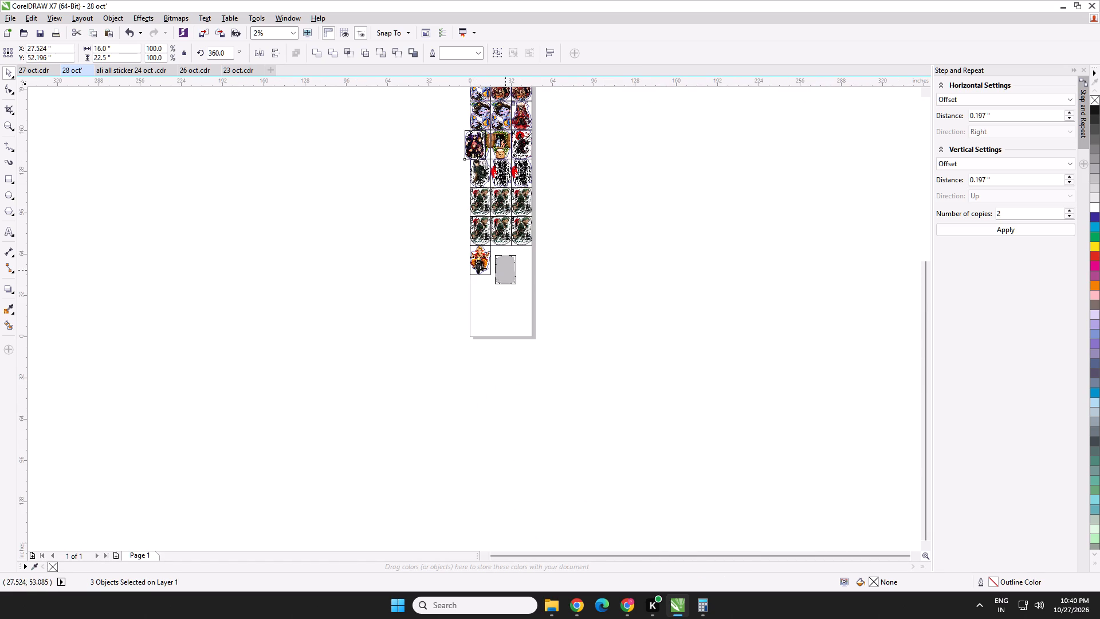
pyautogui.moveTo(505, 270); pyautogui.dragTo(502, 262)
pyautogui.scroll(6, 499, 249)
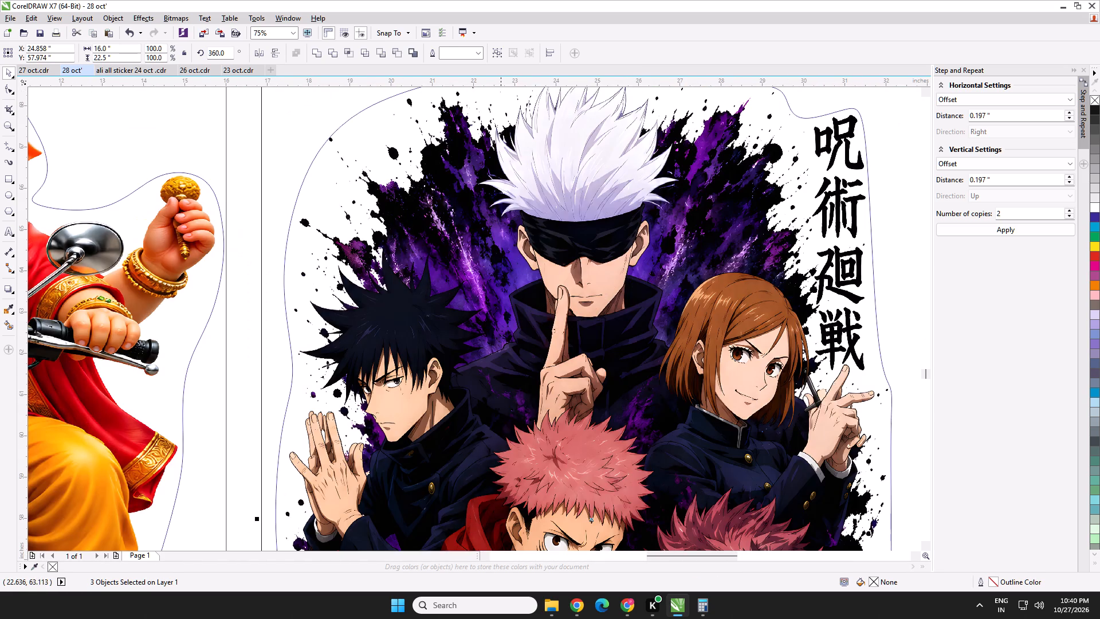
pyautogui.scroll(-1, 498, 306)
pyautogui.moveTo(498, 306); pyautogui.dragTo(482, 271)
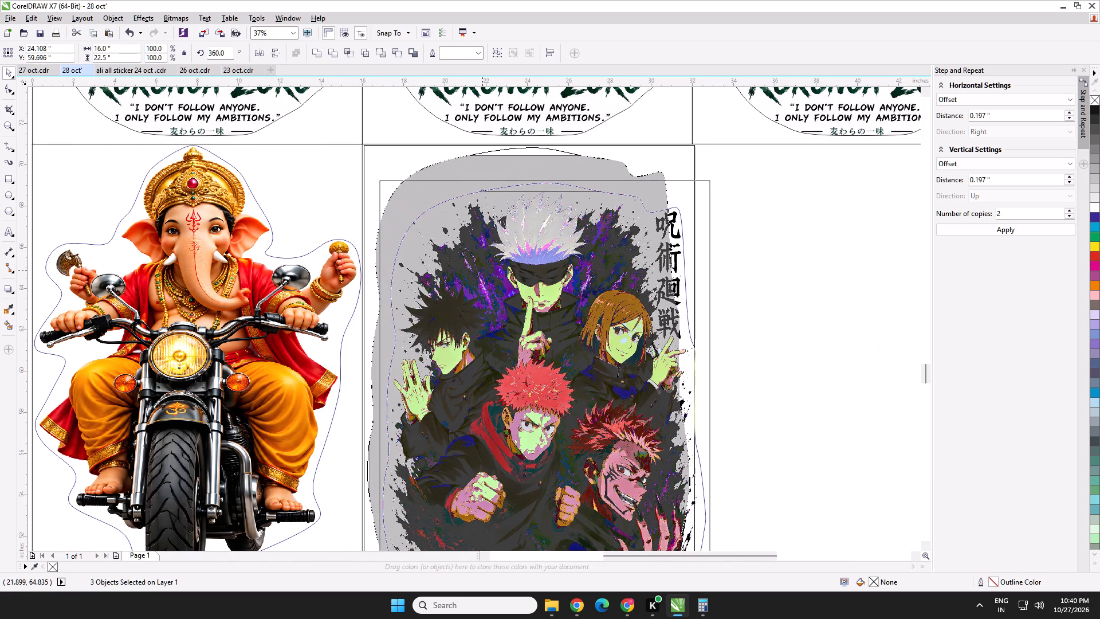
pyautogui.moveTo(482, 271); pyautogui.dragTo(482, 269)
# Nudge the Jujutsu Kaisen sticker left until its frame is flush with the Ganesha sticker's frame.
pyautogui.press('Left')
pyautogui.press('Left')
pyautogui.press('Left')
pyautogui.press('Left')
pyautogui.press('Left')
pyautogui.press('Left')
pyautogui.press('Left')
pyautogui.press('Left')
pyautogui.press('Left')
pyautogui.press('Left')
pyautogui.press('Left')
pyautogui.press('Left')
pyautogui.press('Left')
pyautogui.press('Left')
pyautogui.scroll(2, 364, 170)
pyautogui.moveTo(367, 171); pyautogui.dragTo(387, 308, button='middle')
pyautogui.press('Left')
pyautogui.scroll(1, 374, 204)
pyautogui.press('Left')
pyautogui.press('Left')
pyautogui.press('Right')
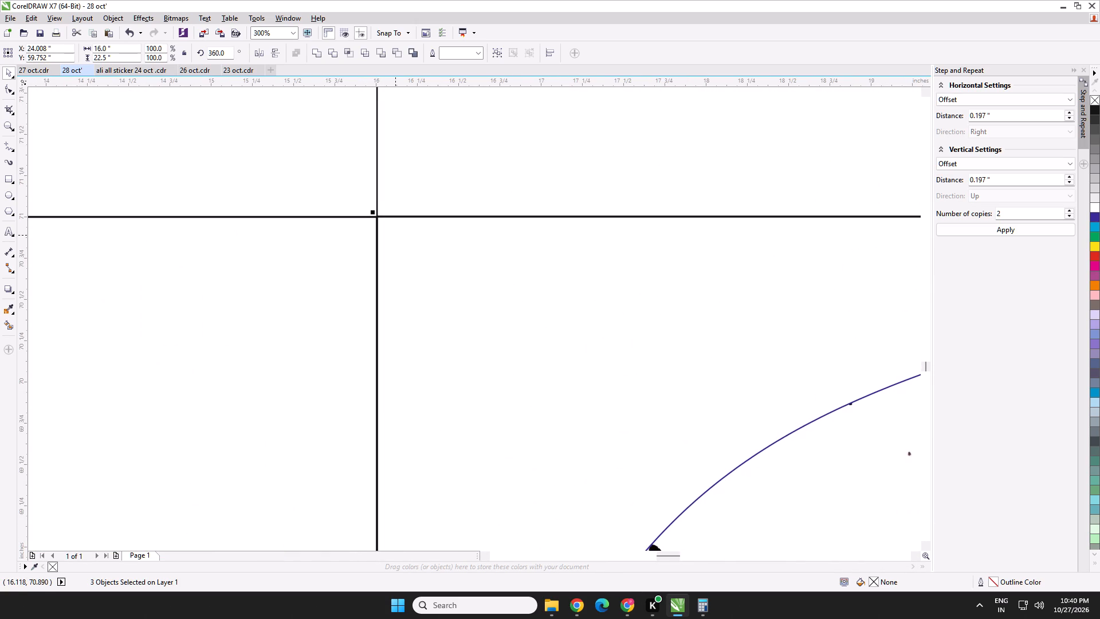
# Copy the red-sun ninja warrior sticker with its small car cutouts from ali all sticker 24 oct.cdr and paste it into the 28 oct file.
pyautogui.scroll(-1, 403, 256)
pyautogui.scroll(-2, 431, 312)
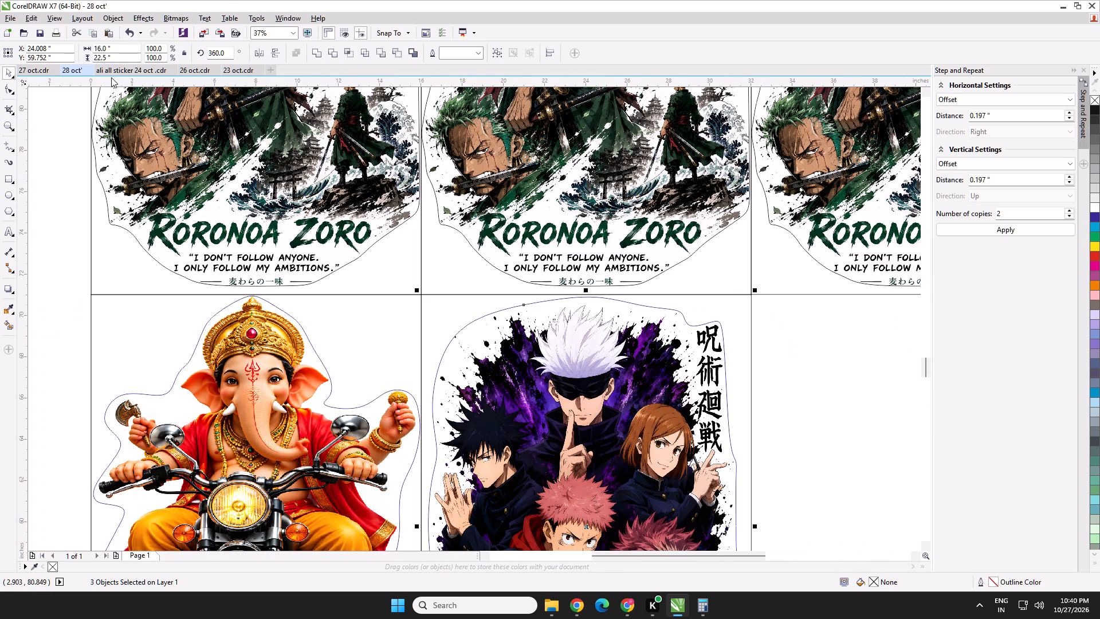
pyautogui.click(116, 71)
pyautogui.scroll(-1, 580, 296)
pyautogui.moveTo(582, 302); pyautogui.dragTo(554, 263, button='middle')
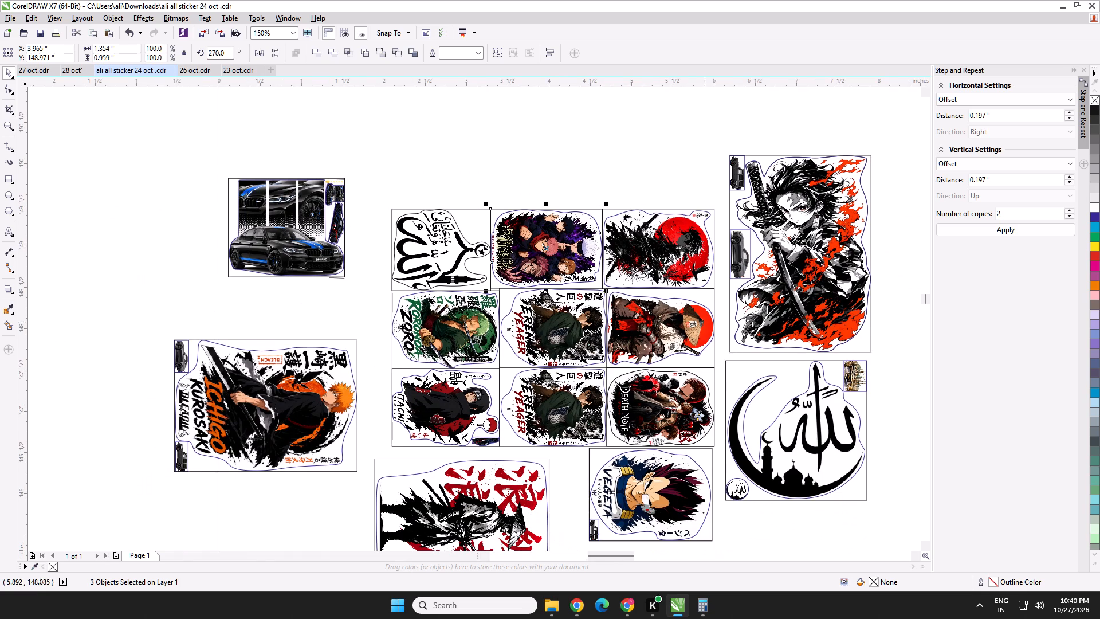
pyautogui.moveTo(698, 399); pyautogui.dragTo(698, 348, button='middle')
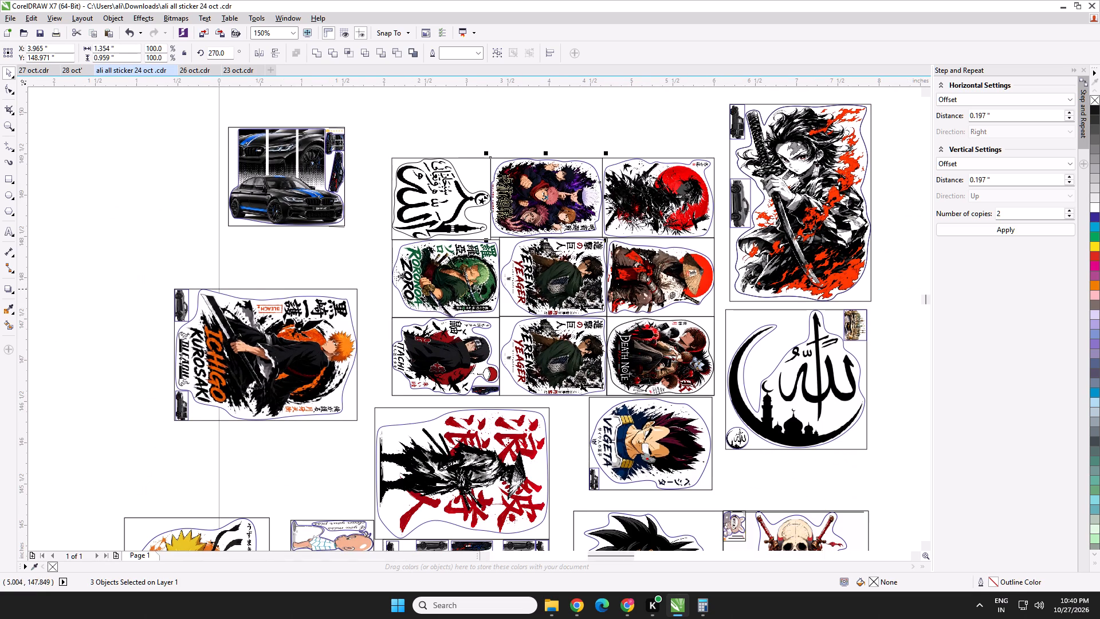
pyautogui.scroll(-1, 643, 307)
pyautogui.moveTo(599, 502); pyautogui.dragTo(513, 420)
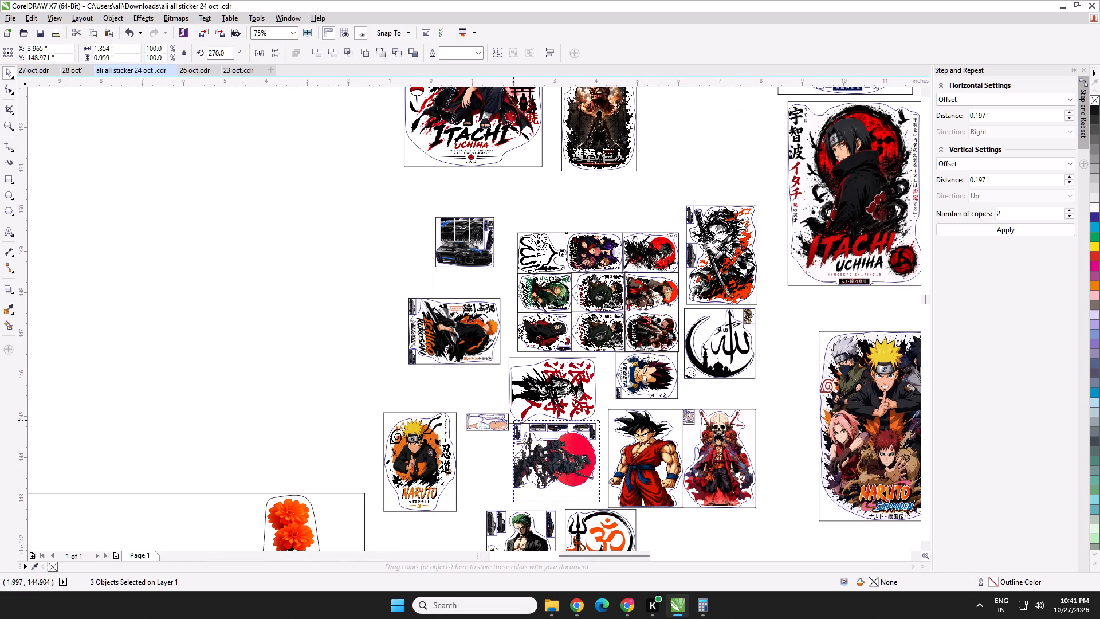
pyautogui.moveTo(513, 420); pyautogui.dragTo(510, 417)
pyautogui.hotkey('ctrl', 'c')
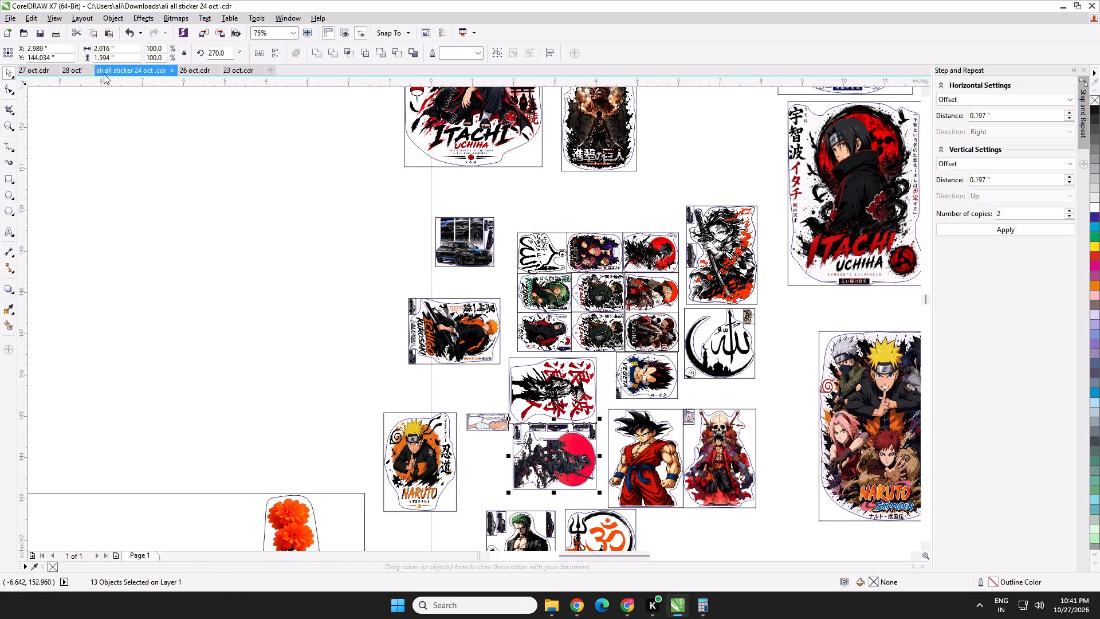
pyautogui.click(68, 69)
pyautogui.hotkey('ctrl', 'v')
# Set the pasted ninja warrior sticker's rotation to 0 and its size to 16 inches wide by 22.5 inches high.
pyautogui.scroll(-1, 714, 435)
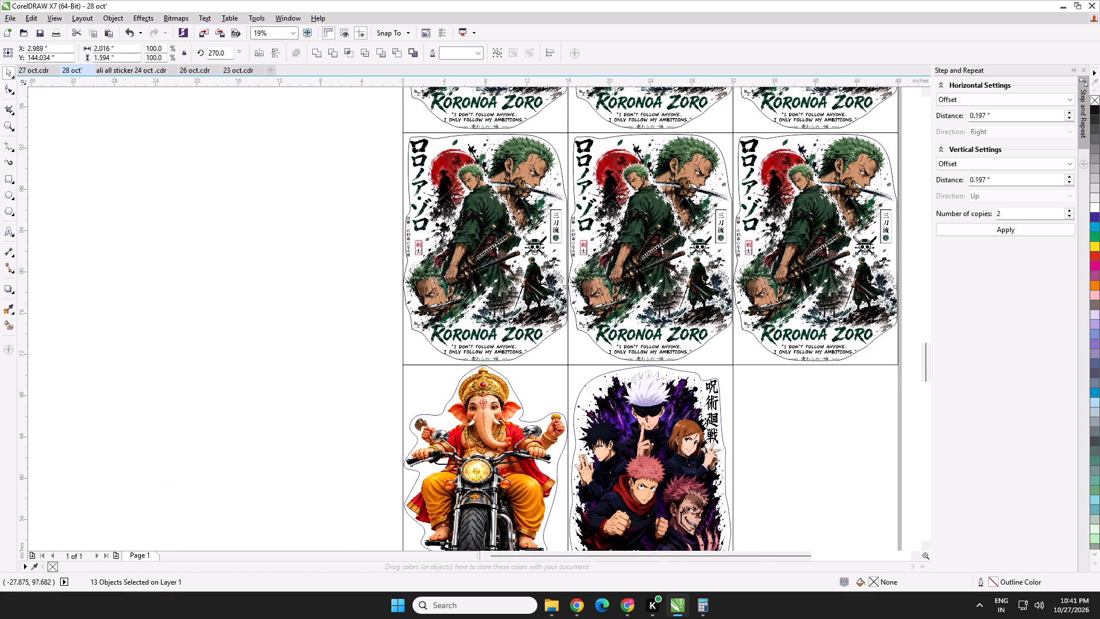
pyautogui.doubleClick(209, 52)
pyautogui.press('0')
pyautogui.press('Return')
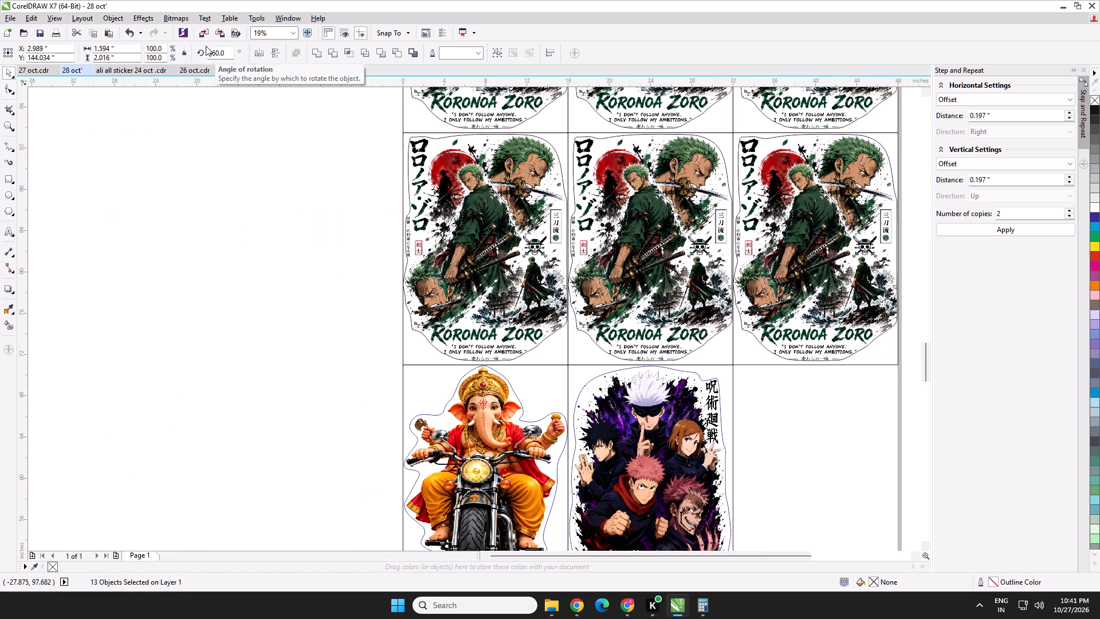
pyautogui.doubleClick(100, 50)
pyautogui.write('16')
pyautogui.press('Tab')
pyautogui.write('22.5')
pyautogui.press('Return')
# Move the ninja warrior sticker into the empty third-column slot beside the Jujutsu Kaisen sticker.
pyautogui.scroll(-1, 422, 234)
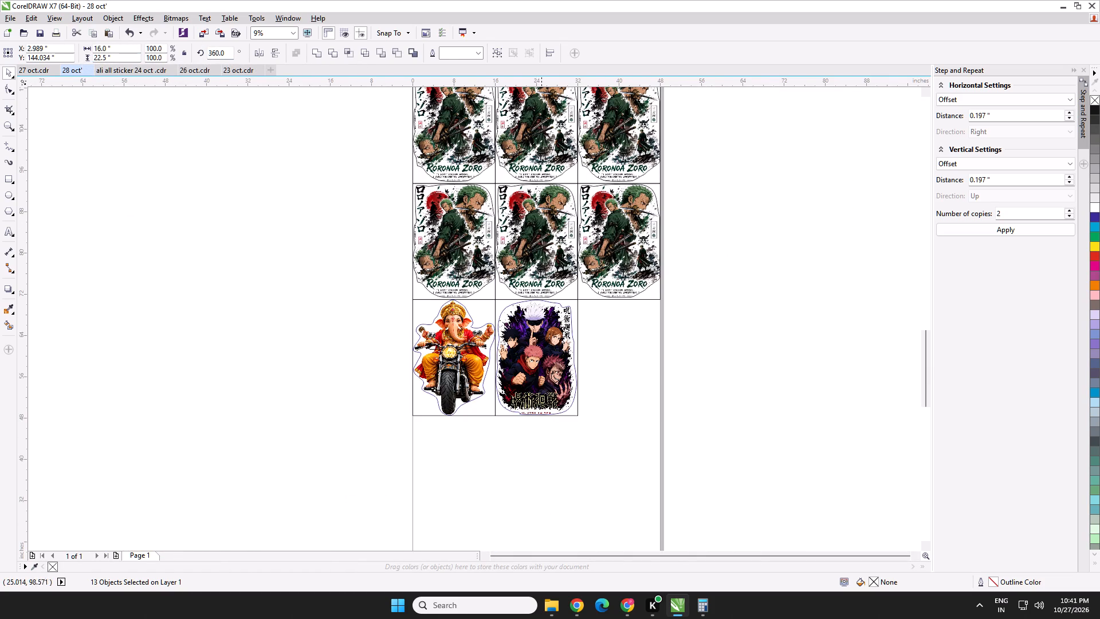
pyautogui.scroll(-1, 541, 171)
pyautogui.moveTo(539, 238); pyautogui.dragTo(523, 400, button='middle')
pyautogui.moveTo(476, 208); pyautogui.dragTo(569, 449)
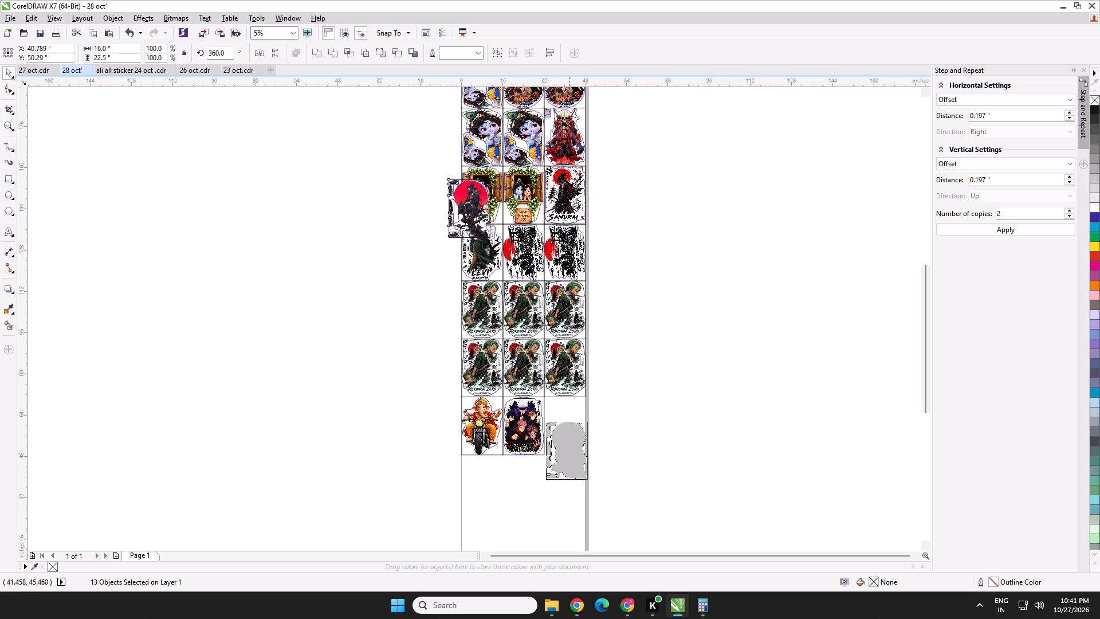
pyautogui.moveTo(569, 449); pyautogui.dragTo(571, 432)
pyautogui.moveTo(569, 430); pyautogui.dragTo(567, 425)
pyautogui.scroll(3, 552, 410)
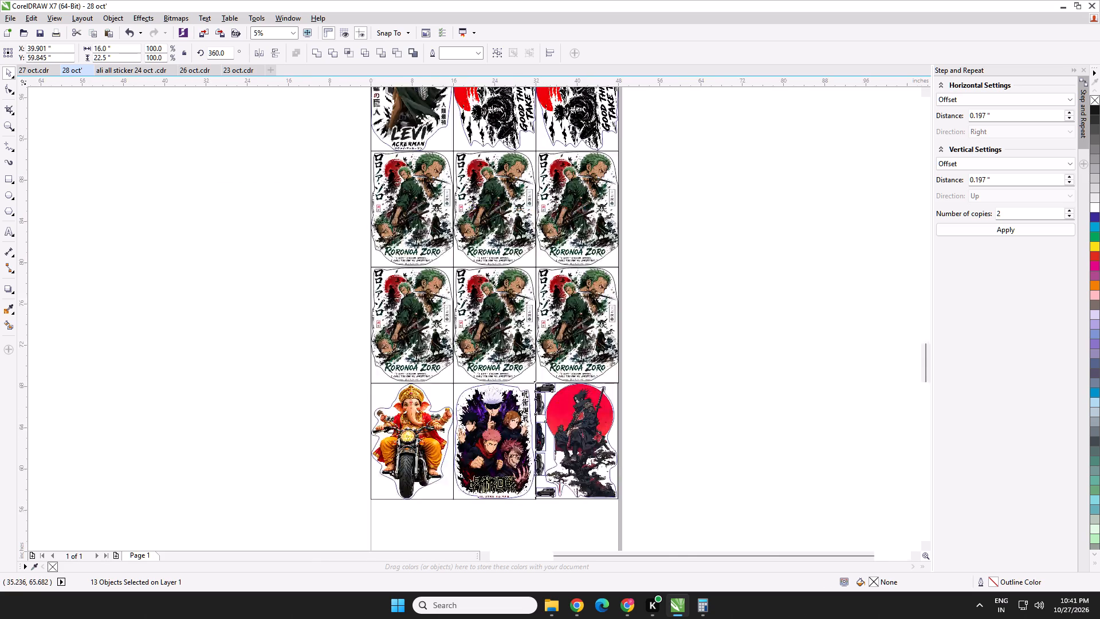
# Nudge the ninja warrior sticker down until its top edge meets the Roronoa Zoro frame above.
pyautogui.scroll(3, 519, 356)
pyautogui.moveTo(512, 350); pyautogui.dragTo(572, 585, button='middle')
pyautogui.press('Down')
pyautogui.press('Down')
pyautogui.press('Down')
pyautogui.press('Down')
pyautogui.press('Down')
pyautogui.press('Down')
pyautogui.press('Down')
pyautogui.press('Down')
pyautogui.press('Down')
pyautogui.press('Down')
pyautogui.press('Down')
pyautogui.press('Down')
pyautogui.press('Down')
pyautogui.press('Down')
pyautogui.press('Down')
# Shift the ninja warrior sticker slightly right until its frame is flush with the Jujutsu Kaisen sticker's frame.
pyautogui.scroll(1, 347, 131)
pyautogui.moveTo(377, 269); pyautogui.dragTo(405, 261)
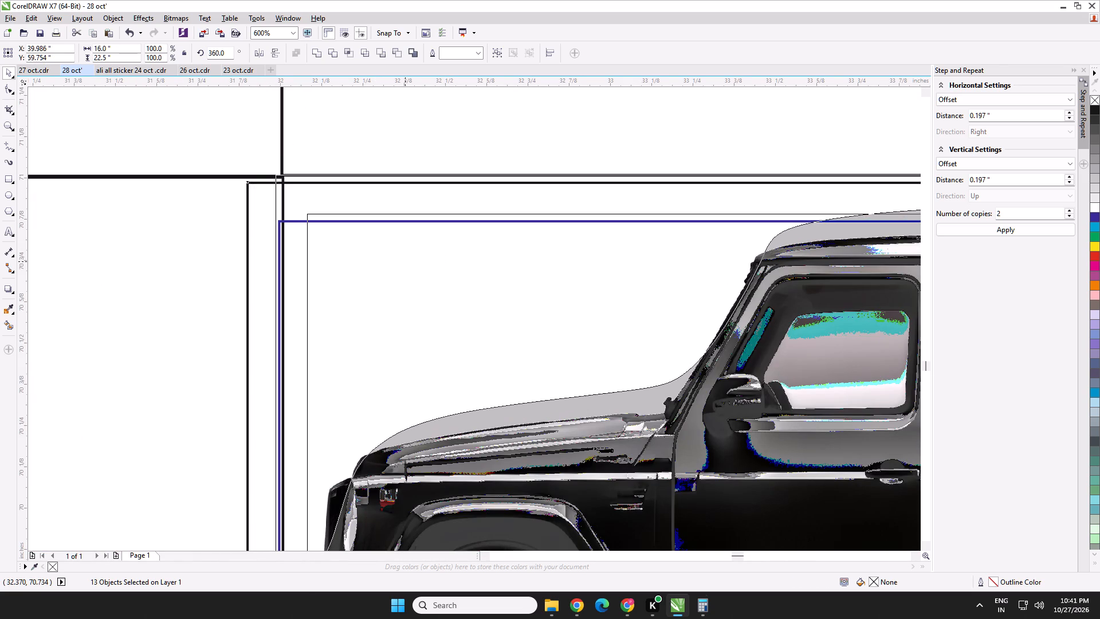
pyautogui.moveTo(405, 261); pyautogui.dragTo(406, 261)
pyautogui.scroll(1, 272, 175)
pyautogui.press('Right')
pyautogui.press('Right')
pyautogui.press('Right')
pyautogui.press('Right')
pyautogui.press('Left')
pyautogui.press('Left')
pyautogui.press('Left')
pyautogui.press('Left')
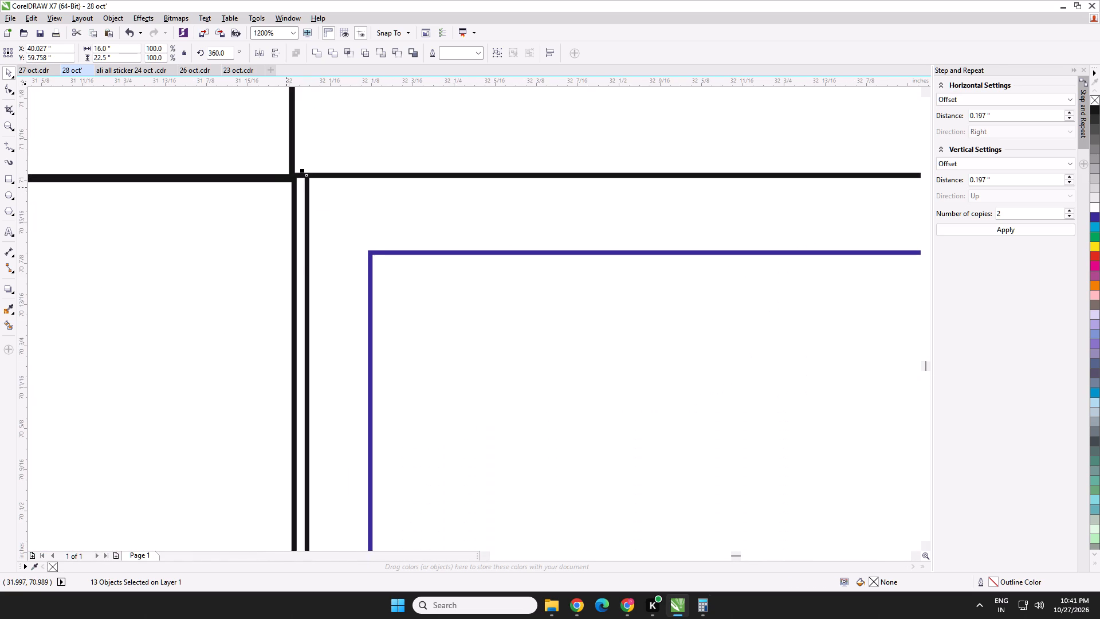
pyautogui.press('Right')
pyautogui.press('Right')
pyautogui.press('Left')
pyautogui.scroll(-1, 308, 231)
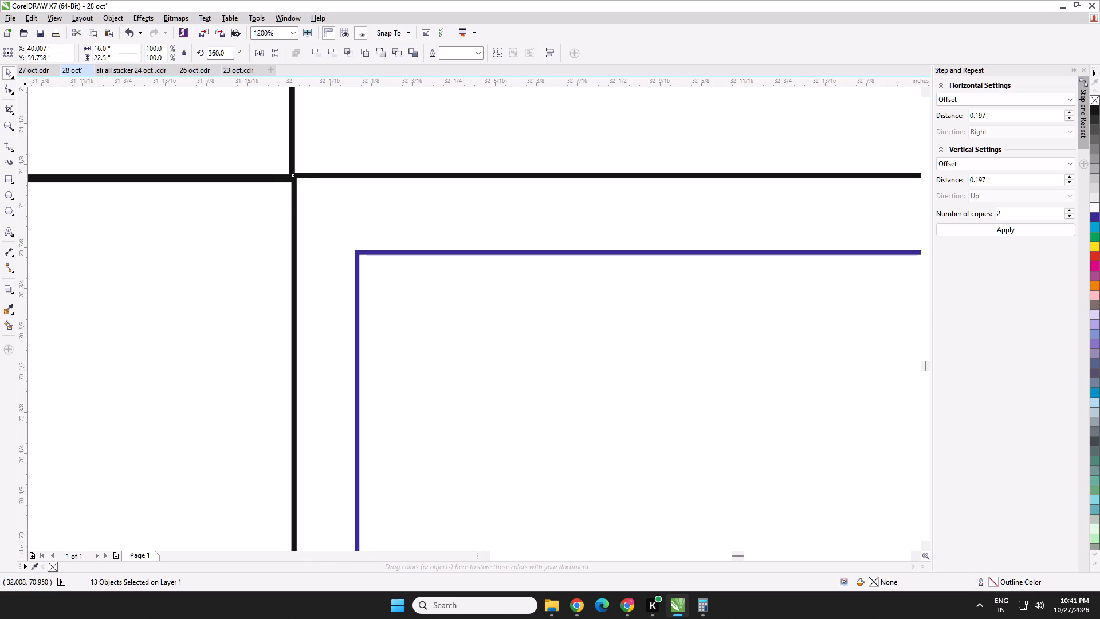
pyautogui.scroll(-1, 316, 242)
pyautogui.scroll(-2, 450, 401)
pyautogui.moveTo(450, 428); pyautogui.dragTo(451, 196, button='middle')
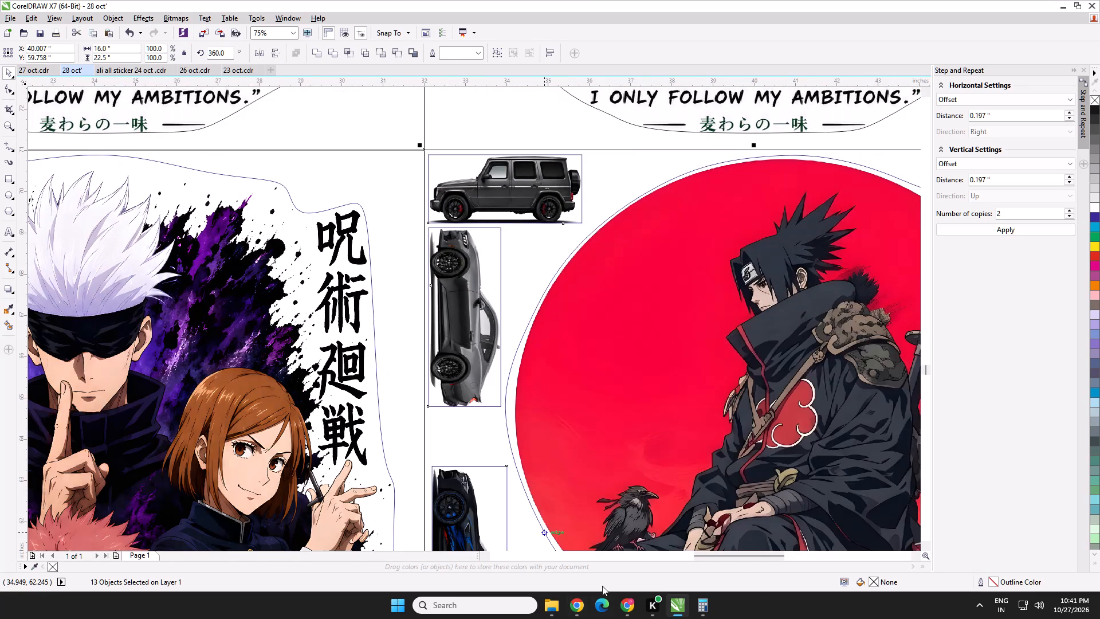
# In PRINTORA0's pending Meesho orders, select and accept the Anime Ninja Warrior, Jujutsu Kaisen and Lord Ganesha Bike Ride sticker orders.
pyautogui.click(628, 604)
pyautogui.scroll(-2, 307, 387)
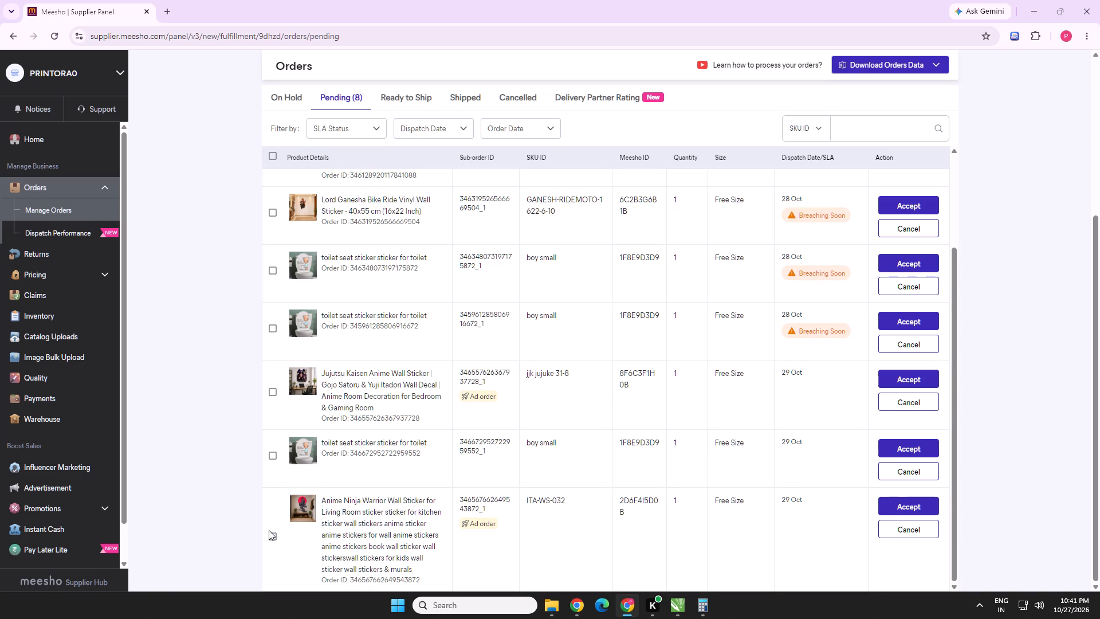
pyautogui.click(273, 535)
pyautogui.click(267, 399)
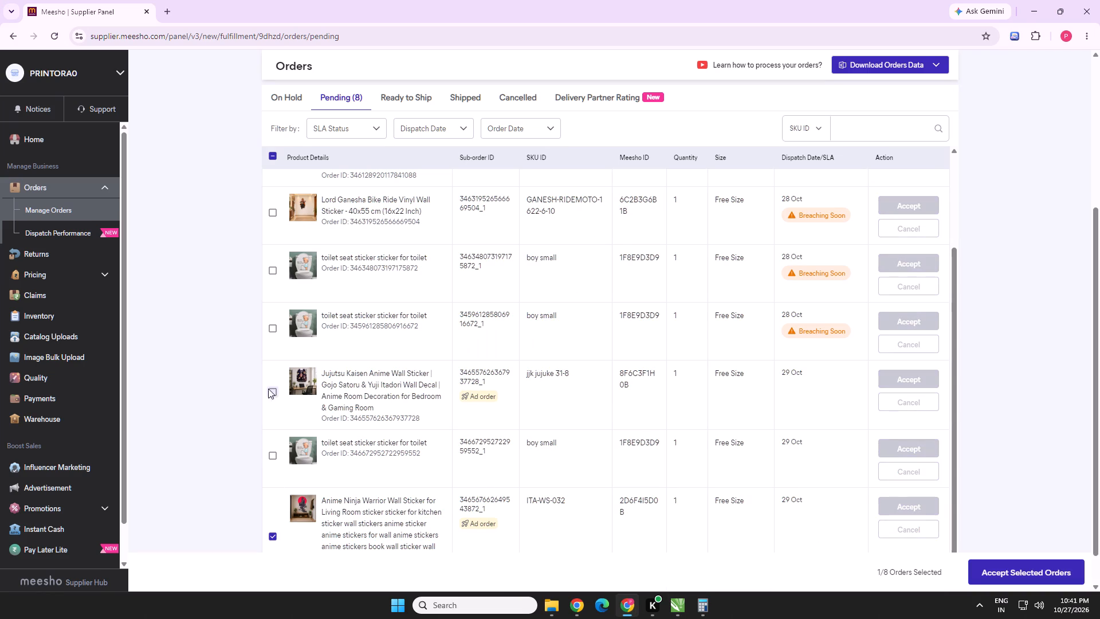
pyautogui.click(269, 383)
pyautogui.click(273, 391)
pyautogui.click(271, 215)
pyautogui.scroll(3, 300, 267)
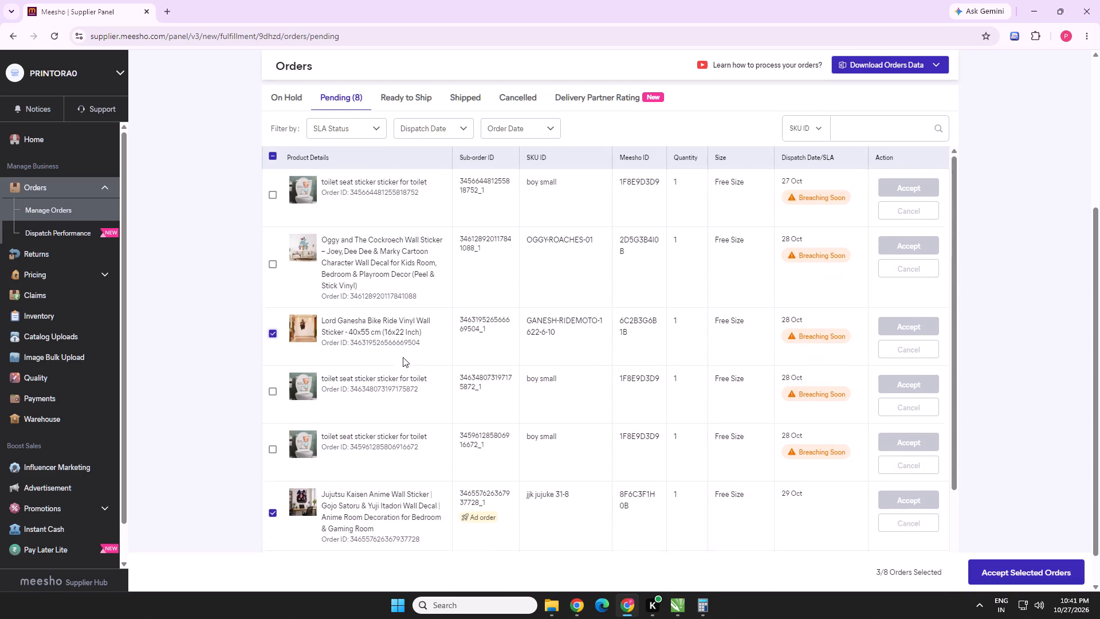
pyautogui.scroll(2, 403, 357)
pyautogui.click(995, 574)
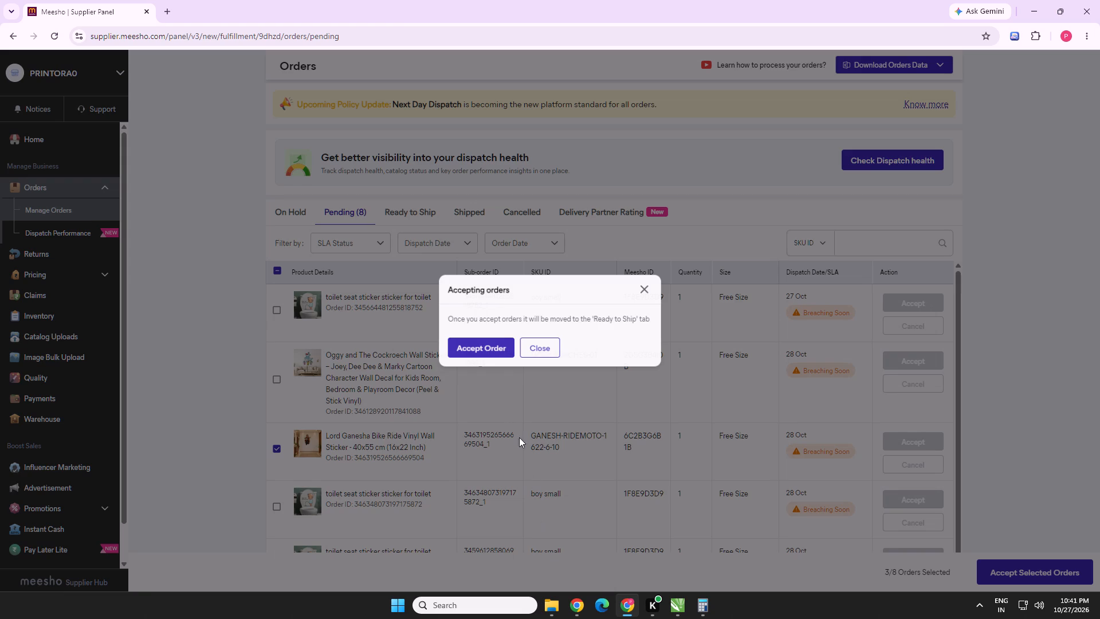
pyautogui.click(492, 343)
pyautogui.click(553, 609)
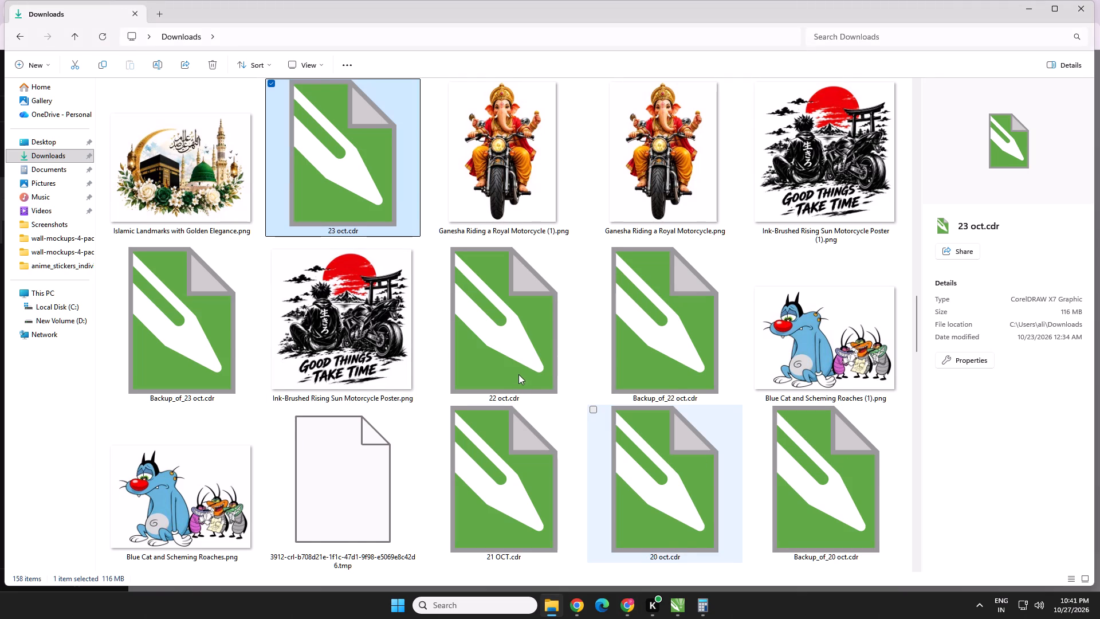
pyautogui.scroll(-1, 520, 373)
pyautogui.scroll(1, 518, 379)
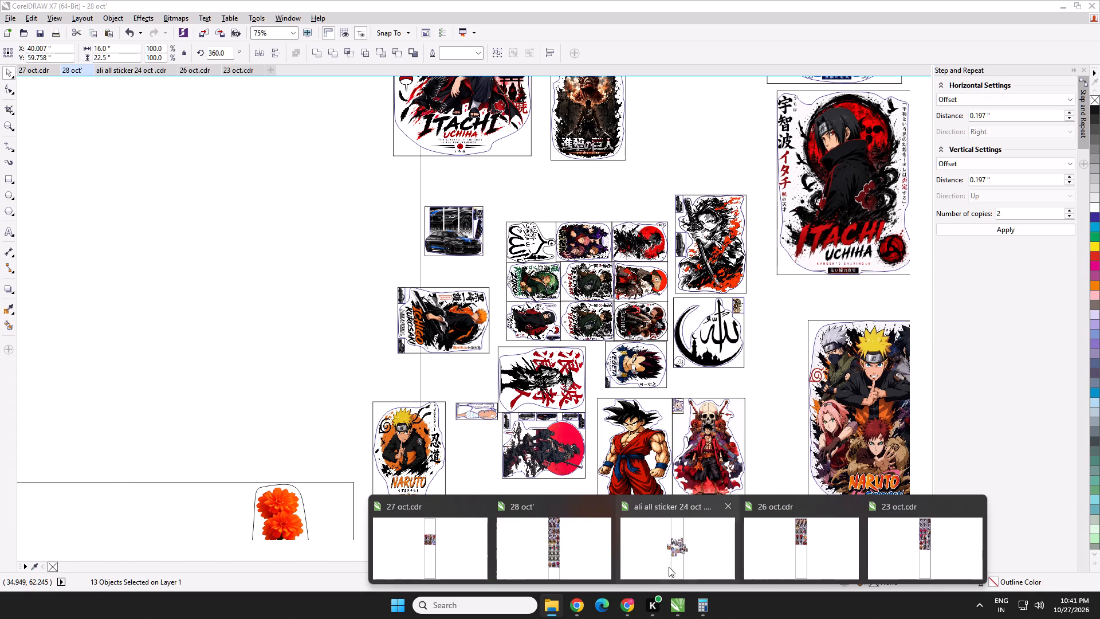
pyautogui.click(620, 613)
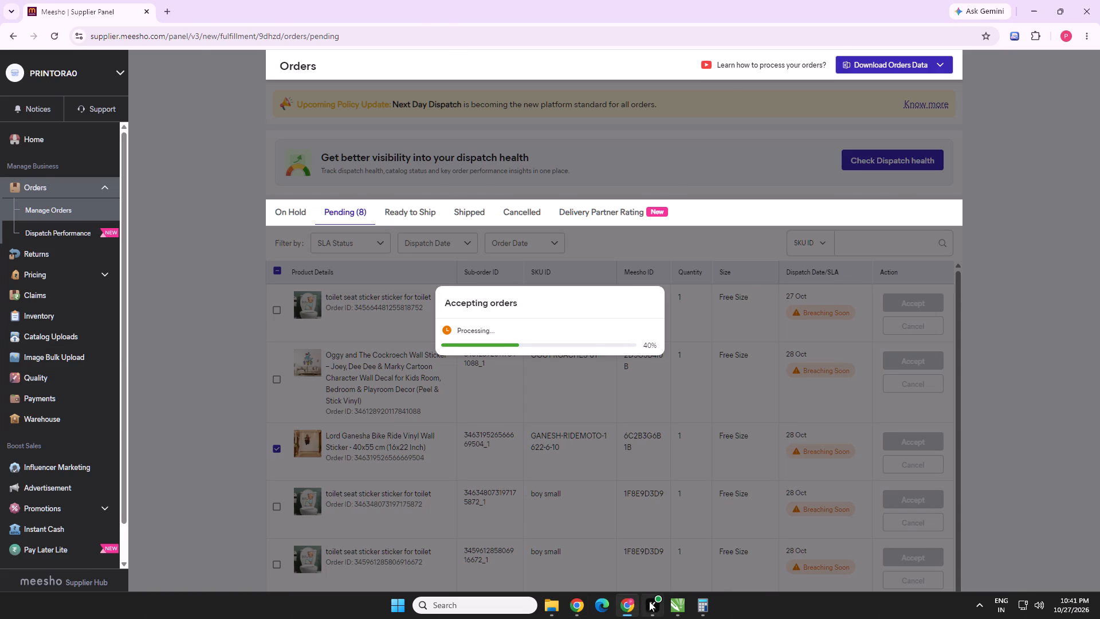
# Open the 22 oct.cdr file from the Downloads folder in CorelDRAW.
pyautogui.click(676, 613)
pyautogui.click(551, 607)
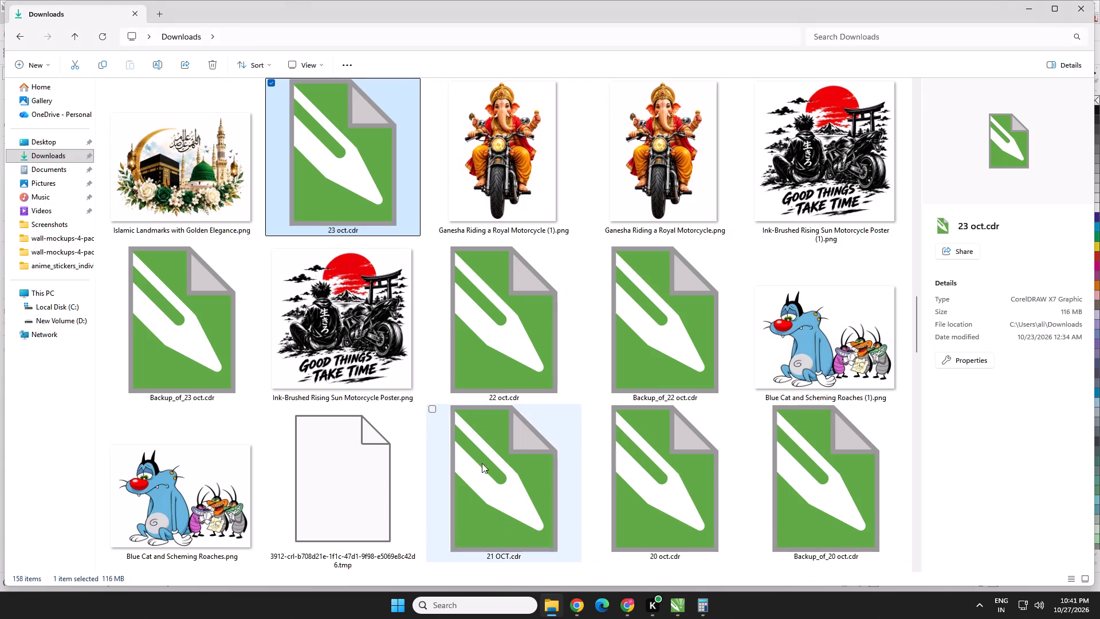
pyautogui.doubleClick(545, 355)
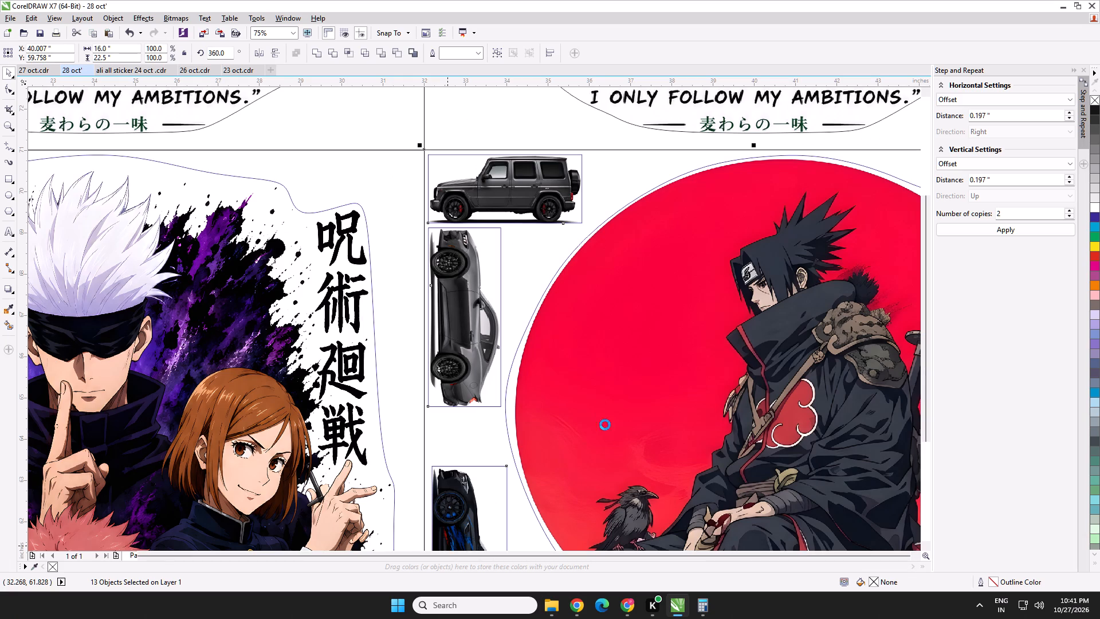
# Switch to Chrome and reload PRINTORA0's pending Meesho orders page.
pyautogui.click(633, 608)
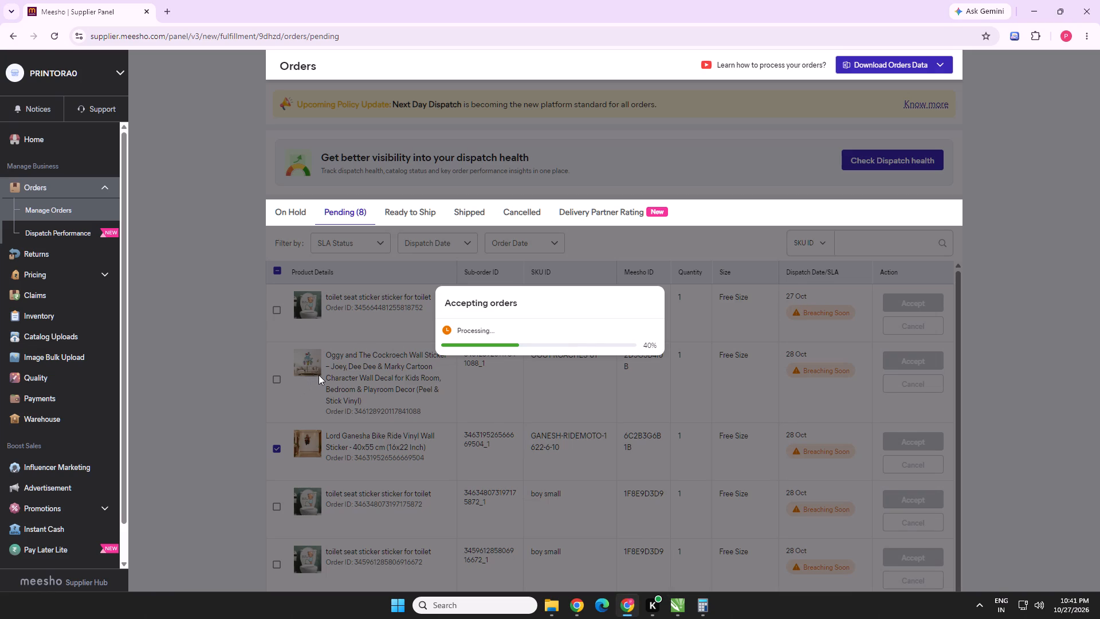
pyautogui.hotkey('ctrl', 'r')
# In CorelDRAW, copy the Oggy and cockroaches sticker from the ali all sticker 24 oct file into the 28 oct file.
pyautogui.click(684, 603)
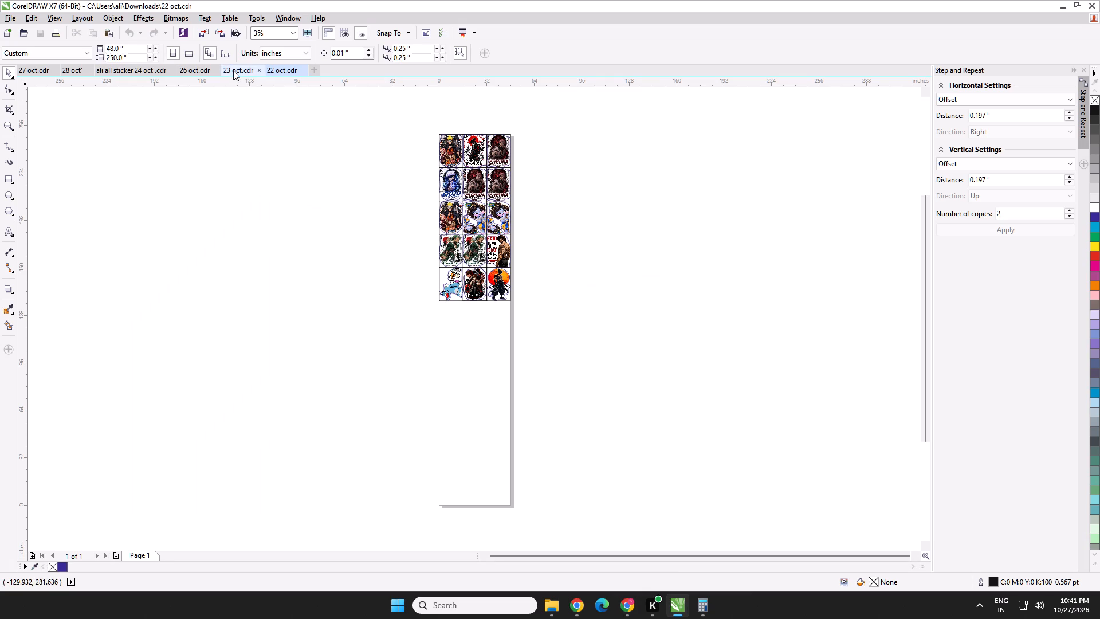
pyautogui.click(233, 70)
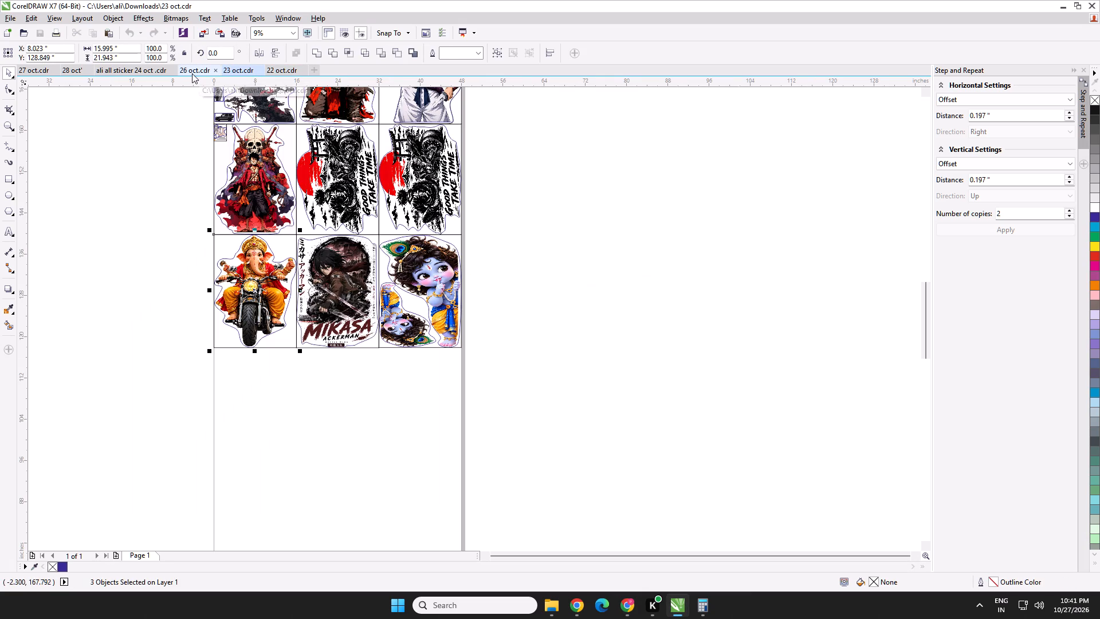
pyautogui.click(110, 66)
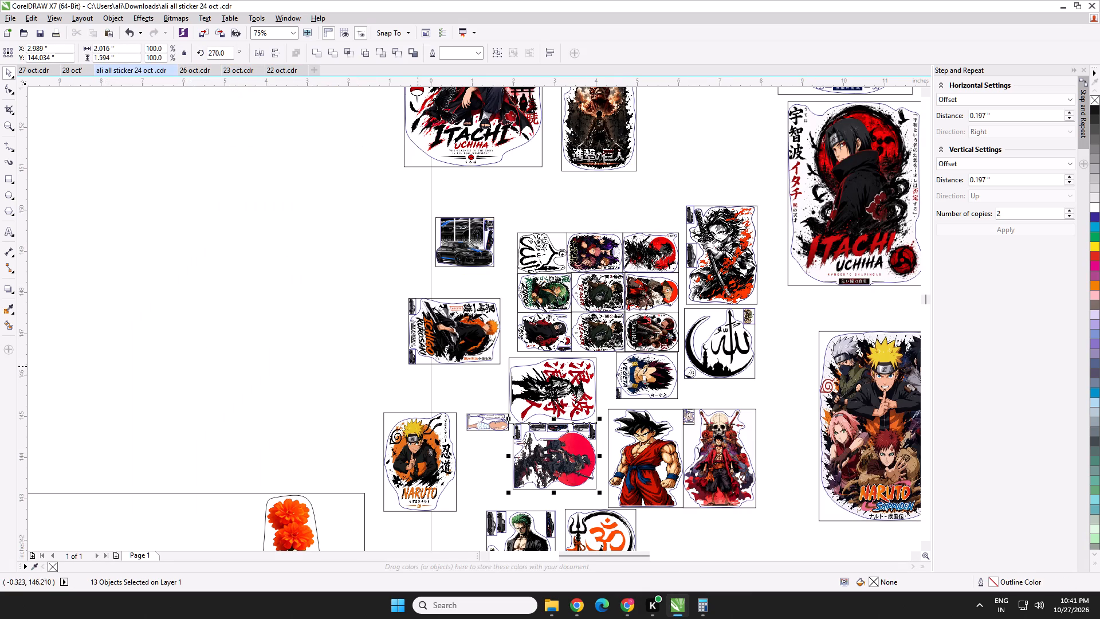
pyautogui.scroll(-1, 506, 393)
pyautogui.moveTo(507, 393); pyautogui.dragTo(271, 251, button='middle')
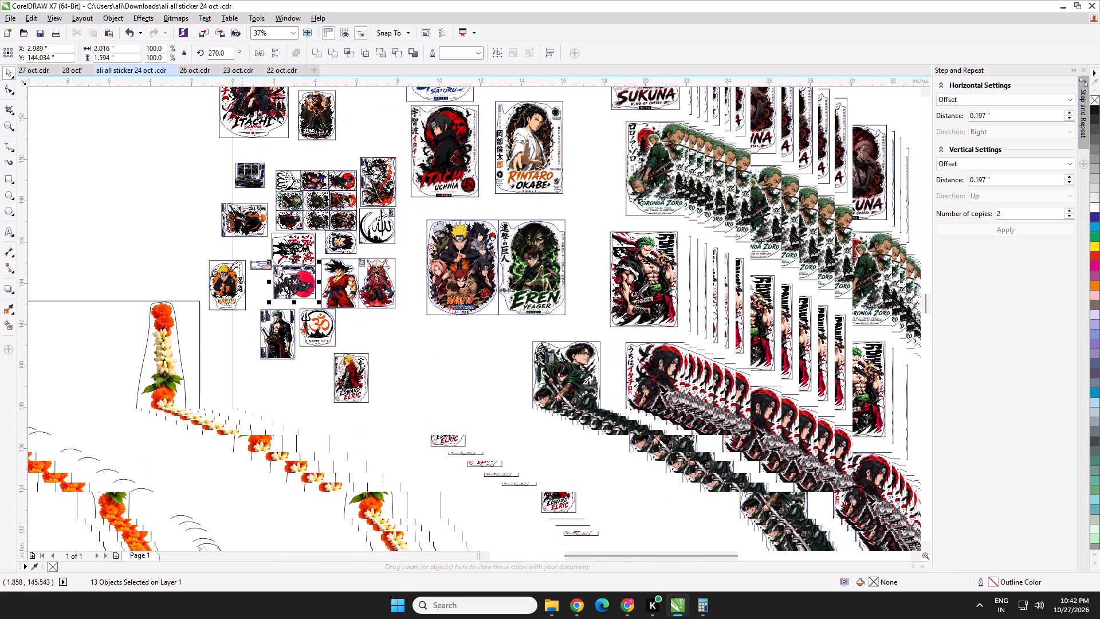
pyautogui.scroll(-1, 589, 406)
pyautogui.moveTo(587, 406); pyautogui.dragTo(522, 371, button='middle')
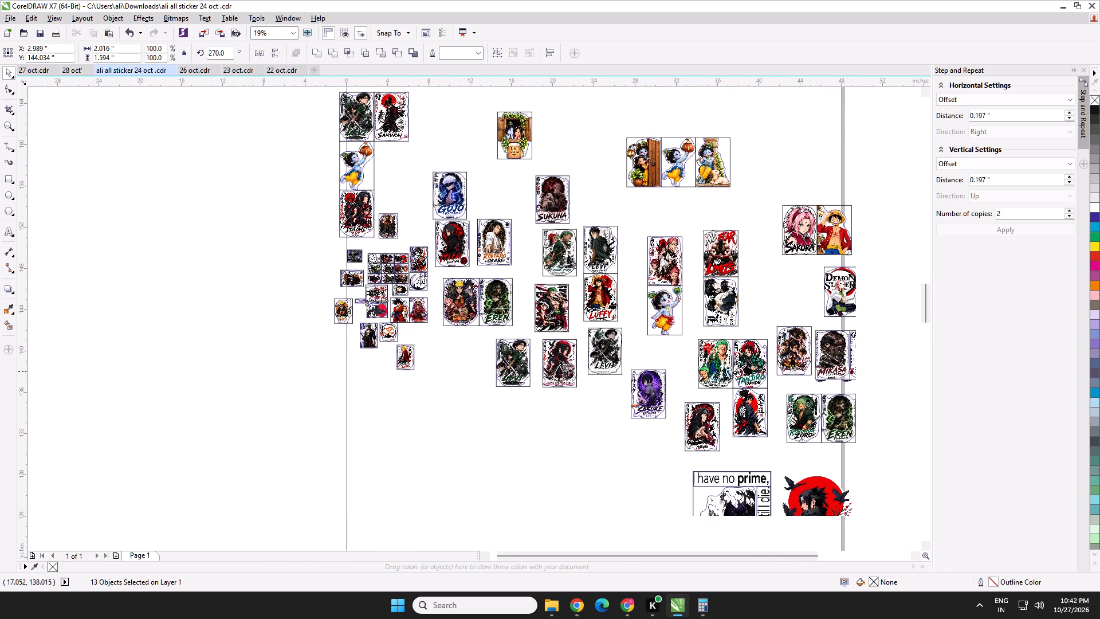
pyautogui.moveTo(770, 436); pyautogui.dragTo(478, 364, button='middle')
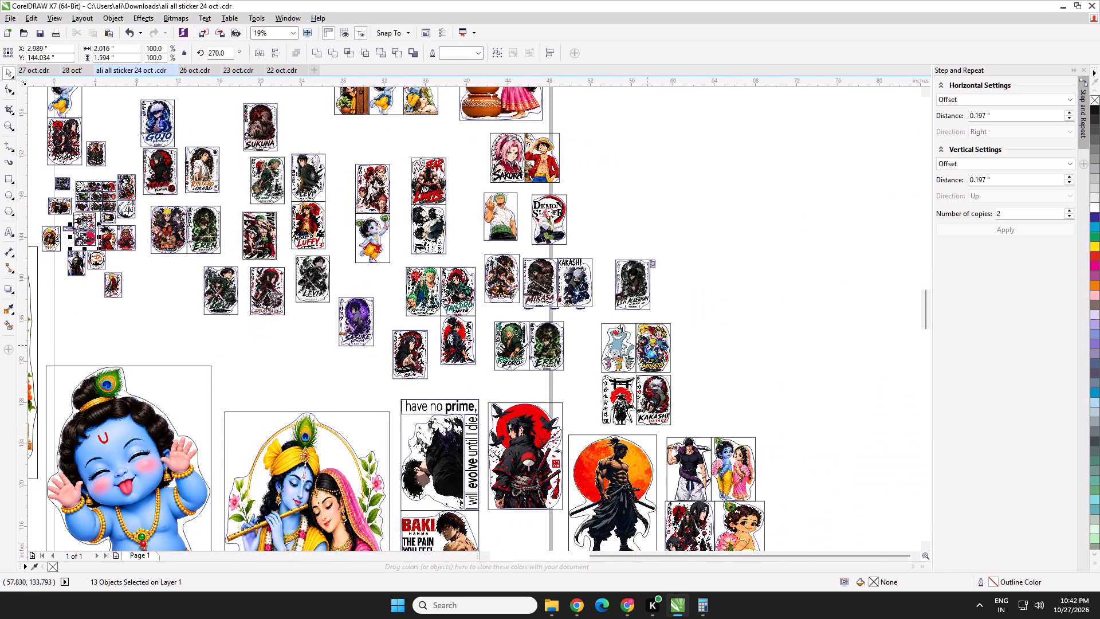
pyautogui.scroll(2, 643, 346)
pyautogui.moveTo(467, 240); pyautogui.dragTo(630, 459)
pyautogui.hotkey('ctrl', 'c')
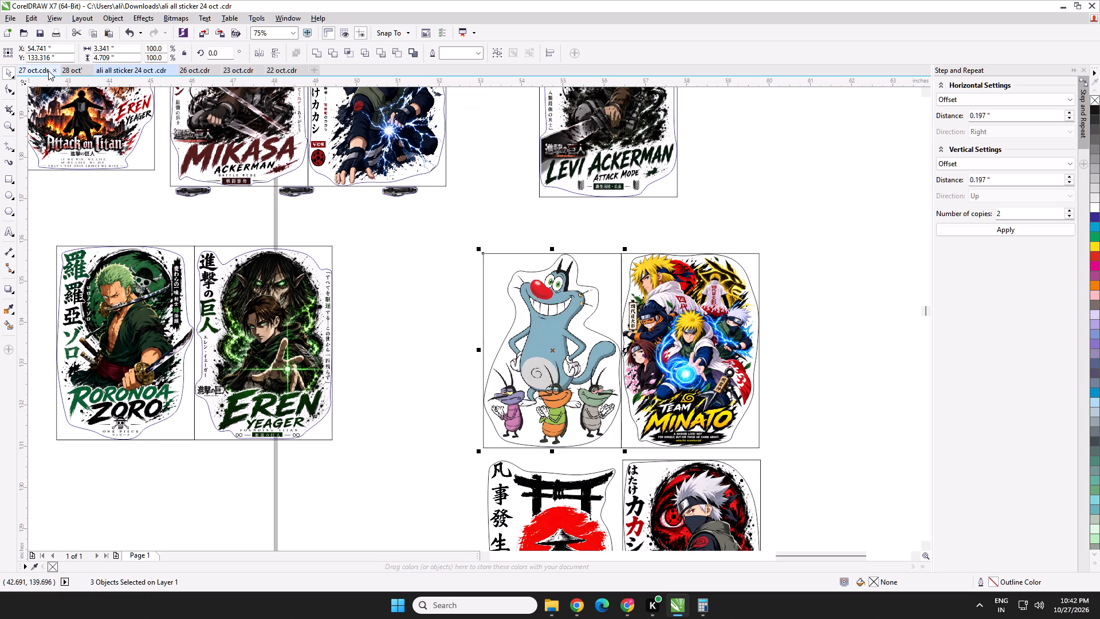
pyautogui.click(72, 72)
pyautogui.hotkey('ctrl', 'v')
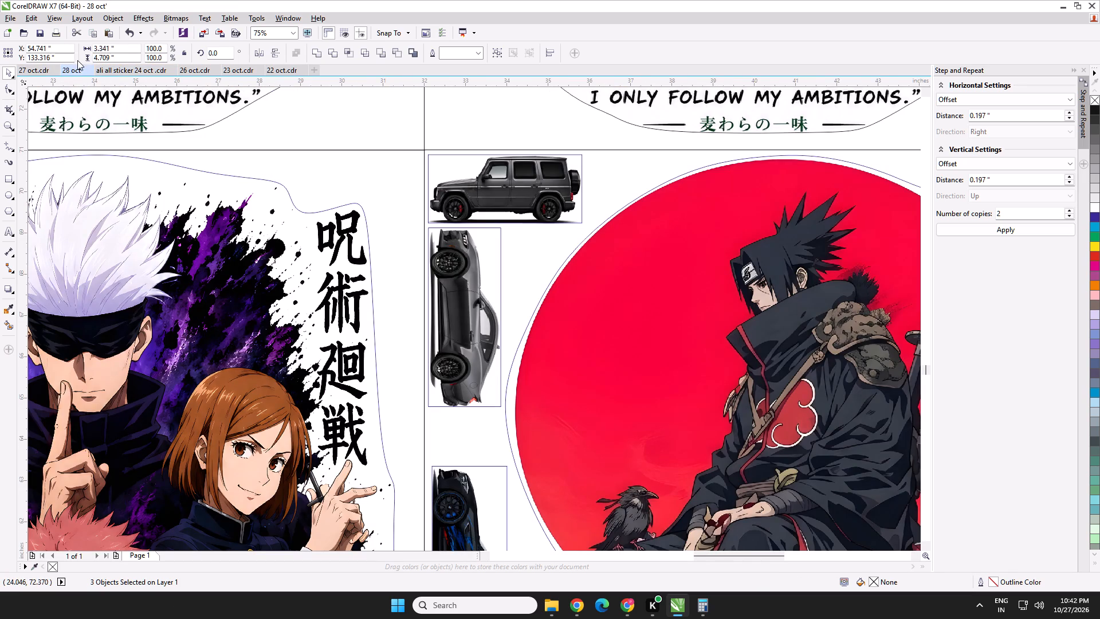
# Set the pasted Oggy sticker's size to 16 by 22.5 inches.
pyautogui.doubleClick(100, 50)
pyautogui.write('16')
pyautogui.press('Tab')
pyautogui.write('22.5')
pyautogui.press('Return')
# Move the Oggy sticker onto the page's third column, directly below the ninja warrior sticker.
pyautogui.scroll(-3, 454, 317)
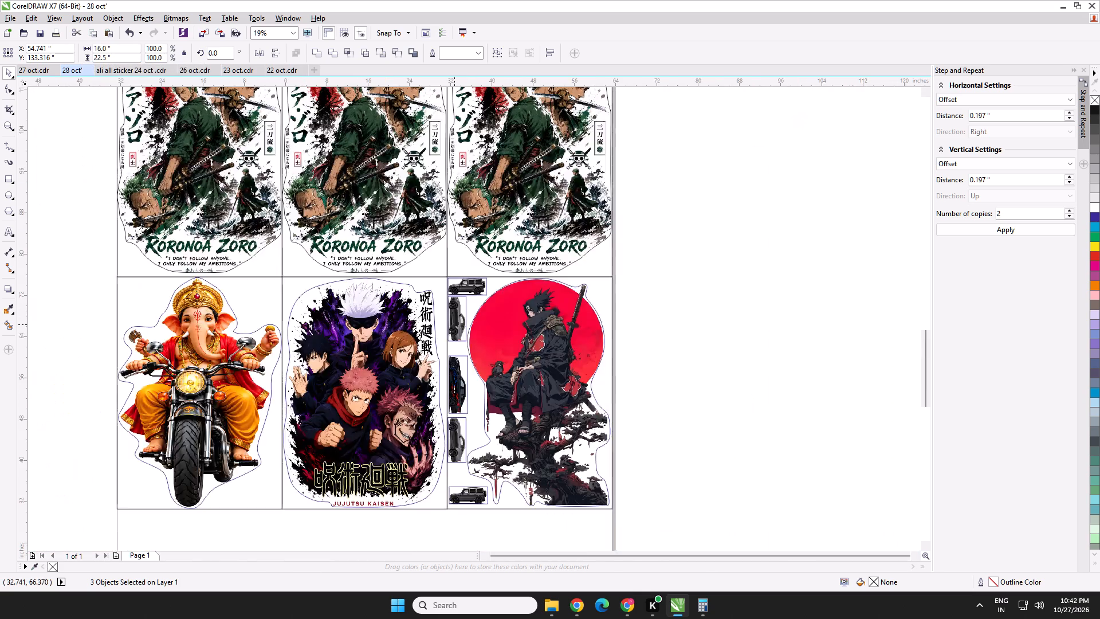
pyautogui.scroll(-1, 404, 206)
pyautogui.moveTo(488, 103); pyautogui.dragTo(477, 158)
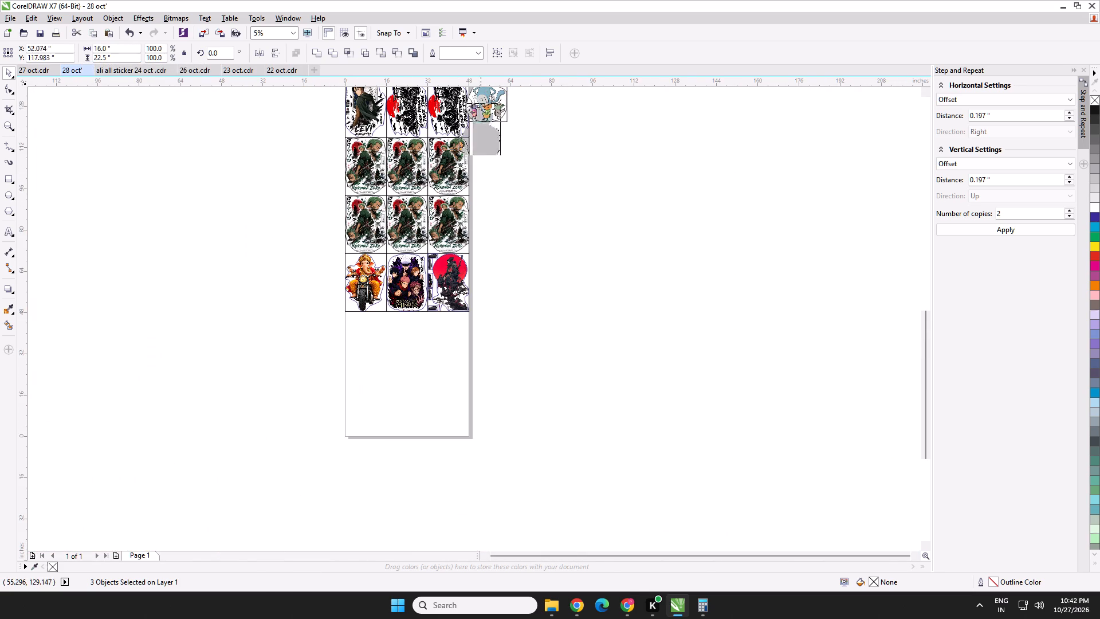
pyautogui.moveTo(477, 158); pyautogui.dragTo(449, 350)
pyautogui.press('Down')
pyautogui.scroll(1, 442, 320)
pyautogui.press('Down')
pyautogui.scroll(2, 445, 301)
pyautogui.press('Up')
pyautogui.press('Up')
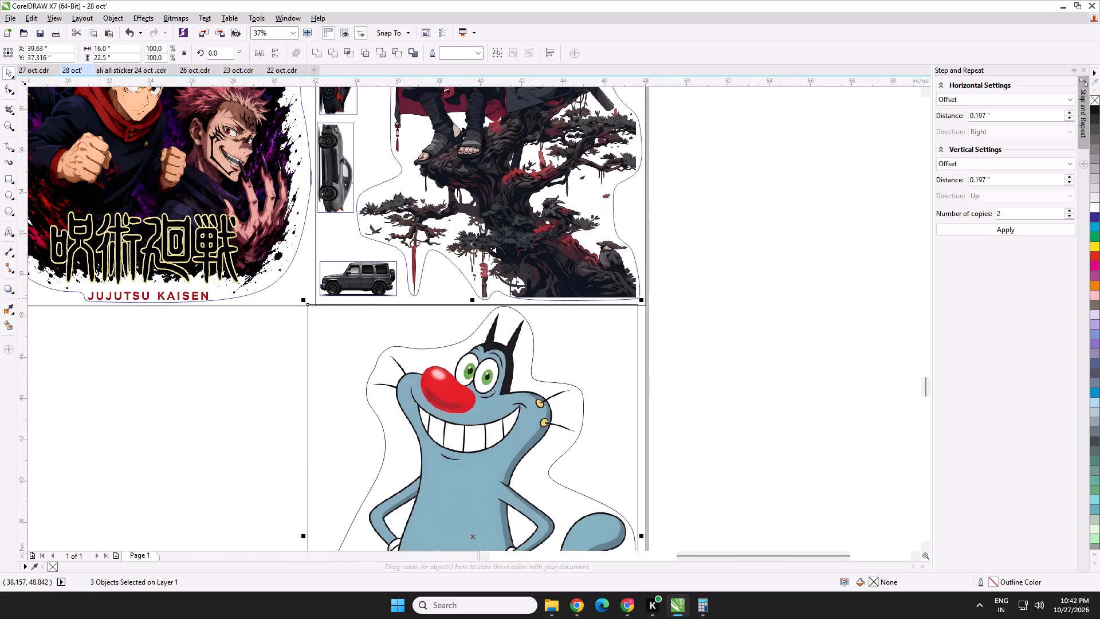
# Shift the Oggy sticker right until its frame lines up with the ninja warrior sticker's frame and meets its bottom edge.
pyautogui.press('Right')
pyautogui.press('Right')
pyautogui.press('Right')
pyautogui.press('Right')
pyautogui.press('Right')
pyautogui.press('Right')
pyautogui.press('Right')
pyautogui.press('Right')
pyautogui.press('Right')
pyautogui.press('Right')
pyautogui.press('Right')
pyautogui.press('Right')
pyautogui.press('Right')
pyautogui.press('Right')
pyautogui.press('Right')
pyautogui.press('Right')
pyautogui.press('Right')
pyautogui.press('Right')
pyautogui.press('Right')
pyautogui.press('Right')
pyautogui.scroll(2, 357, 307)
pyautogui.moveTo(315, 355); pyautogui.dragTo(328, 360)
pyautogui.press('Right')
pyautogui.scroll(1, 163, 292)
pyautogui.scroll(-2, 241, 330)
pyautogui.scroll(-2, 439, 453)
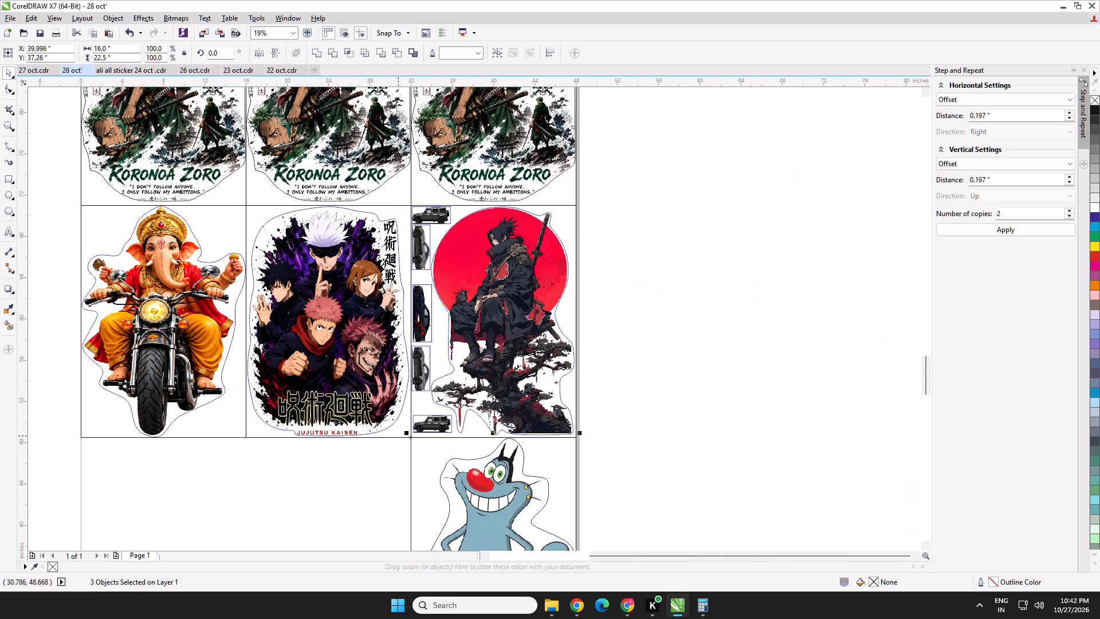
pyautogui.scroll(3, 404, 434)
pyautogui.press('Right')
pyautogui.scroll(-3, 412, 463)
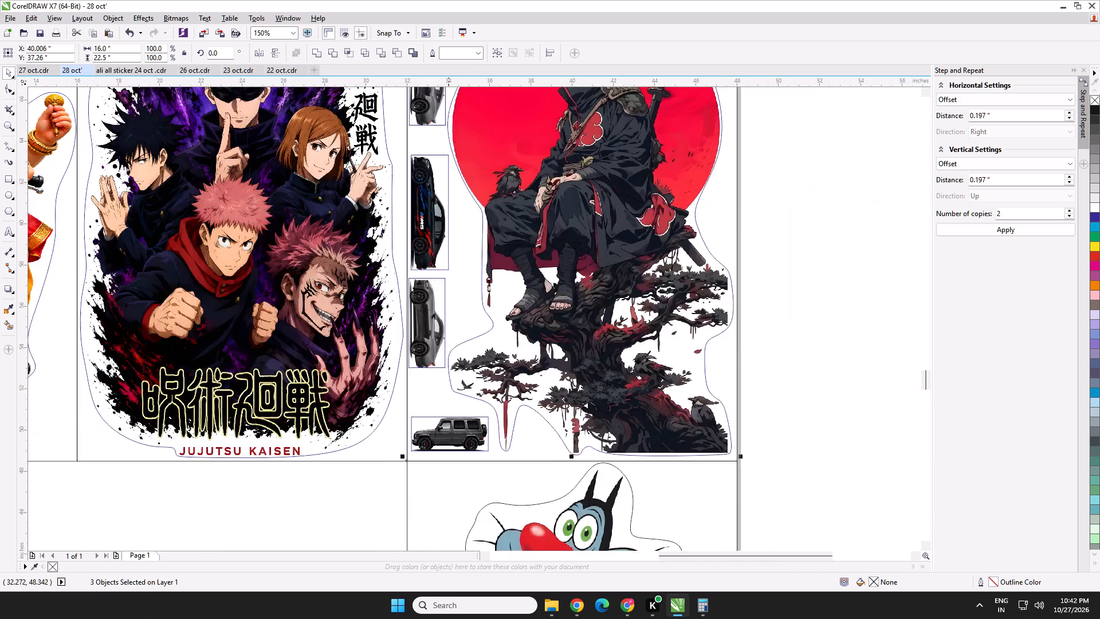
# Inspect the placed Oggy sticker's frame edges, its cut outline and the remaining free space on the page.
pyautogui.scroll(-1, 449, 499)
pyautogui.moveTo(454, 487); pyautogui.dragTo(459, 297, button='middle')
pyautogui.scroll(2, 485, 437)
pyautogui.moveTo(485, 438); pyautogui.dragTo(535, 618, button='middle')
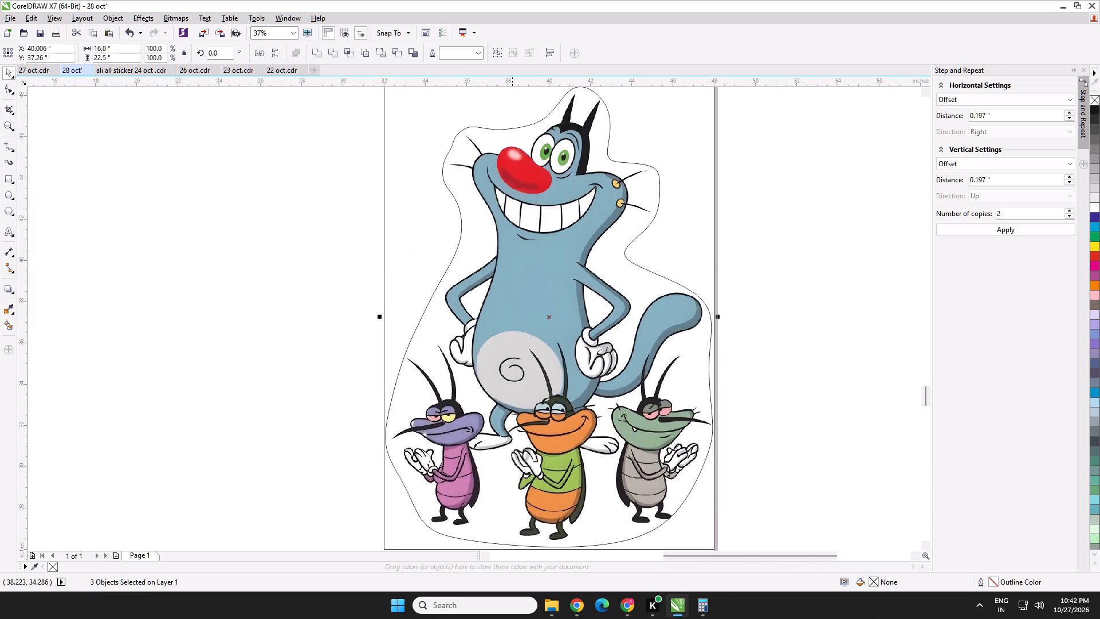
pyautogui.moveTo(512, 368); pyautogui.dragTo(549, 618, button='middle')
pyautogui.scroll(2, 434, 327)
pyautogui.scroll(-3, 427, 359)
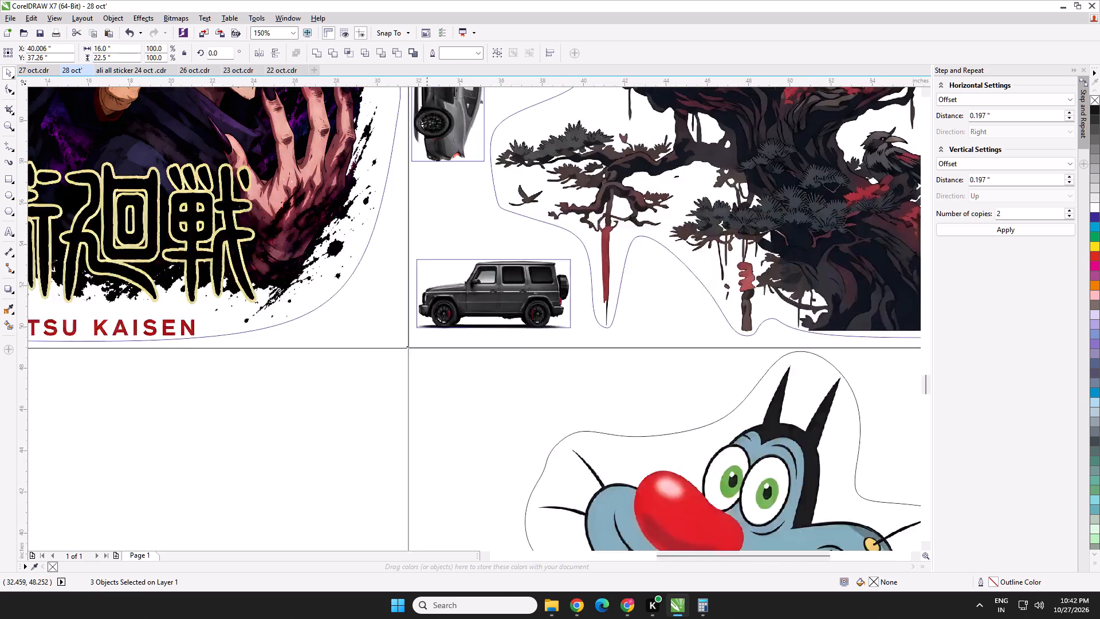
pyautogui.scroll(-2, 429, 371)
pyautogui.moveTo(446, 409); pyautogui.dragTo(403, 284, button='middle')
pyautogui.scroll(2, 402, 344)
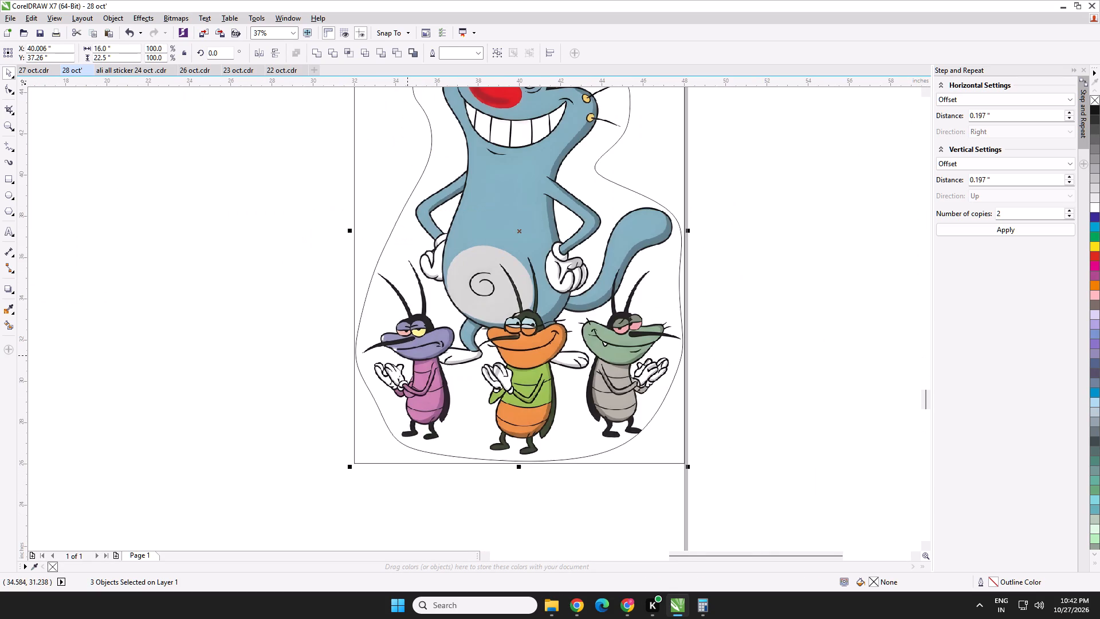
pyautogui.scroll(-1, 407, 355)
pyautogui.moveTo(407, 355); pyautogui.dragTo(431, 347, button='middle')
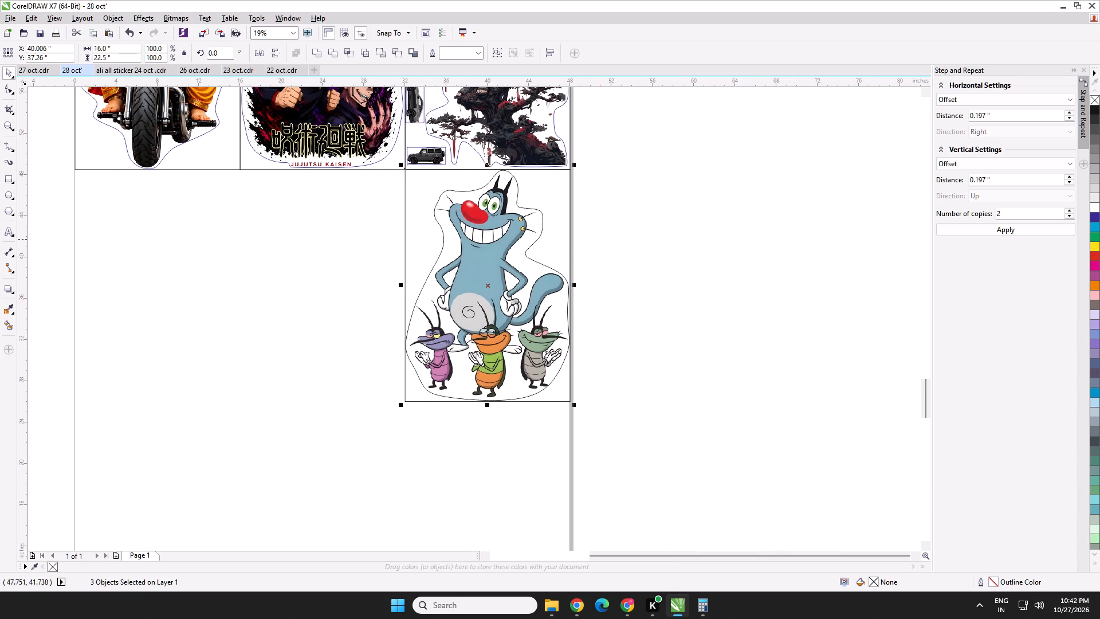
pyautogui.scroll(-1, 425, 320)
pyautogui.moveTo(447, 300); pyautogui.dragTo(460, 289, button='middle')
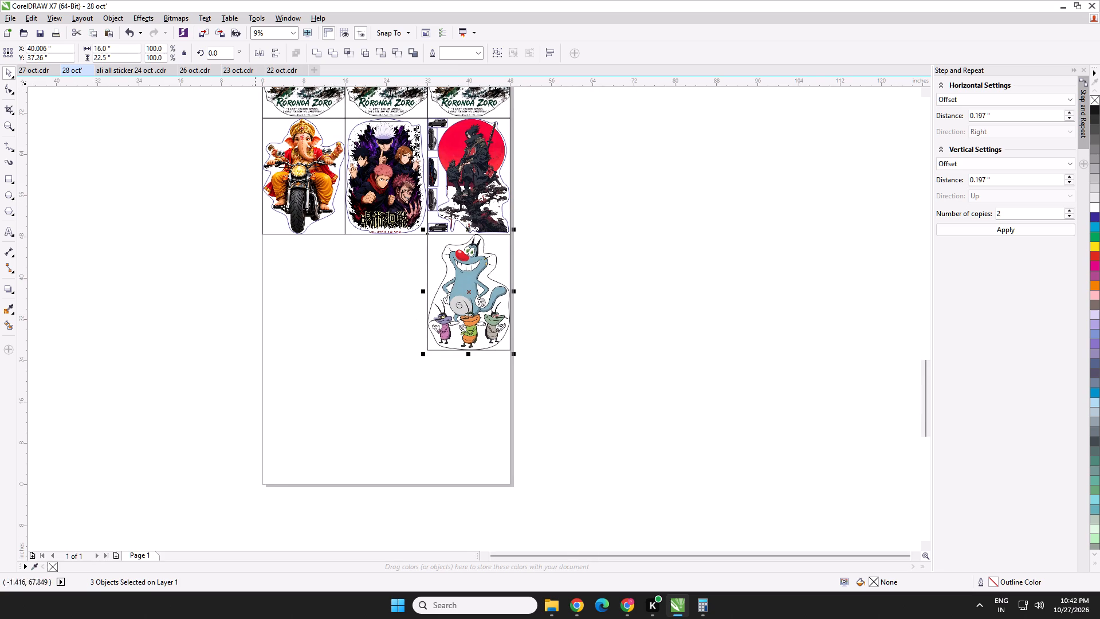
# In Chrome, try to dismiss PRINTORA0's accepted-orders notice and reload its pending orders page.
pyautogui.click(624, 602)
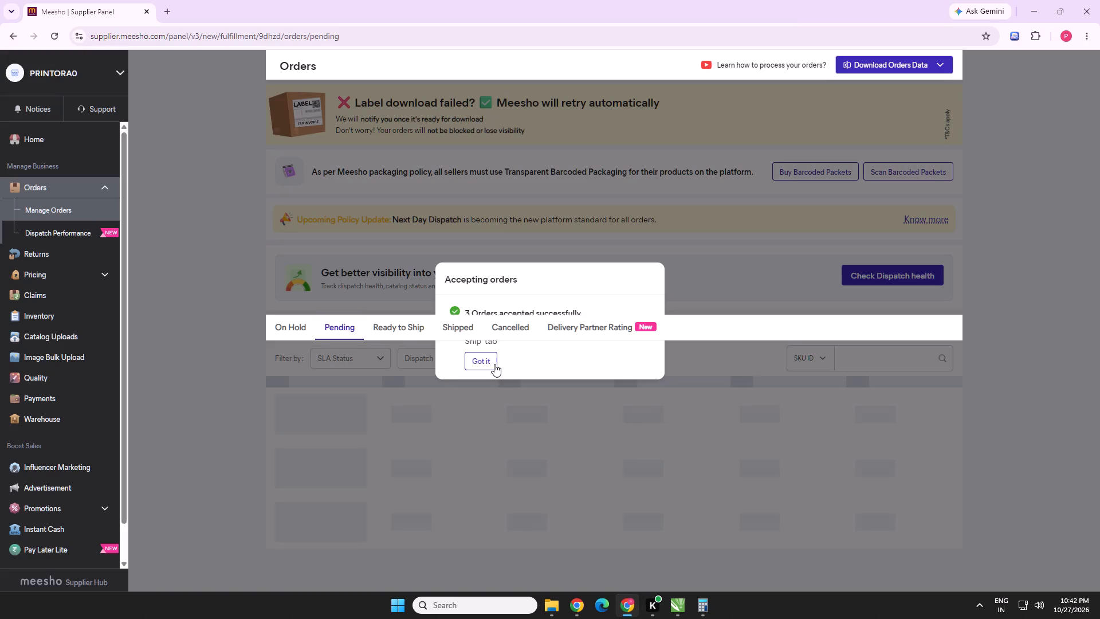
pyautogui.click(493, 364)
pyautogui.click(465, 364)
pyautogui.tripleClick(475, 363)
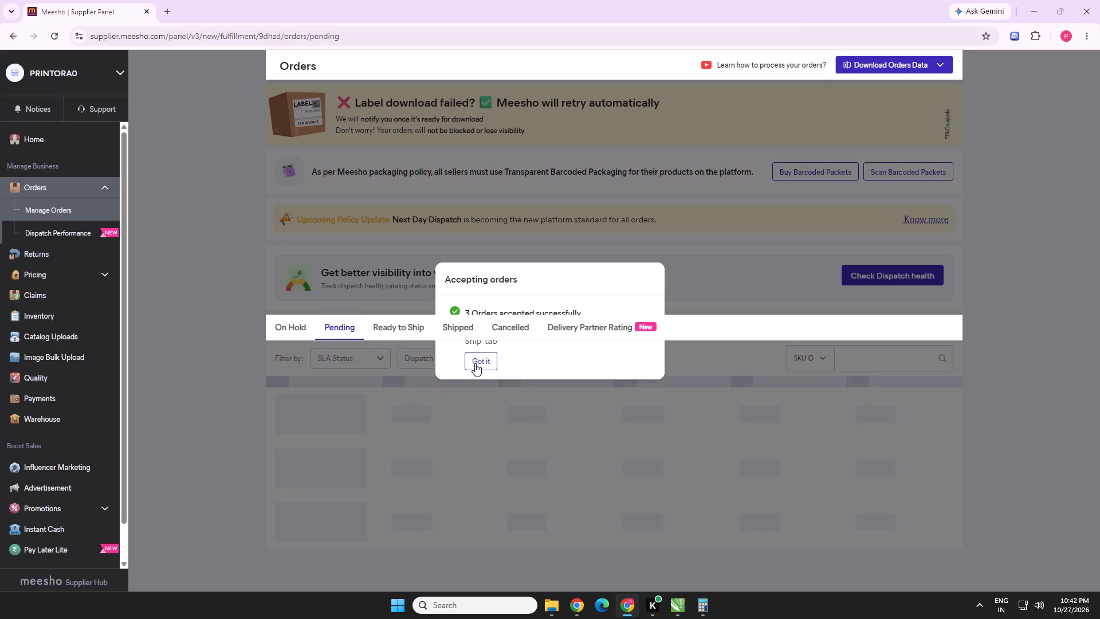
pyautogui.tripleClick(476, 363)
pyautogui.click(476, 363)
pyautogui.click(57, 33)
# Switch to the WALLSTICK account's Chrome window and reload its pending Meesho orders page.
pyautogui.click(575, 600)
pyautogui.click(48, 38)
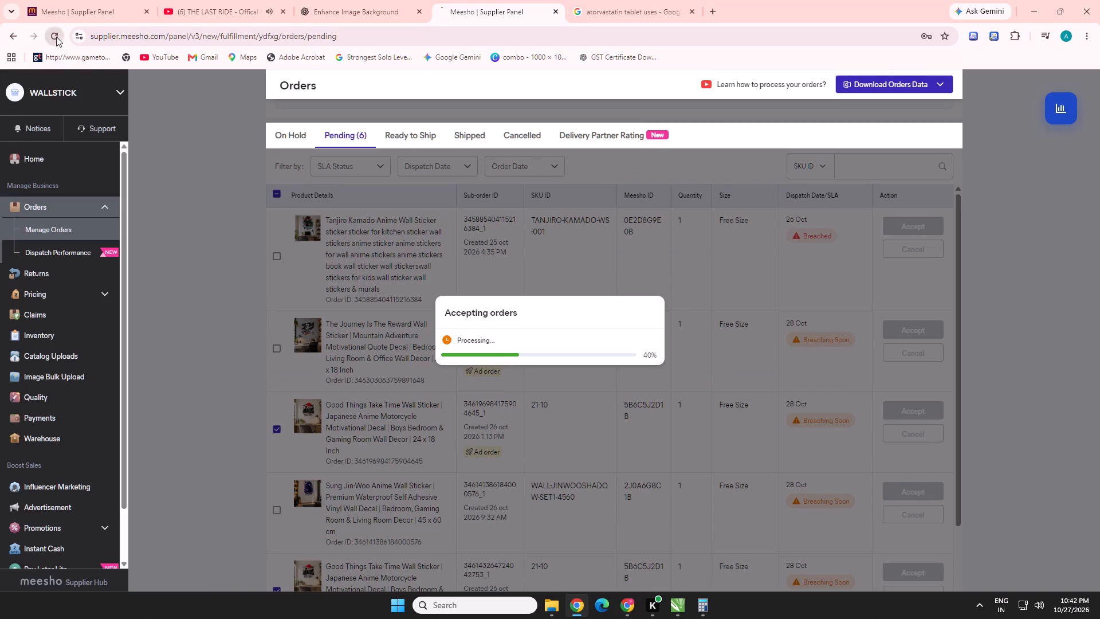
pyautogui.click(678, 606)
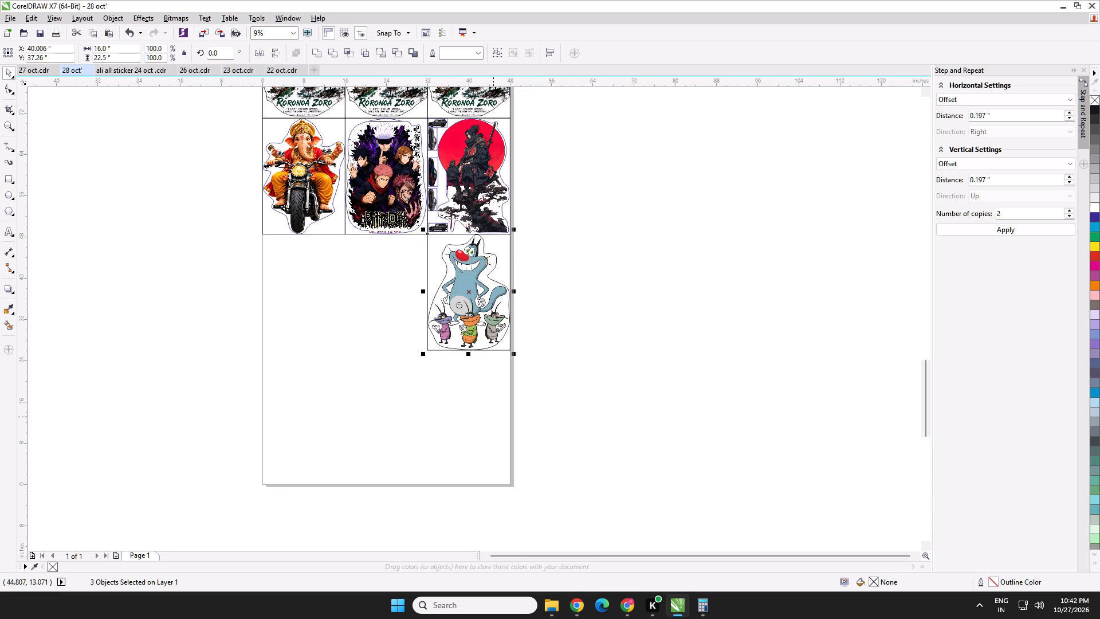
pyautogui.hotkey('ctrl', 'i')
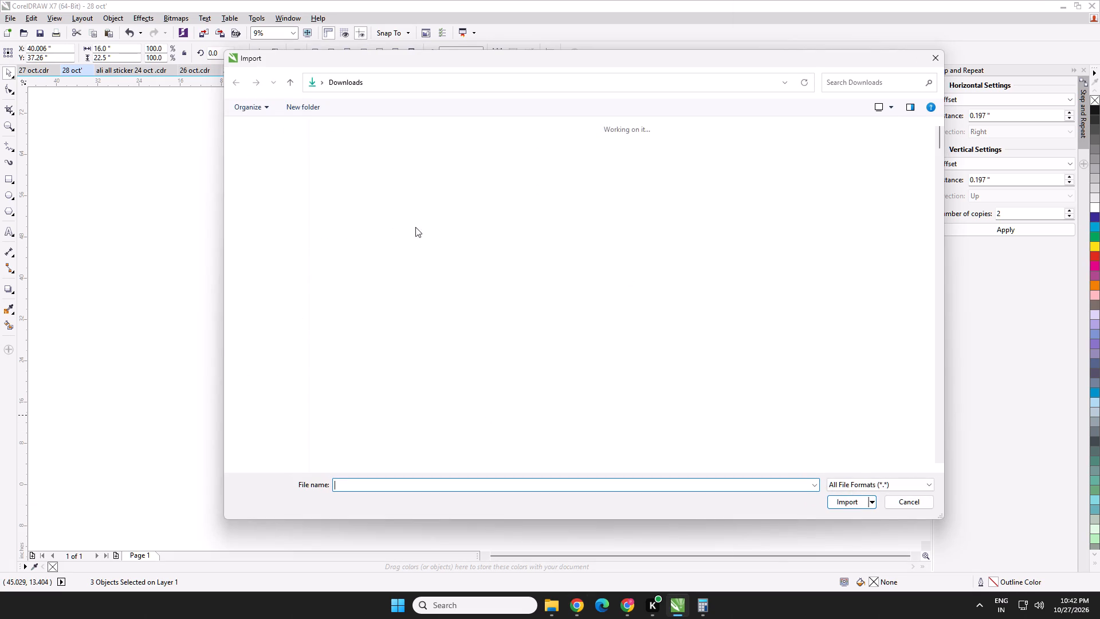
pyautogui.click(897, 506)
# In Chrome, open the AI Image Upscaler site imgupscaler.com in place of the atorvastatin search results.
pyautogui.click(567, 606)
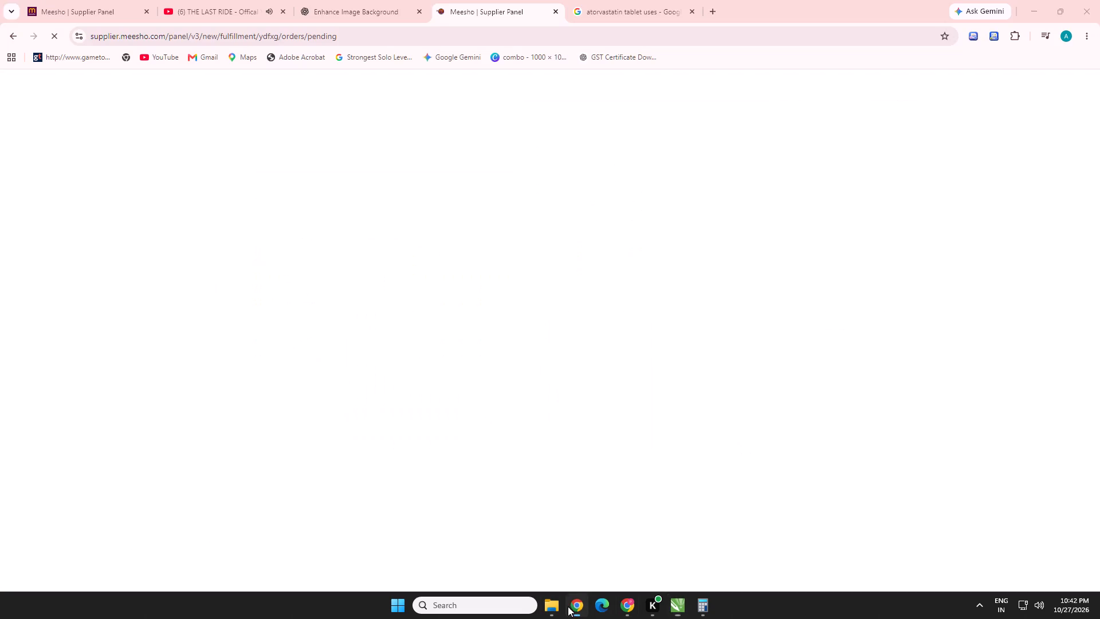
pyautogui.click(661, 3)
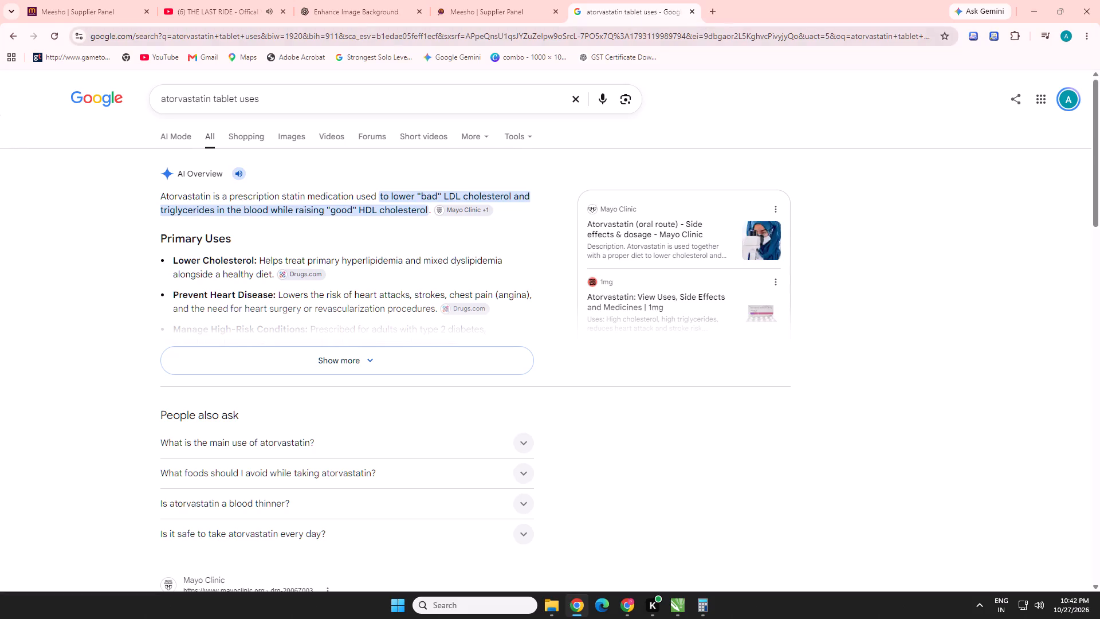
pyautogui.click(544, 40)
pyautogui.write('ai')
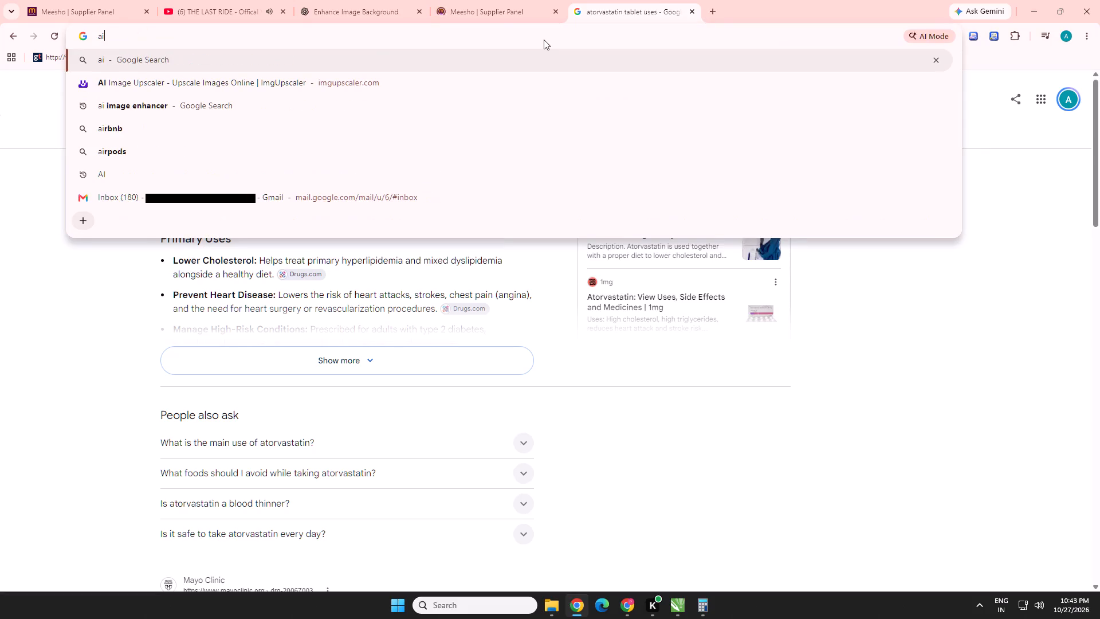
pyautogui.press('Down')
pyautogui.press('Return')
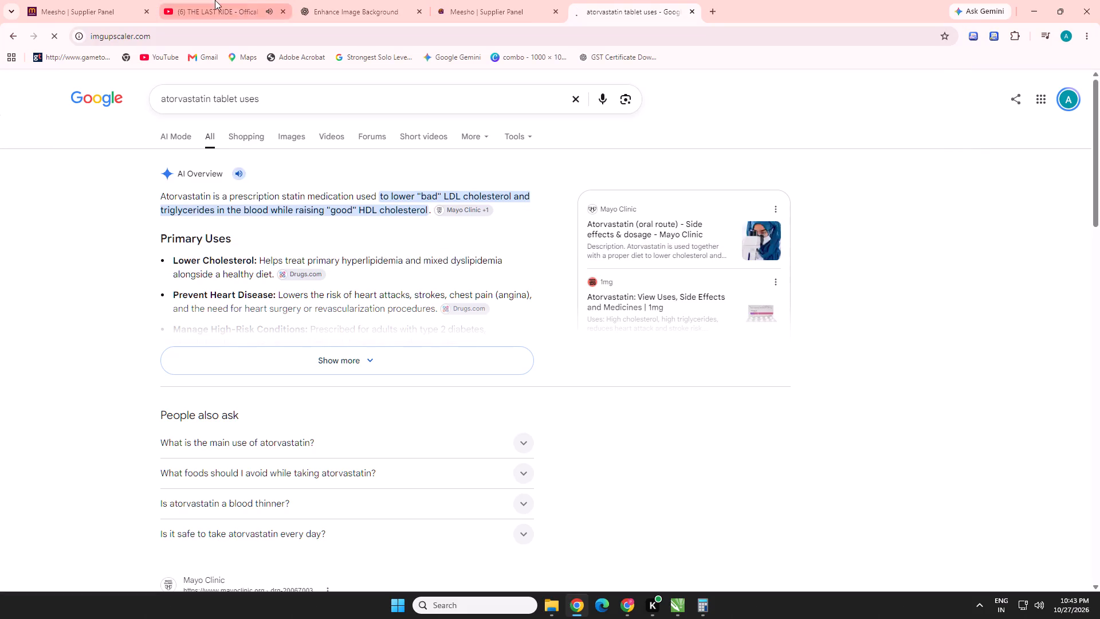
# Dismiss the accepted-orders notice on WALLSTICK's pending Meesho orders page.
pyautogui.click(488, 0)
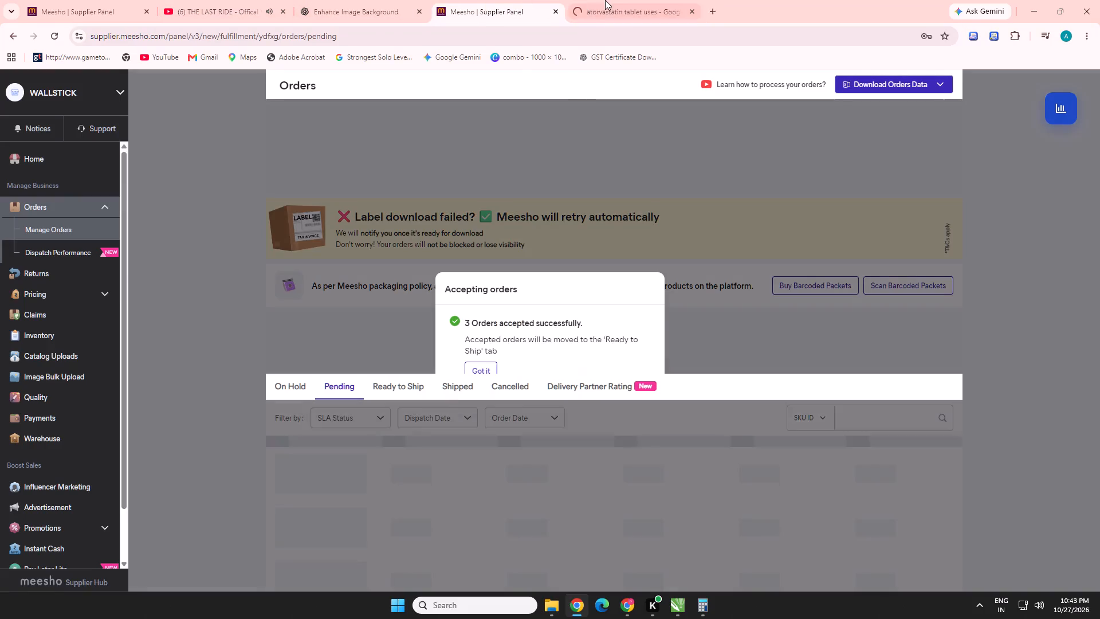
pyautogui.click(483, 374)
# Download the enhanced Jin-Woo image from the Enhance Image Background chat in ChatGPT.
pyautogui.click(361, 0)
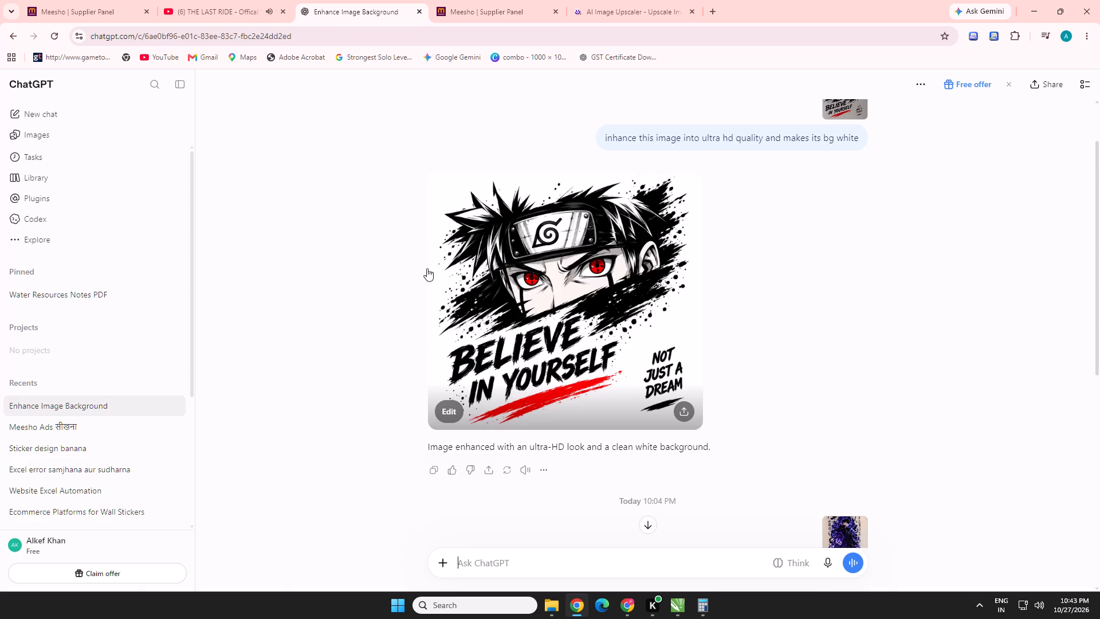
pyautogui.scroll(-5, 714, 416)
pyautogui.click(608, 428)
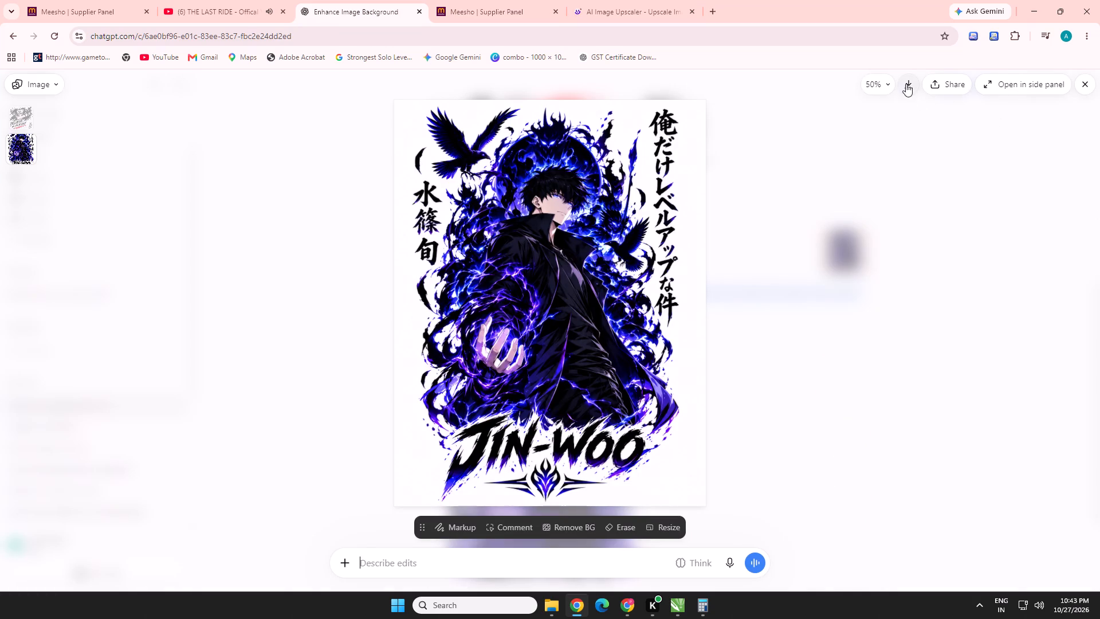
pyautogui.click(906, 83)
# On imgupscaler.com, upload Jin-Woo_ Shadow Energy Awakens.png and start upscaling it at the 400% ratio.
pyautogui.click(598, 0)
pyautogui.click(567, 387)
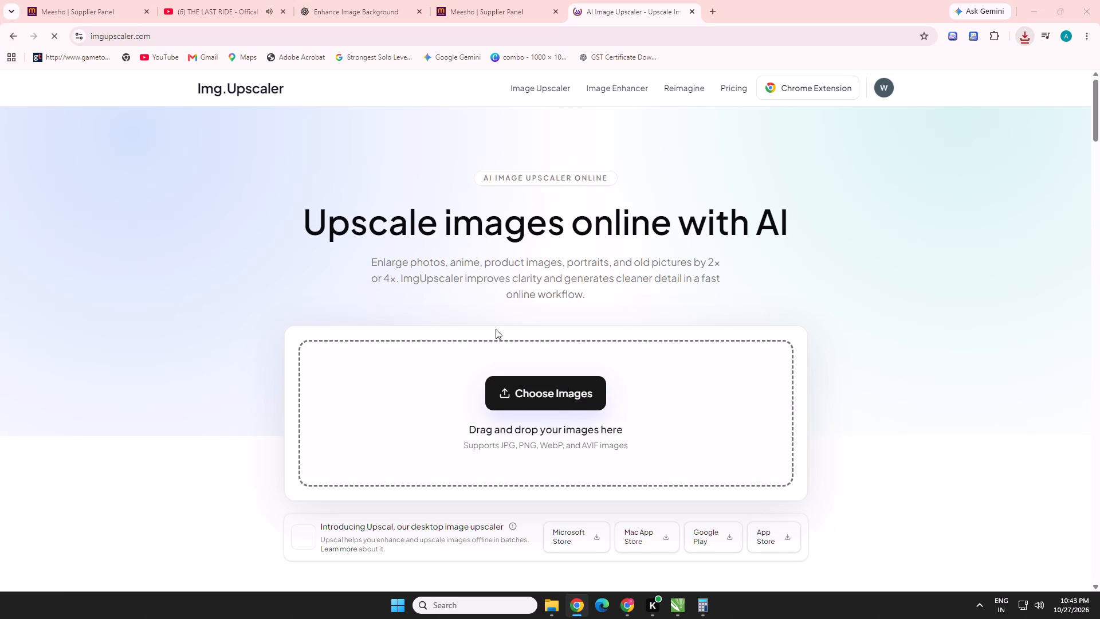
pyautogui.click(186, 178)
pyautogui.press('Return')
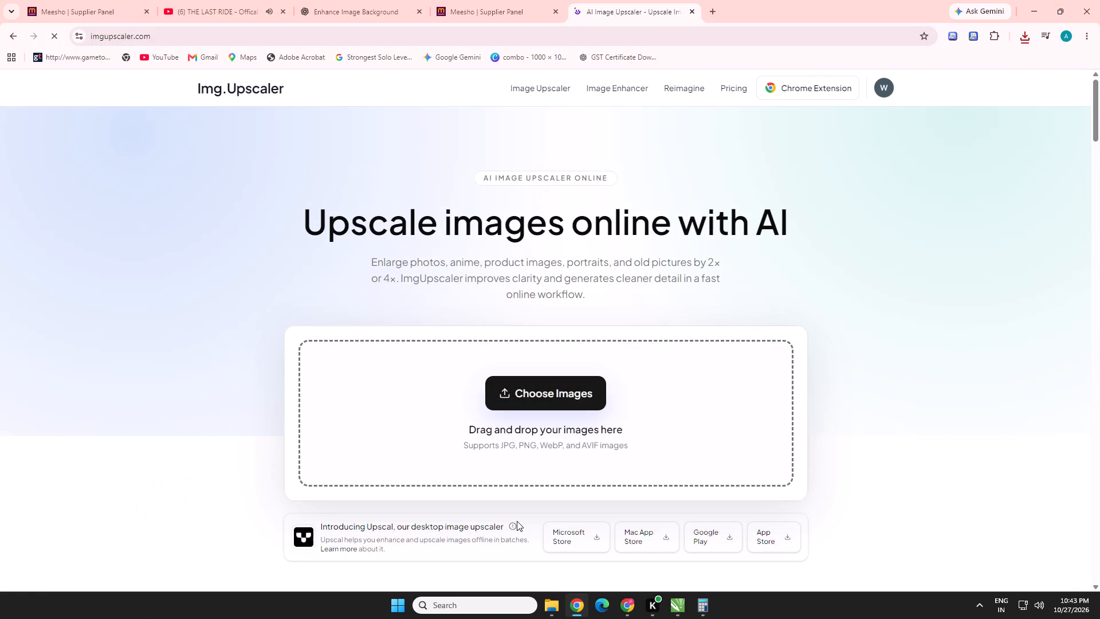
pyautogui.scroll(-2, 487, 431)
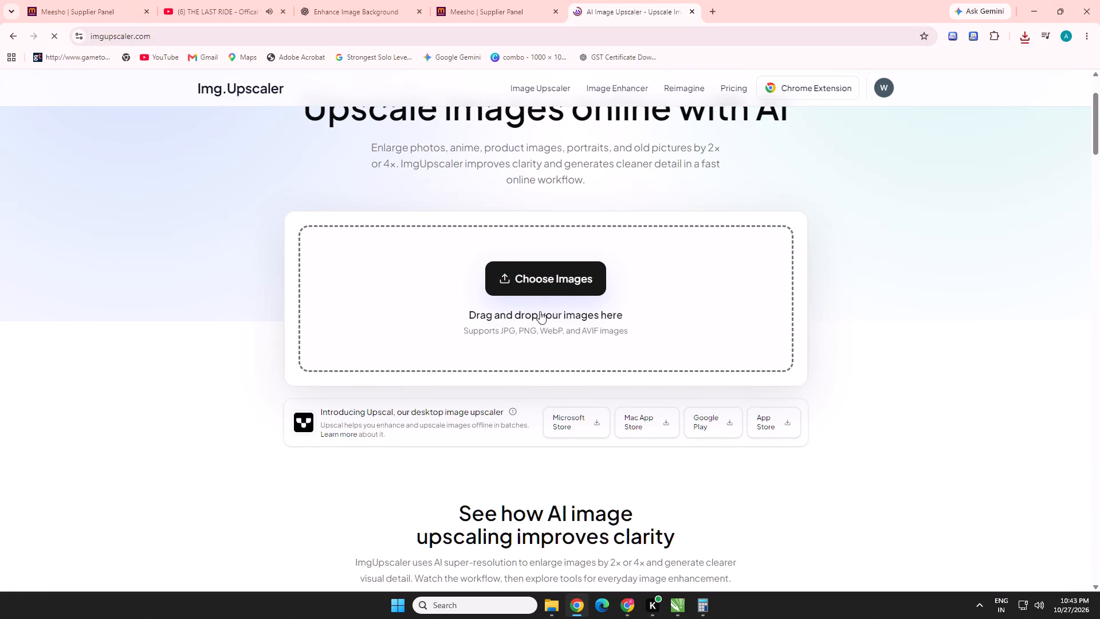
pyautogui.click(546, 292)
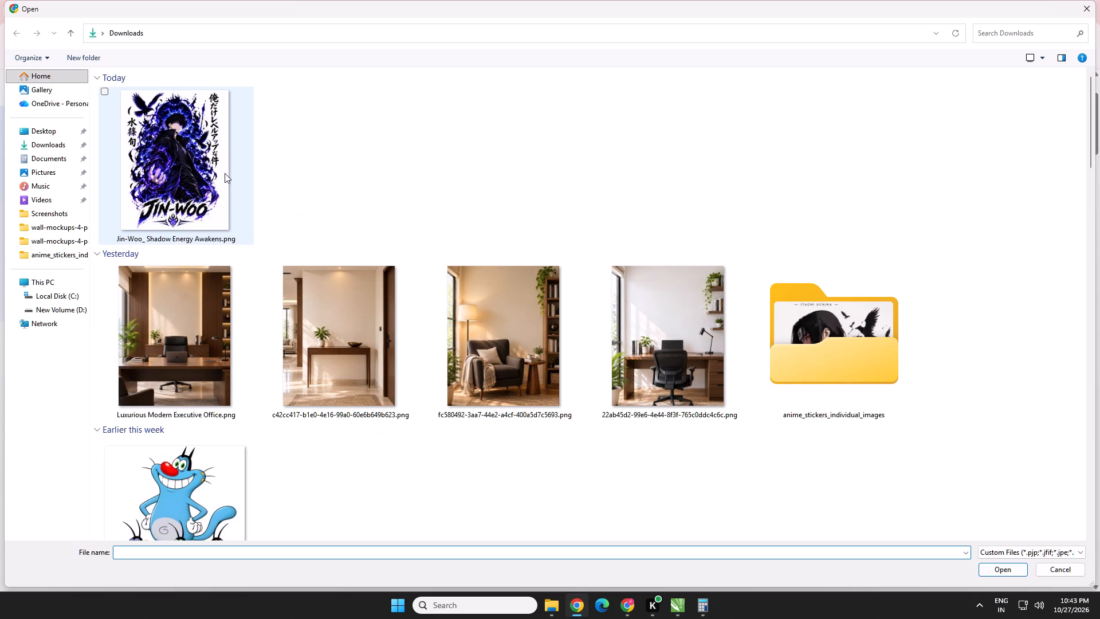
pyautogui.click(226, 172)
pyautogui.press('Return')
pyautogui.scroll(-1, 529, 356)
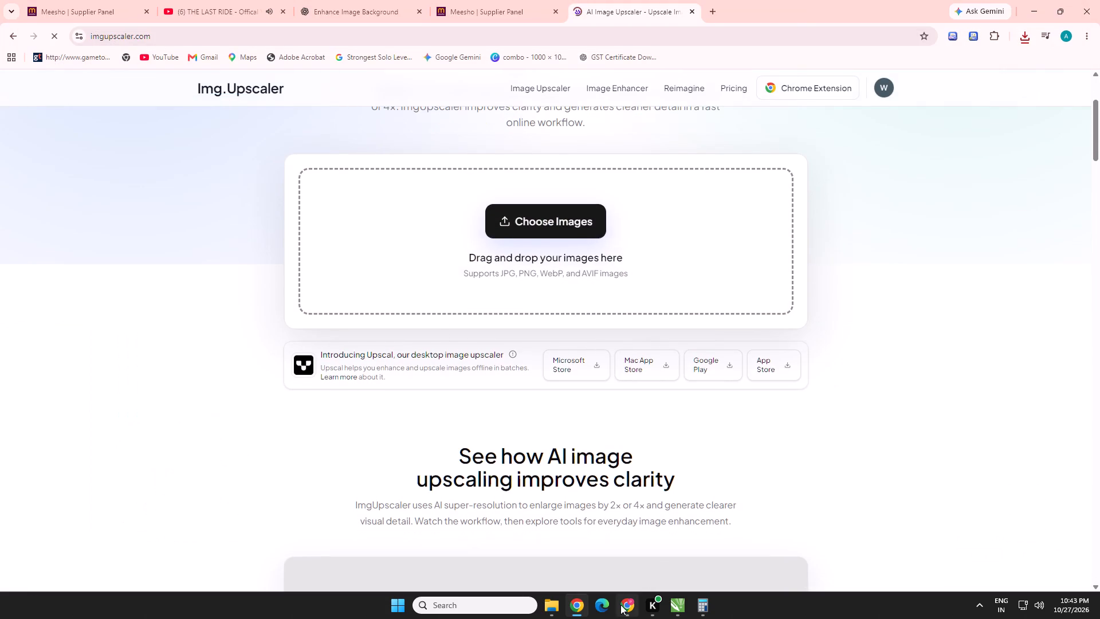
pyautogui.scroll(-4, 592, 485)
pyautogui.scroll(3, 550, 366)
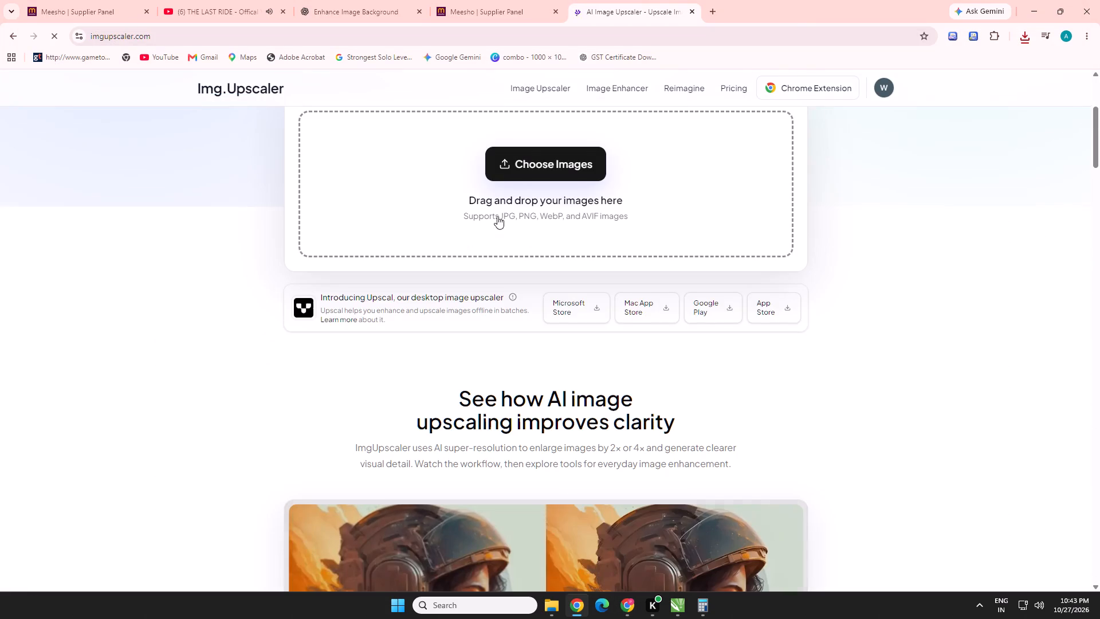
pyautogui.click(531, 167)
pyautogui.click(219, 185)
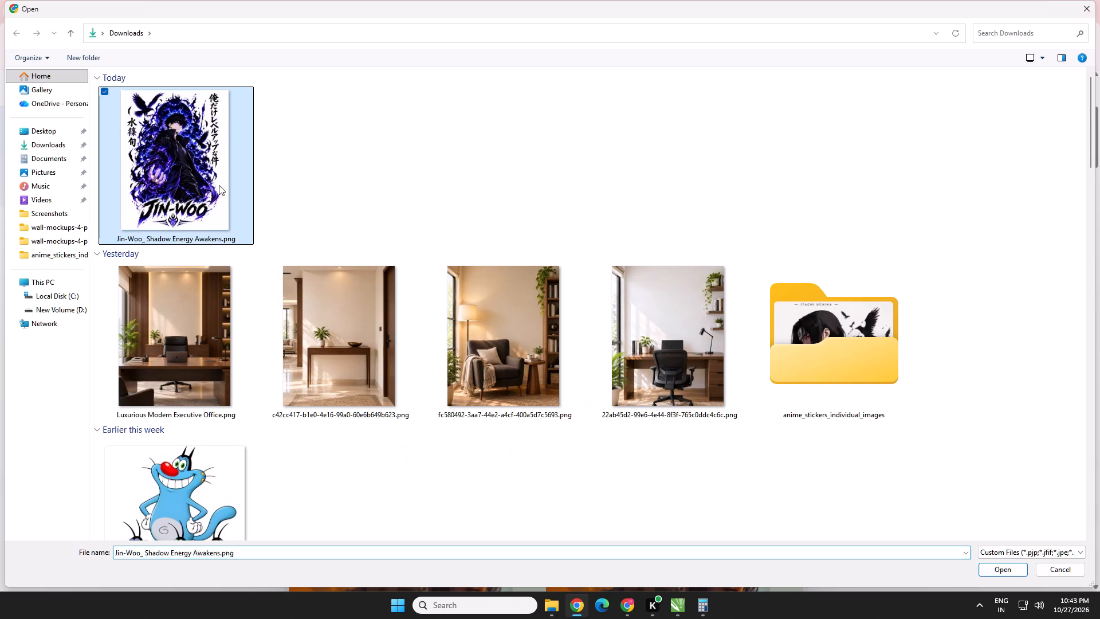
pyautogui.press('Return')
pyautogui.click(382, 350)
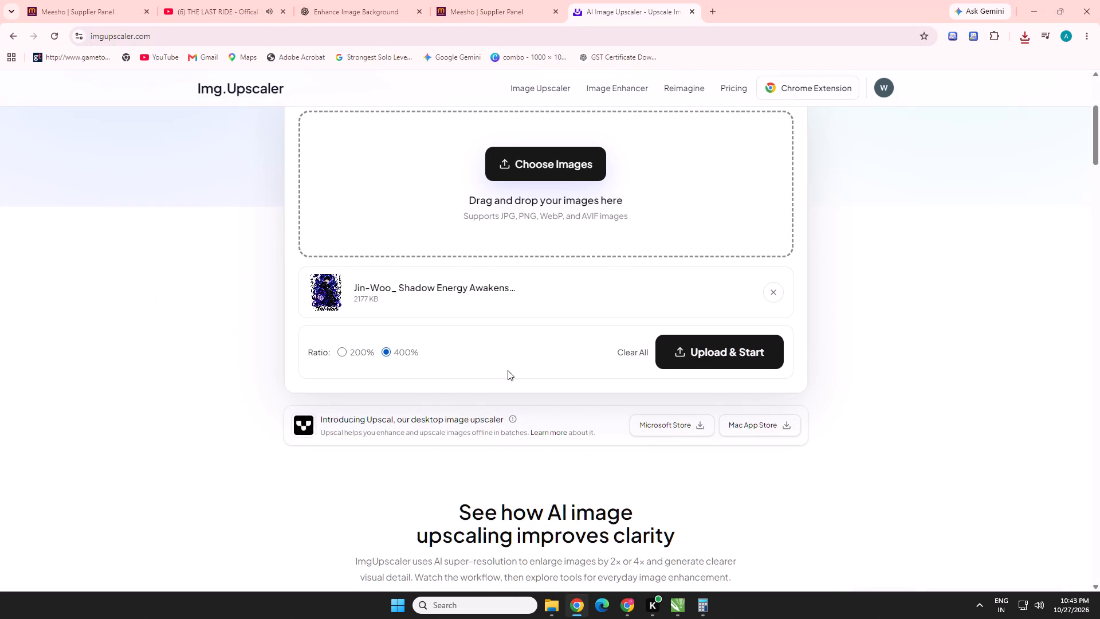
pyautogui.click(737, 353)
# Switch to the PRINTORA0 account's Chrome window and open imgupscaler.com in a new tab.
pyautogui.click(622, 618)
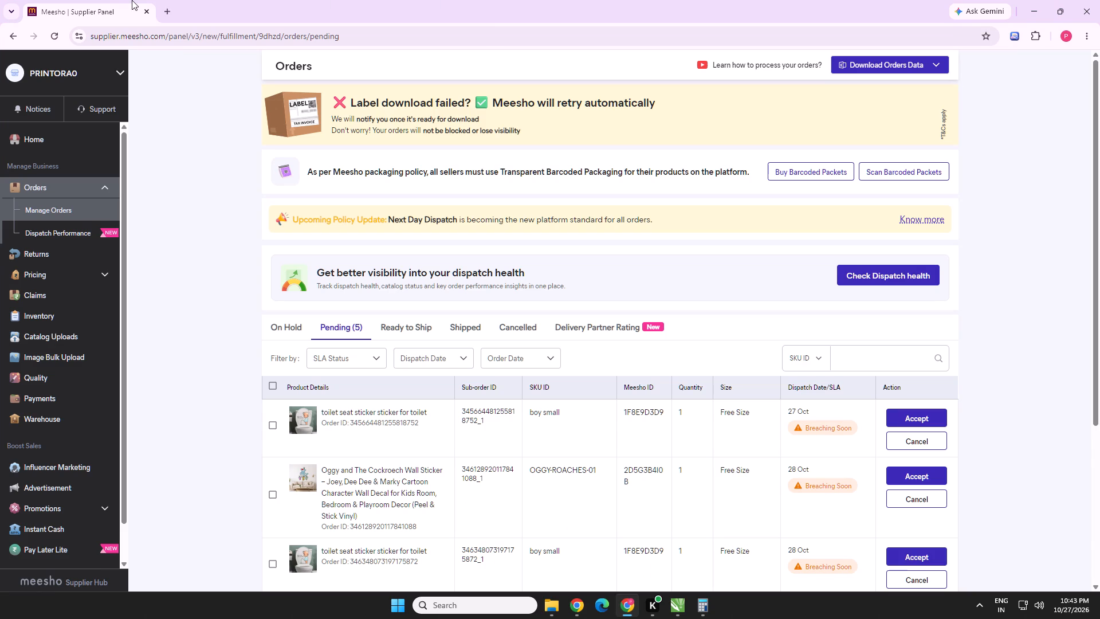
pyautogui.click(173, 6)
pyautogui.press('a')
pyautogui.click(117, 80)
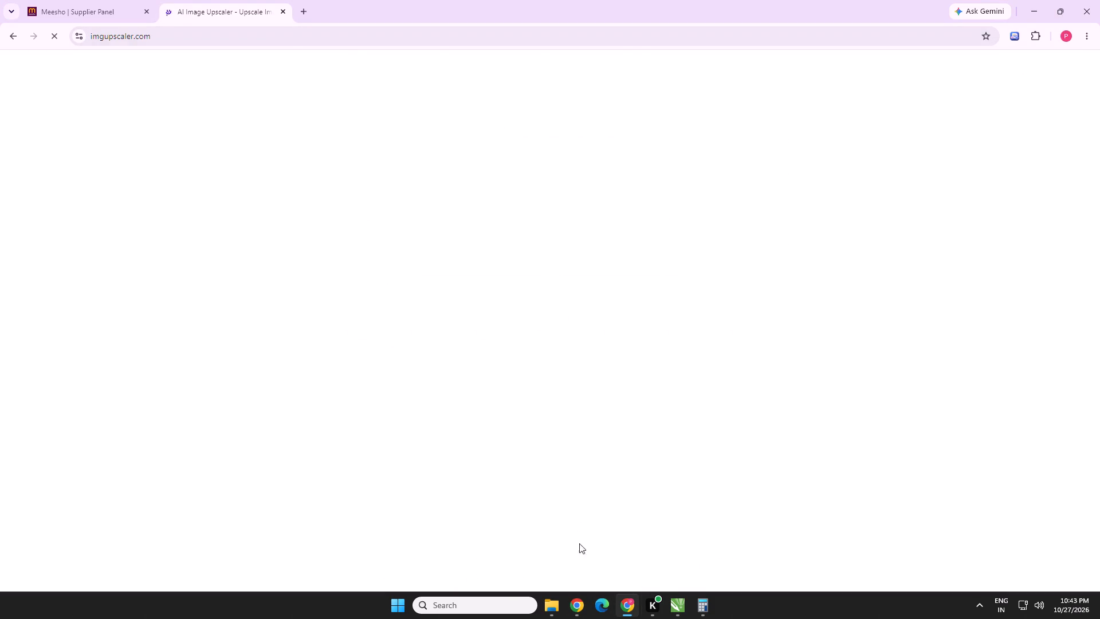
# Return to WALLSTICK's Meesho tab, glance over its pending orders, and examine the campaigns on its Advertisement page.
pyautogui.click(577, 597)
pyautogui.click(467, 0)
pyautogui.scroll(-2, 472, 456)
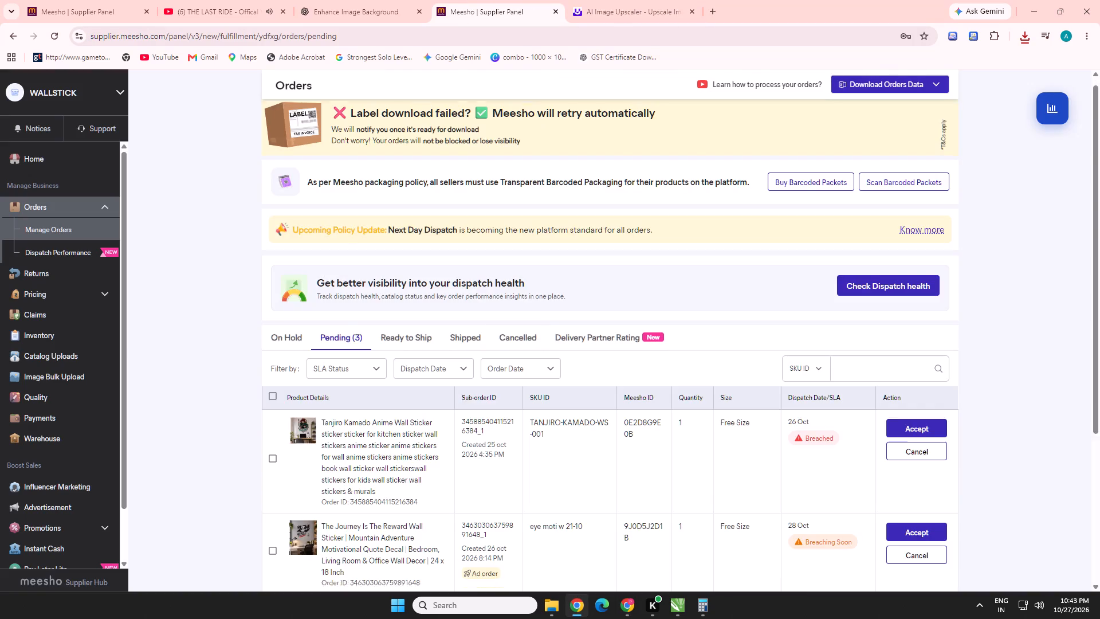
pyautogui.scroll(-7, 471, 456)
pyautogui.scroll(1, 319, 399)
pyautogui.click(48, 515)
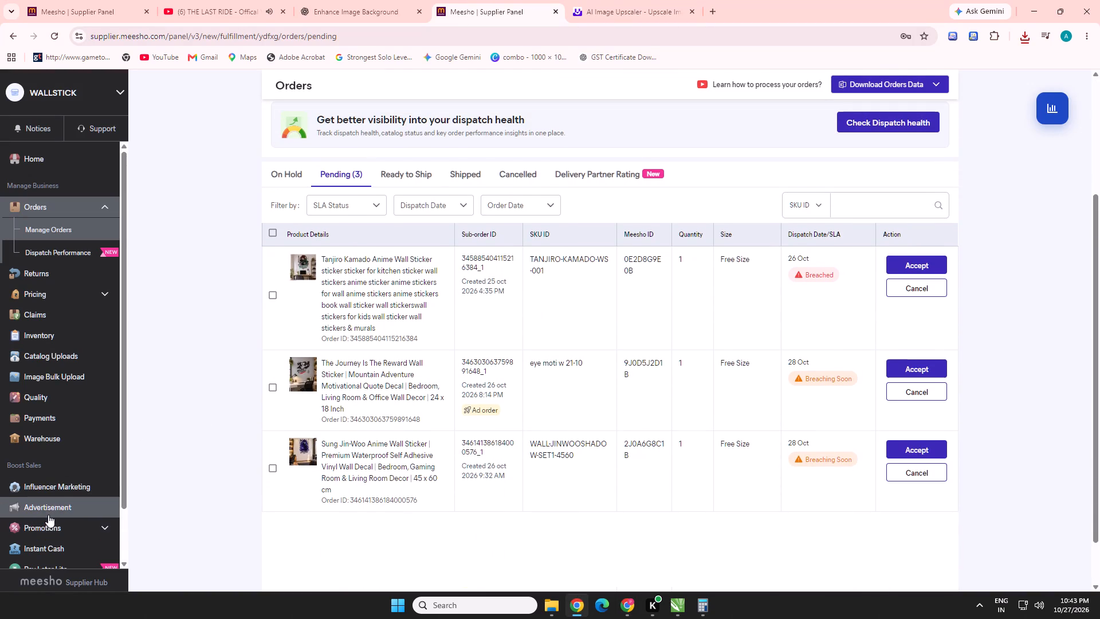
pyautogui.scroll(-2, 748, 345)
pyautogui.scroll(-3, 672, 420)
pyautogui.scroll(-9, 655, 487)
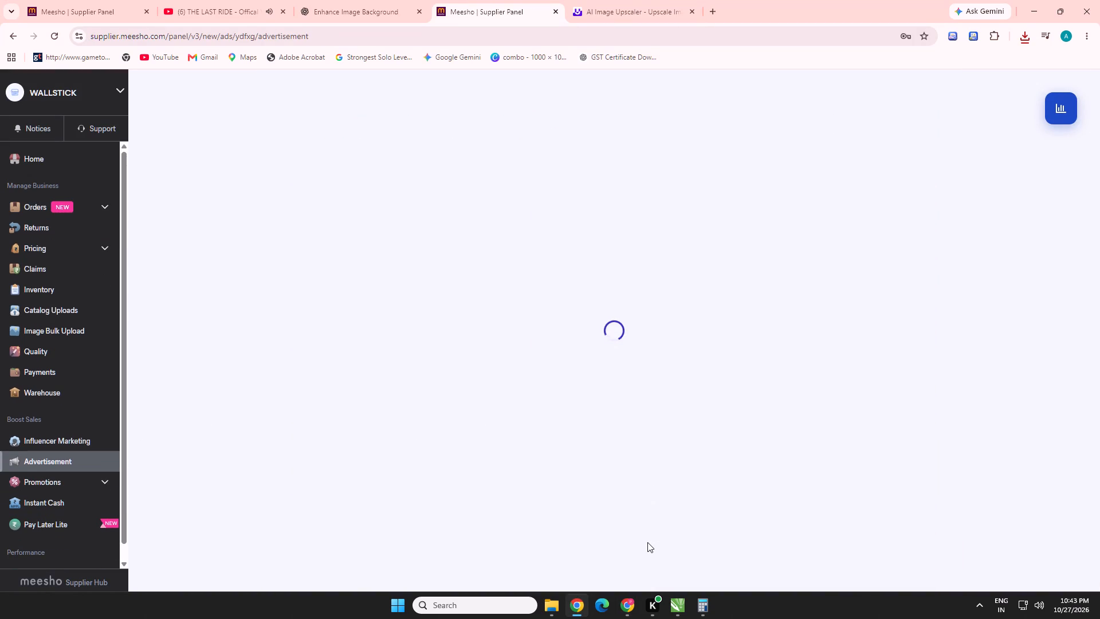
pyautogui.scroll(-7, 647, 542)
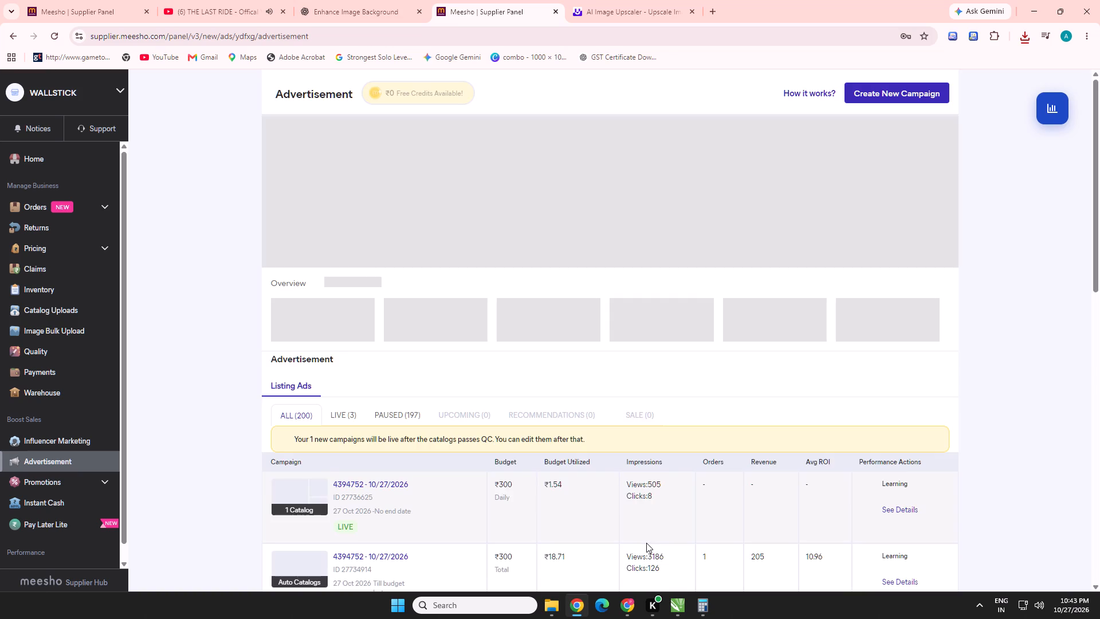
pyautogui.scroll(-3, 784, 450)
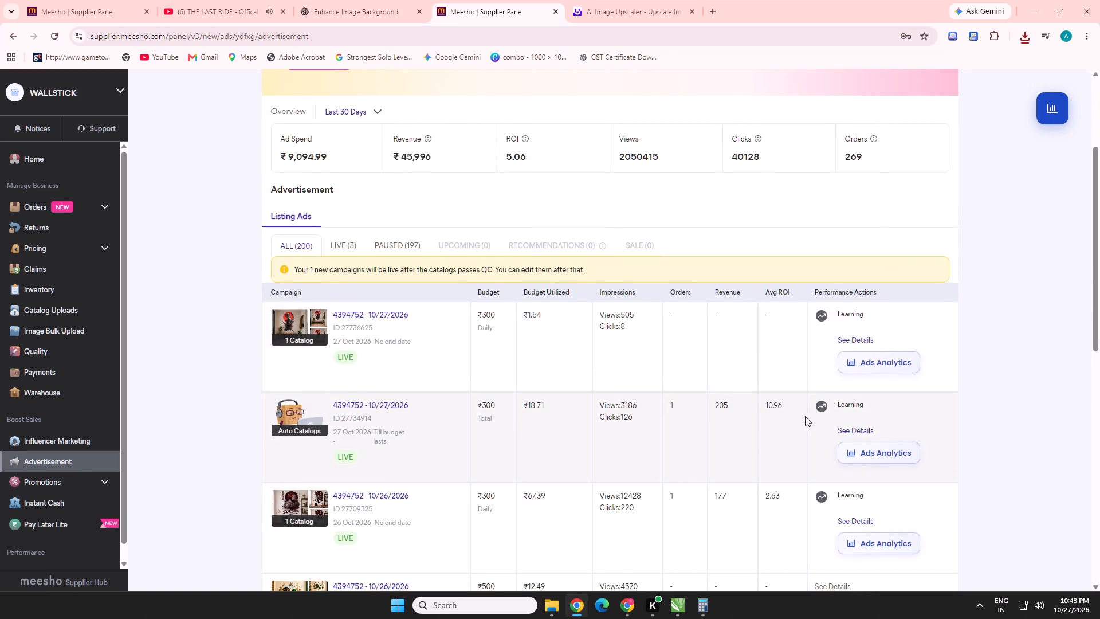
# Open the details of WALLSTICK's auto-catalogs campaign, ID 27734914, and examine its performance and catalog figures.
pyautogui.scroll(-1, 854, 366)
pyautogui.click(857, 374)
pyautogui.scroll(-3, 677, 374)
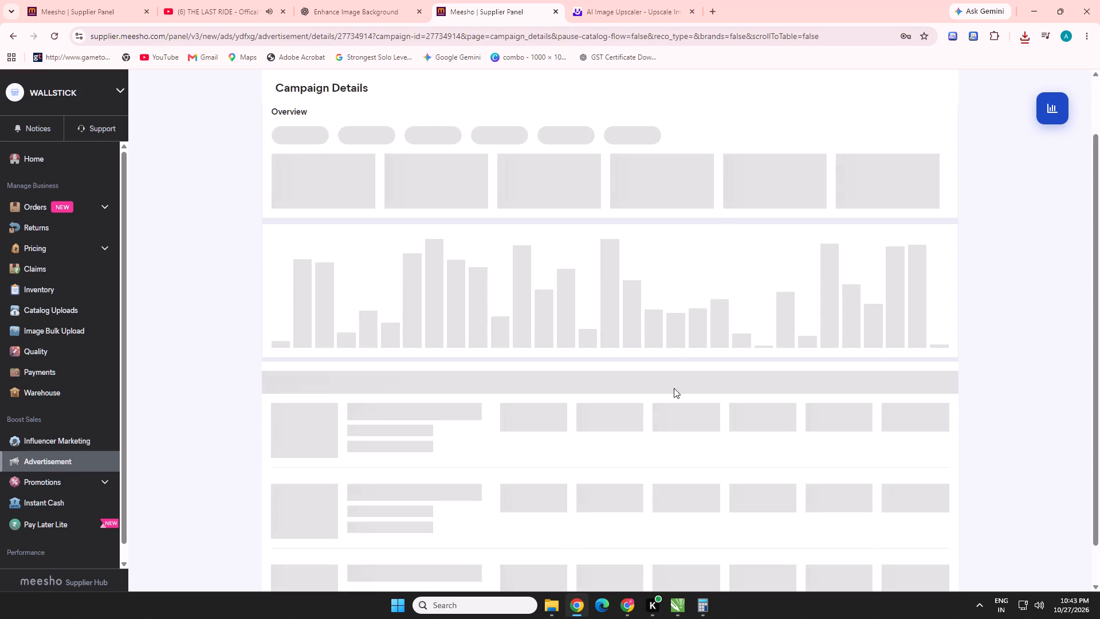
pyautogui.scroll(-5, 669, 391)
pyautogui.scroll(4, 669, 391)
pyautogui.scroll(-9, 669, 391)
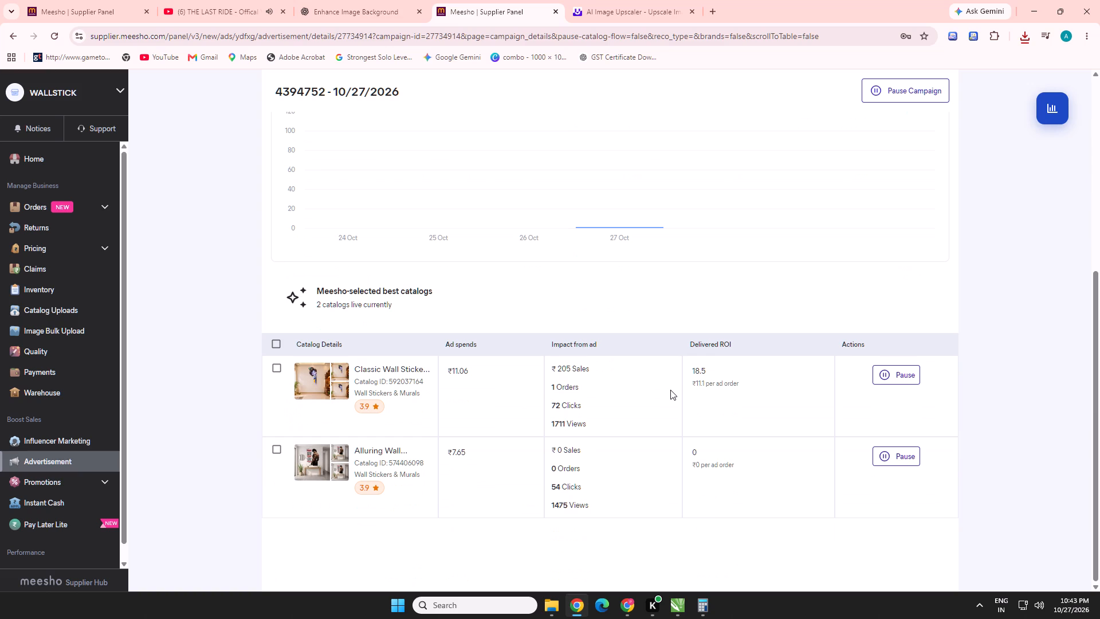
pyautogui.scroll(4, 596, 420)
# Go back to WALLSTICK's Advertisement page and review the listing ads campaigns.
pyautogui.click(88, 462)
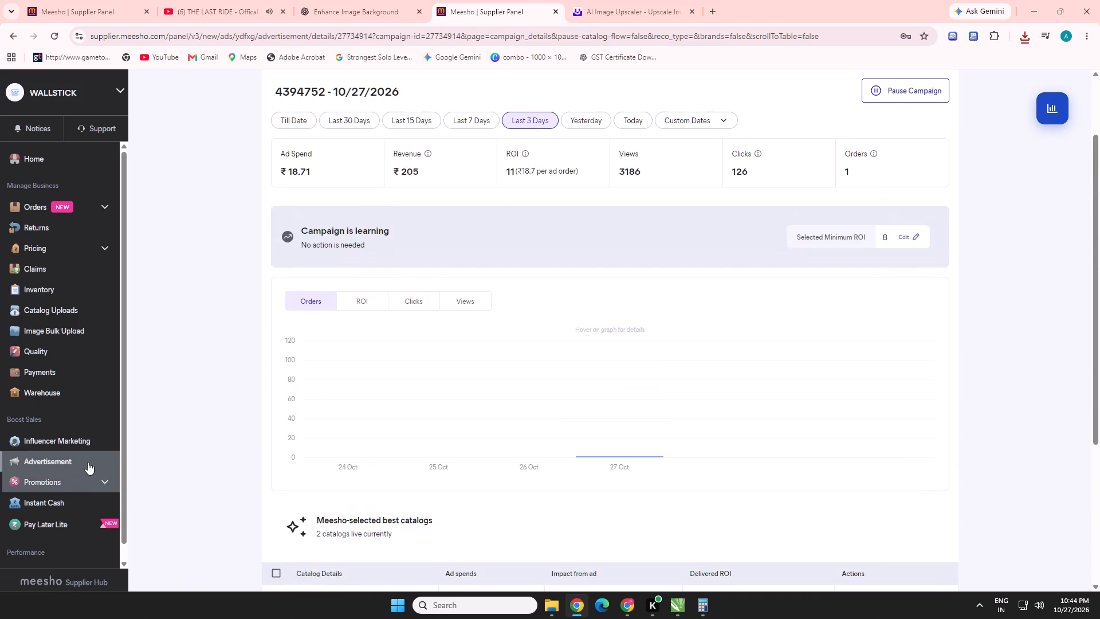
pyautogui.scroll(-9, 505, 386)
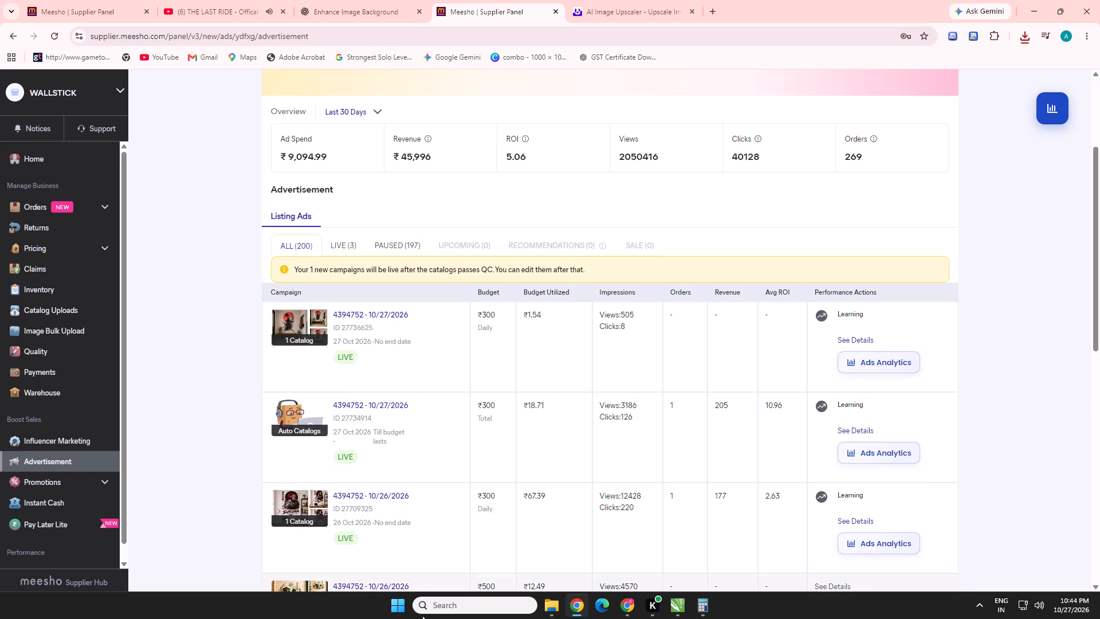
# Open Calculator, divide campaign 27736625's spend of 1.54 by 5, and clear the calculation.
pyautogui.click(484, 605)
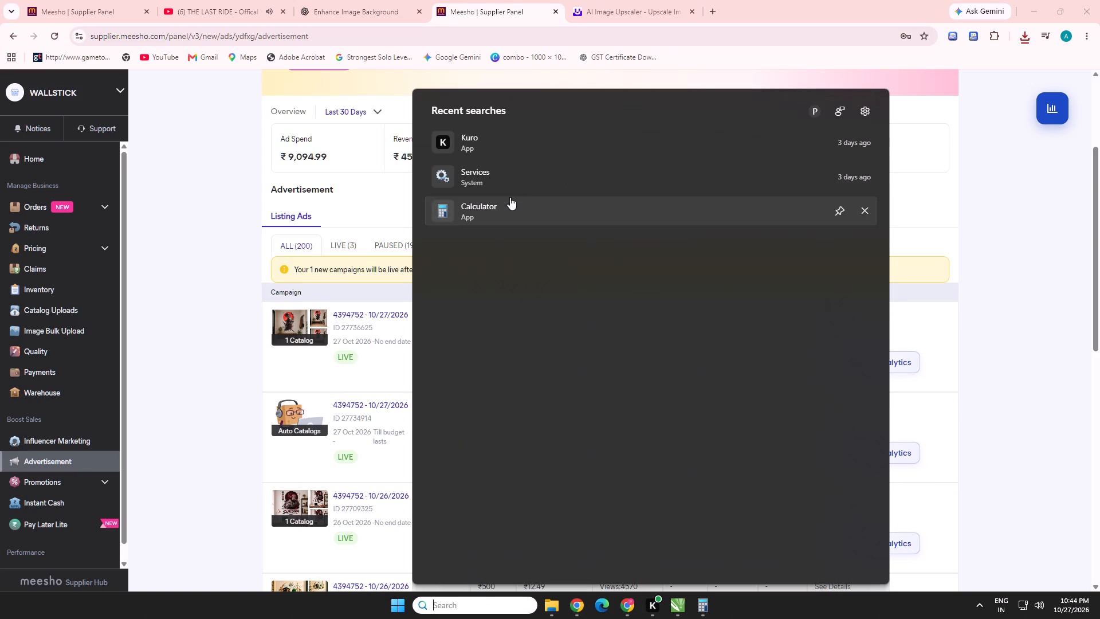
pyautogui.click(497, 207)
pyautogui.write('1.5')
pyautogui.press('Escape')
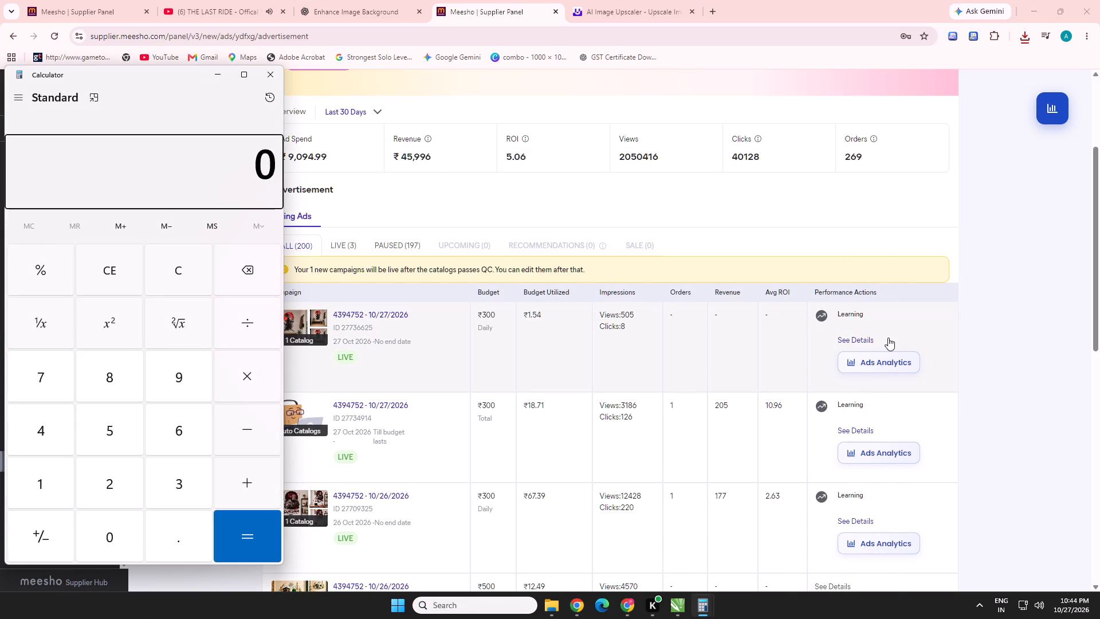
pyautogui.write('1.54/5')
pyautogui.press('Return')
pyautogui.press('Escape')
pyautogui.press('0')
pyautogui.press('Escape')
pyautogui.write('1.54/5')
pyautogui.press('Escape')
# Calculate campaign 27736625's cost per click as 1.54 divided by 8, multiply it by 120, and close Calculator.
pyautogui.write('1.54/8')
pyautogui.press('Return')
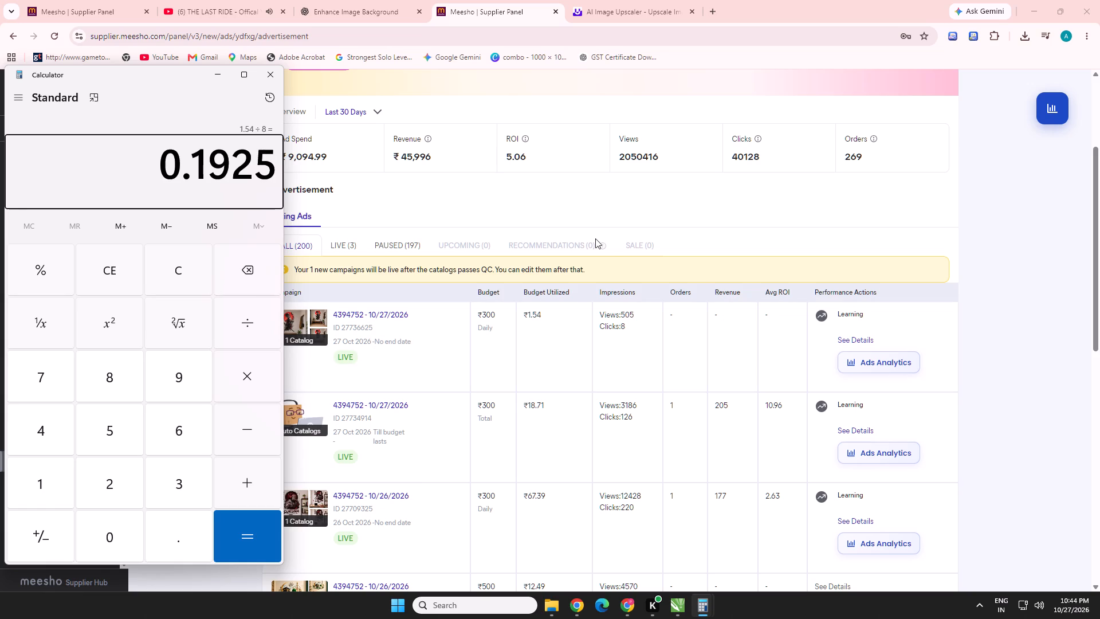
pyautogui.write('*1')
pyautogui.write('20')
pyautogui.press('Return')
pyautogui.press('Escape')
pyautogui.click(269, 72)
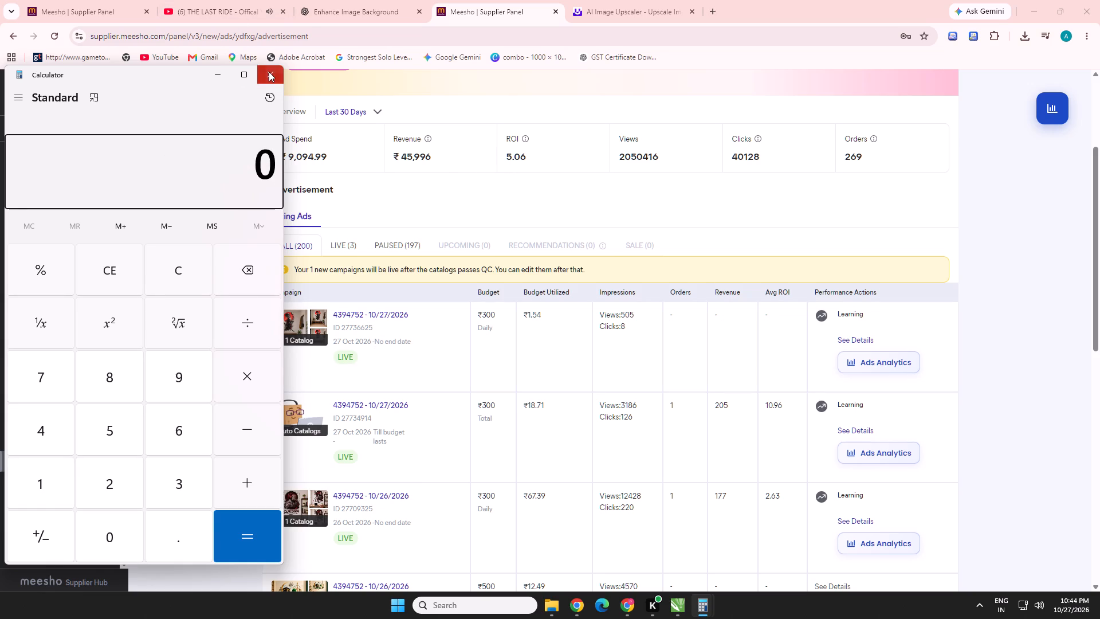
# Open the details of WALLSTICK's one-catalog campaign, ID 27736625, and examine its ad performance.
pyautogui.click(852, 338)
pyautogui.scroll(-8, 619, 328)
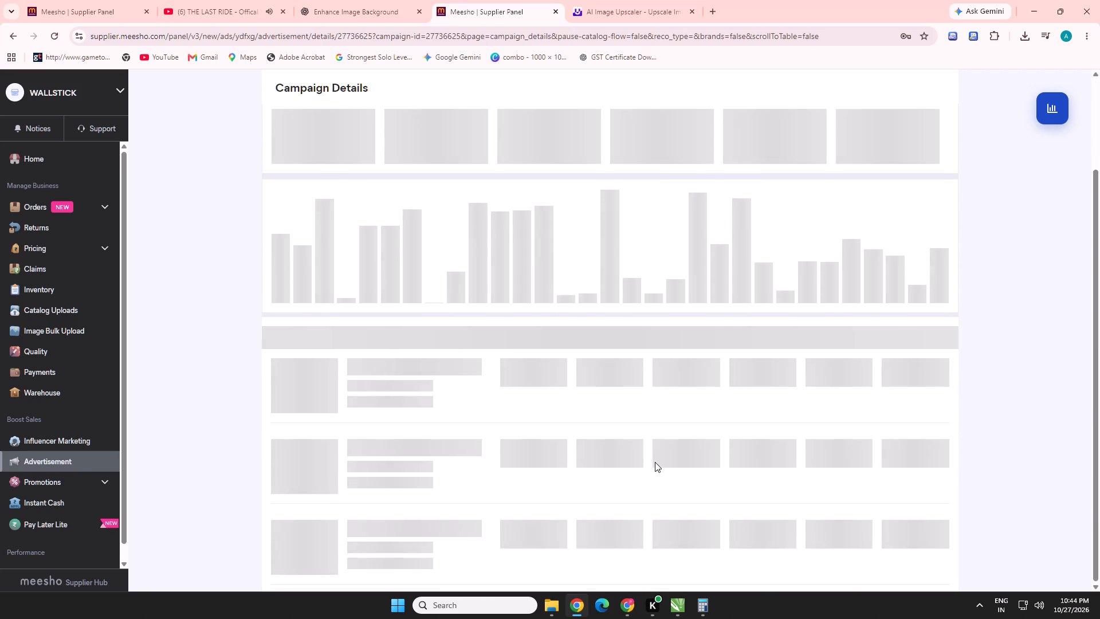
pyautogui.scroll(-1, 655, 462)
pyautogui.scroll(-2, 573, 618)
# In Calculator, work out the campaign's click rate as 8 divided by 505, times 100, and close Calculator.
pyautogui.click(710, 607)
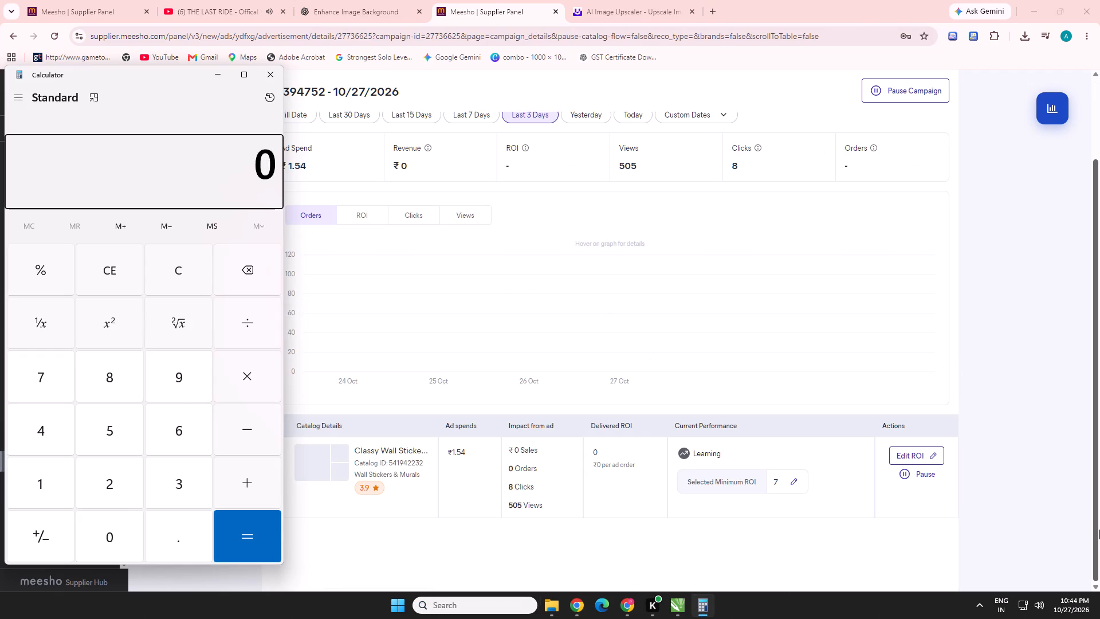
pyautogui.write('8/')
pyautogui.write('505')
pyautogui.press('Return')
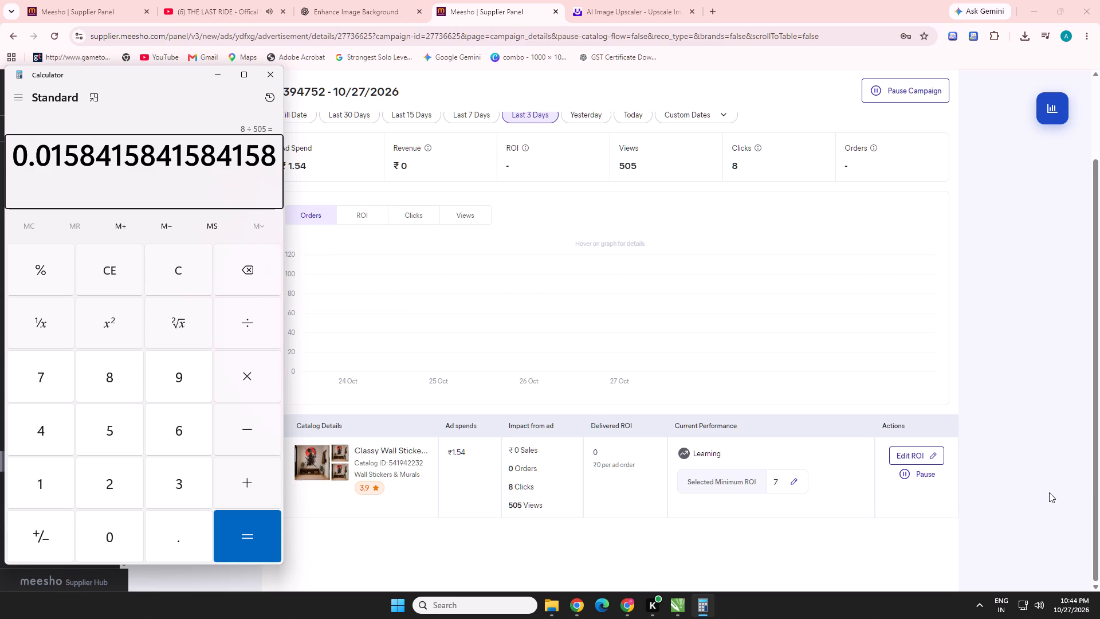
pyautogui.write('*100')
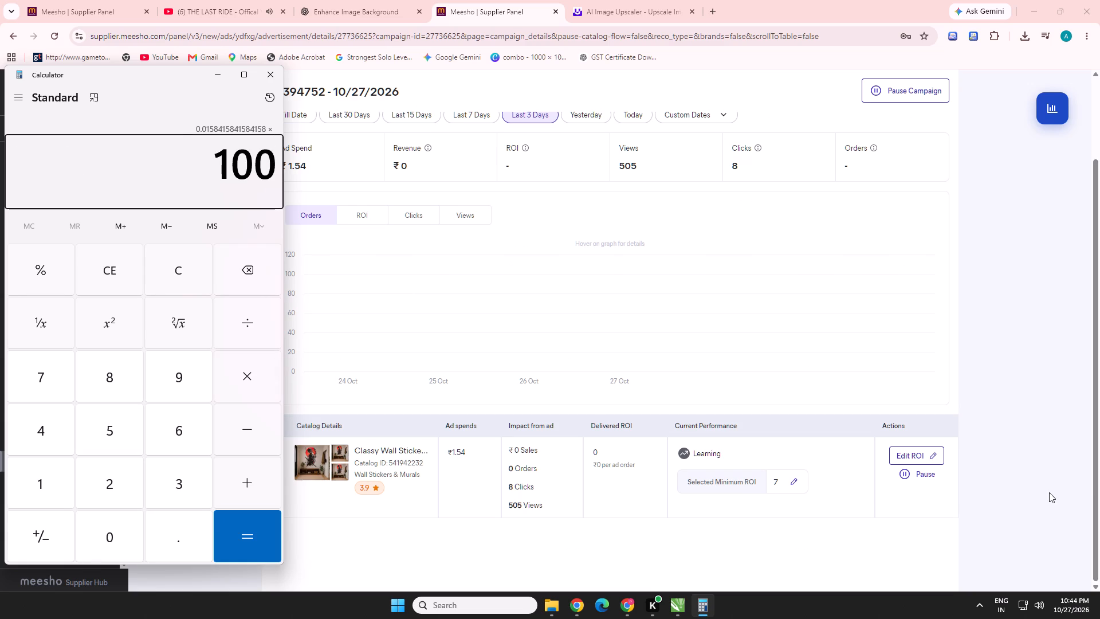
pyautogui.press('Return')
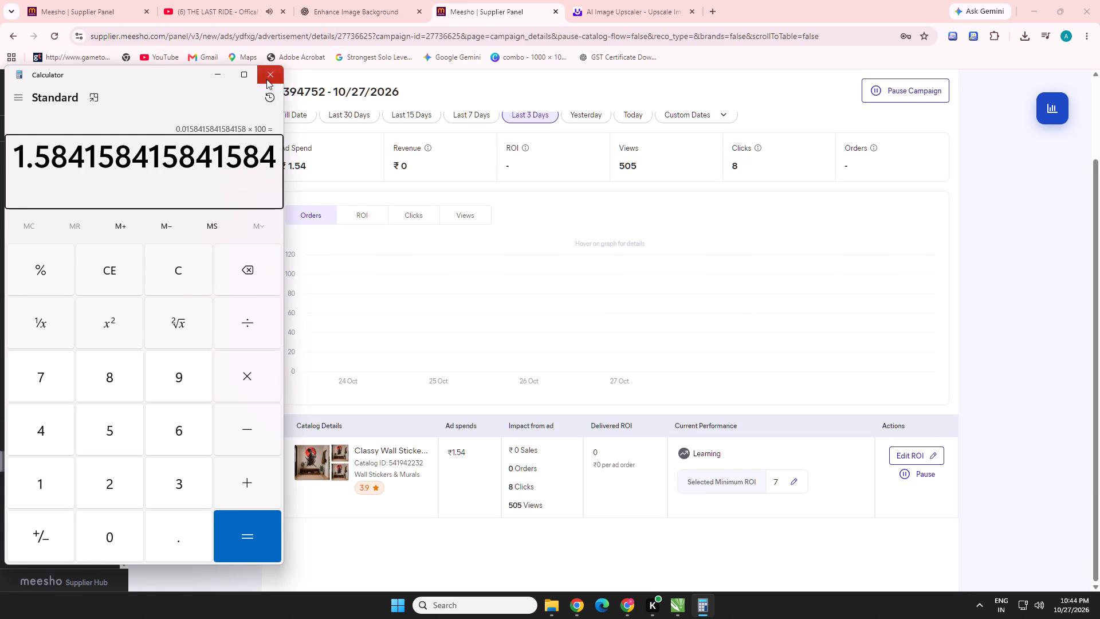
pyautogui.click(266, 79)
# Leave the campaign details and open WALLSTICK's Meesho Home page.
pyautogui.click(27, 460)
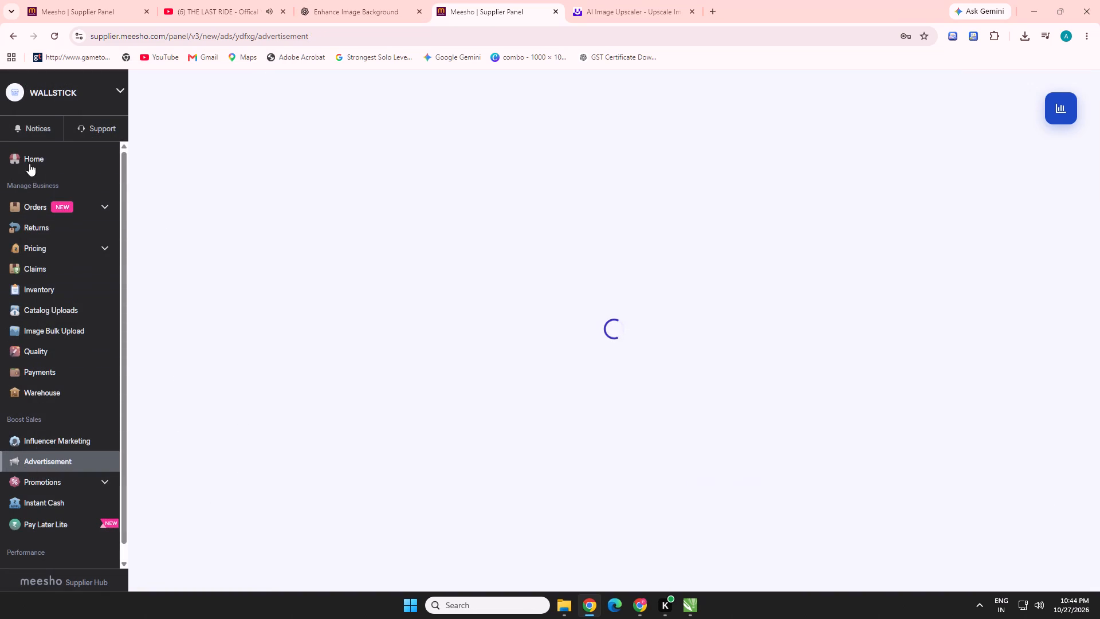
pyautogui.click(36, 151)
# Check the Jin-Woo image's upscaling progress on imgupscaler.com and return to WALLSTICK's Meesho tab.
pyautogui.click(334, 0)
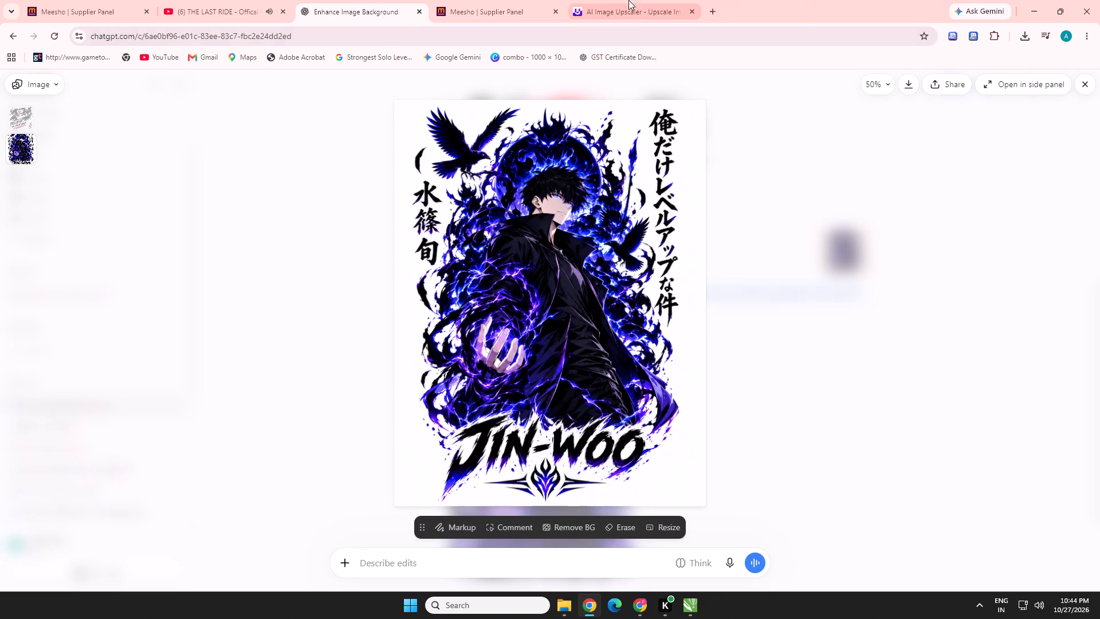
pyautogui.click(628, 0)
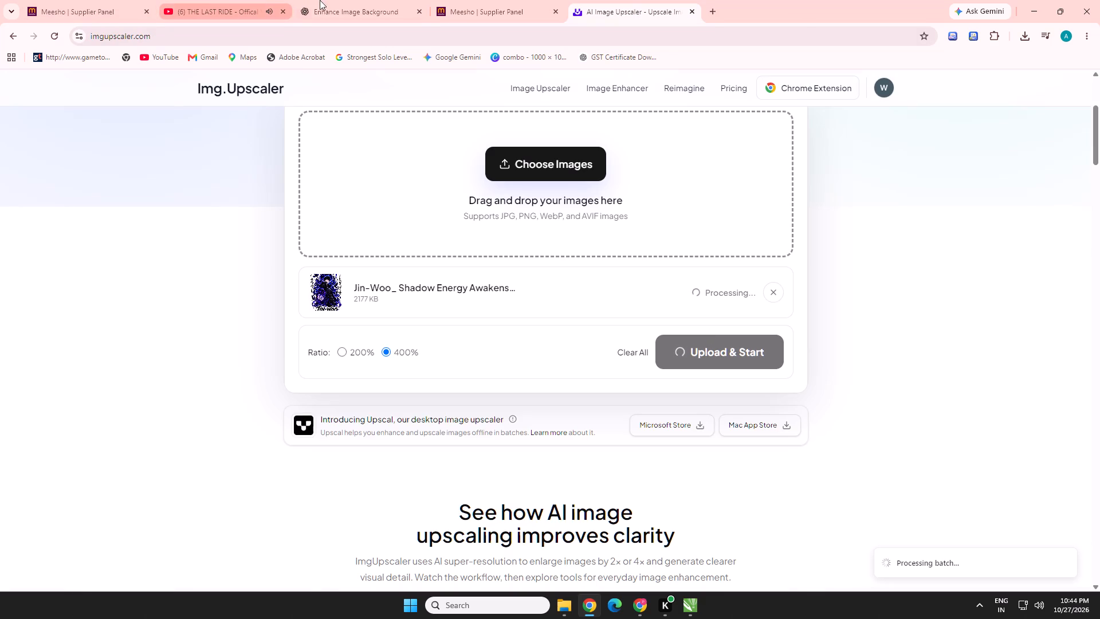
pyautogui.click(46, 0)
pyautogui.click(496, 0)
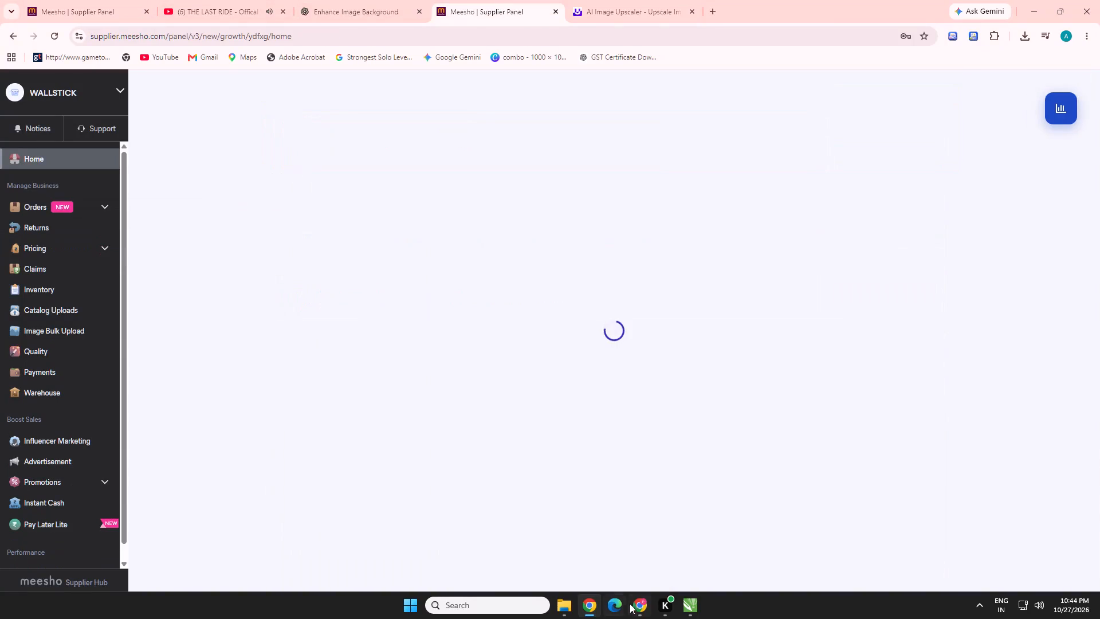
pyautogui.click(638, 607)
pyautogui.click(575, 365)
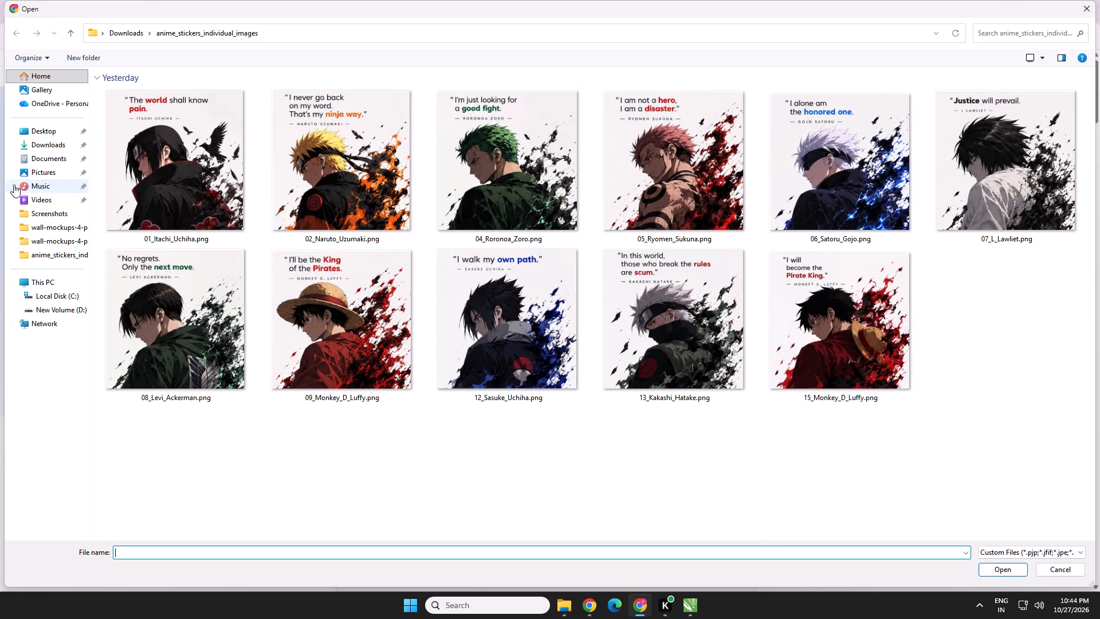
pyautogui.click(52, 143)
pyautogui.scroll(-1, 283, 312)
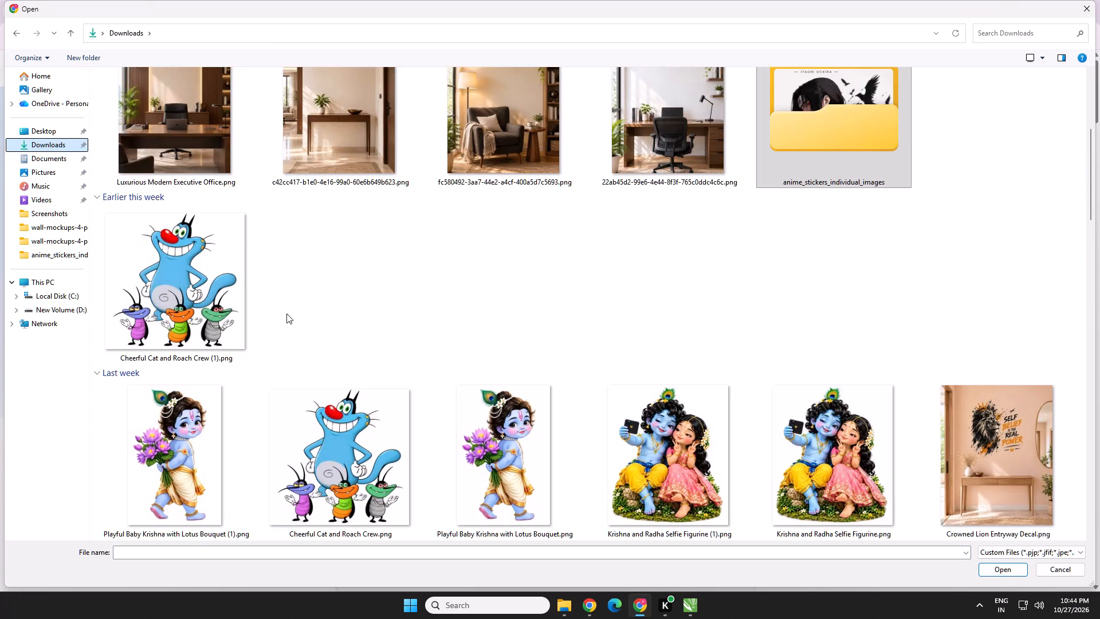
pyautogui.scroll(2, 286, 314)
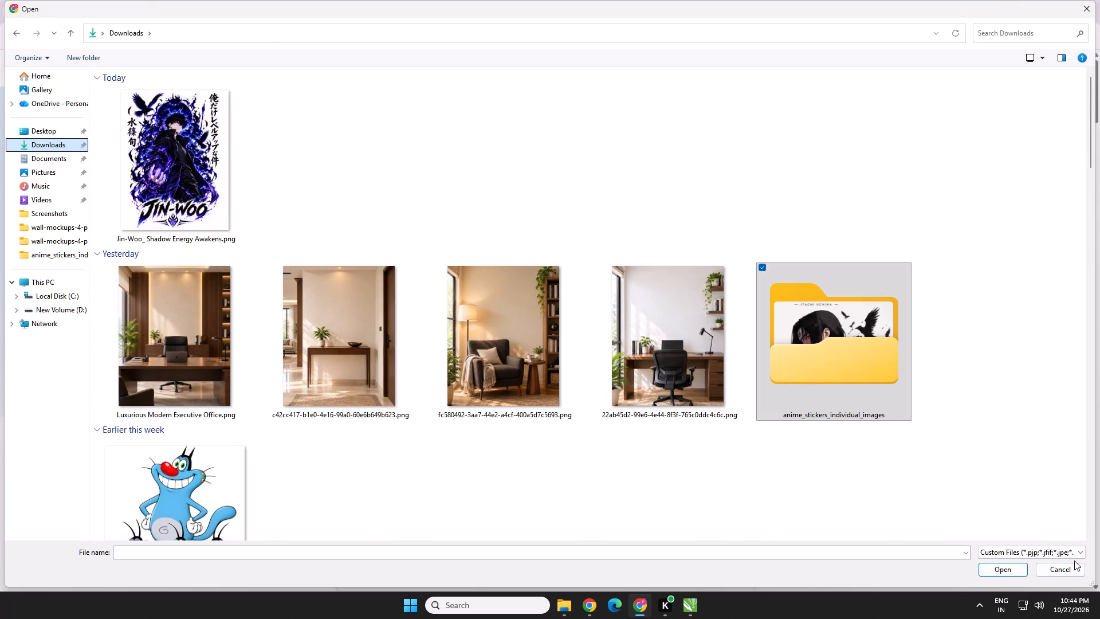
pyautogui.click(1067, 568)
# In the ChatGPT chat, close the Jin-Woo image and download the "Believe in Yourself" anime poster from its full-size view.
pyautogui.click(598, 607)
pyautogui.click(378, 3)
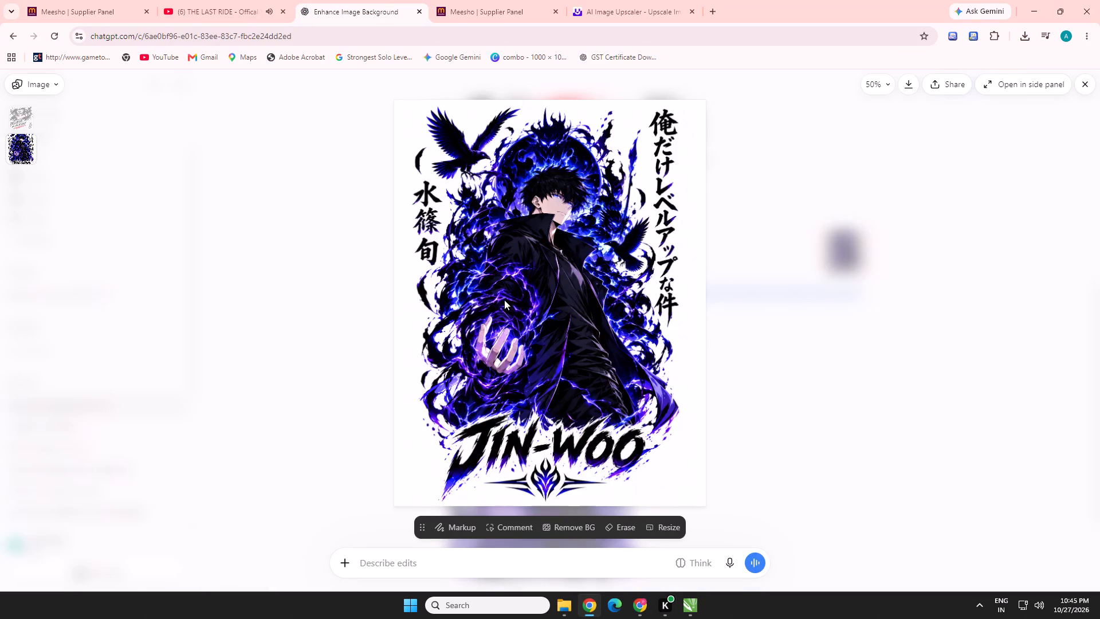
pyautogui.scroll(2, 506, 299)
pyautogui.click(925, 174)
pyautogui.click(1079, 87)
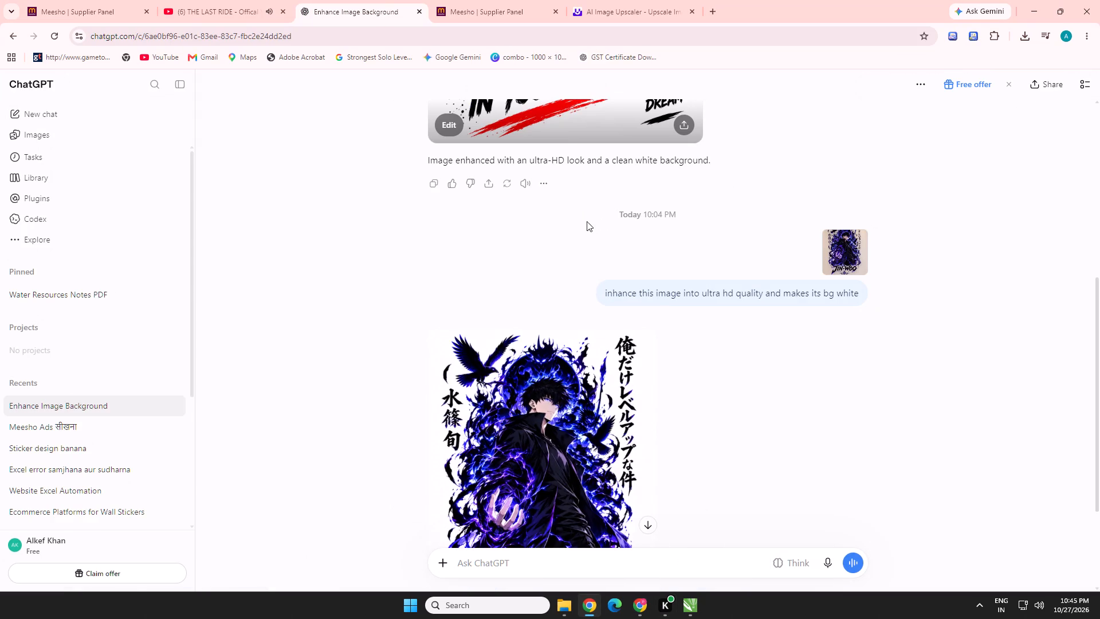
pyautogui.click(572, 122)
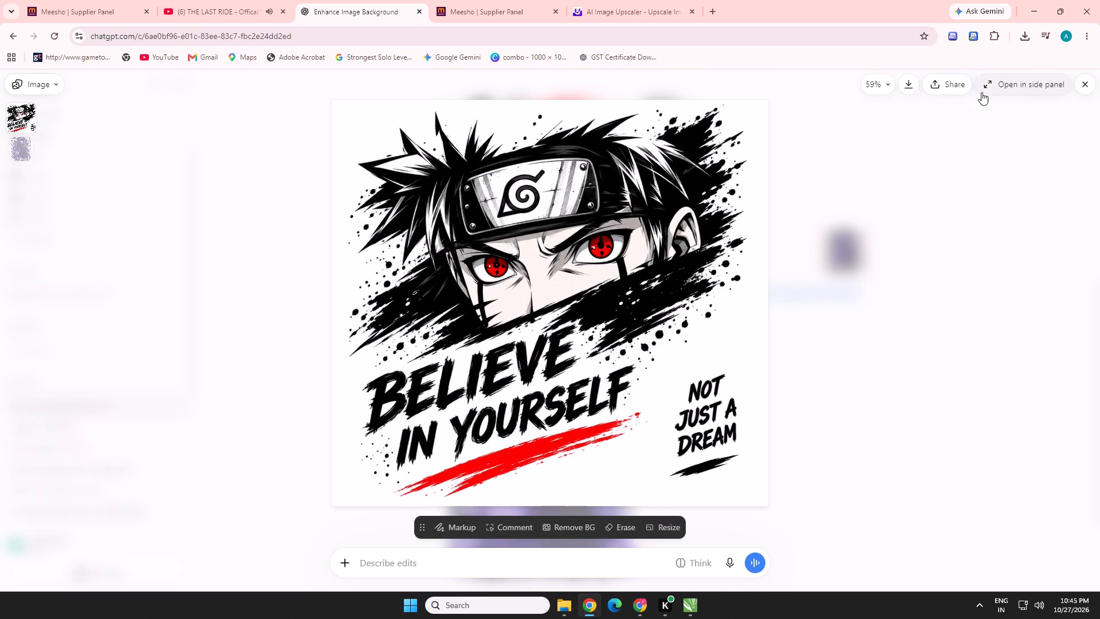
pyautogui.click(911, 85)
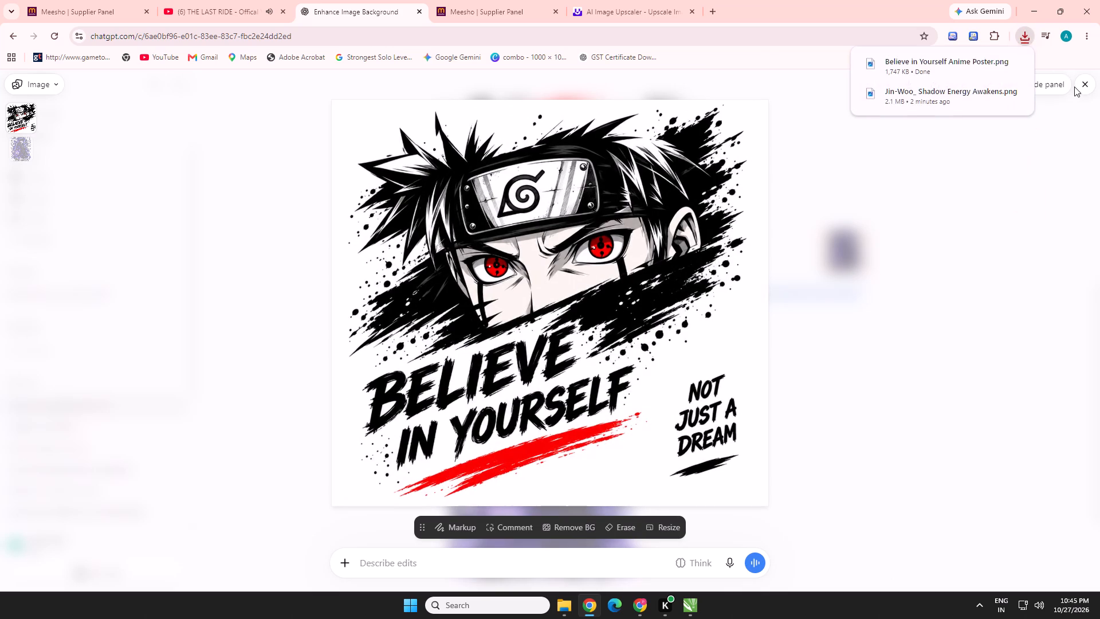
pyautogui.click(1074, 87)
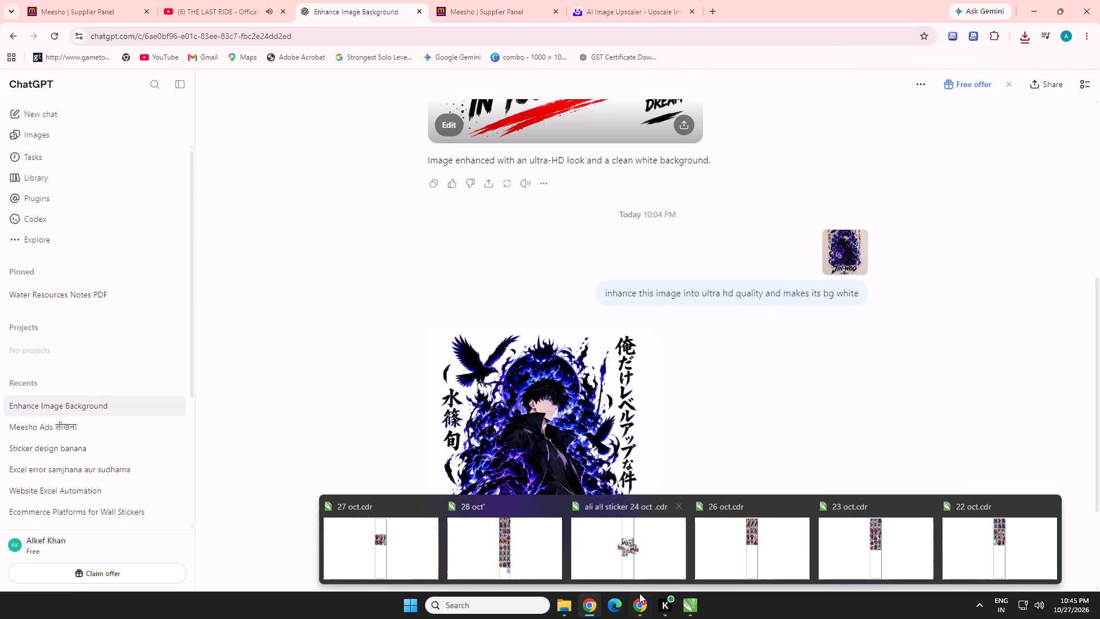
# Download the upscaled Jin-Woo image from imgupscaler.com.
pyautogui.click(618, 0)
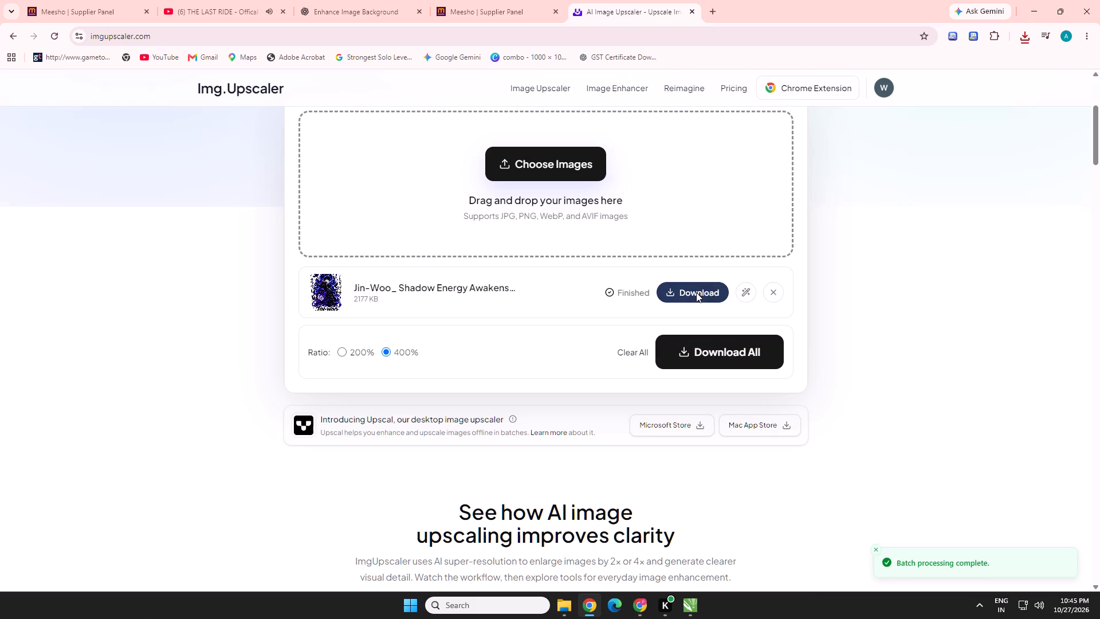
pyautogui.click(696, 292)
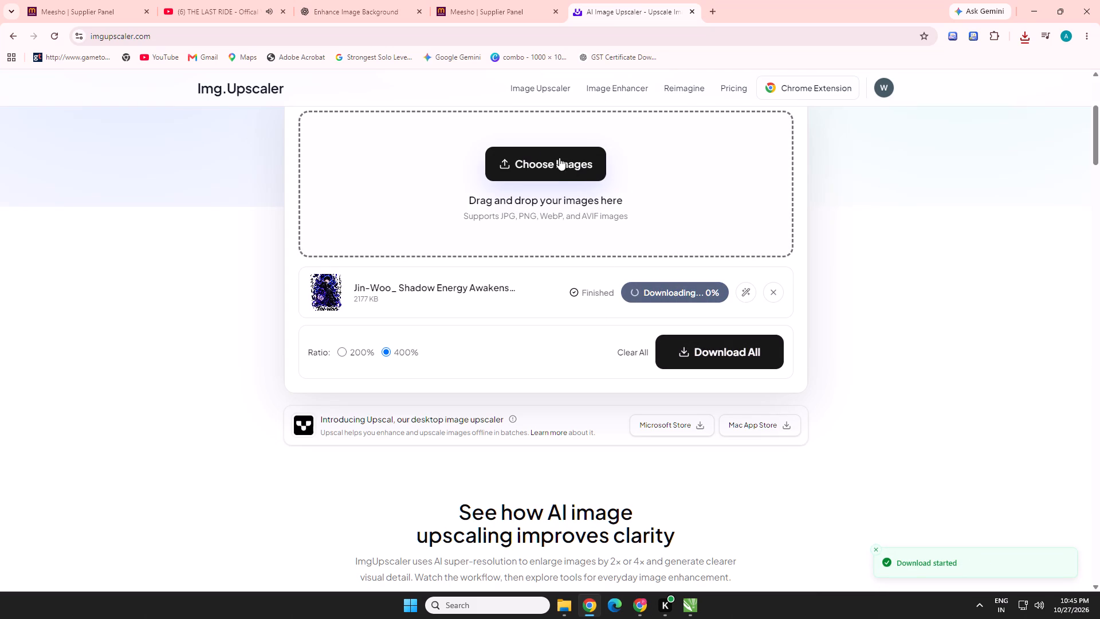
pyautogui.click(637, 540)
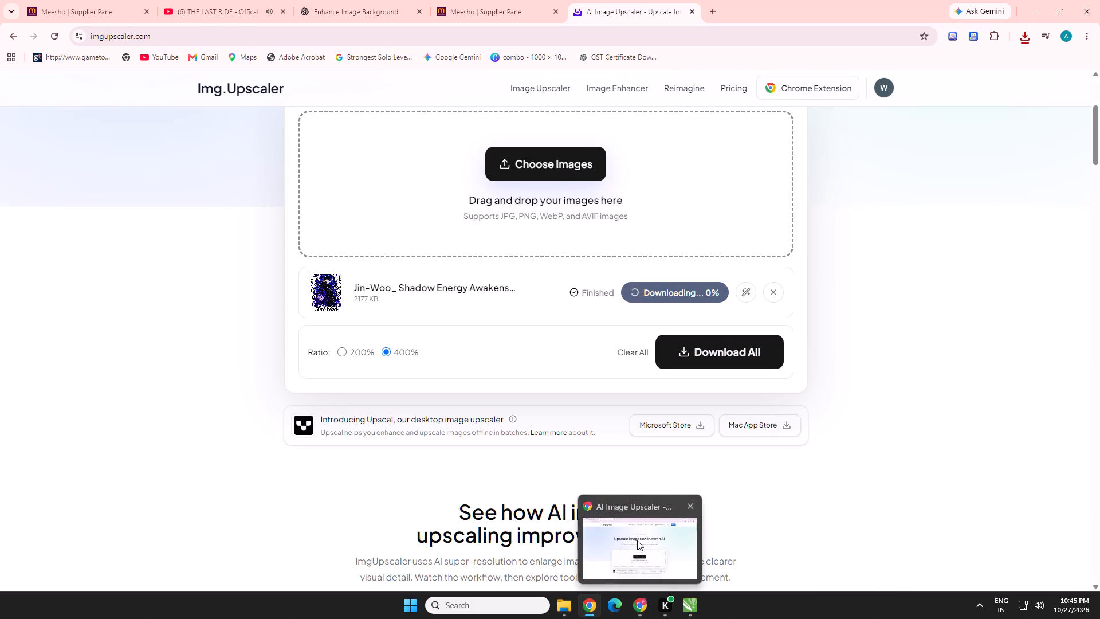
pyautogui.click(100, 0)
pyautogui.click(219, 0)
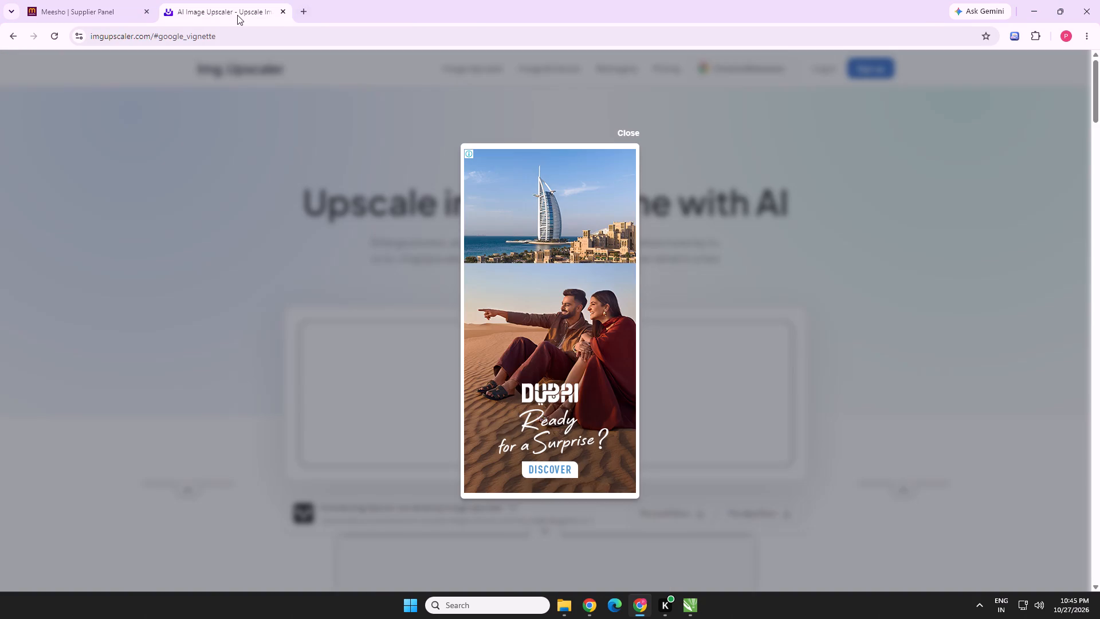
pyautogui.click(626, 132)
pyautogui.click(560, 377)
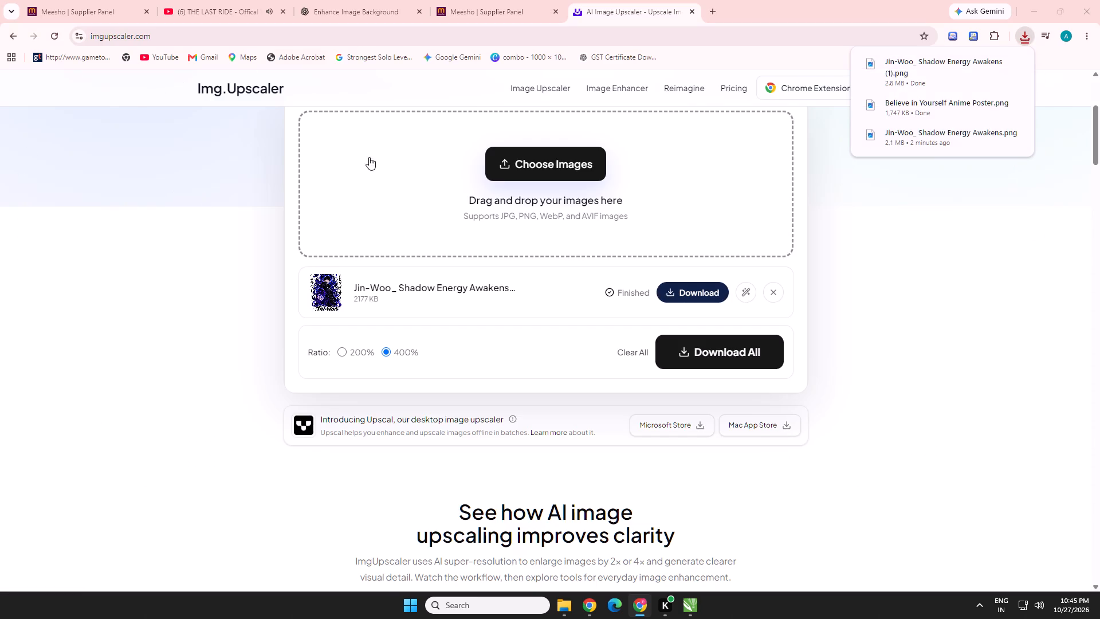
# Remove the Jin-Woo file from the upscaler's list, upload Believe in Yourself Anime Poster.png and start upscaling it.
pyautogui.click(769, 294)
pyautogui.click(511, 162)
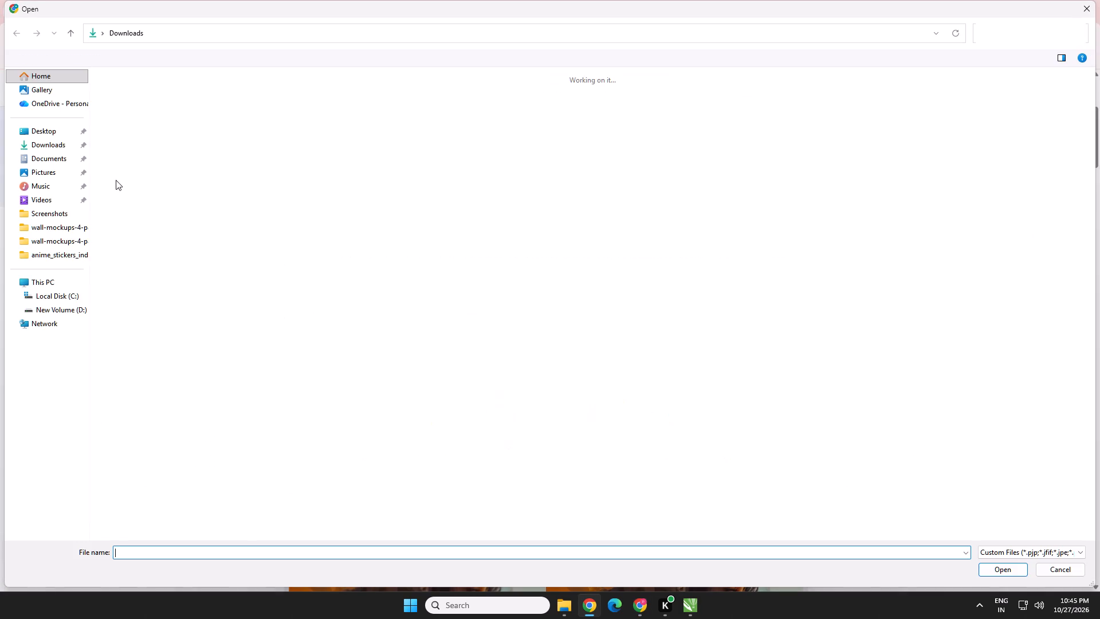
pyautogui.click(299, 184)
pyautogui.press('Return')
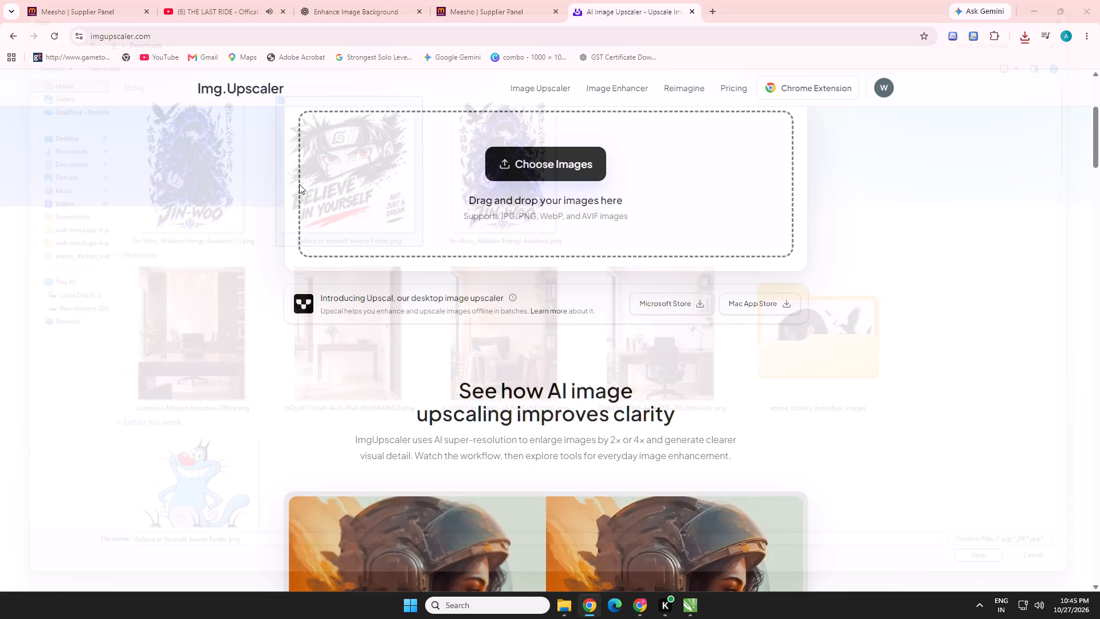
pyautogui.click(720, 354)
# In PRINTORA0's window, cancel the open file chooser, try to accept the pending OGGY-ROACHES-01 order on Meesho, and reload the page.
pyautogui.click(642, 600)
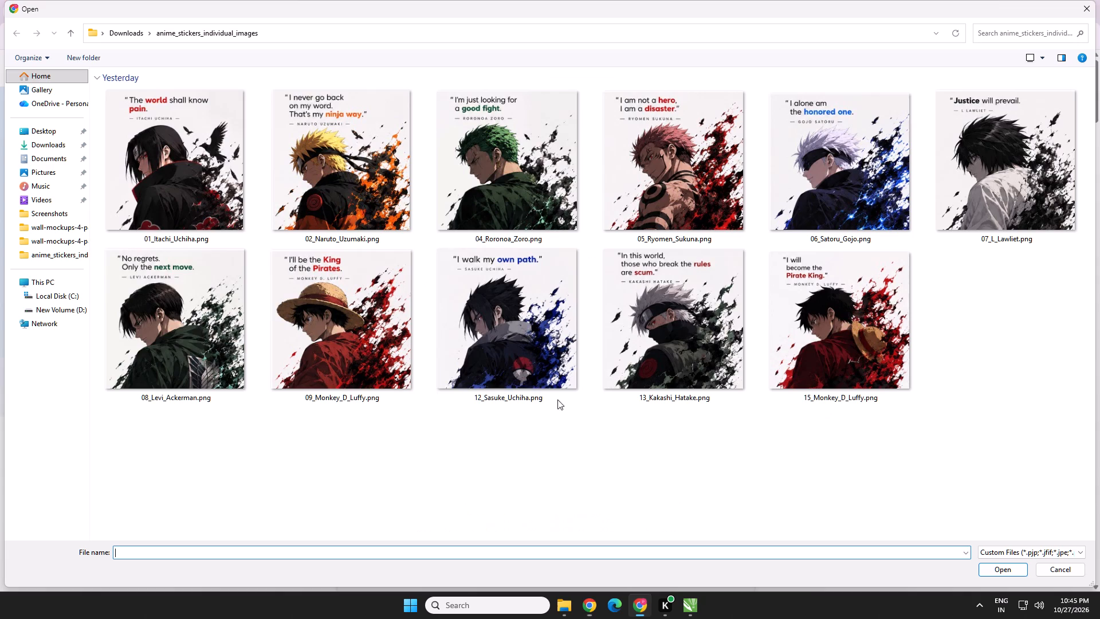
pyautogui.click(1051, 570)
pyautogui.click(98, 0)
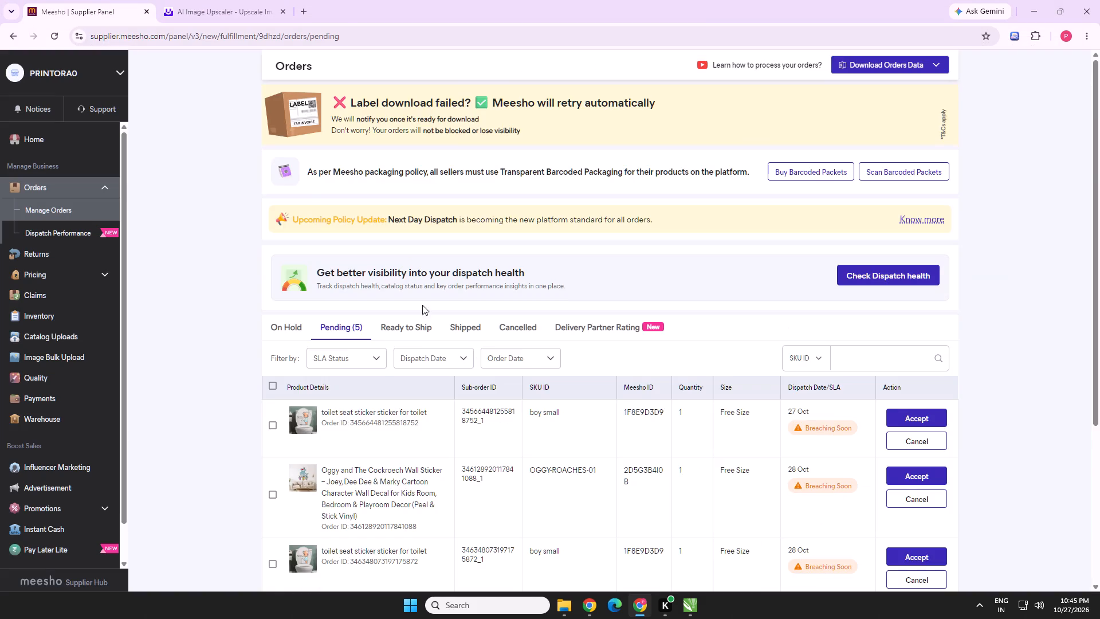
pyautogui.scroll(-7, 528, 378)
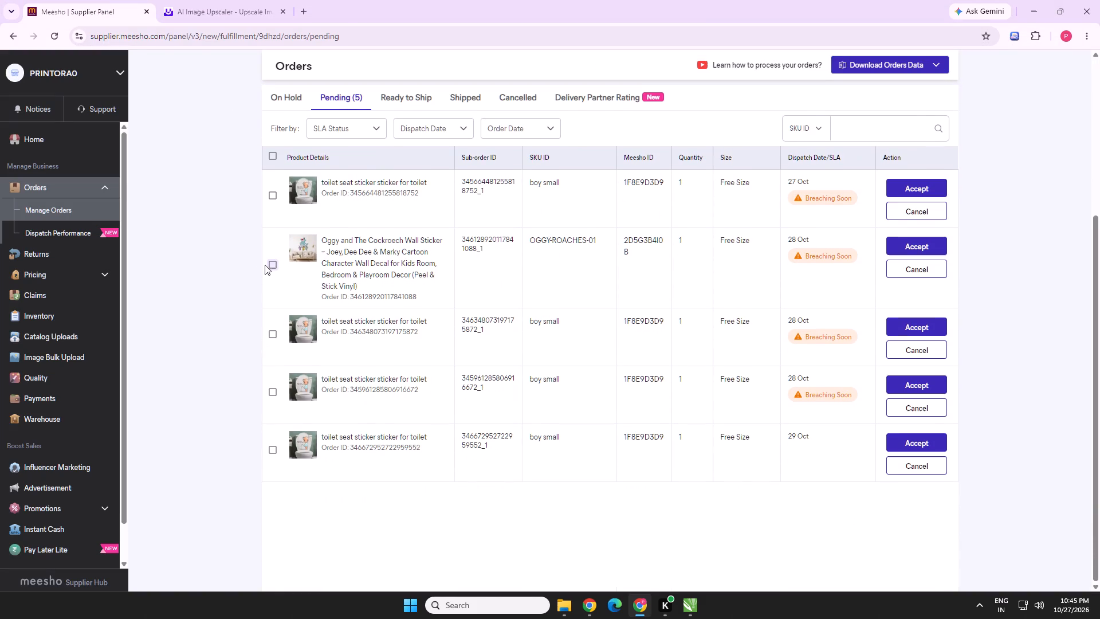
pyautogui.click(276, 261)
pyautogui.click(1047, 569)
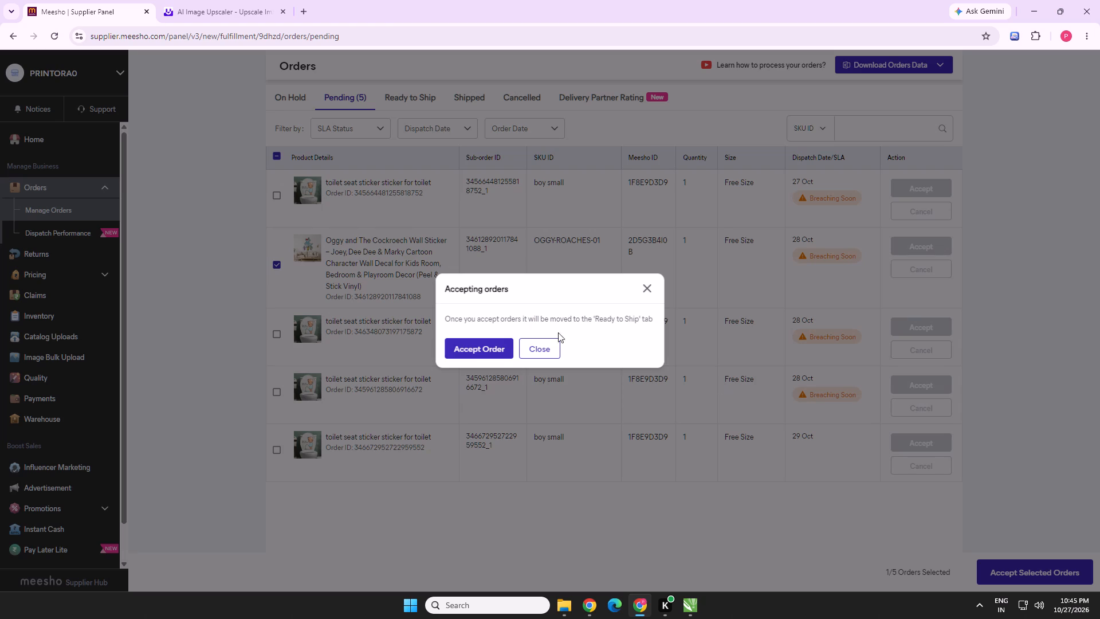
pyautogui.click(479, 350)
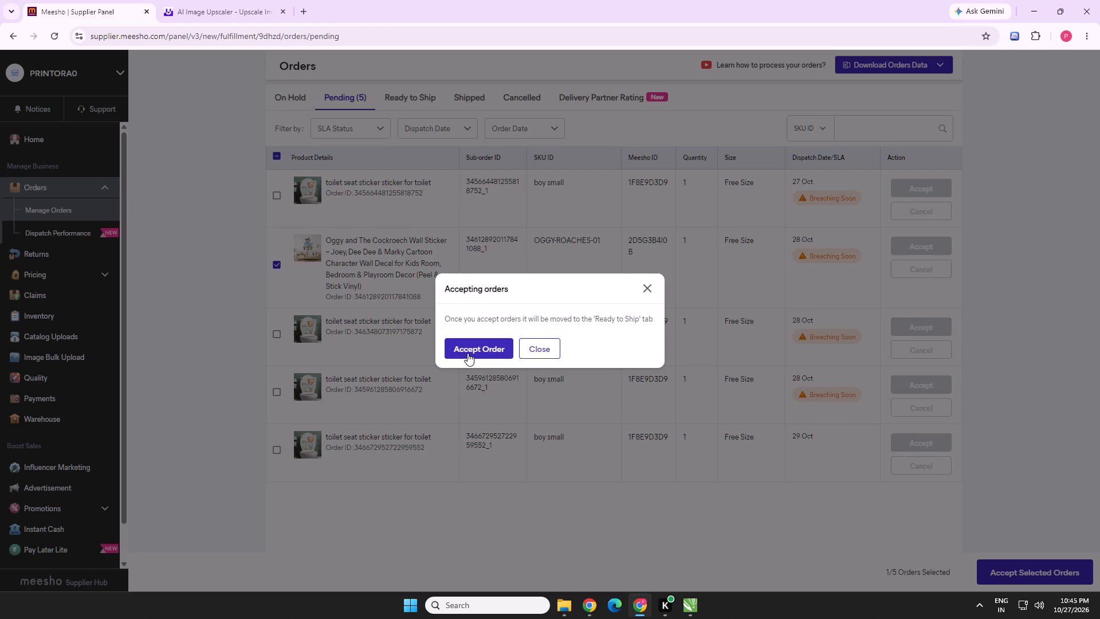
pyautogui.tripleClick(467, 353)
pyautogui.tripleClick(467, 353)
pyautogui.tripleClick(467, 353)
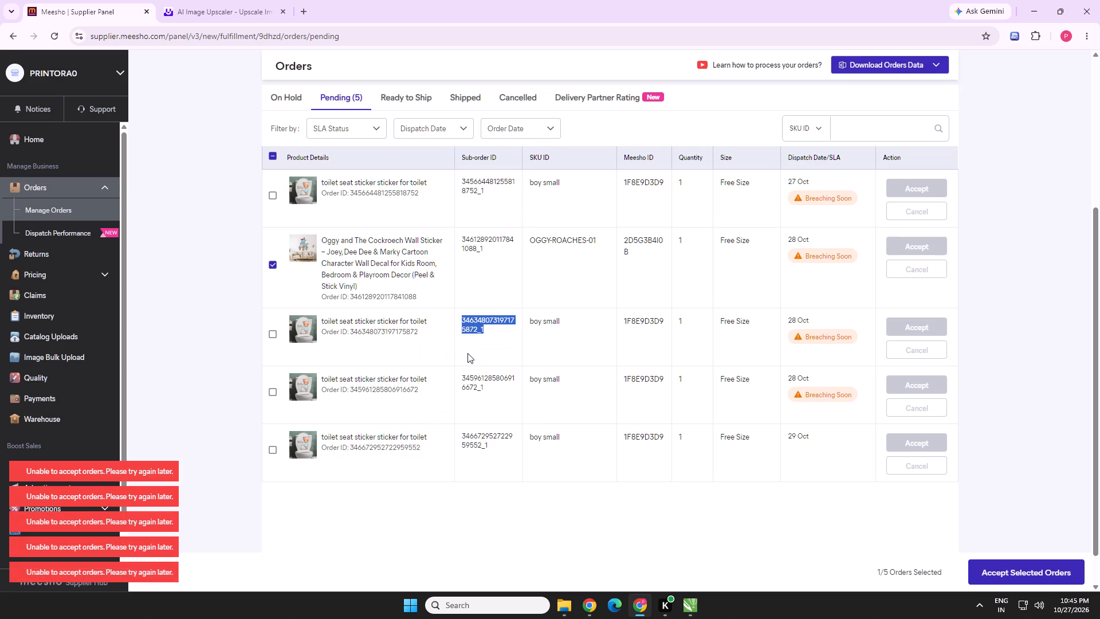
pyautogui.hotkey('ctrl', 'r')
pyautogui.hotkey('ctrl', 'r')
pyautogui.hotkey('ctrl', 'r')
pyautogui.hotkey('ctrl', 'r')
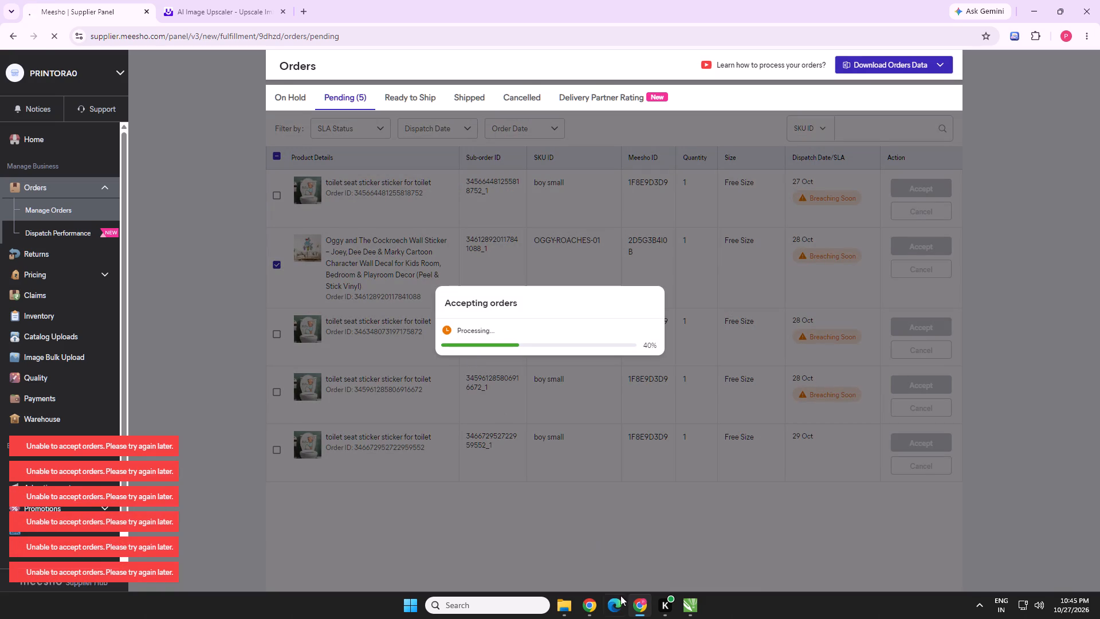
# In CorelDRAW's 28 oct layout, import Jin-Woo_ Shadow Energy Awakens (1).png beside the page at about 25.8 by 33.6 inches.
pyautogui.keyDown('ctrl'); pyautogui.click(596, 610); pyautogui.keyUp('ctrl')
pyautogui.click(698, 601)
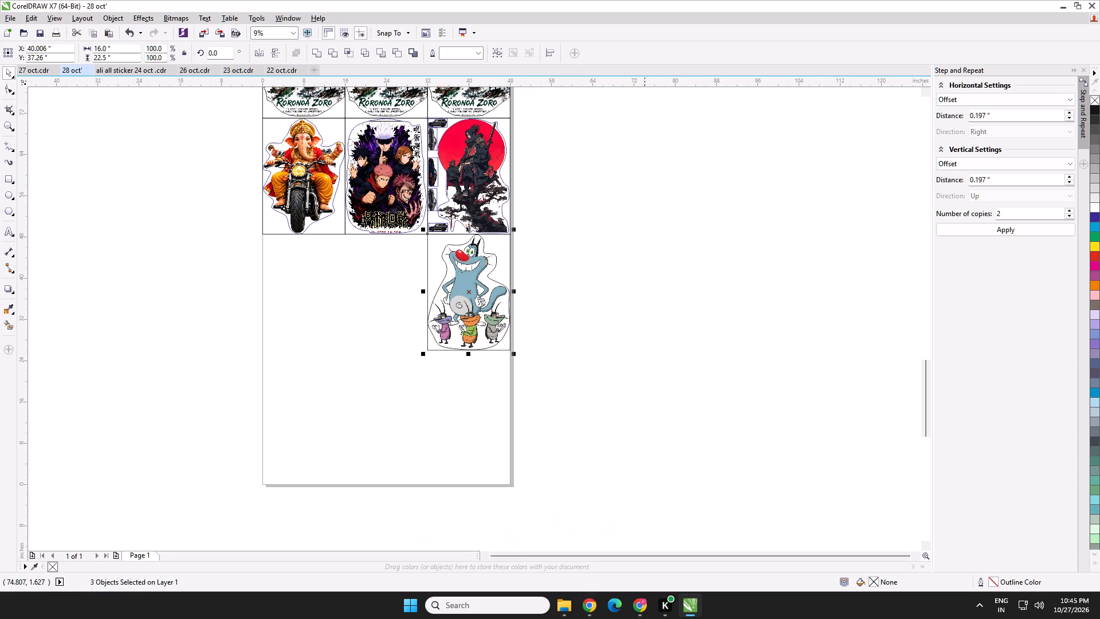
pyautogui.moveTo(636, 461); pyautogui.dragTo(535, 414, button='middle')
pyautogui.keyDown('ctrl'); pyautogui.click(532, 413); pyautogui.keyUp('ctrl')
pyautogui.hotkey('ctrl', 'i')
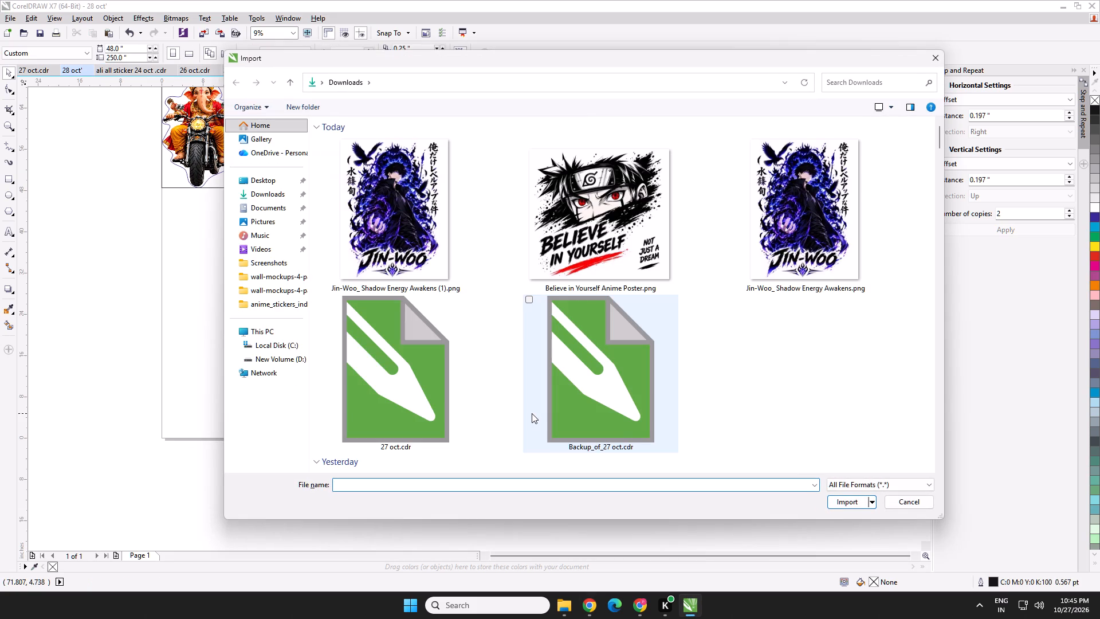
pyautogui.click(421, 254)
pyautogui.press('Return')
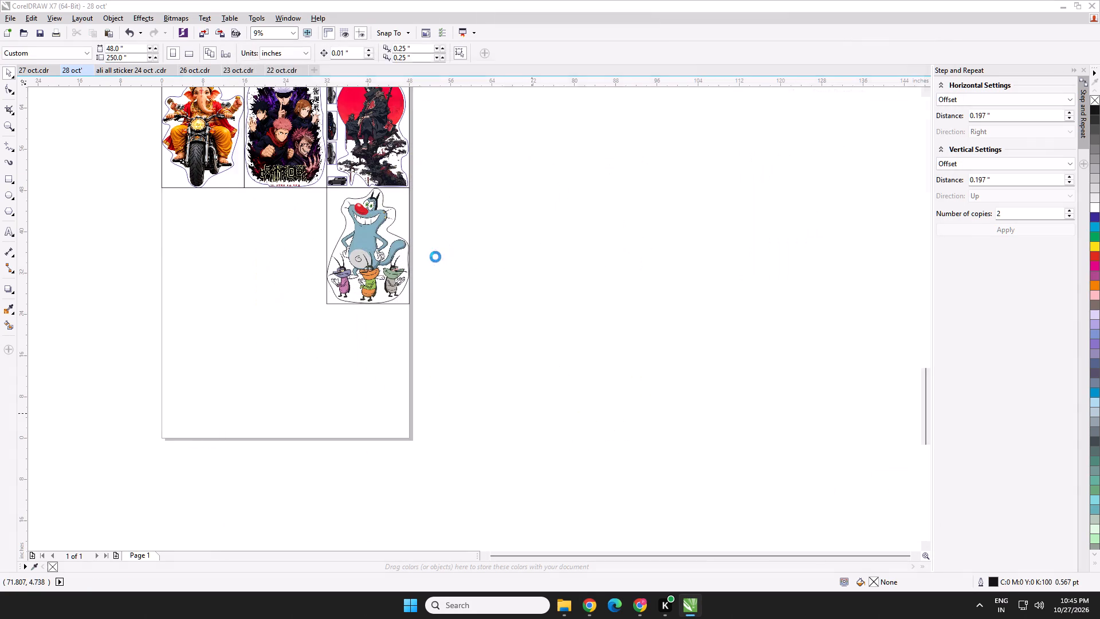
pyautogui.moveTo(590, 210); pyautogui.dragTo(723, 400)
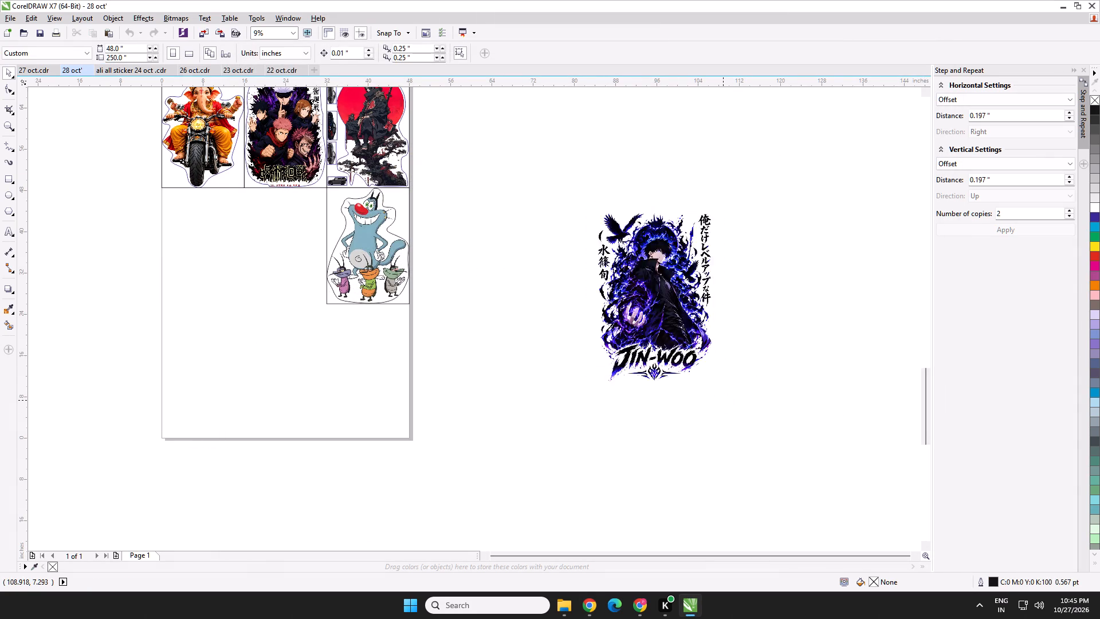
# Start a B-Spline outline at the Jin-Woo artwork's lower-right coat tip, following the purple splashes down beside the WOO lettering.
pyautogui.scroll(1, 690, 336)
pyautogui.moveTo(646, 332); pyautogui.dragTo(446, 393, button='middle')
pyautogui.scroll(1, 442, 393)
pyautogui.moveTo(442, 393); pyautogui.dragTo(466, 410, button='middle')
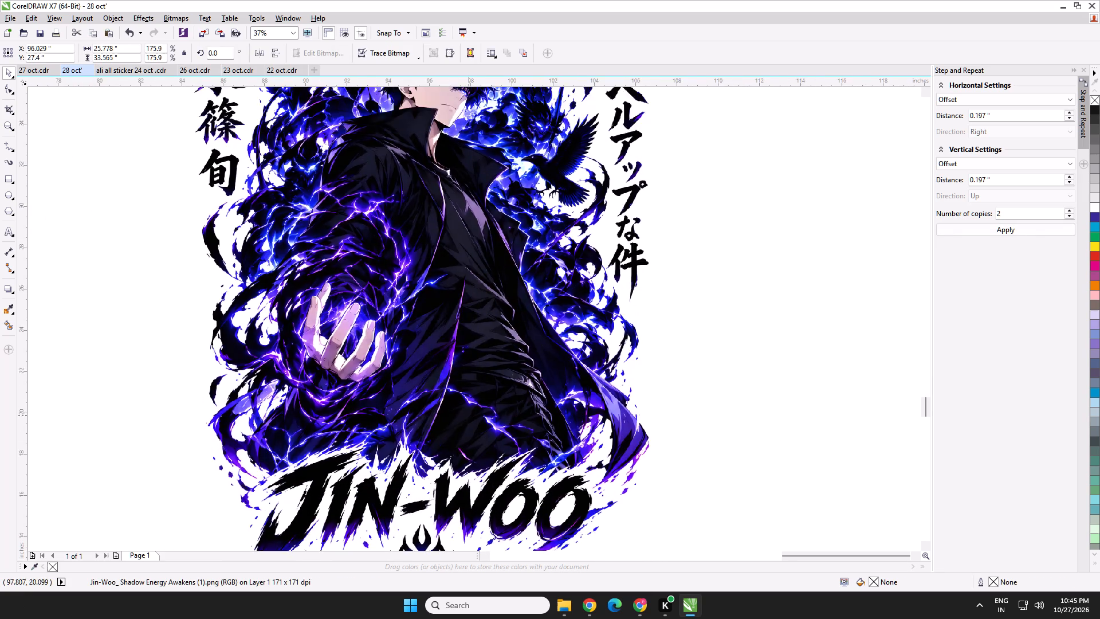
pyautogui.scroll(-1, 469, 418)
pyautogui.moveTo(468, 408); pyautogui.dragTo(466, 338, button='middle')
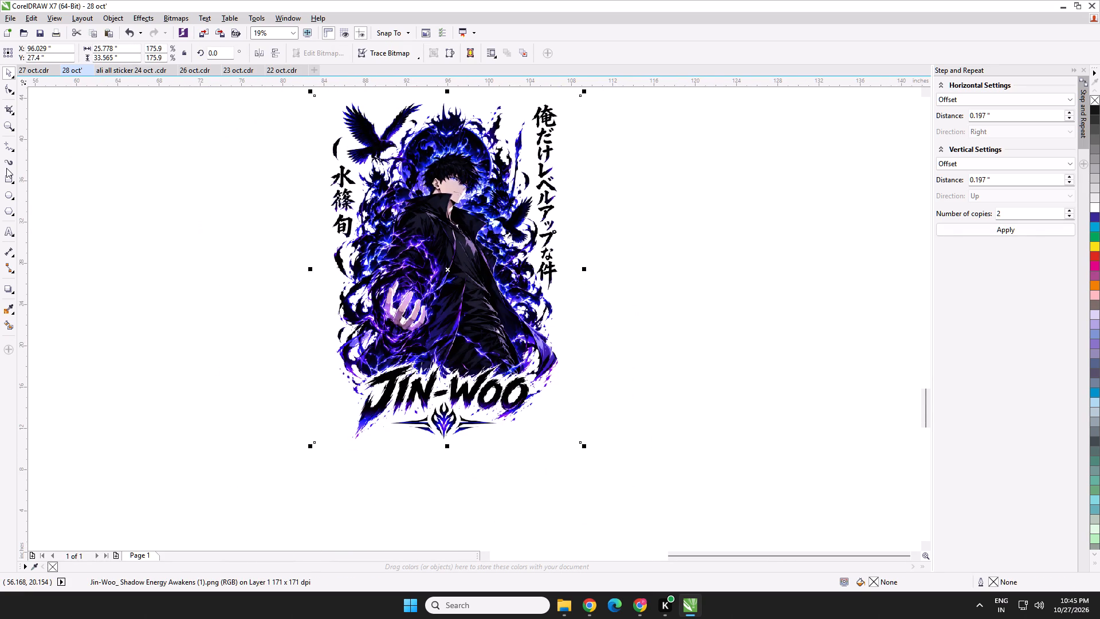
pyautogui.click(13, 151)
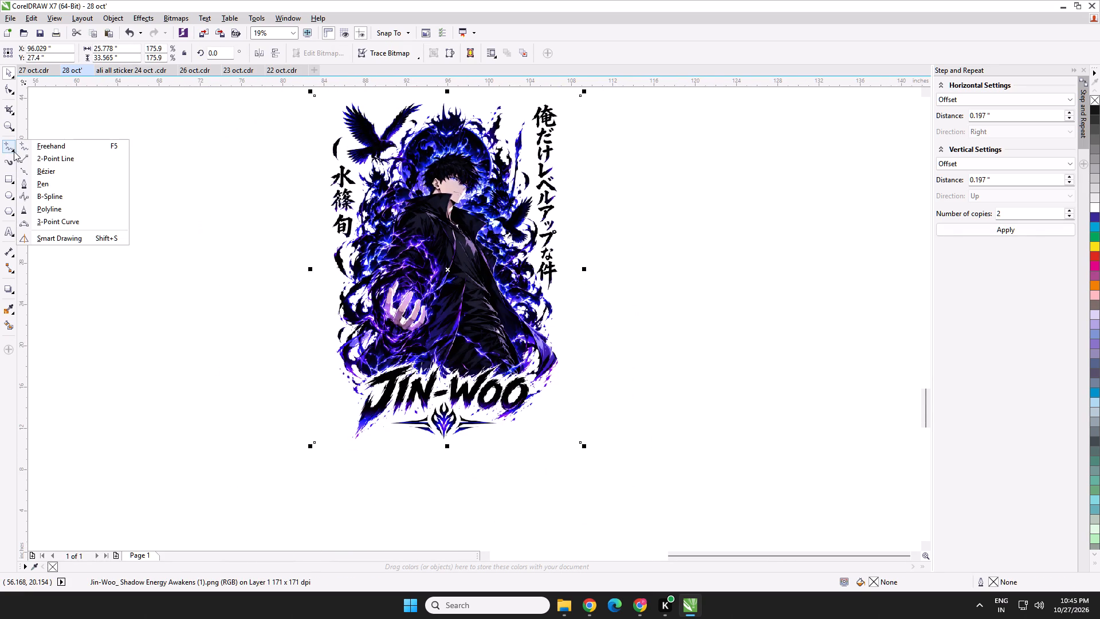
pyautogui.click(68, 198)
pyautogui.scroll(1, 548, 305)
pyautogui.moveTo(555, 320); pyautogui.dragTo(563, 213, button='middle')
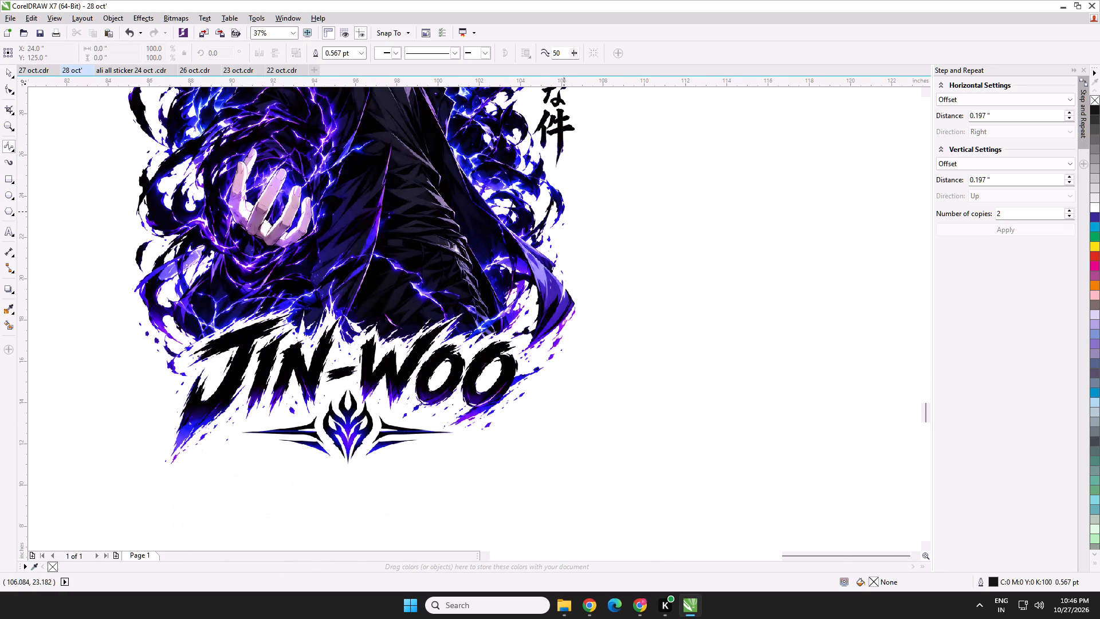
pyautogui.scroll(1, 571, 356)
pyautogui.click(589, 302)
pyautogui.click(529, 387)
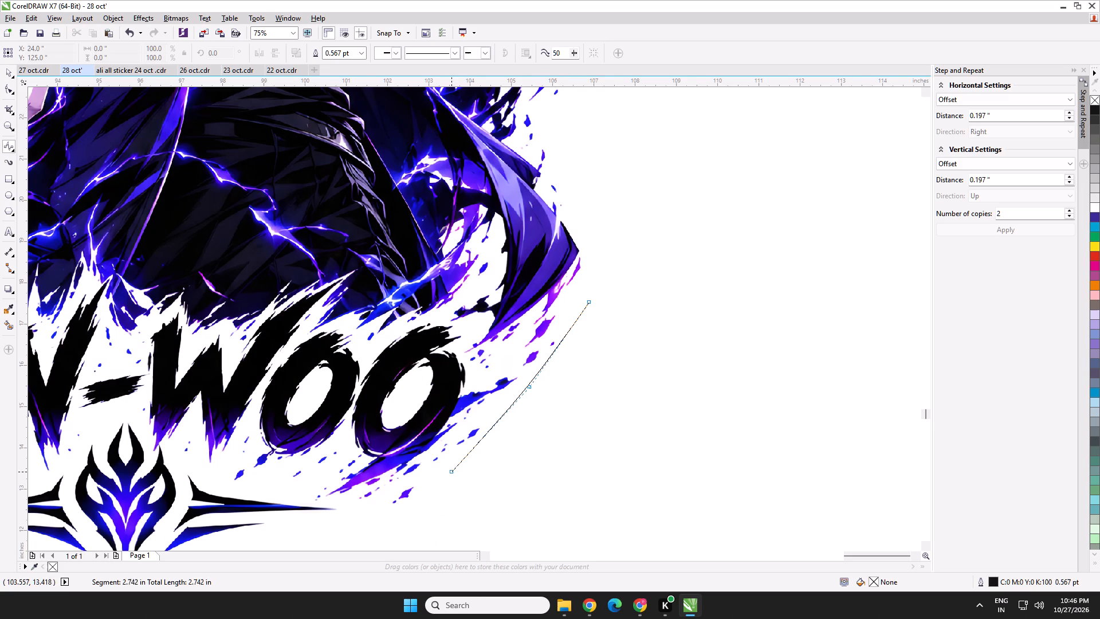
pyautogui.click(451, 472)
# Continue the B-Spline outline along the Jin-Woo artwork's bottom, passing under the flame emblem to the tip below the J.
pyautogui.moveTo(439, 492); pyautogui.dragTo(547, 373, button='middle')
pyautogui.click(474, 410)
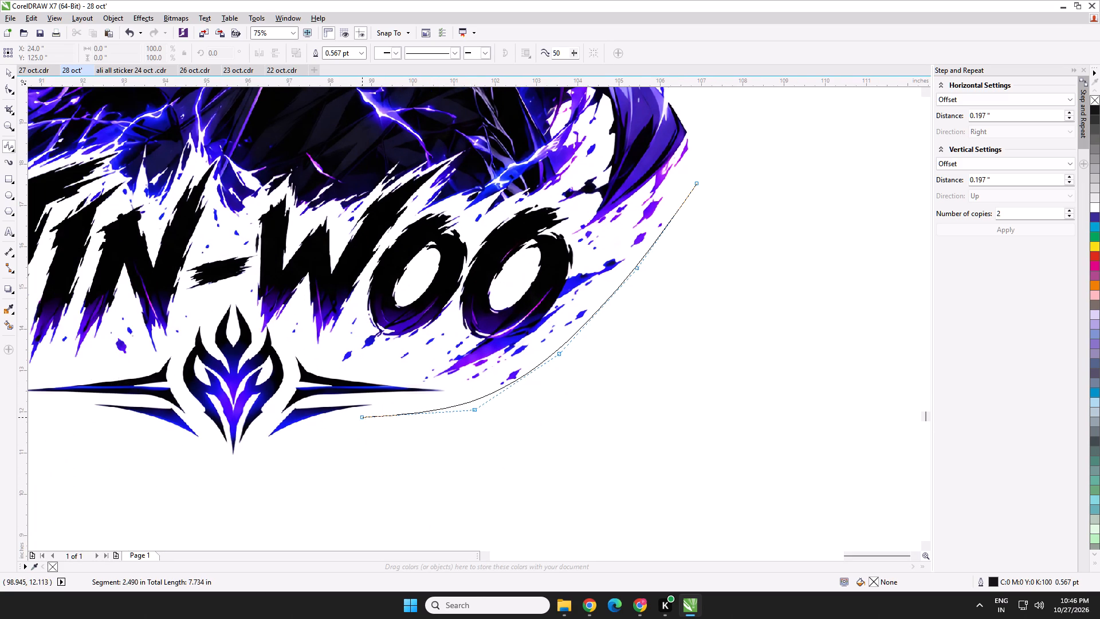
pyautogui.click(362, 417)
pyautogui.click(279, 442)
pyautogui.click(223, 468)
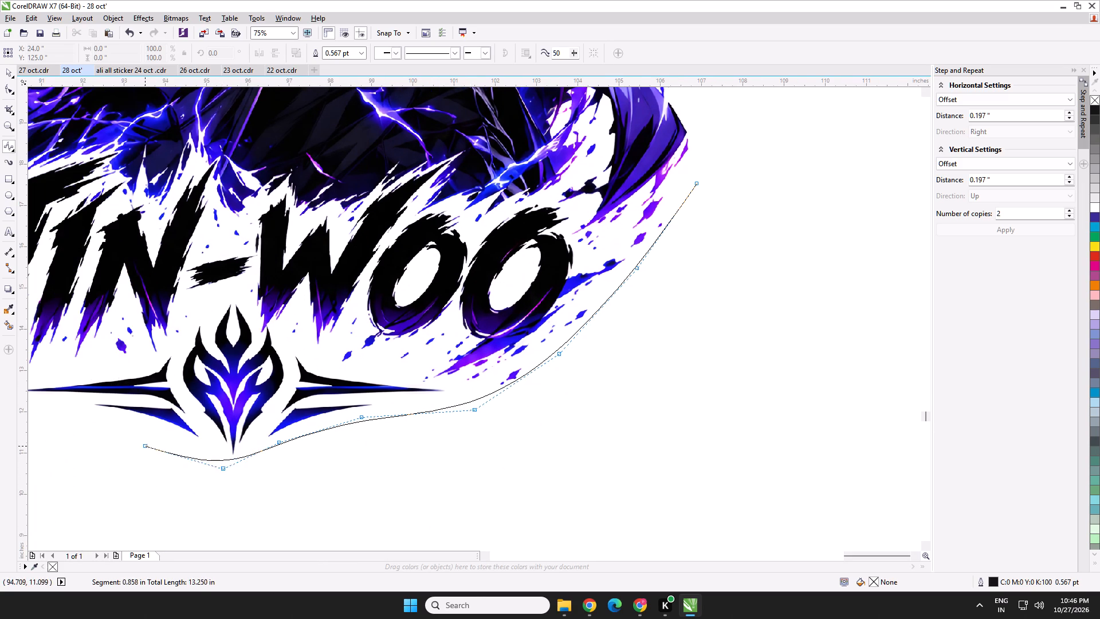
pyautogui.click(226, 456)
pyautogui.click(144, 449)
pyautogui.moveTo(166, 447); pyautogui.dragTo(605, 432, button='middle')
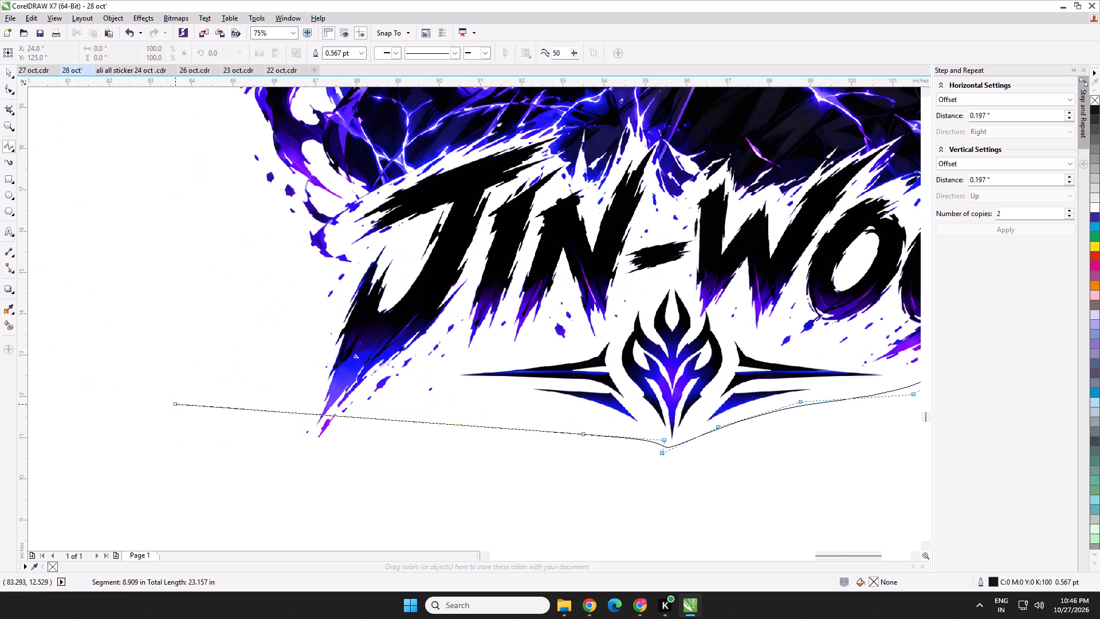
pyautogui.scroll(-1, 280, 418)
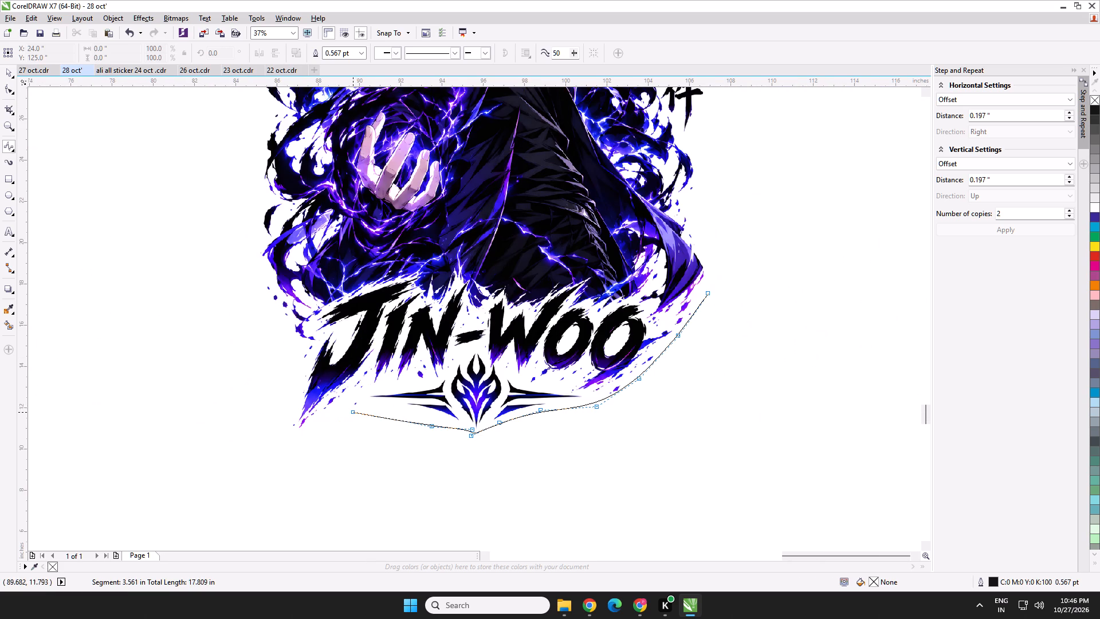
pyautogui.click(352, 413)
pyautogui.click(300, 437)
pyautogui.click(288, 433)
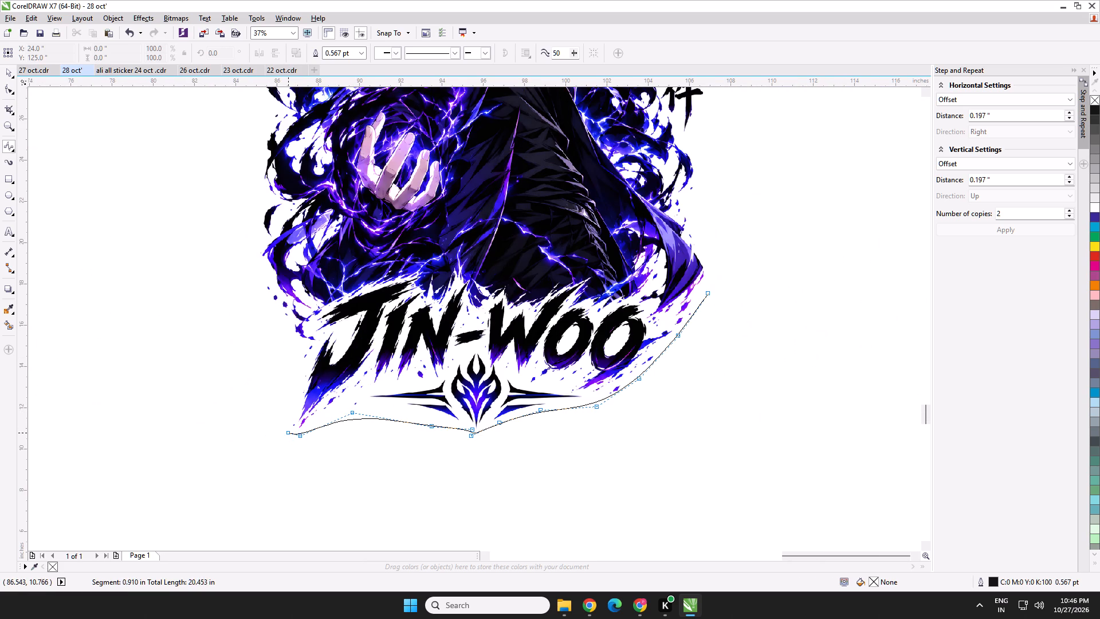
# Extend the outline up the artwork's left side, past the shadow flames and the 水篠旬 lettering.
pyautogui.click(273, 375)
pyautogui.click(276, 319)
pyautogui.click(246, 271)
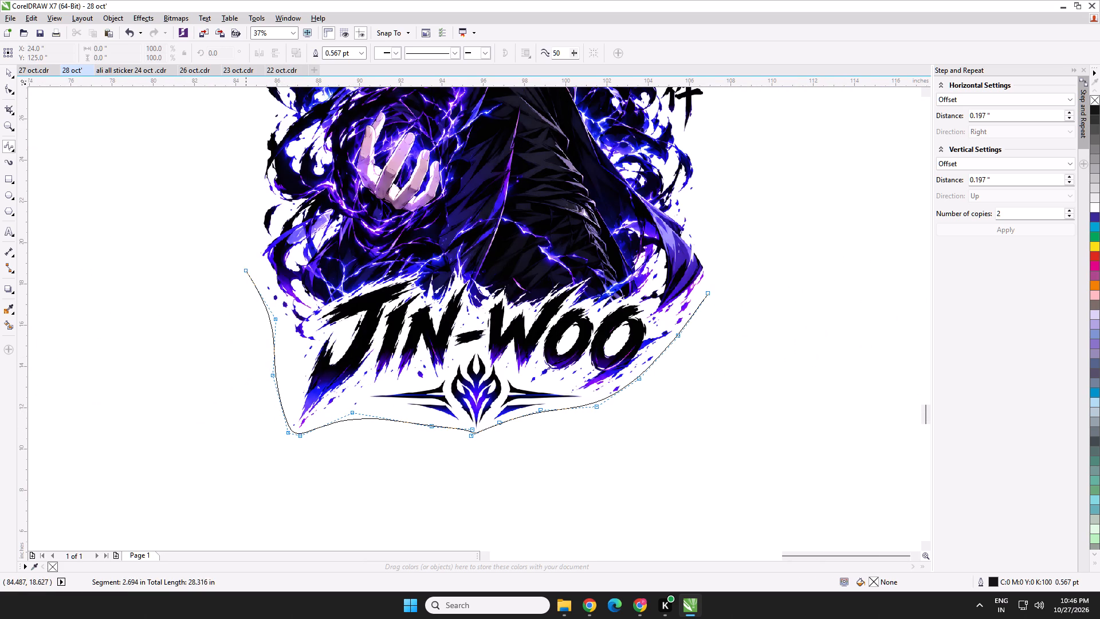
pyautogui.click(258, 179)
pyautogui.moveTo(259, 178); pyautogui.dragTo(243, 478, button='middle')
pyautogui.click(241, 415)
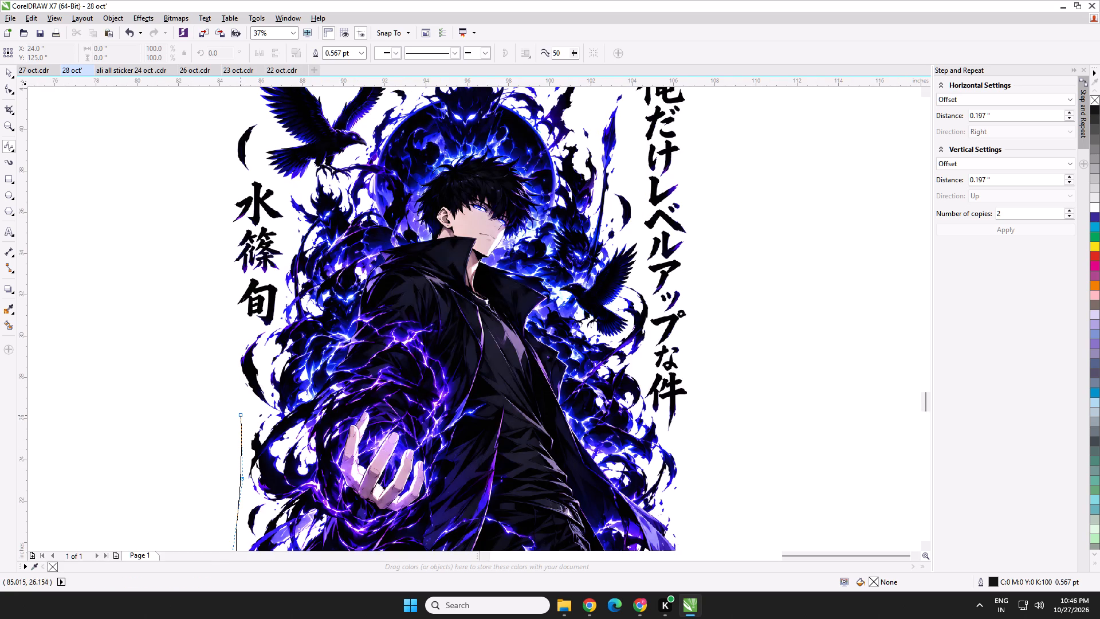
pyautogui.click(232, 359)
pyautogui.click(233, 322)
pyautogui.click(229, 280)
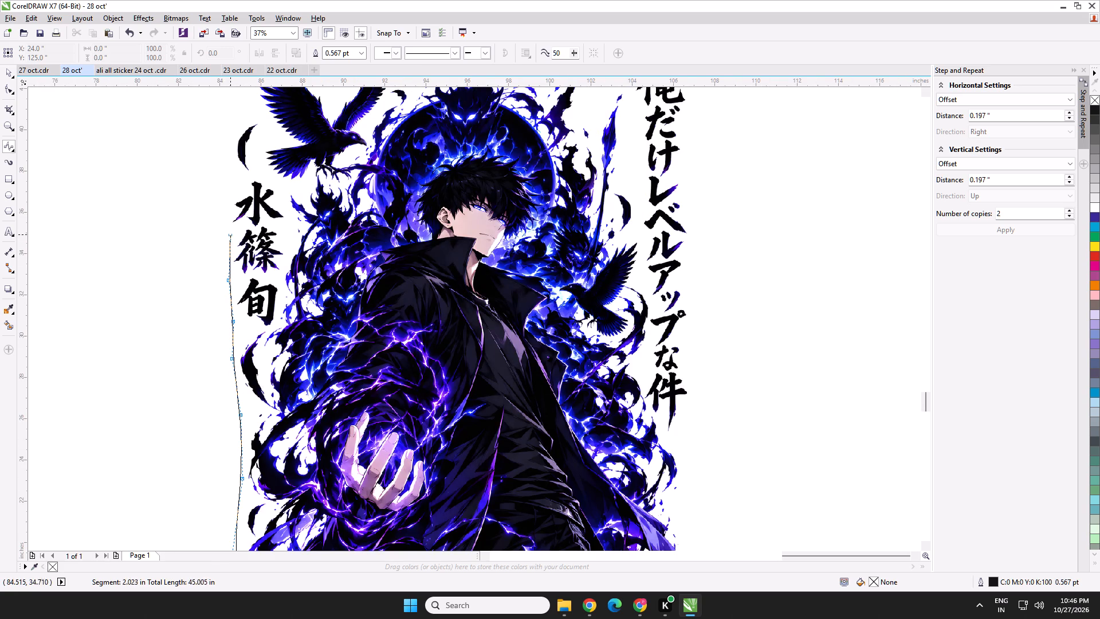
pyautogui.click(230, 230)
pyautogui.scroll(1, 227, 213)
pyautogui.moveTo(227, 213); pyautogui.dragTo(227, 301, button='middle')
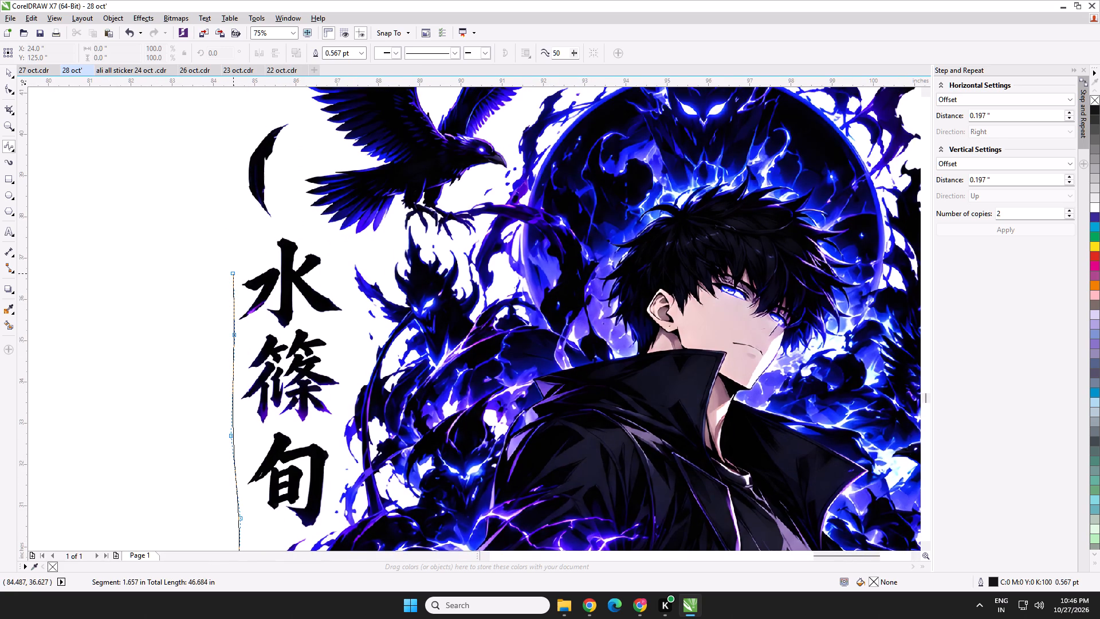
pyautogui.click(233, 273)
pyautogui.click(245, 244)
# Continue the outline around the loose black feather and over both wings of the upper-left crow.
pyautogui.moveTo(247, 232); pyautogui.dragTo(217, 460, button='middle')
pyautogui.scroll(-1, 217, 460)
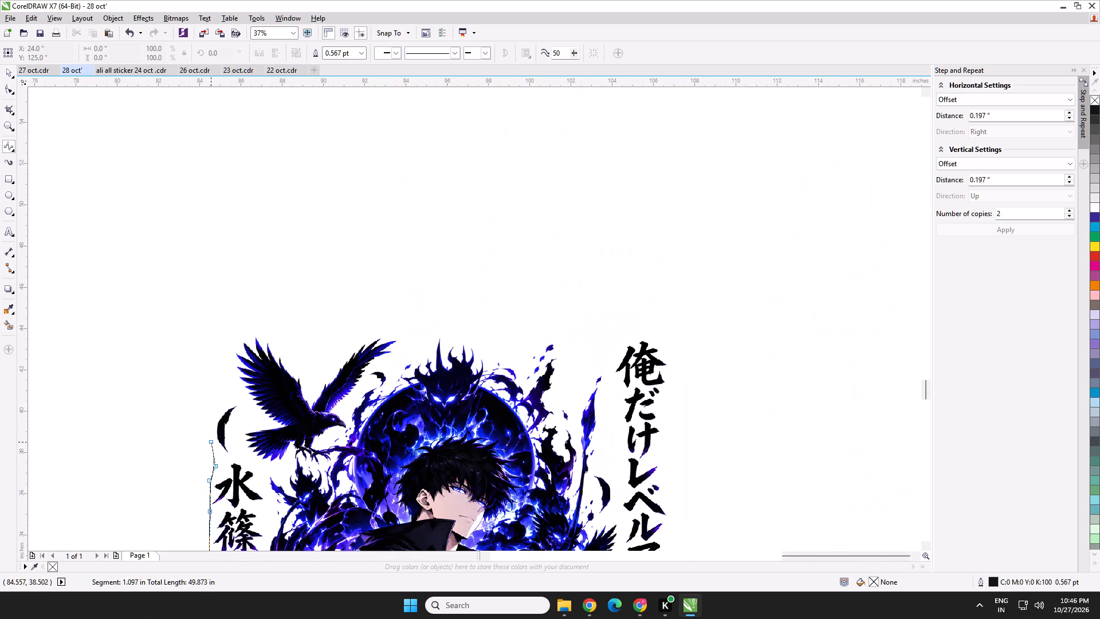
pyautogui.click(211, 442)
pyautogui.click(214, 412)
pyautogui.click(224, 398)
pyautogui.click(231, 358)
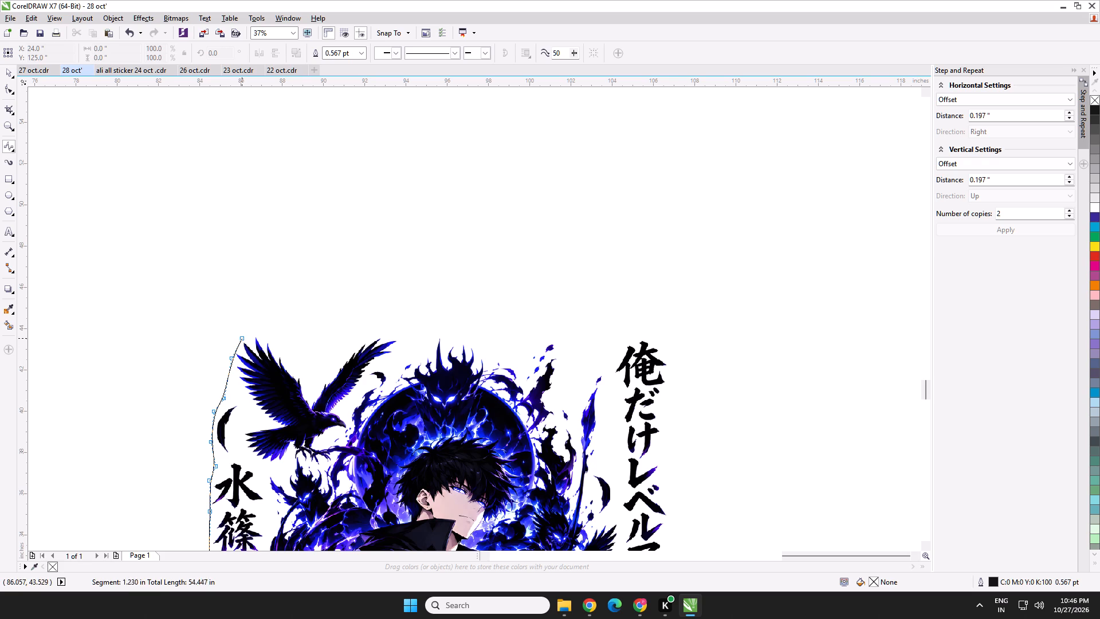
pyautogui.click(242, 338)
pyautogui.click(252, 333)
pyautogui.click(288, 338)
pyautogui.click(302, 355)
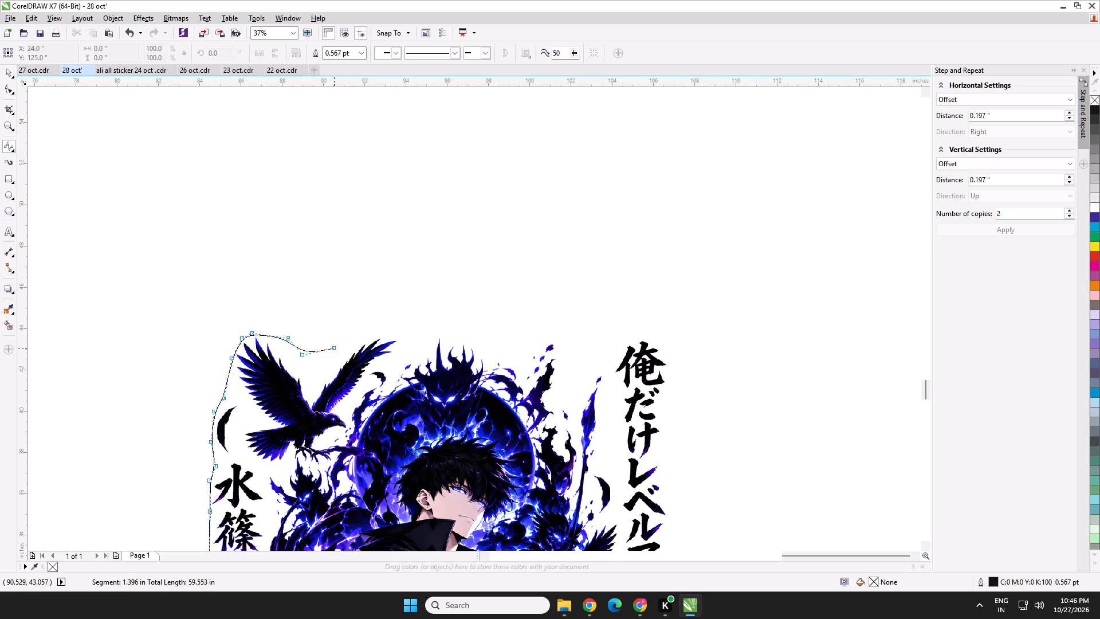
pyautogui.click(334, 348)
pyautogui.click(372, 334)
# Carry the outline across the artwork's top, above the flame crown, and around the top of the right-hand Japanese lettering.
pyautogui.click(401, 335)
pyautogui.click(418, 338)
pyautogui.click(447, 333)
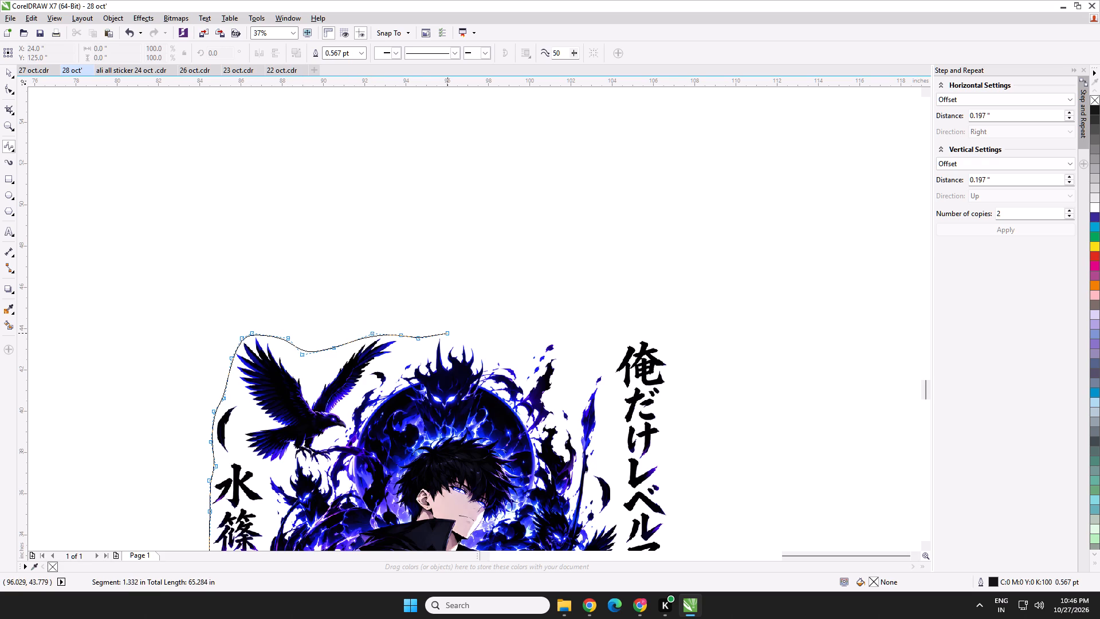
pyautogui.click(476, 332)
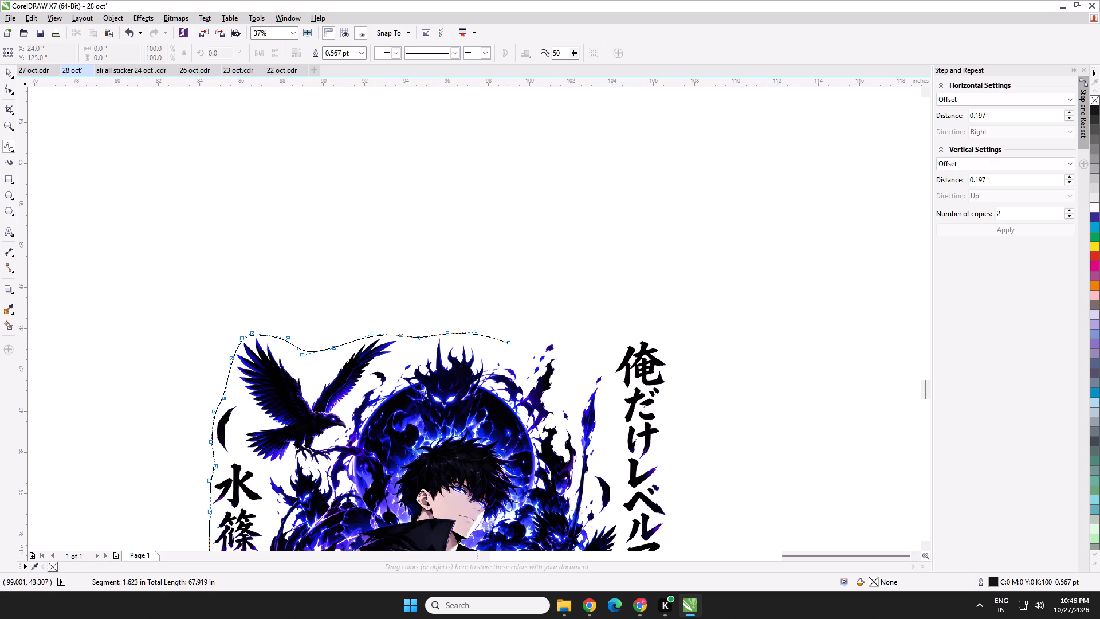
pyautogui.click(510, 343)
pyautogui.click(555, 338)
pyautogui.click(576, 339)
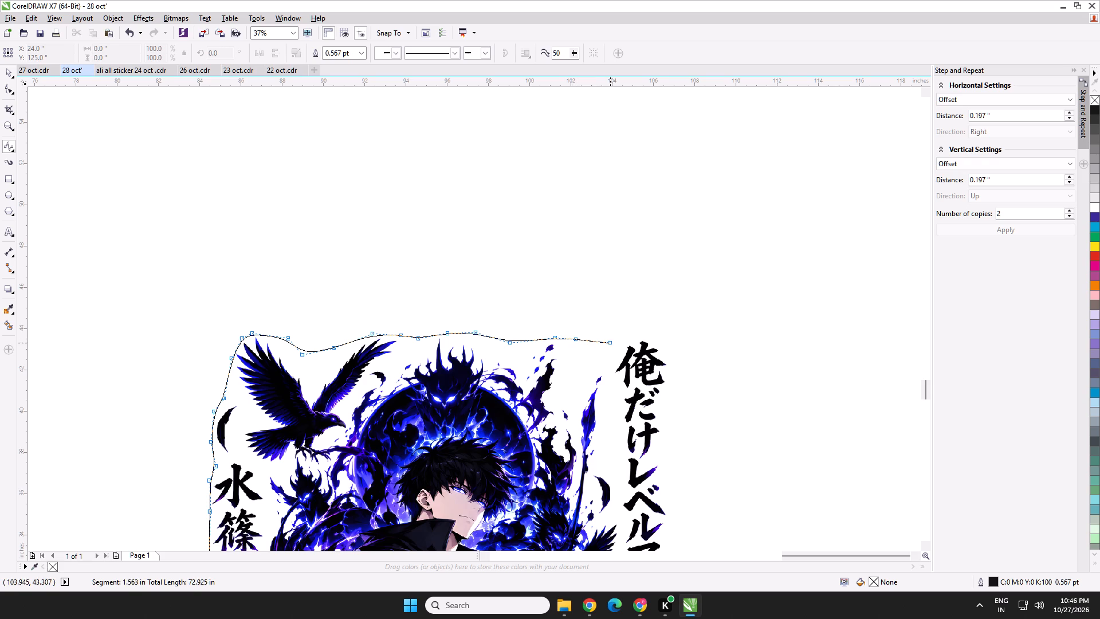
pyautogui.click(611, 343)
pyautogui.click(657, 337)
pyautogui.click(665, 350)
# Run the outline down beside the right-hand Japanese lettering and close it at its starting point by the coat tip.
pyautogui.moveTo(668, 389); pyautogui.dragTo(664, 272, button='middle')
pyautogui.click(673, 257)
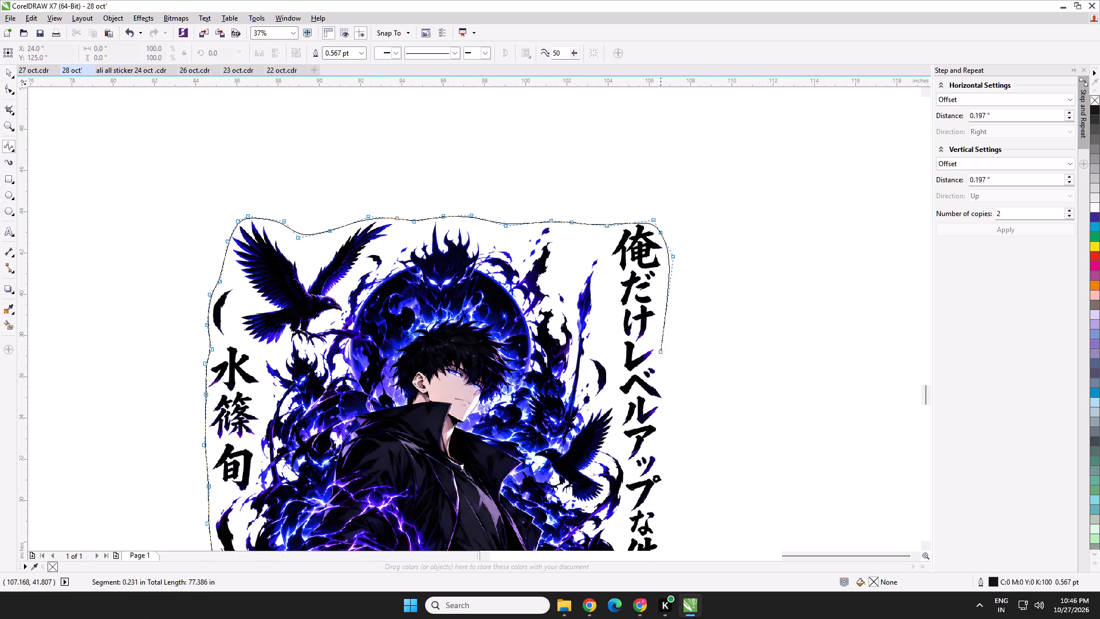
pyautogui.moveTo(661, 363); pyautogui.dragTo(658, 273, button='middle')
pyautogui.click(662, 344)
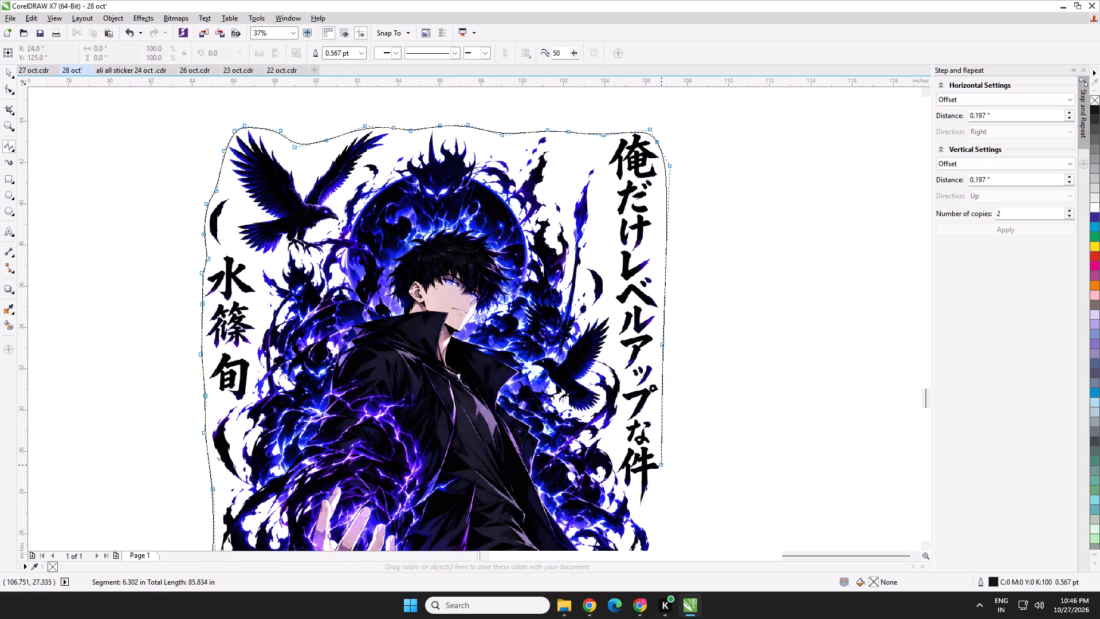
pyautogui.click(662, 471)
pyautogui.moveTo(662, 471); pyautogui.dragTo(610, 226, button='middle')
pyautogui.click(607, 330)
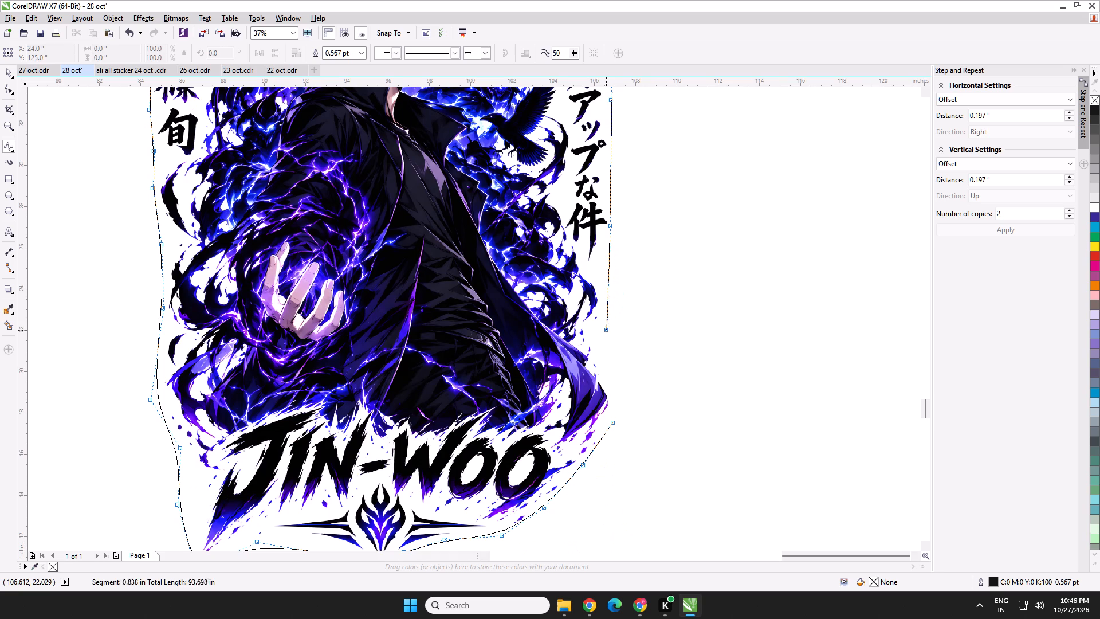
pyautogui.click(604, 365)
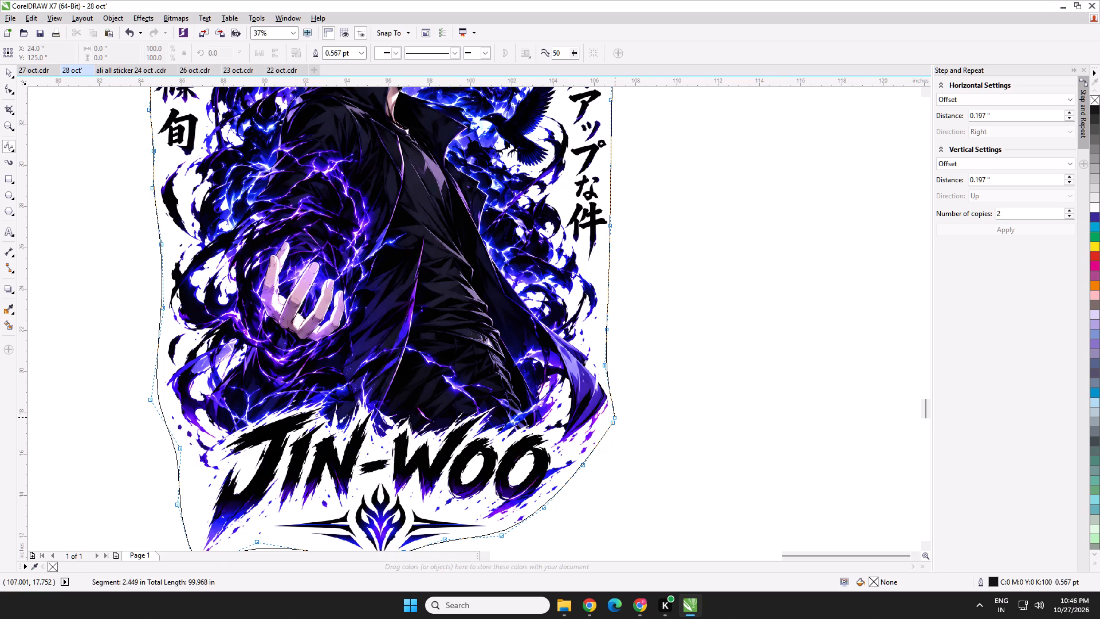
pyautogui.click(613, 414)
pyautogui.click(614, 421)
pyautogui.scroll(-2, 619, 416)
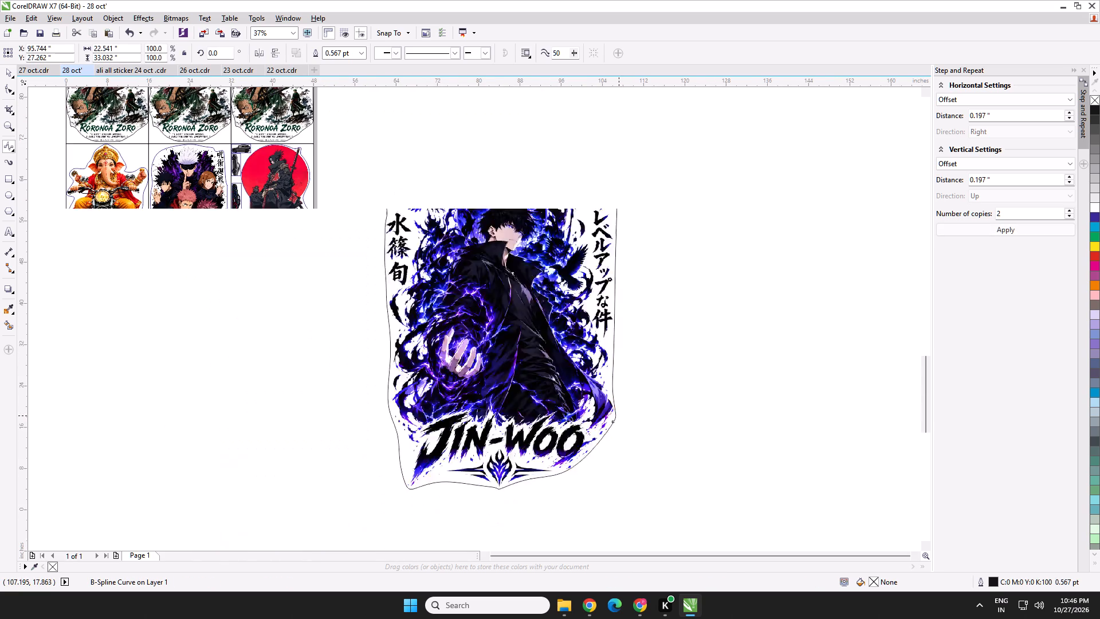
pyautogui.moveTo(615, 421); pyautogui.dragTo(599, 476, button='middle')
pyautogui.click(6, 73)
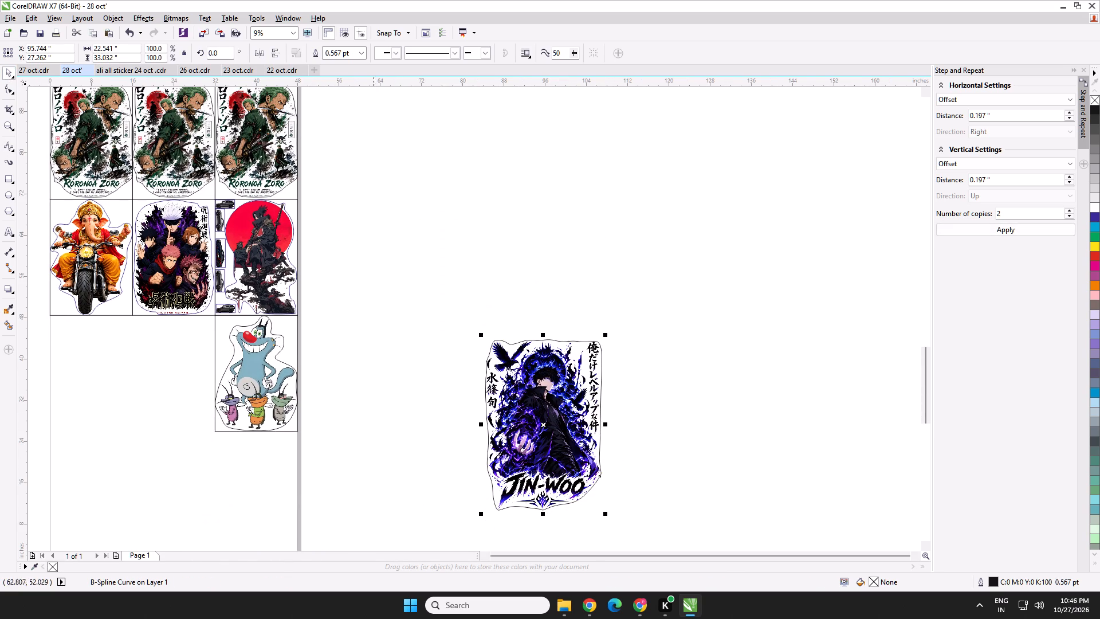
# Intersect the Jin-Woo image with its closed outline and delete the original untrimmed image.
pyautogui.keyDown('shift'); pyautogui.click(486, 348); pyautogui.keyUp('shift')
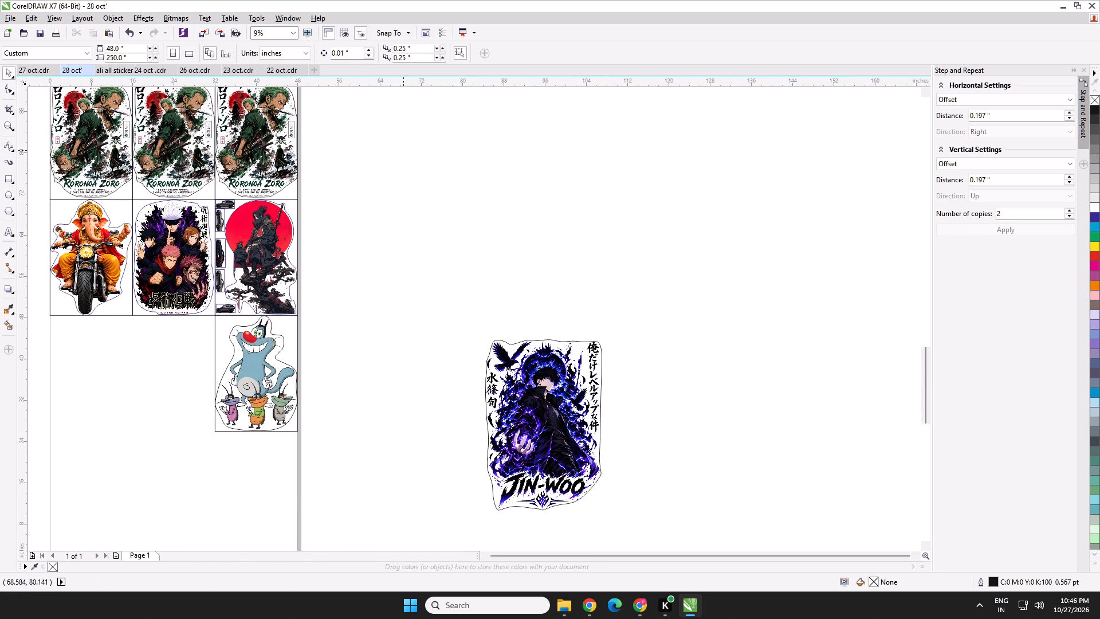
pyautogui.scroll(2, 500, 297)
pyautogui.moveTo(501, 381); pyautogui.dragTo(537, 187, button='middle')
pyautogui.scroll(3, 518, 261)
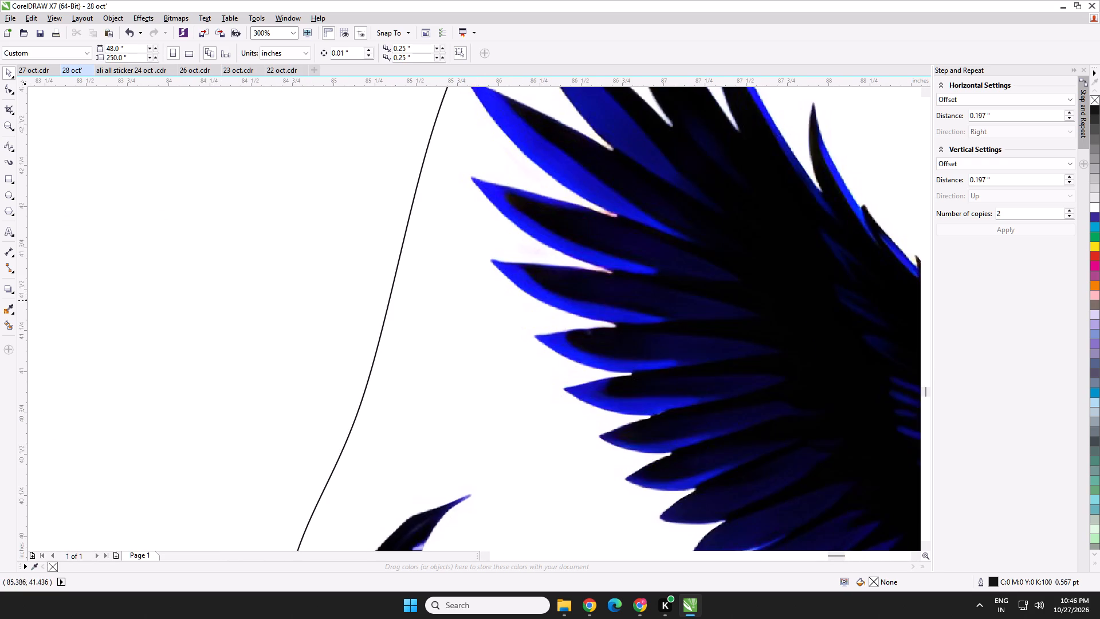
pyautogui.scroll(2, 388, 300)
pyautogui.click(389, 304)
pyautogui.keyDown('shift'); pyautogui.click(344, 297); pyautogui.keyUp('shift')
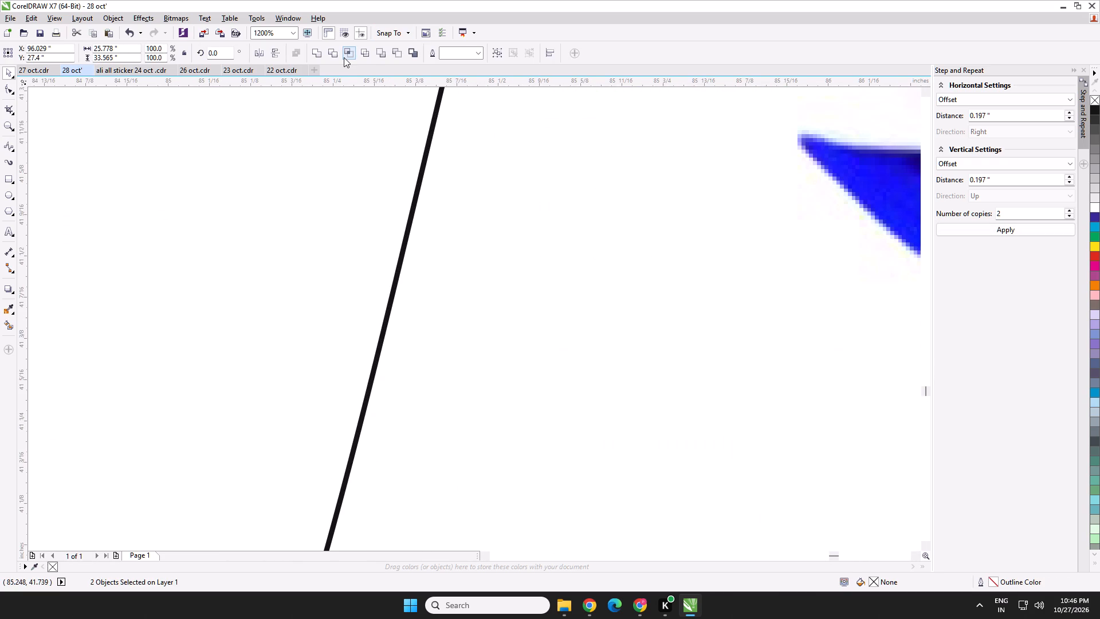
pyautogui.click(344, 57)
pyautogui.click(308, 179)
pyautogui.press('Delete')
# Select the trimmed Jin-Woo artwork together with its outline and resize them to 16 by 22.5 inches.
pyautogui.scroll(-3, 340, 232)
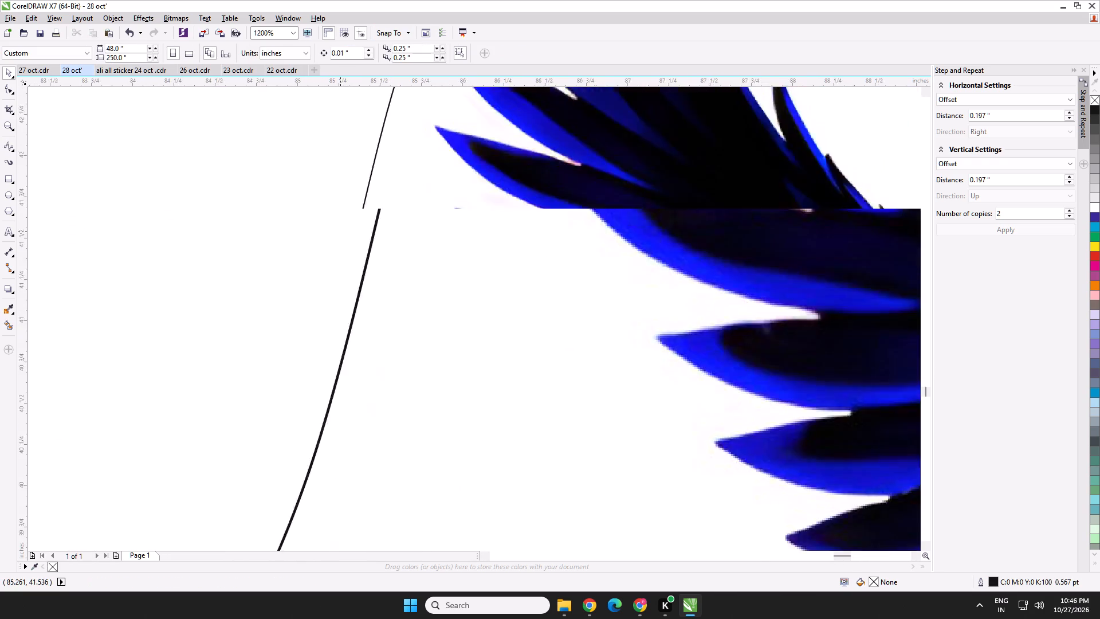
pyautogui.scroll(-5, 344, 244)
pyautogui.moveTo(344, 243); pyautogui.dragTo(368, 179, button='middle')
pyautogui.moveTo(641, 135); pyautogui.dragTo(243, 582)
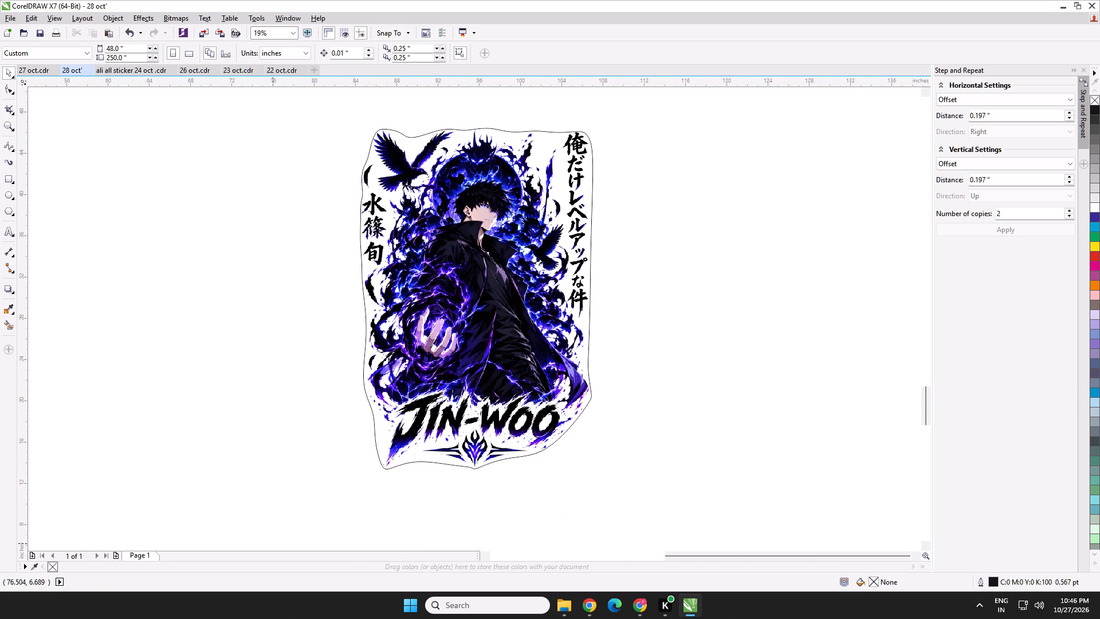
pyautogui.moveTo(243, 582); pyautogui.dragTo(270, 504)
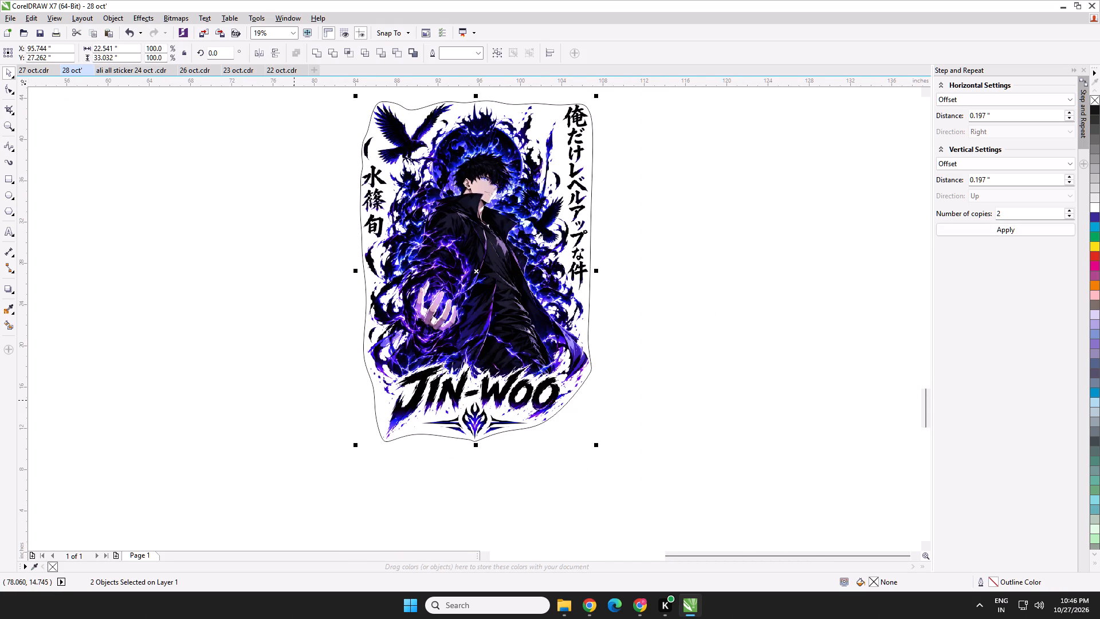
pyautogui.scroll(-1, 294, 400)
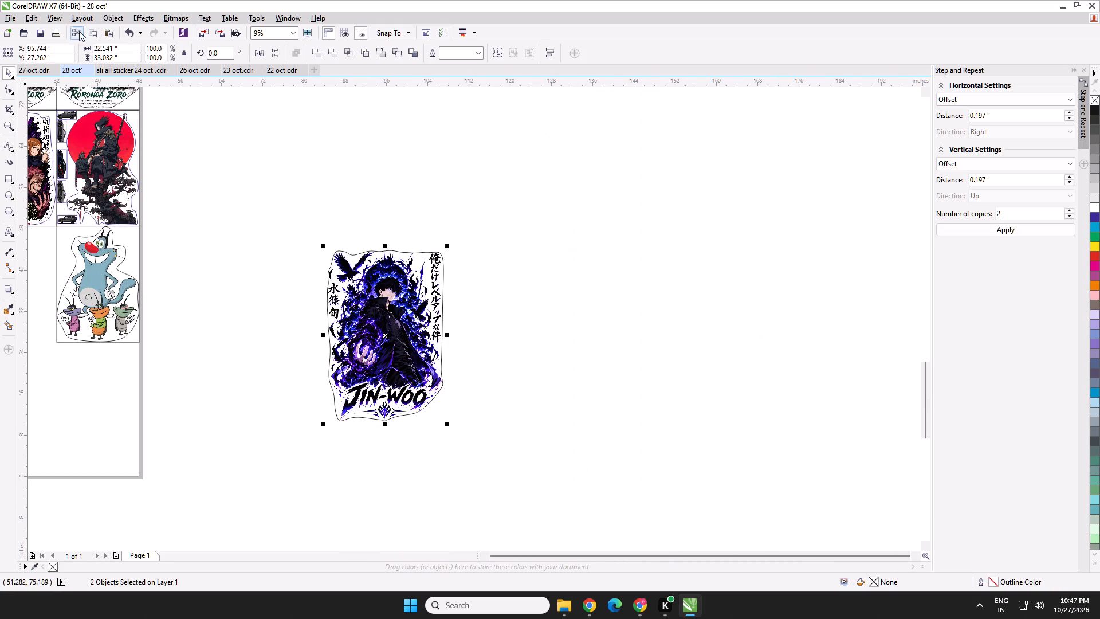
pyautogui.doubleClick(99, 49)
pyautogui.write('16')
pyautogui.press('Tab')
pyautogui.write('22.5')
pyautogui.press('Return')
# Resize the selected Jin-Woo artwork and its outline to 15.8 by 22.3 inches.
pyautogui.scroll(2, 481, 329)
pyautogui.scroll(-1, 449, 334)
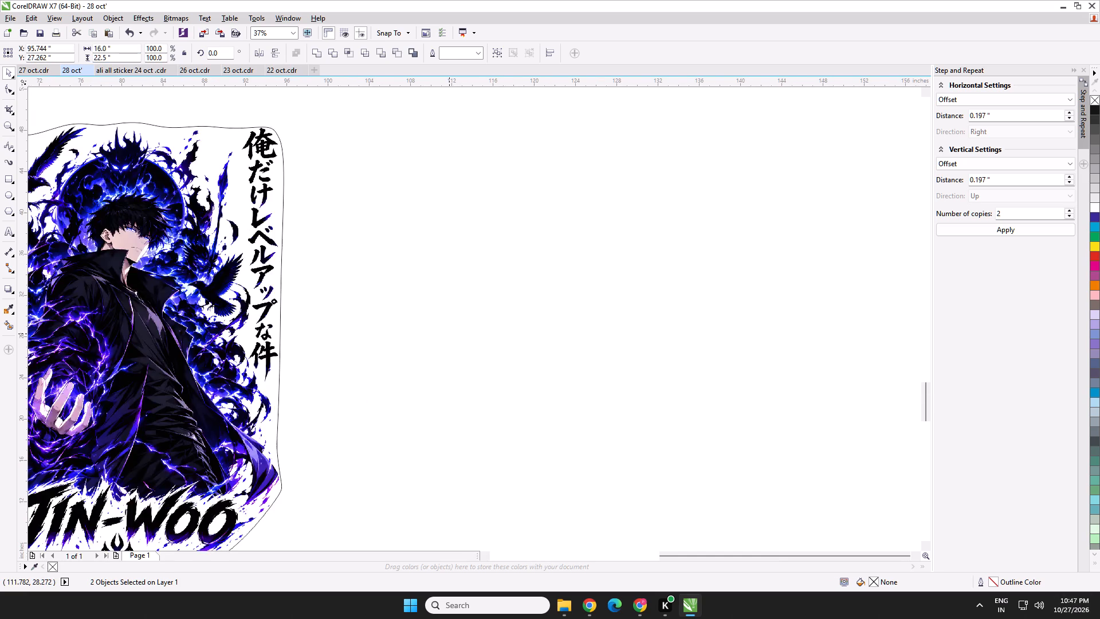
pyautogui.doubleClick(100, 49)
pyautogui.write('51.8')
pyautogui.press('Tab')
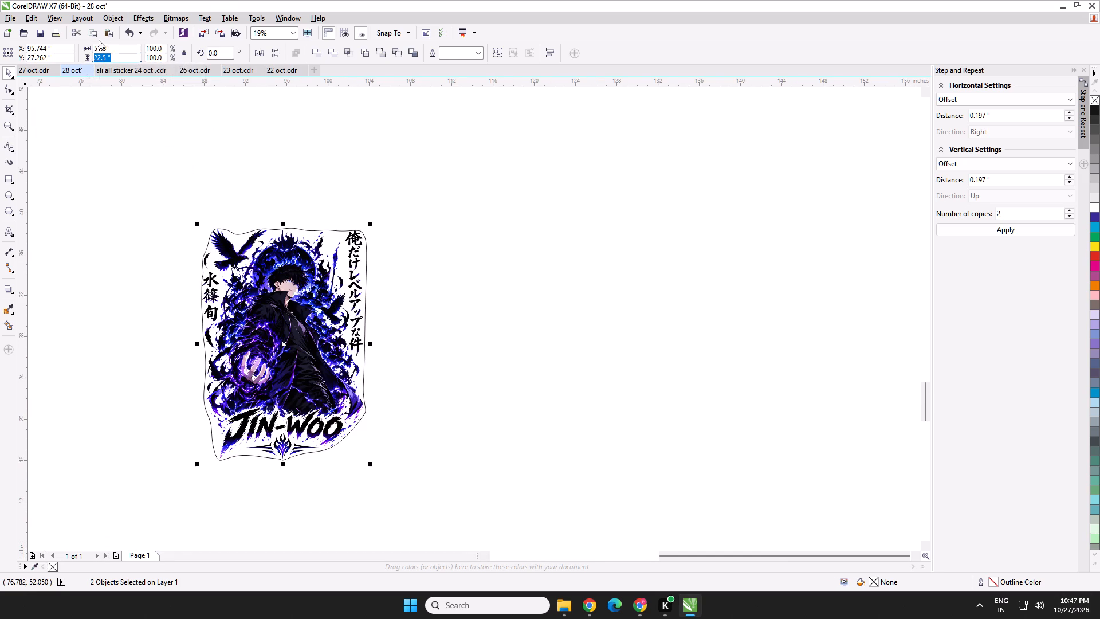
pyautogui.doubleClick(102, 46)
pyautogui.write('15..85')
pyautogui.press('Tab')
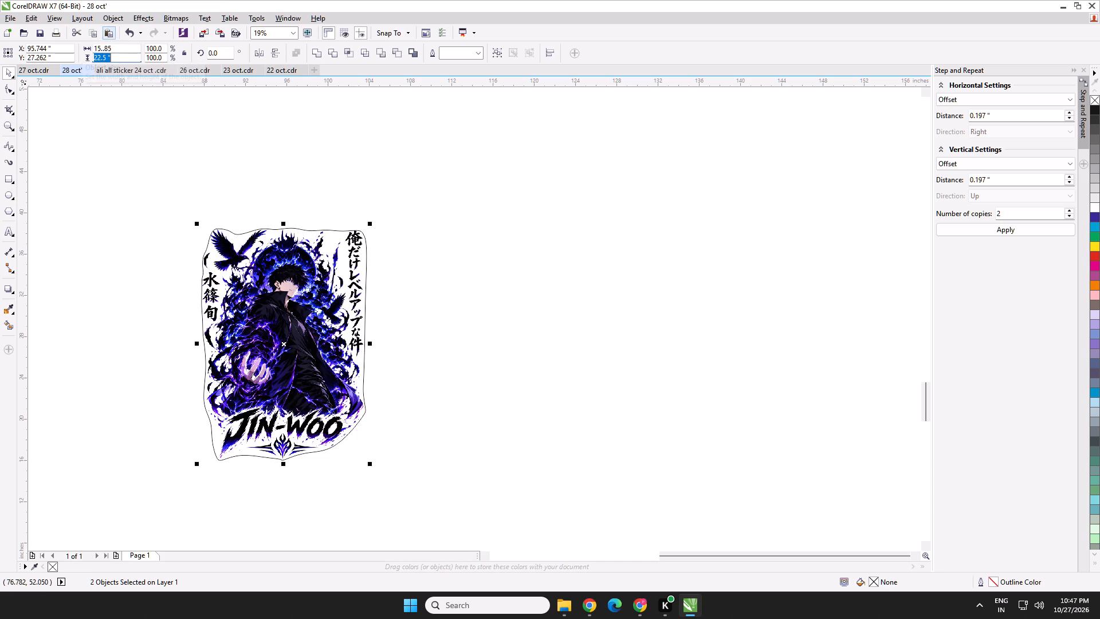
pyautogui.doubleClick(107, 49)
pyautogui.write('15.8')
pyautogui.press('Tab')
pyautogui.write('22.3')
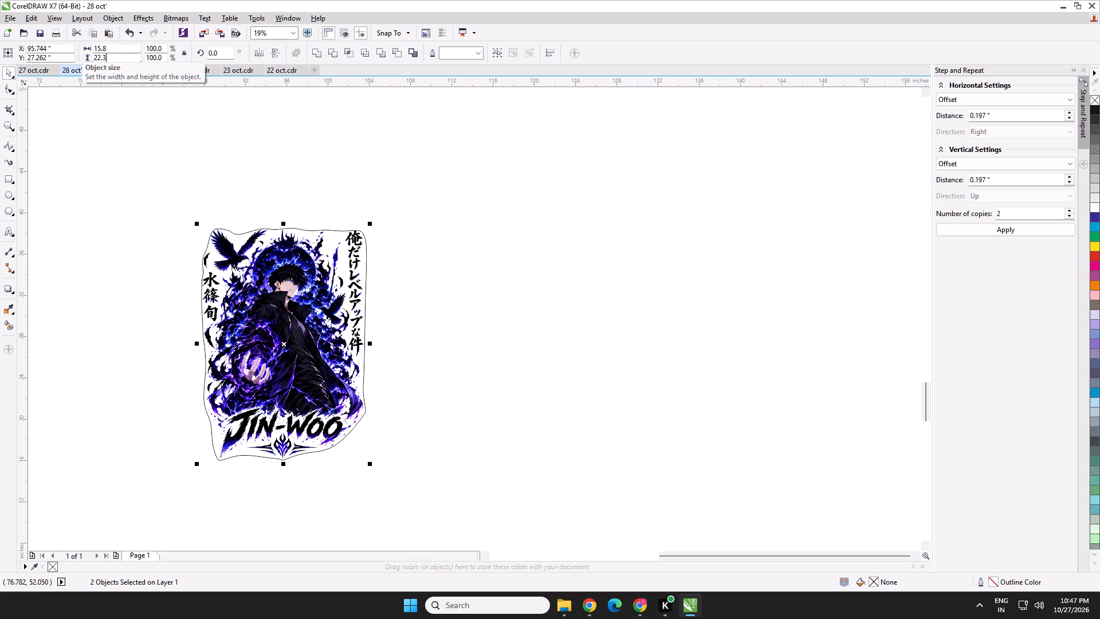
pyautogui.press('Return')
# Draw a rectangle beside the Jin-Woo artwork and size it to 16 by 22.5 inches.
pyautogui.click(7, 180)
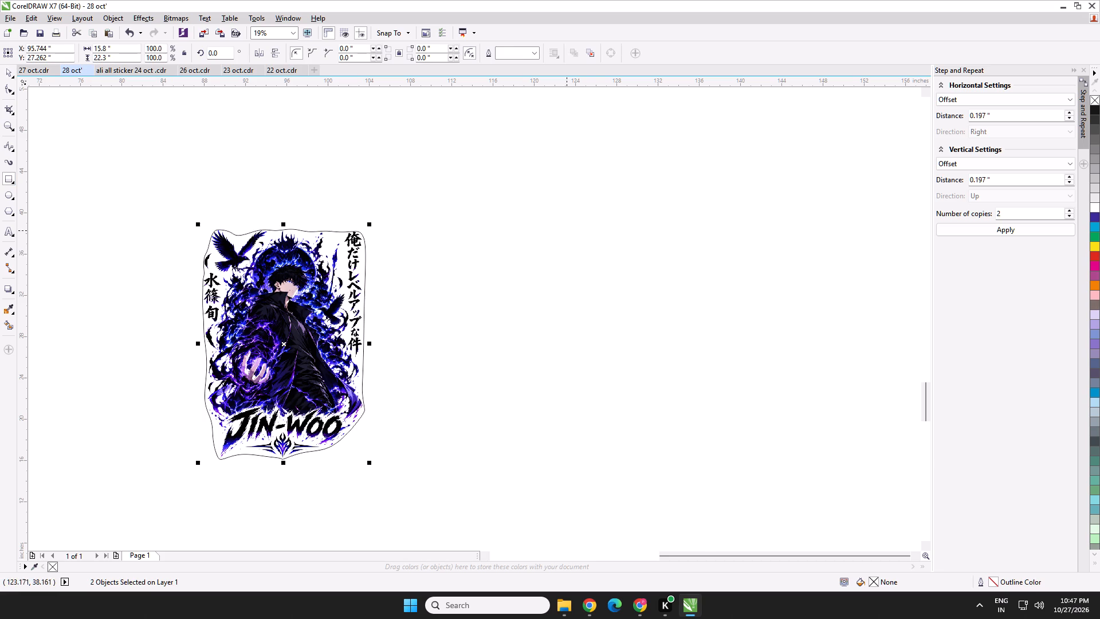
pyautogui.moveTo(566, 229); pyautogui.dragTo(731, 400)
pyautogui.doubleClick(103, 53)
pyautogui.doubleClick(100, 48)
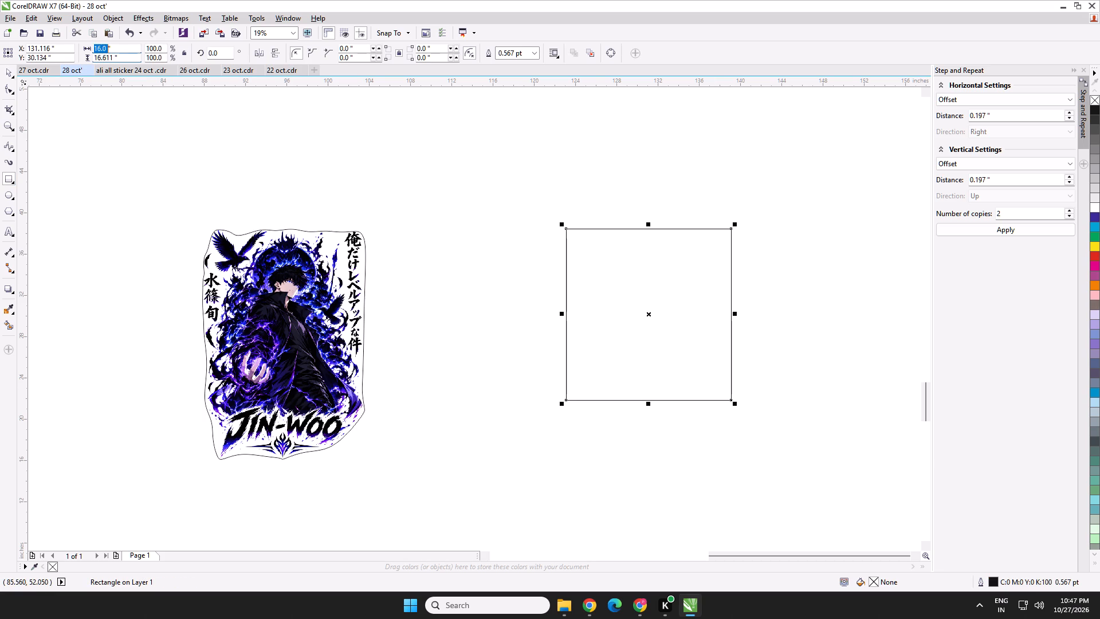
pyautogui.doubleClick(108, 56)
pyautogui.write('24')
pyautogui.press('BackSpace')
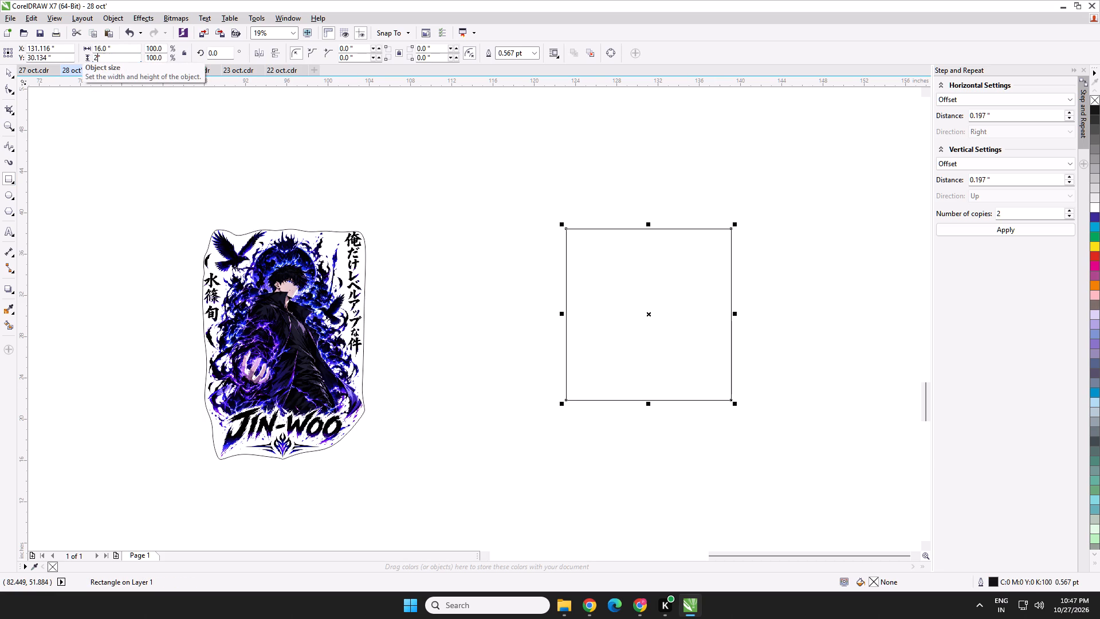
pyautogui.write('2.5')
pyautogui.press('Return')
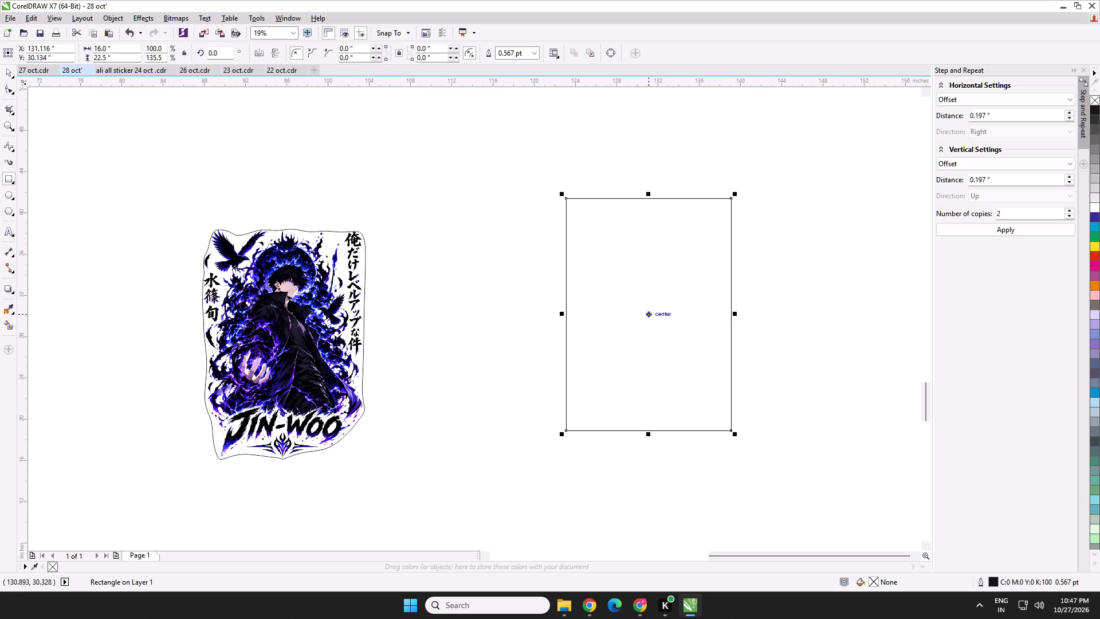
# Move the rectangle onto the Jin-Woo artwork, centred so it frames the outline on all sides.
pyautogui.moveTo(647, 314); pyautogui.dragTo(282, 338)
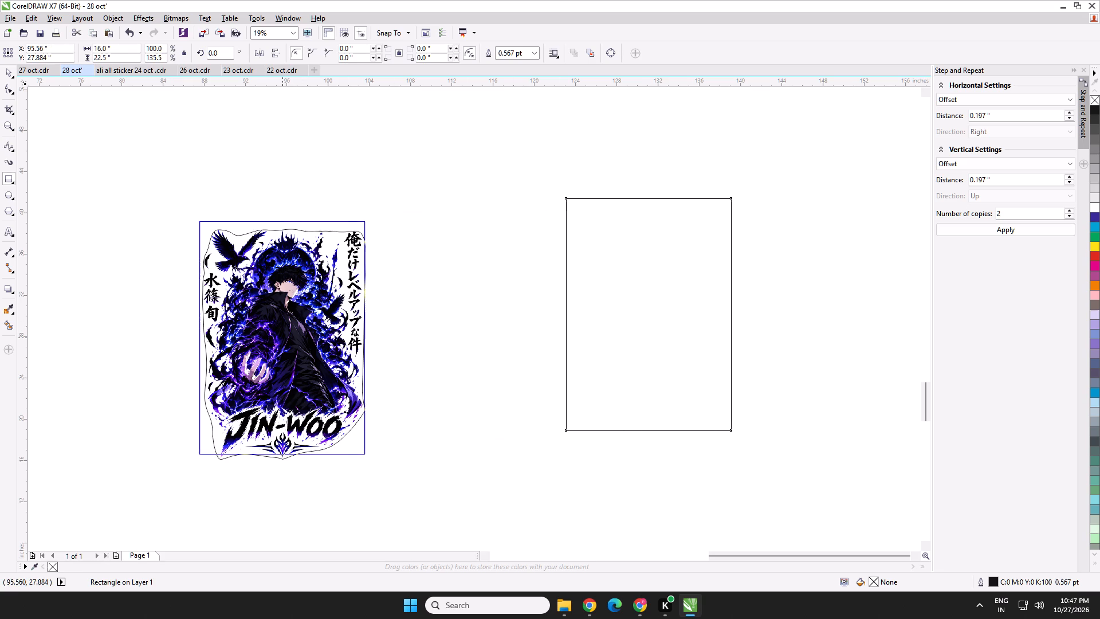
pyautogui.moveTo(282, 338); pyautogui.dragTo(285, 342)
pyautogui.scroll(1, 267, 241)
pyautogui.moveTo(271, 248); pyautogui.dragTo(507, 105, button='middle')
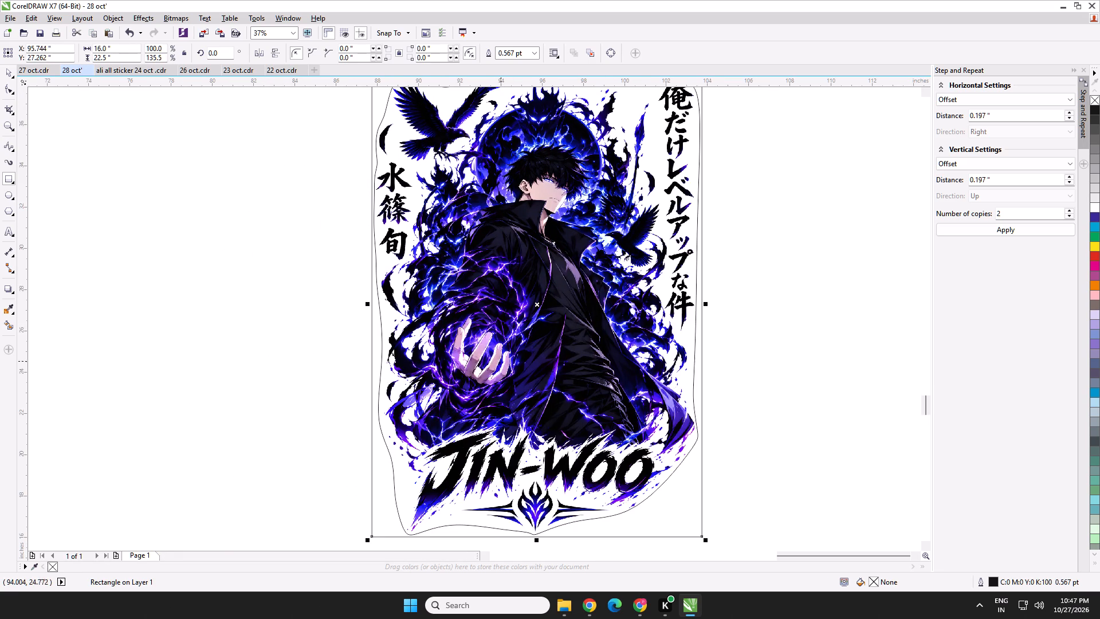
pyautogui.scroll(-1, 489, 447)
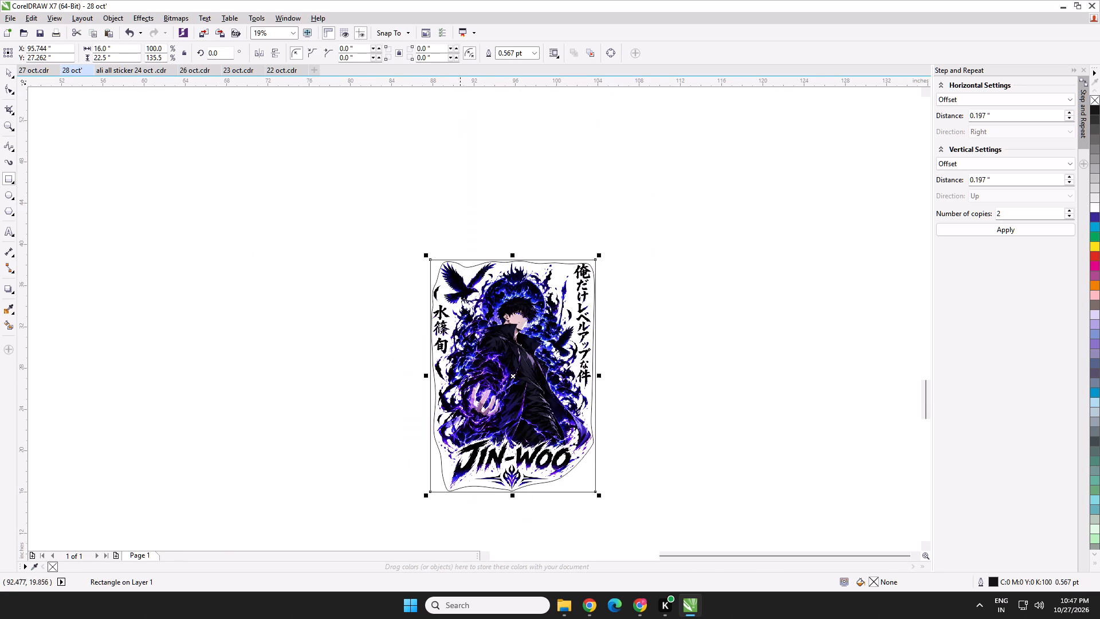
# Select the Jin-Woo artwork, outline and frame together and move them to the empty layout space below the Jujutsu Kaisen sticker.
pyautogui.click(7, 75)
pyautogui.scroll(-1, 598, 241)
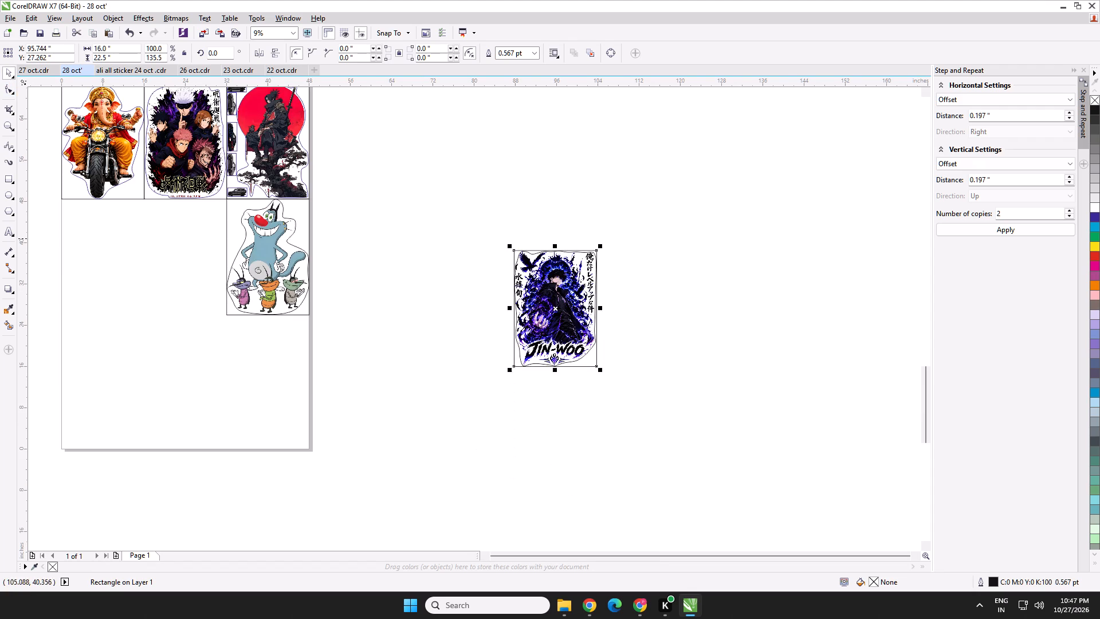
pyautogui.moveTo(632, 238); pyautogui.dragTo(387, 449)
pyautogui.moveTo(559, 311); pyautogui.dragTo(183, 263)
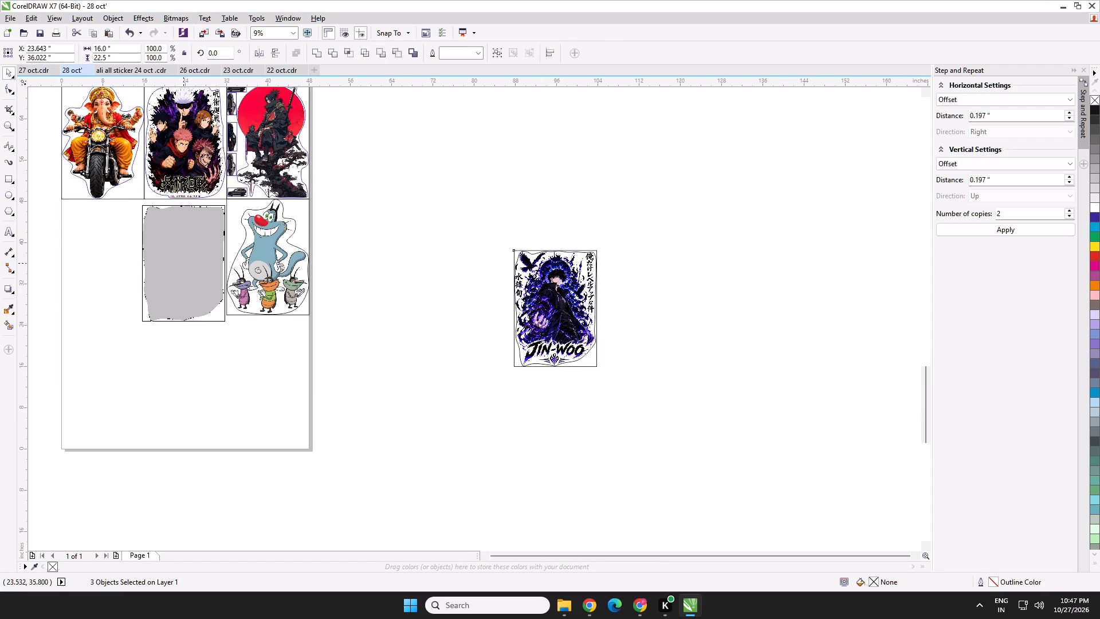
pyautogui.moveTo(183, 263); pyautogui.dragTo(184, 256)
# Align the Jin-Woo frame's upper corner flush with the Jujutsu Kaisen frame above and the blue cat sticker's frame beside it.
pyautogui.scroll(5, 192, 216)
pyautogui.moveTo(403, 174); pyautogui.dragTo(398, 361, button='middle')
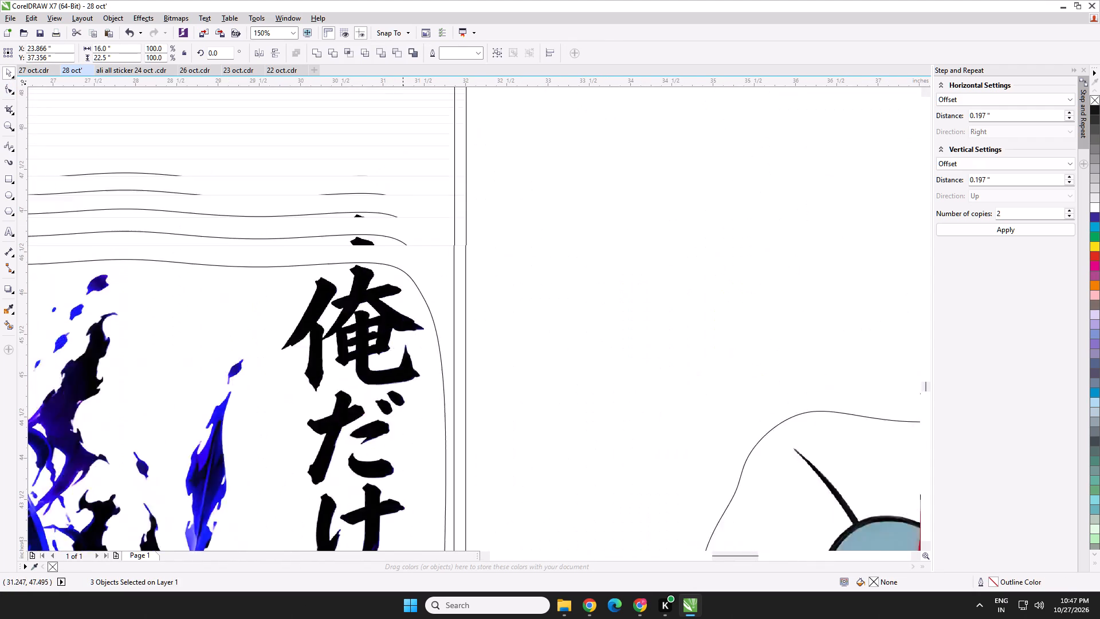
pyautogui.moveTo(398, 361); pyautogui.dragTo(374, 510, button='middle')
pyautogui.scroll(2, 479, 350)
pyautogui.moveTo(399, 424); pyautogui.dragTo(545, 30, button='middle')
pyautogui.moveTo(403, 316); pyautogui.dragTo(446, 343)
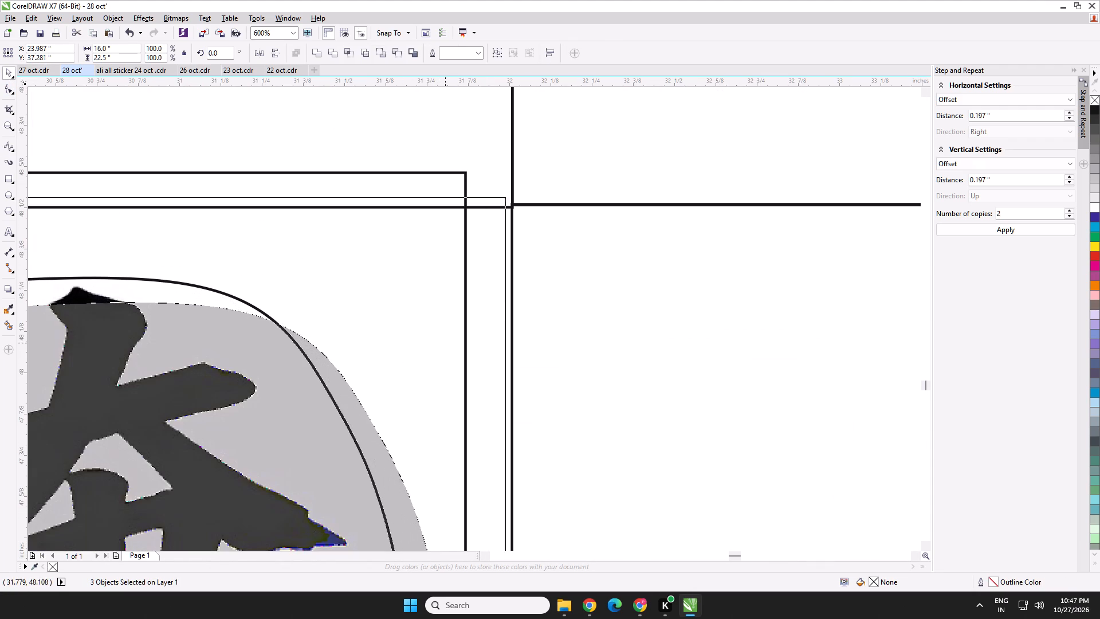
pyautogui.moveTo(446, 343); pyautogui.dragTo(450, 350)
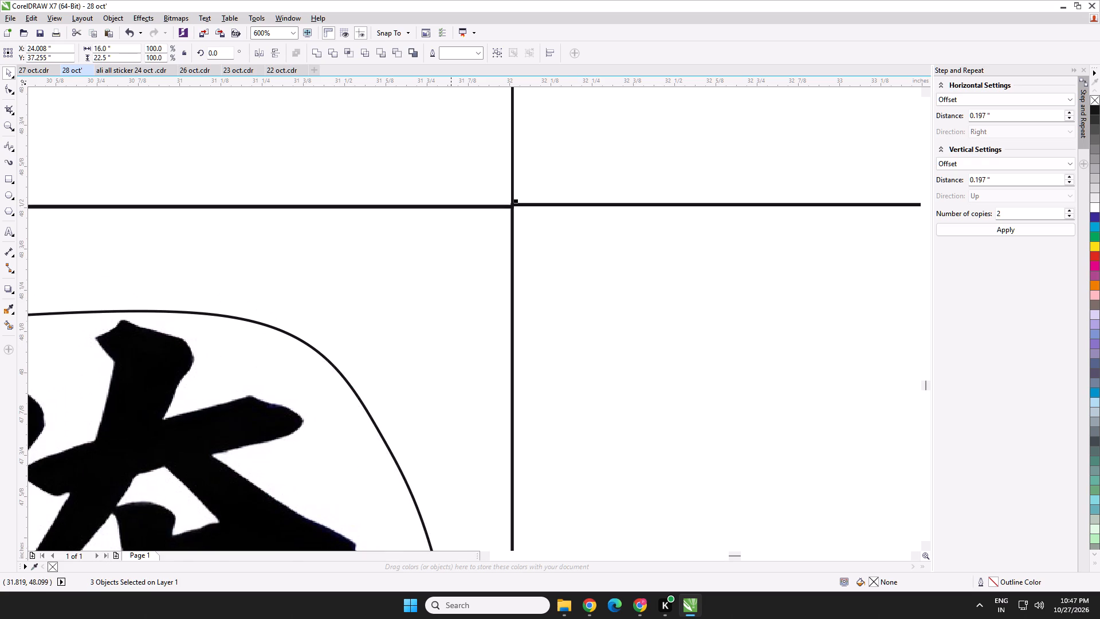
pyautogui.scroll(-6, 451, 335)
pyautogui.moveTo(445, 380); pyautogui.dragTo(474, 302, button='middle')
pyautogui.scroll(-2, 484, 229)
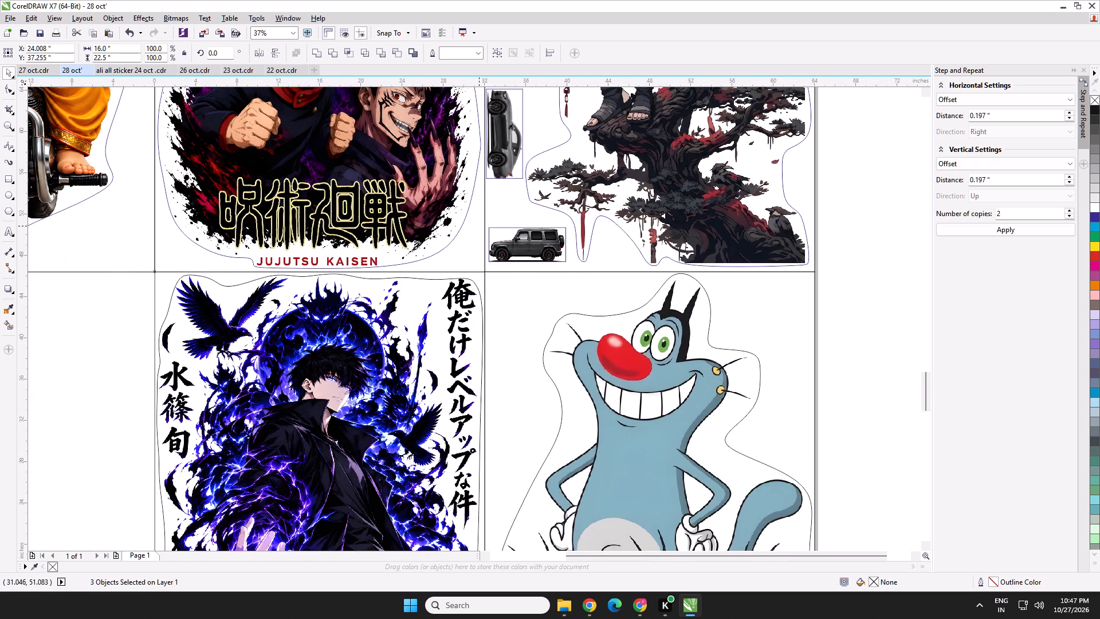
pyautogui.moveTo(473, 252); pyautogui.dragTo(298, 225, button='middle')
# Switch to Chrome and download the upscaled Believe in Yourself Anime Poster image from Img.Upscaler.
pyautogui.click(588, 602)
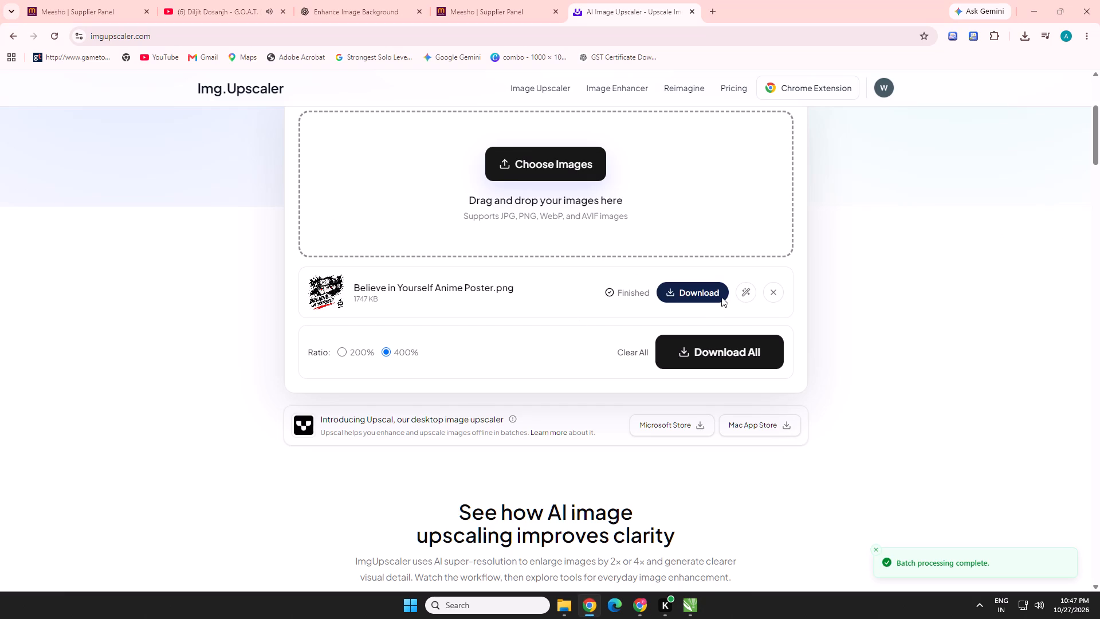
pyautogui.click(708, 296)
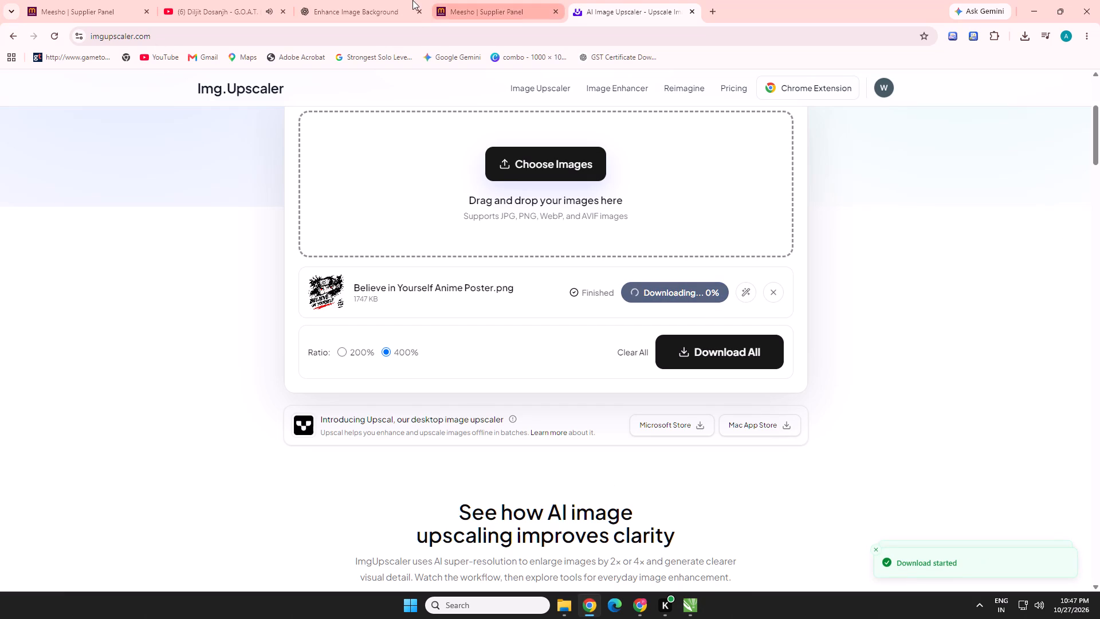
# Open WALLSTICK's pending orders list in the Meesho supplier panel.
pyautogui.click(458, 0)
pyautogui.scroll(-2, 479, 127)
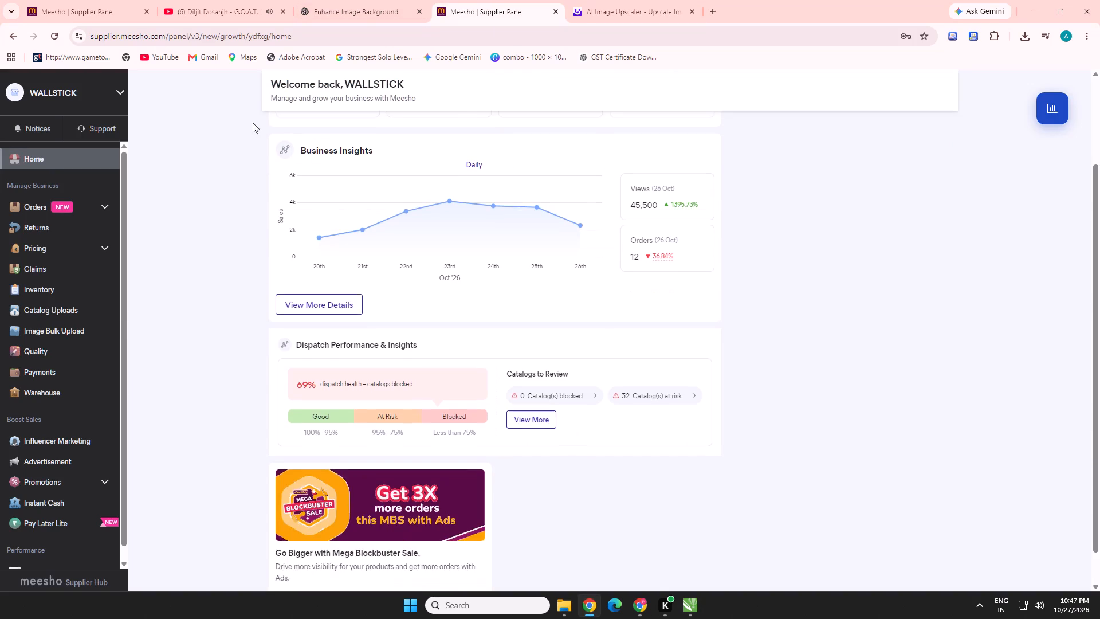
pyautogui.scroll(3, 254, 126)
pyautogui.click(302, 219)
pyautogui.scroll(-12, 406, 320)
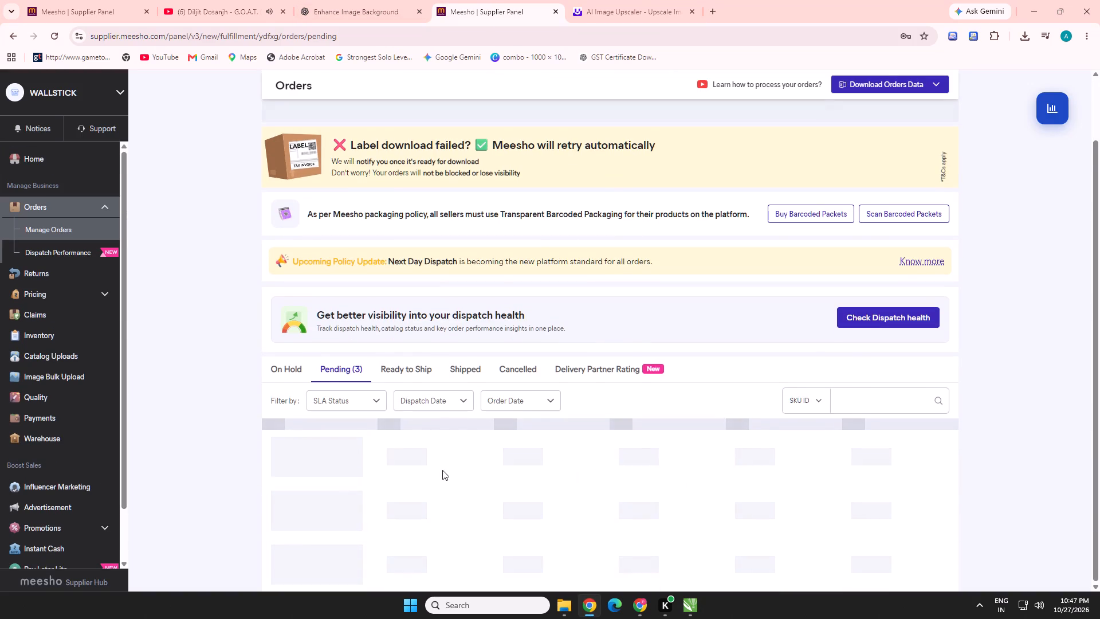
pyautogui.scroll(-4, 442, 470)
pyautogui.scroll(-13, 316, 388)
pyautogui.scroll(-5, 330, 311)
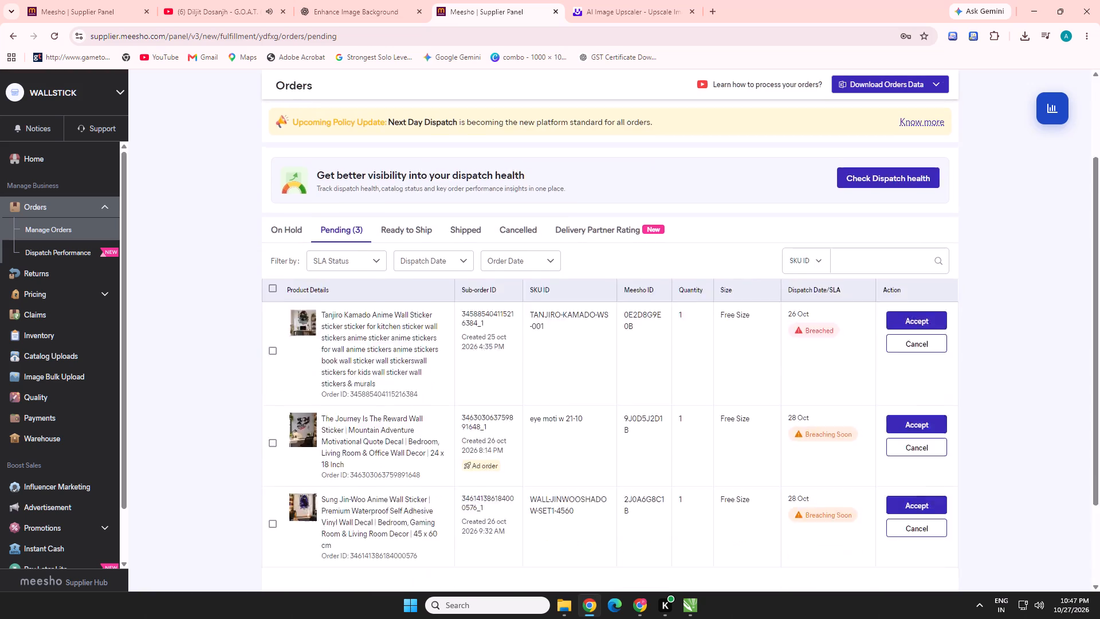
pyautogui.scroll(-4, 386, 351)
# Accept WALLSTICK's pending orders for The Journey Is The Reward and Sung Jin-Woo wall stickers, leaving the Tanjiro Kamado order unselected.
pyautogui.click(274, 327)
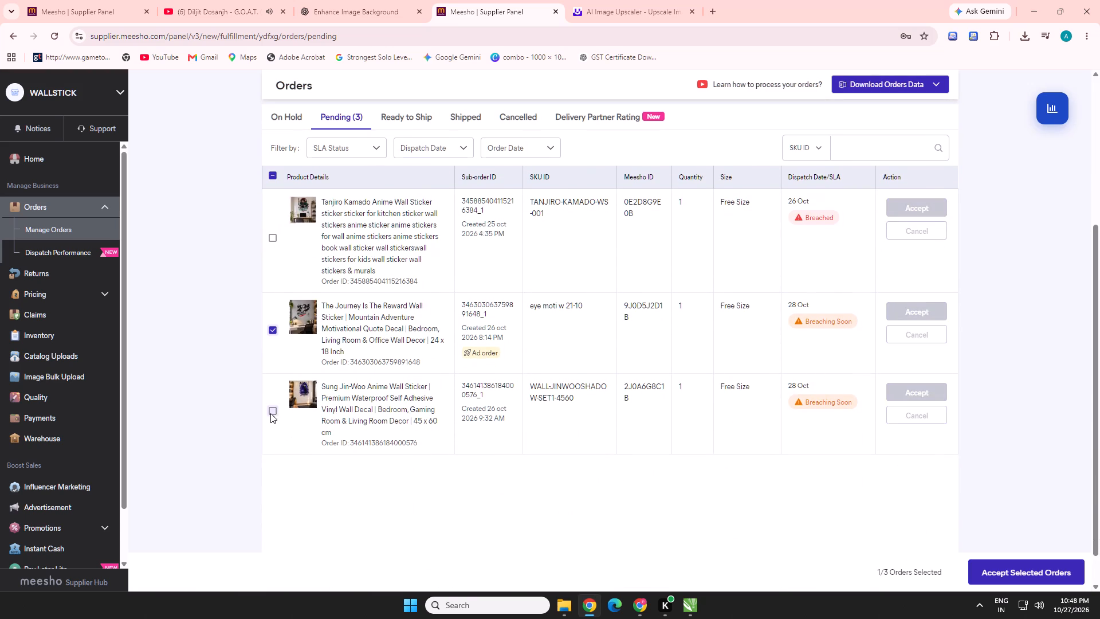
pyautogui.click(269, 411)
pyautogui.click(1001, 574)
pyautogui.click(467, 348)
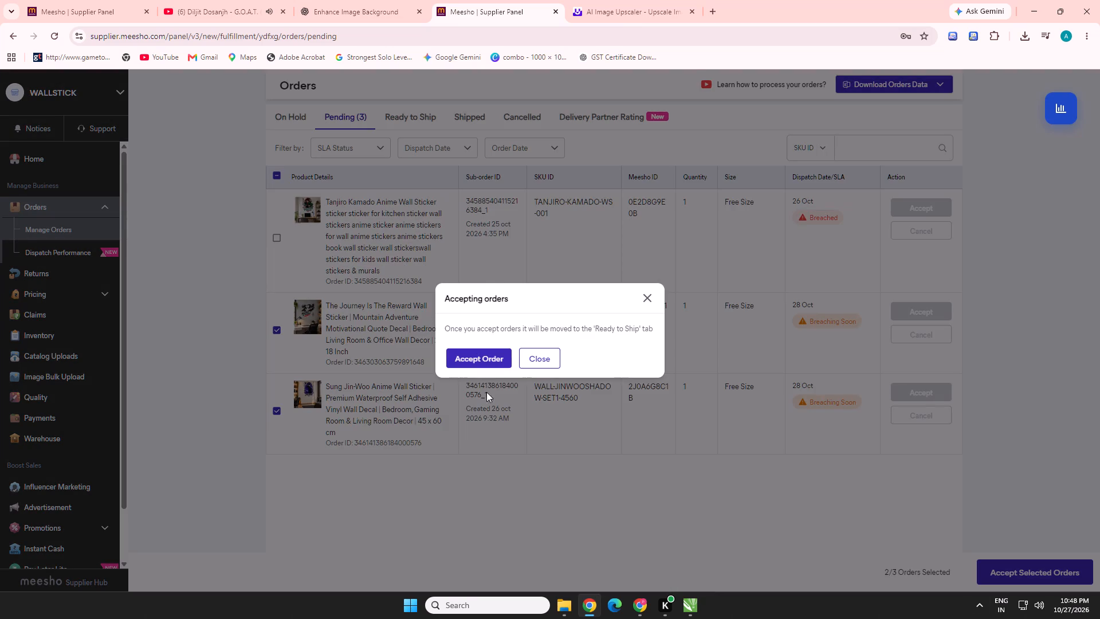
pyautogui.scroll(6, 486, 385)
pyautogui.click(875, 246)
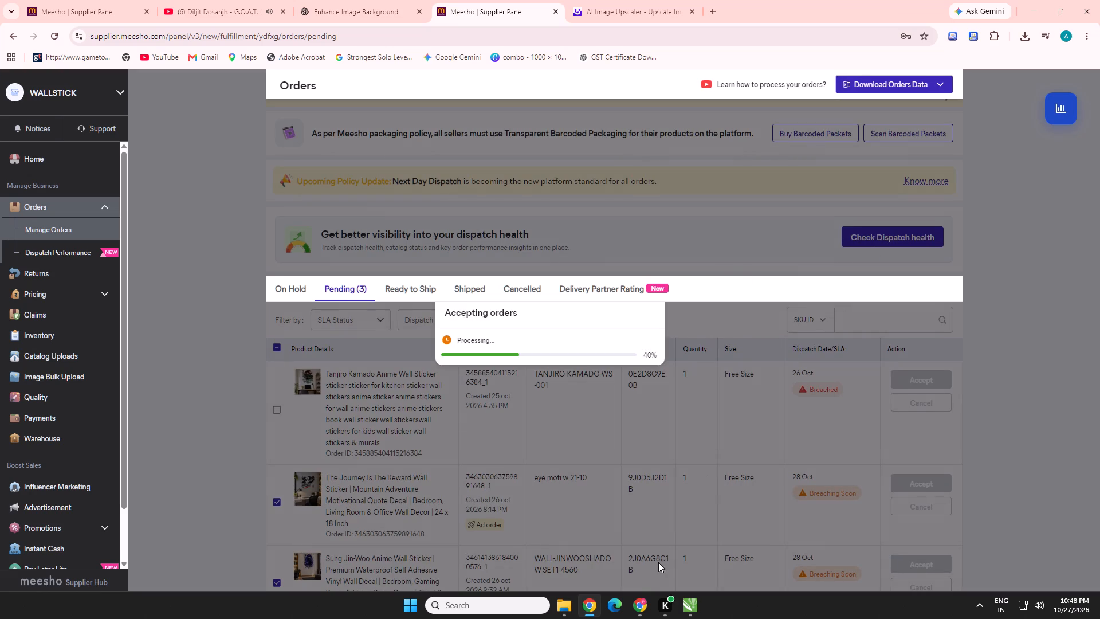
# Switch to the PRINTORA0 panel, dismiss the order acceptance notice and check the remaining pending orders.
pyautogui.click(647, 608)
pyautogui.click(486, 360)
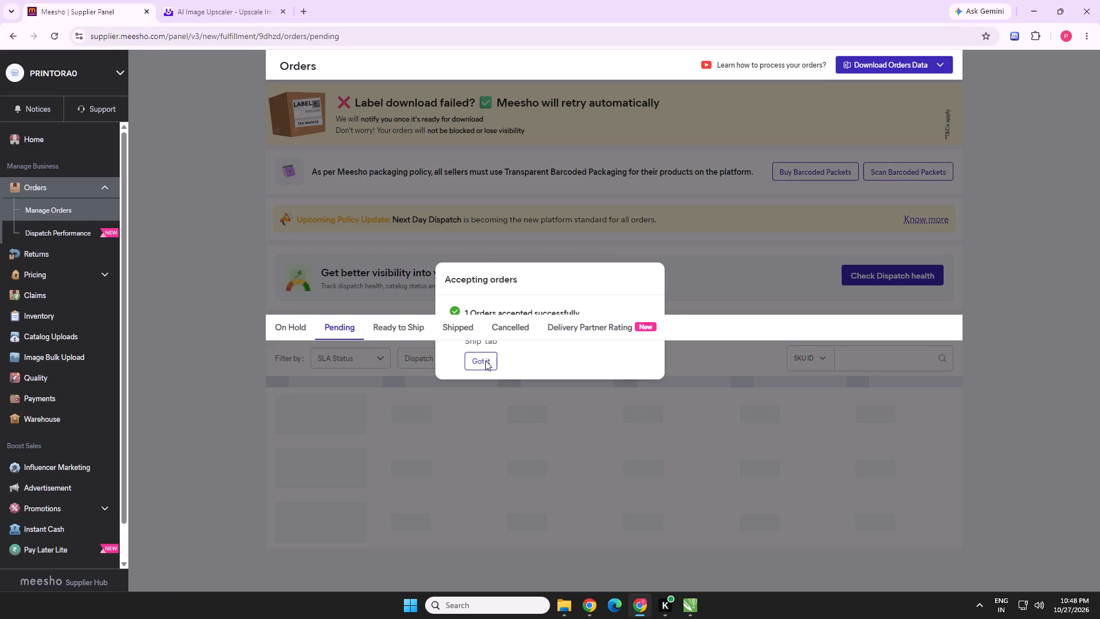
pyautogui.scroll(-1, 384, 332)
pyautogui.scroll(-3, 388, 263)
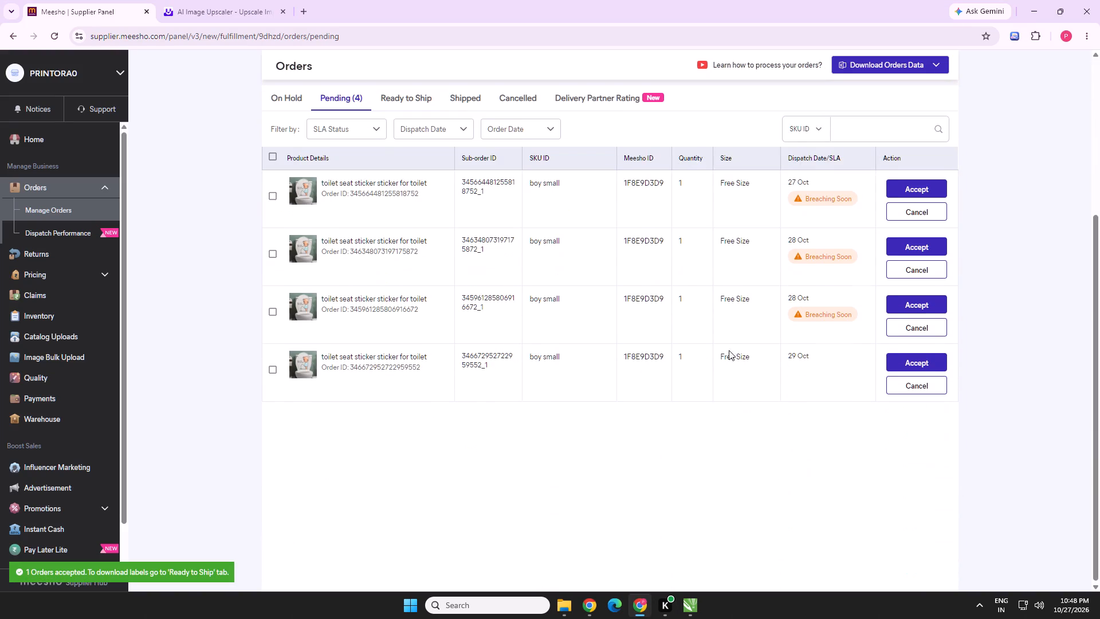
# Filter PRINTORA0's Ready to Ship orders by an orders date of Today and review the listed stickers.
pyautogui.scroll(2, 647, 302)
pyautogui.click(380, 223)
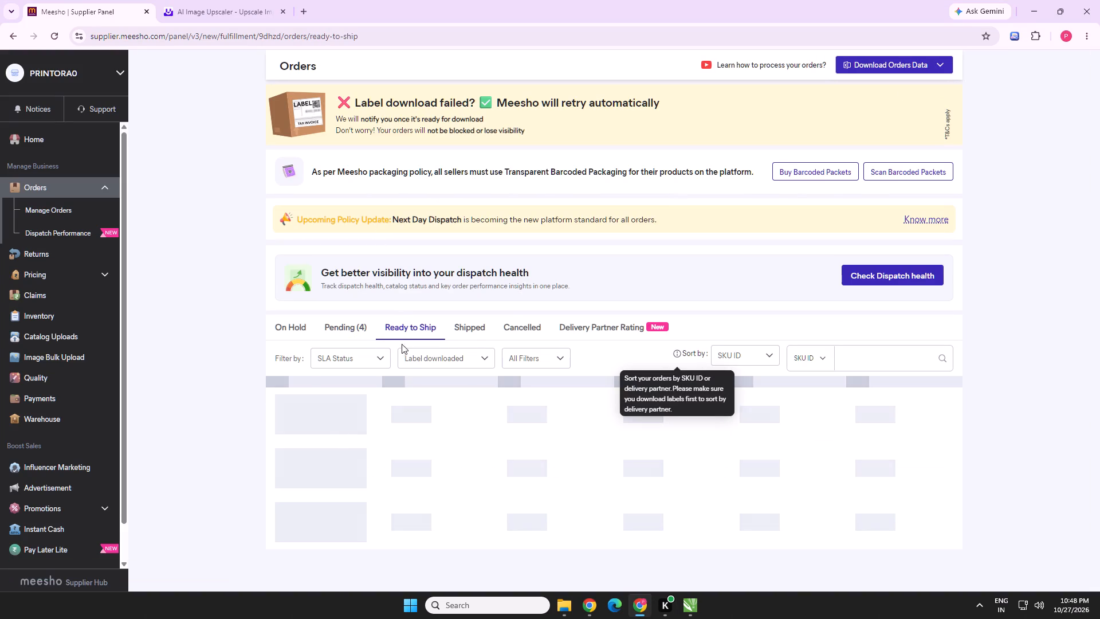
pyautogui.click(535, 365)
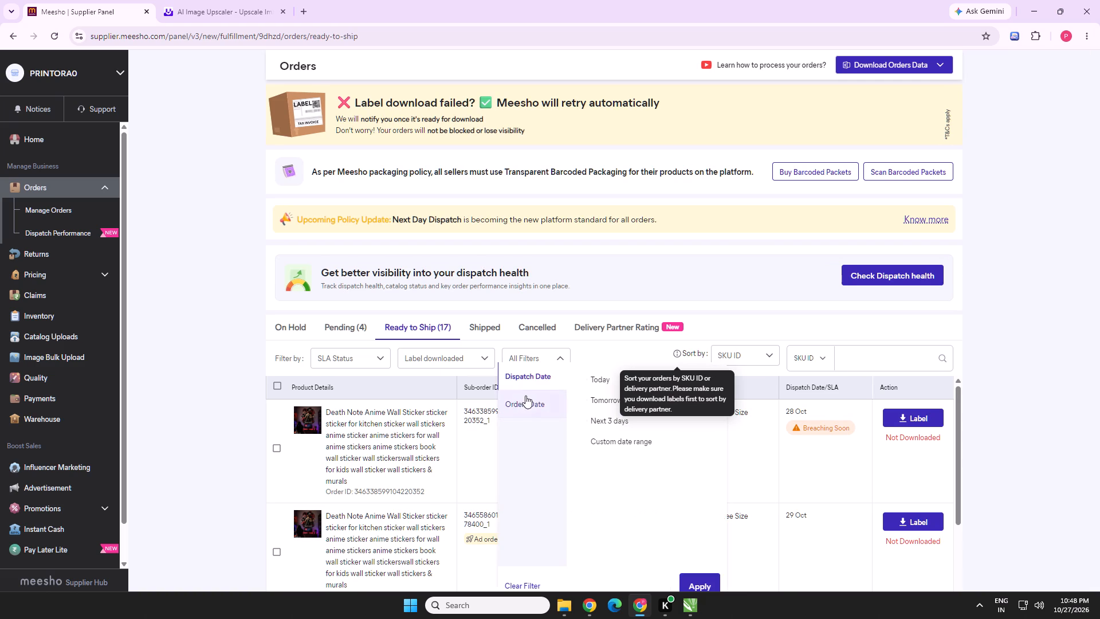
pyautogui.click(520, 402)
pyautogui.click(608, 373)
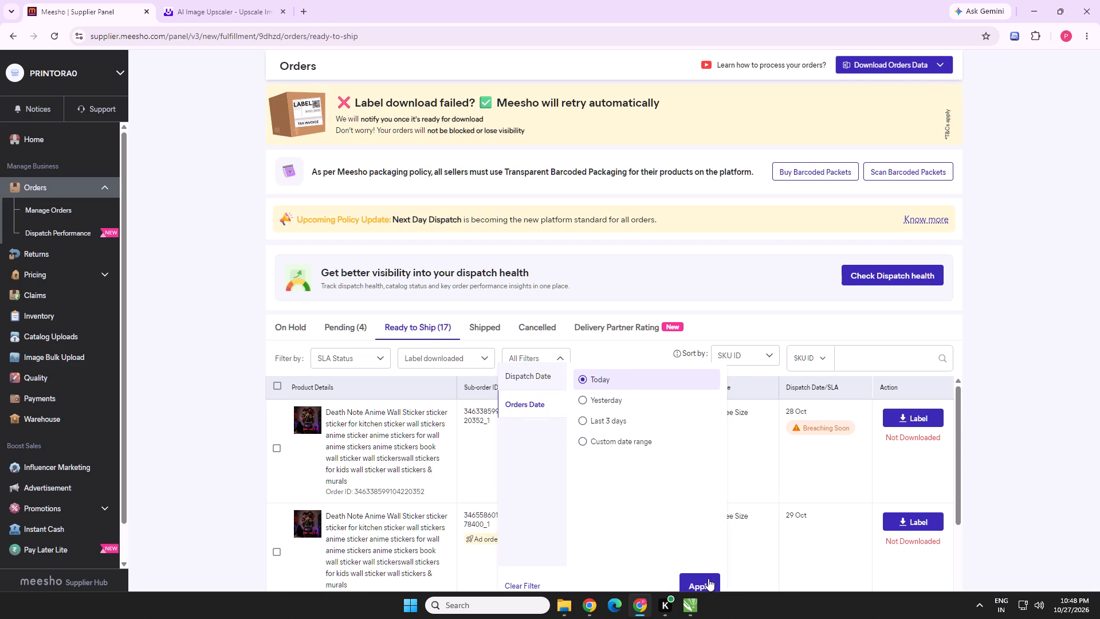
pyautogui.click(708, 579)
pyautogui.scroll(-7, 379, 361)
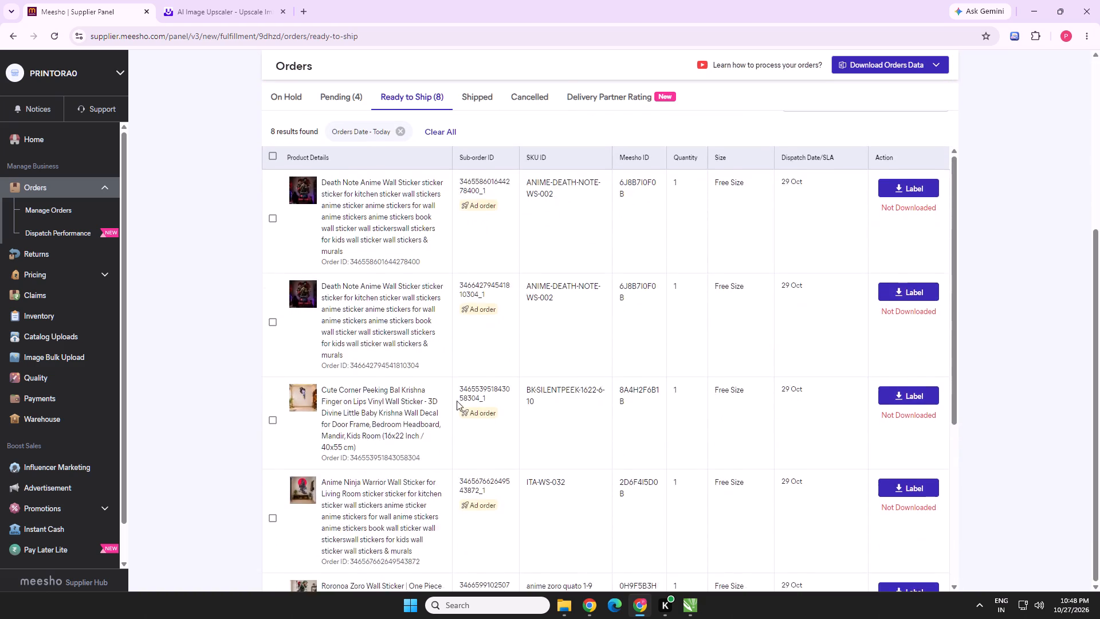
pyautogui.scroll(-7, 457, 401)
pyautogui.scroll(4, 426, 344)
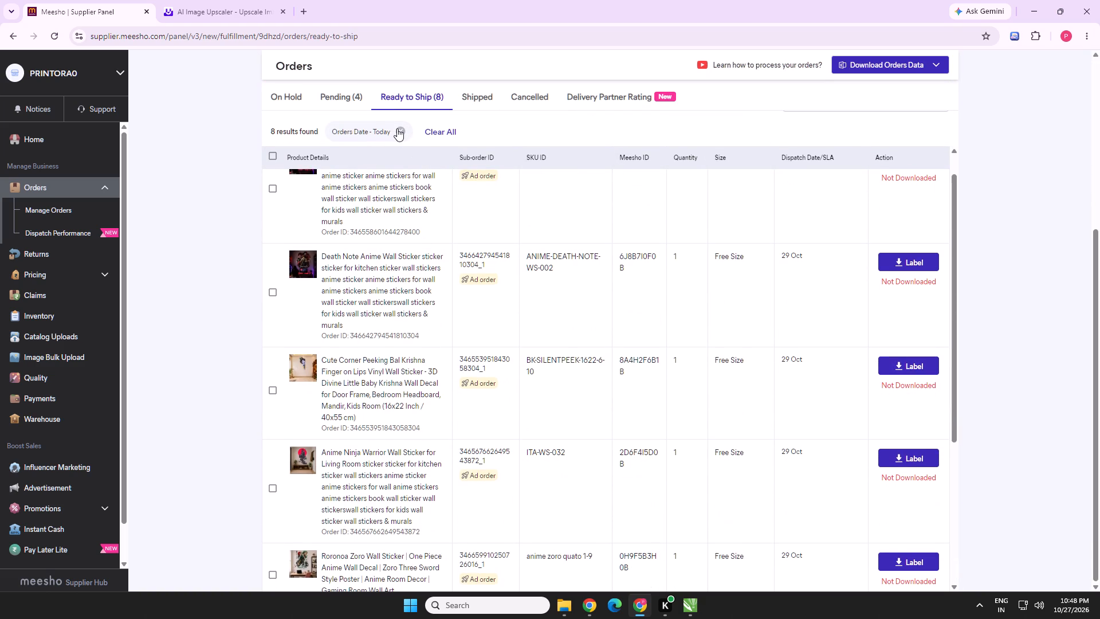
# Remove the Today orders date filter and return to PRINTORA0's pending orders.
pyautogui.click(397, 128)
pyautogui.click(355, 327)
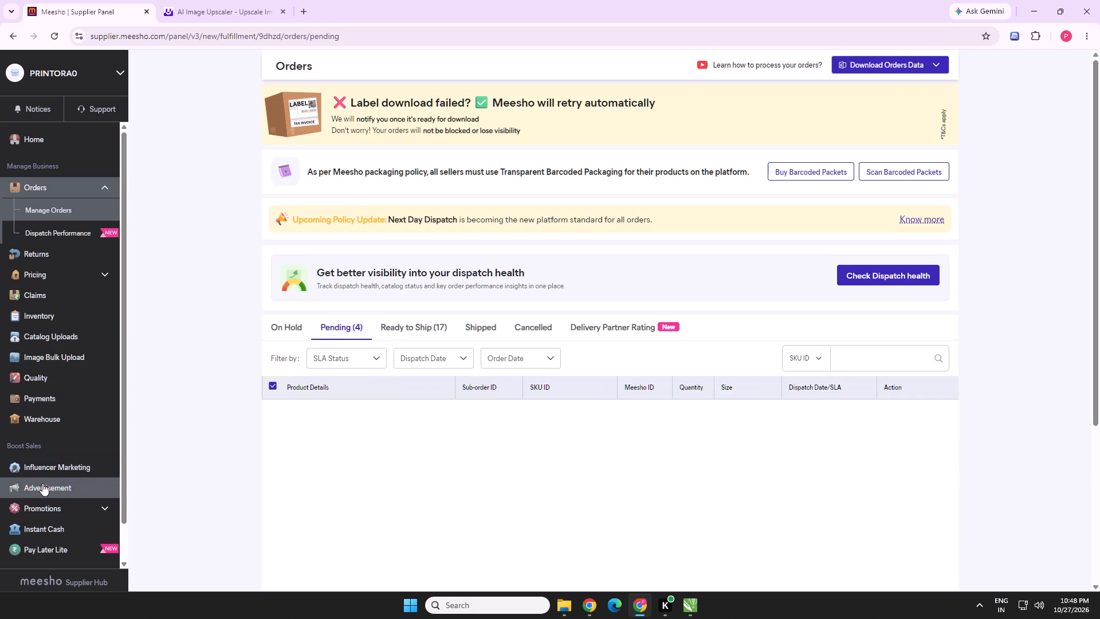
# Open the Advertisement page for the PRINTORA0 account.
pyautogui.click(42, 485)
pyautogui.scroll(-3, 423, 334)
pyautogui.scroll(-3, 455, 378)
pyautogui.scroll(-7, 571, 450)
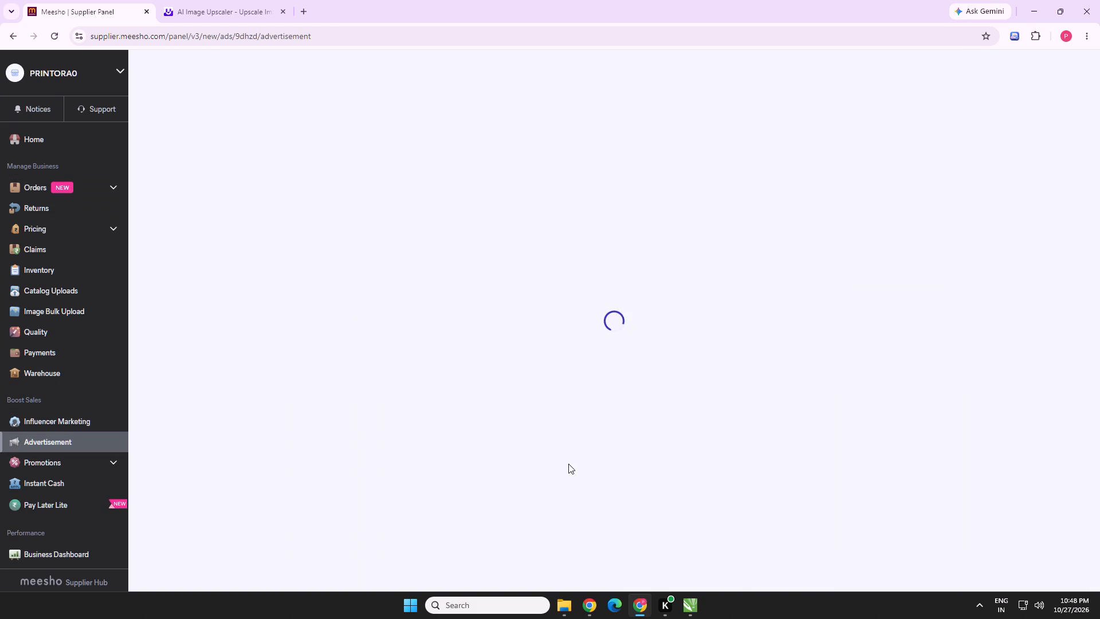
pyautogui.scroll(-10, 568, 464)
pyautogui.scroll(-4, 284, 352)
pyautogui.scroll(-3, 163, 342)
# Switch to CorelDRAW and import Believe in Yourself Anime Poster (1).png into the empty area beside the 28 oct page.
pyautogui.click(594, 606)
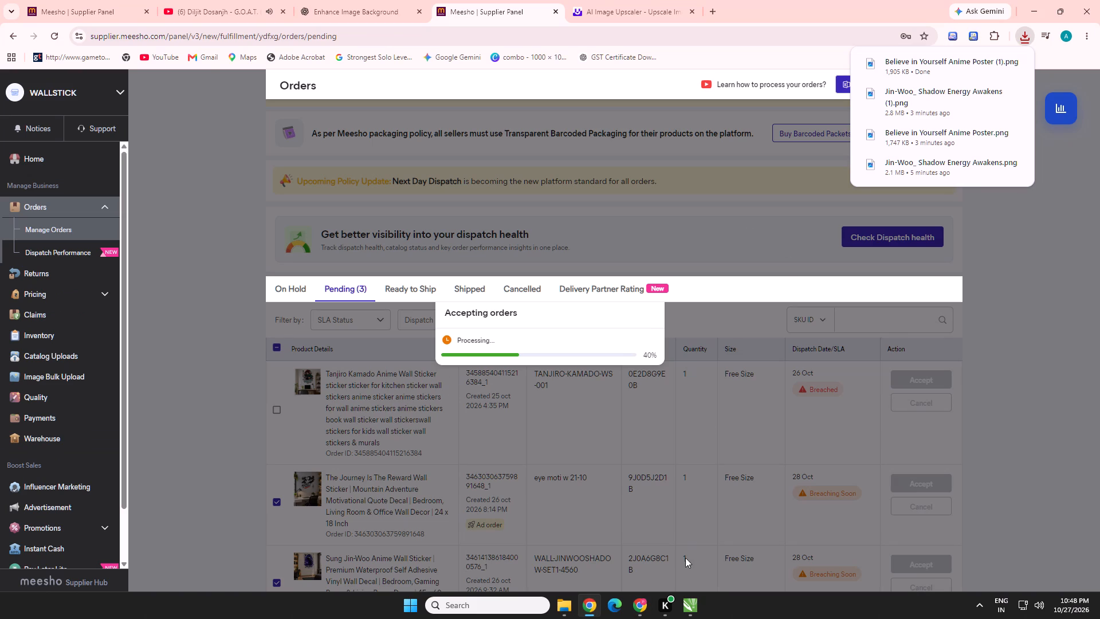
pyautogui.click(686, 602)
pyautogui.moveTo(584, 418); pyautogui.dragTo(549, 396, button='middle')
pyautogui.click(549, 396)
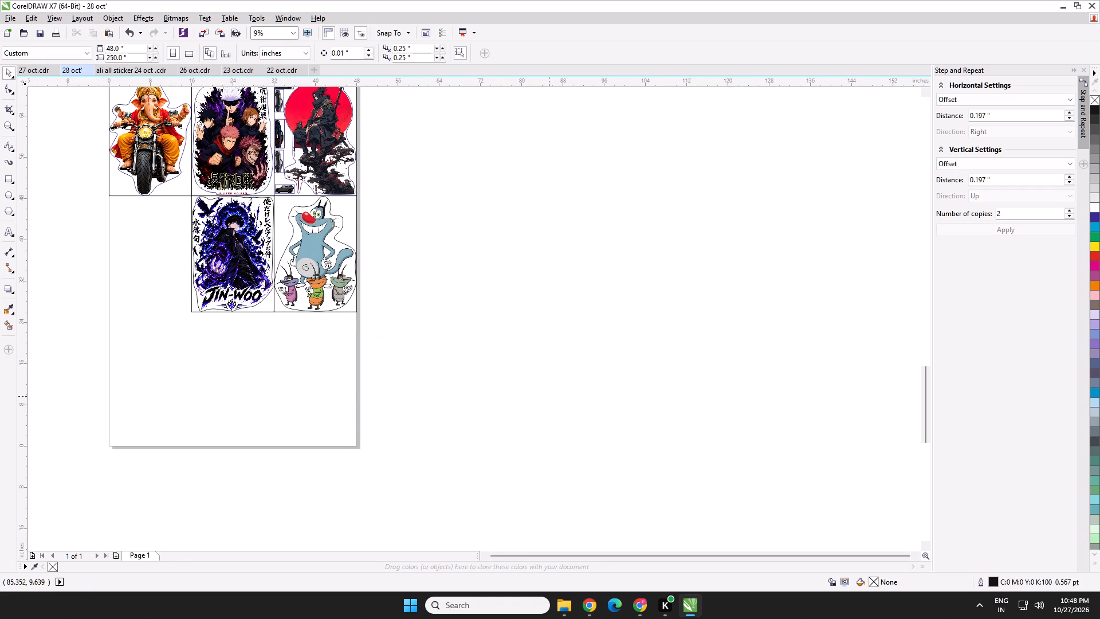
pyautogui.hotkey('ctrl', 'i')
pyautogui.click(356, 233)
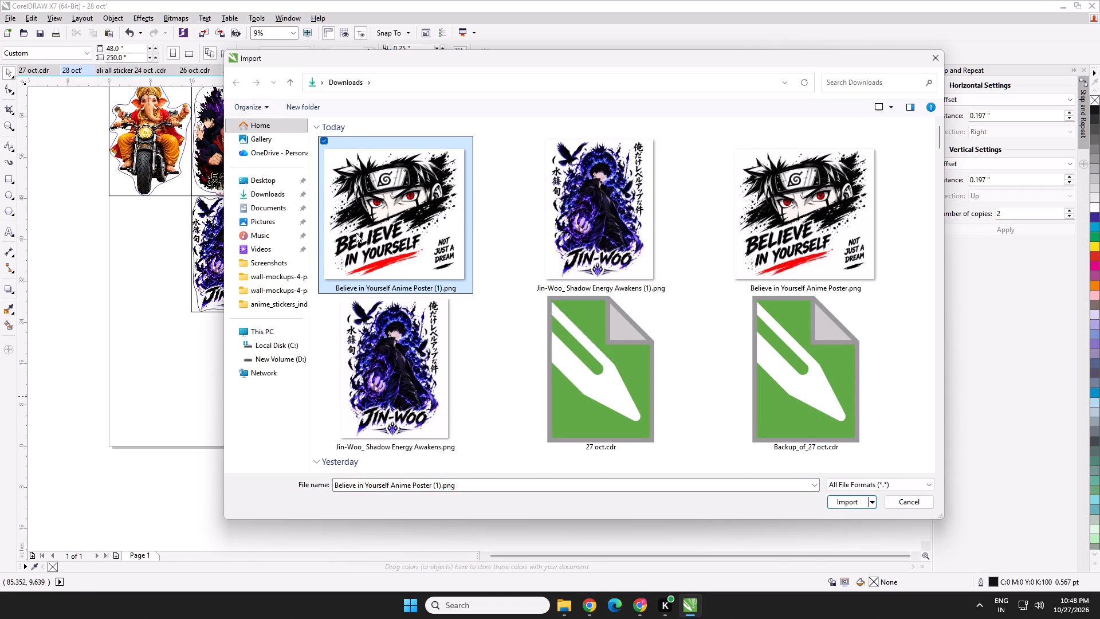
pyautogui.press('Return')
pyautogui.moveTo(409, 153); pyautogui.dragTo(422, 171)
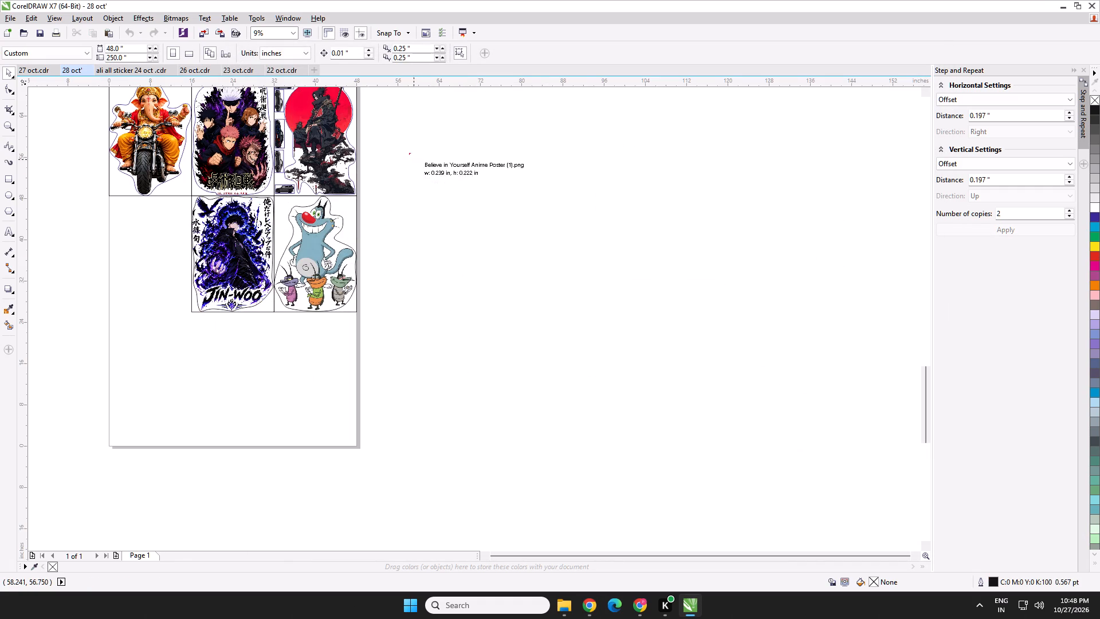
pyautogui.moveTo(422, 171); pyautogui.dragTo(579, 390)
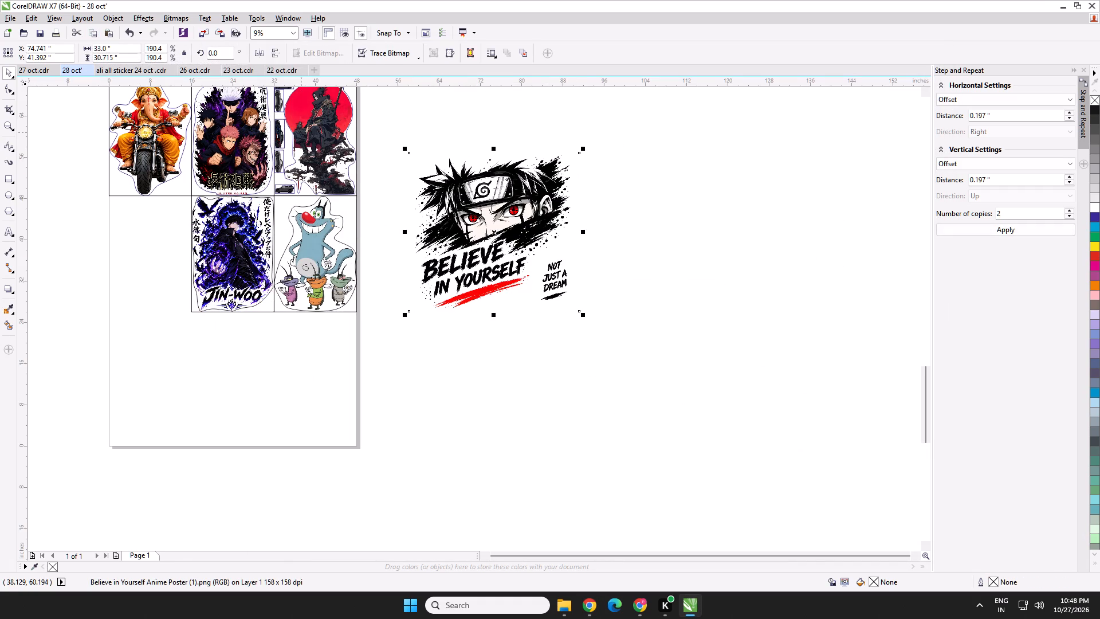
# Resize the imported Believe in Yourself artwork to 22.5 inches wide by 16 inches high.
pyautogui.doubleClick(97, 45)
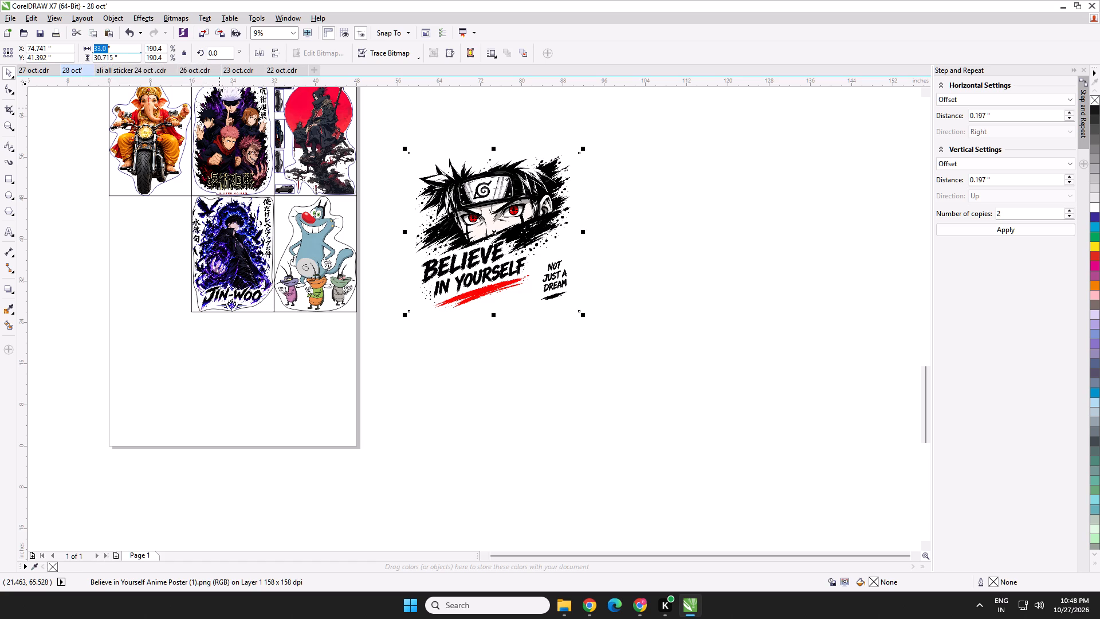
pyautogui.write('24')
pyautogui.press('BackSpace')
pyautogui.write('2.5')
pyautogui.press('Tab')
pyautogui.write('16')
pyautogui.press('Return')
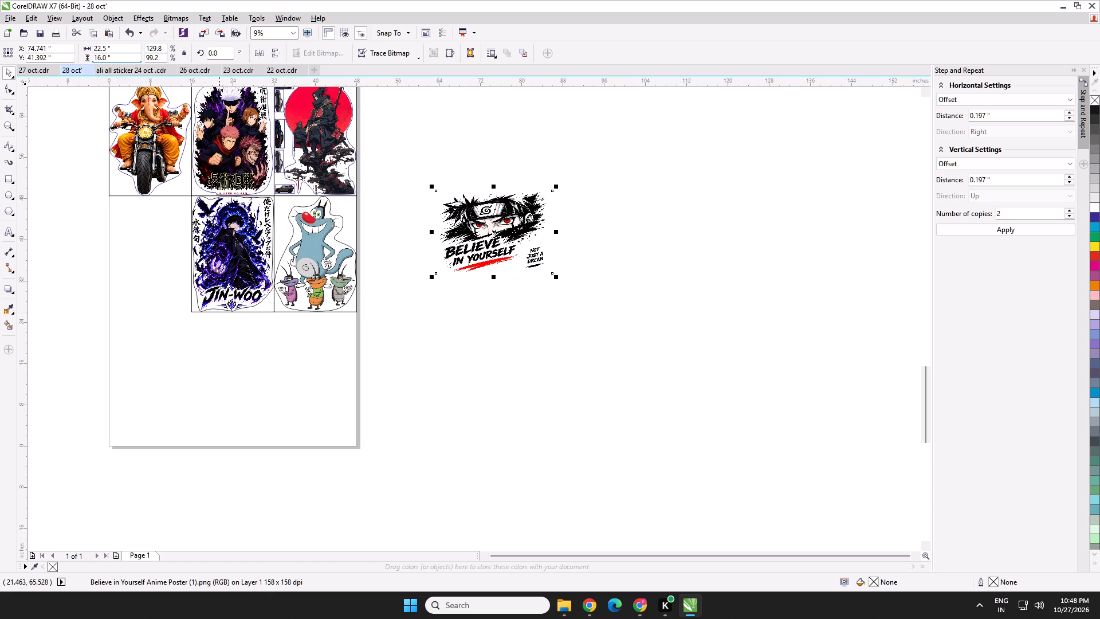
# Start a B-spline cut outline between YOURSELF and NOT JUST A DREAM, running beneath the red brush stroke to the artwork's lower-left corner.
pyautogui.scroll(2, 505, 233)
pyautogui.middleClick(481, 210)
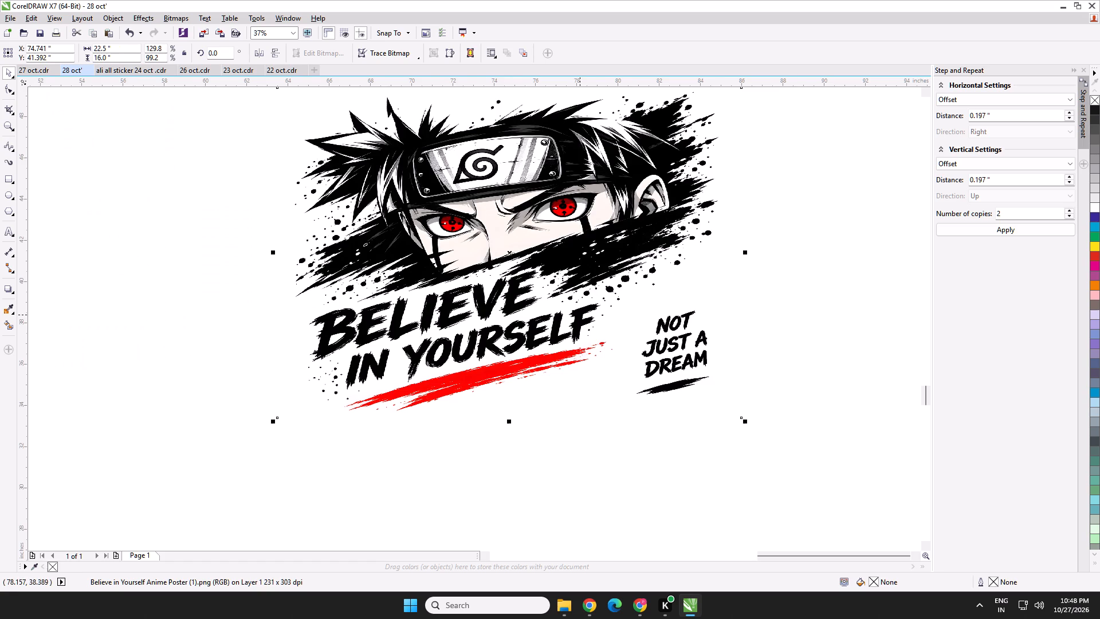
pyautogui.scroll(1, 582, 339)
pyautogui.scroll(-1, 583, 352)
pyautogui.middleClick(579, 354)
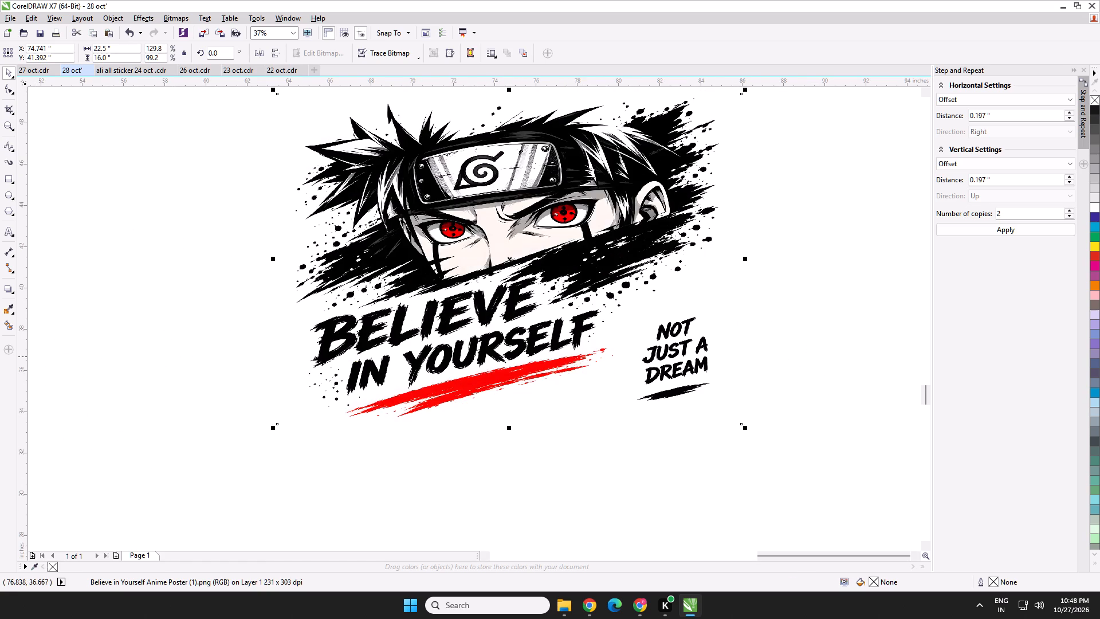
pyautogui.scroll(1, 455, 343)
pyautogui.scroll(-1, 280, 330)
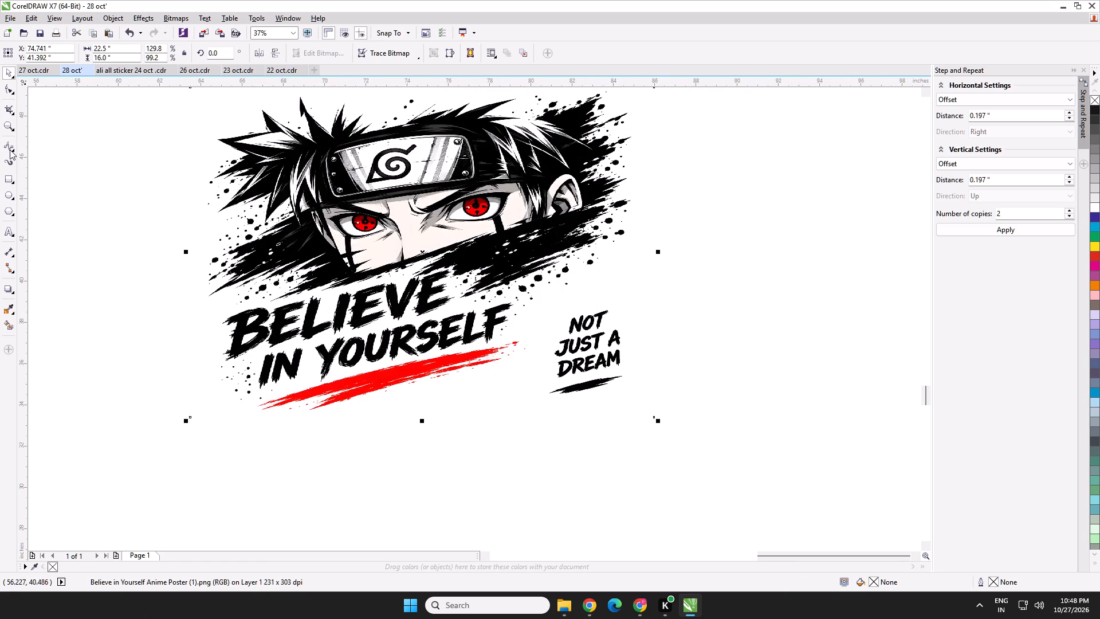
pyautogui.click(10, 150)
pyautogui.scroll(2, 103, 189)
pyautogui.moveTo(485, 338); pyautogui.dragTo(349, 221, button='middle')
pyautogui.scroll(-2, 371, 240)
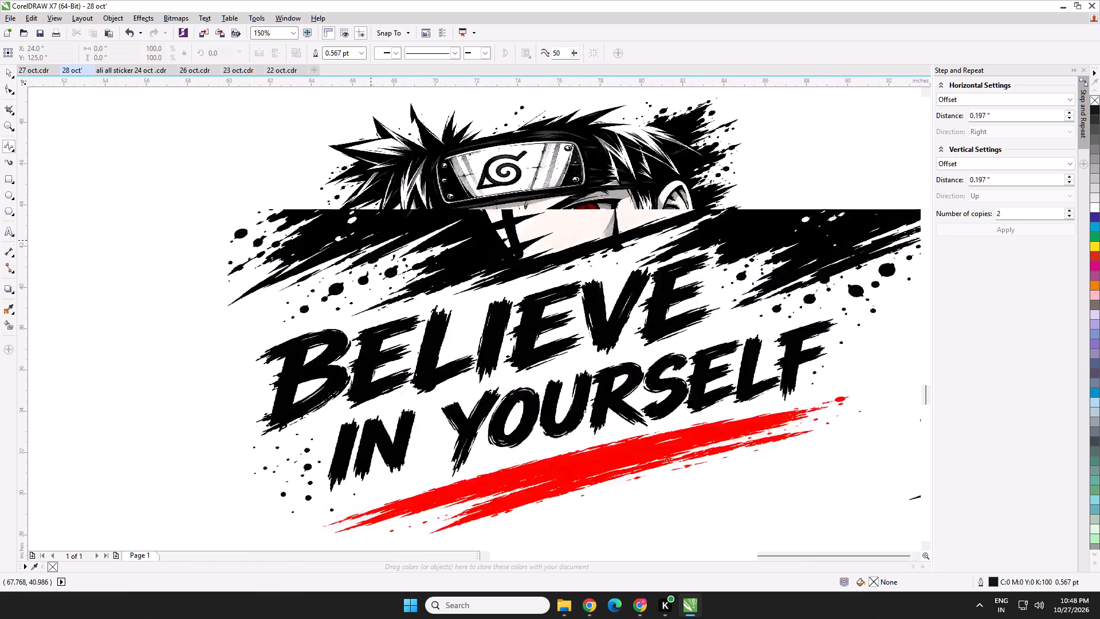
pyautogui.scroll(1, 610, 295)
pyautogui.click(682, 319)
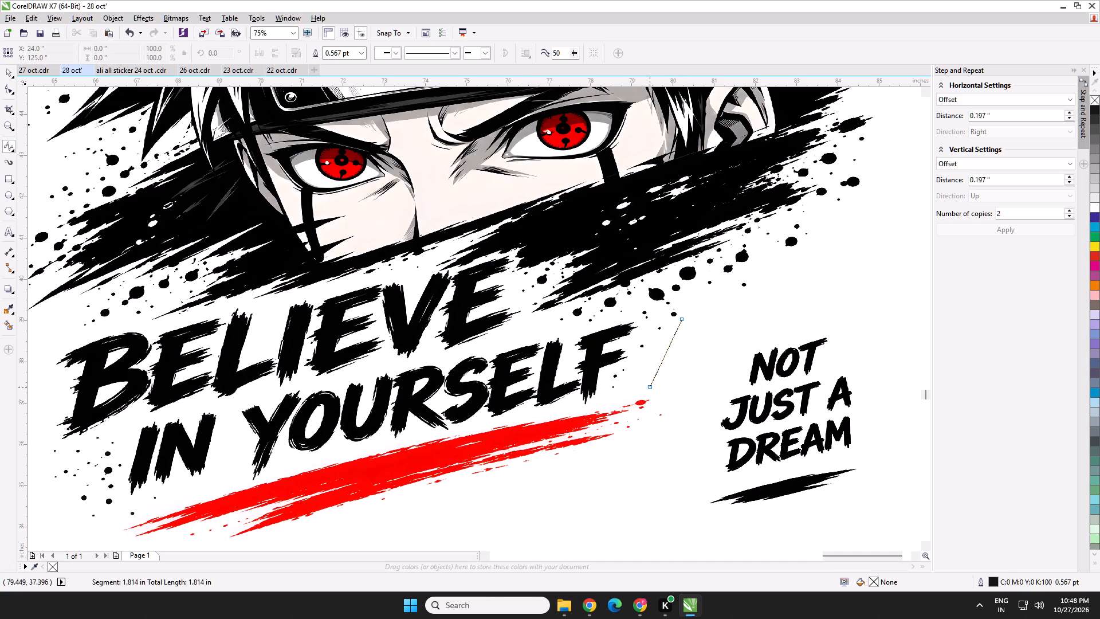
pyautogui.click(650, 387)
pyautogui.click(651, 421)
pyautogui.click(614, 446)
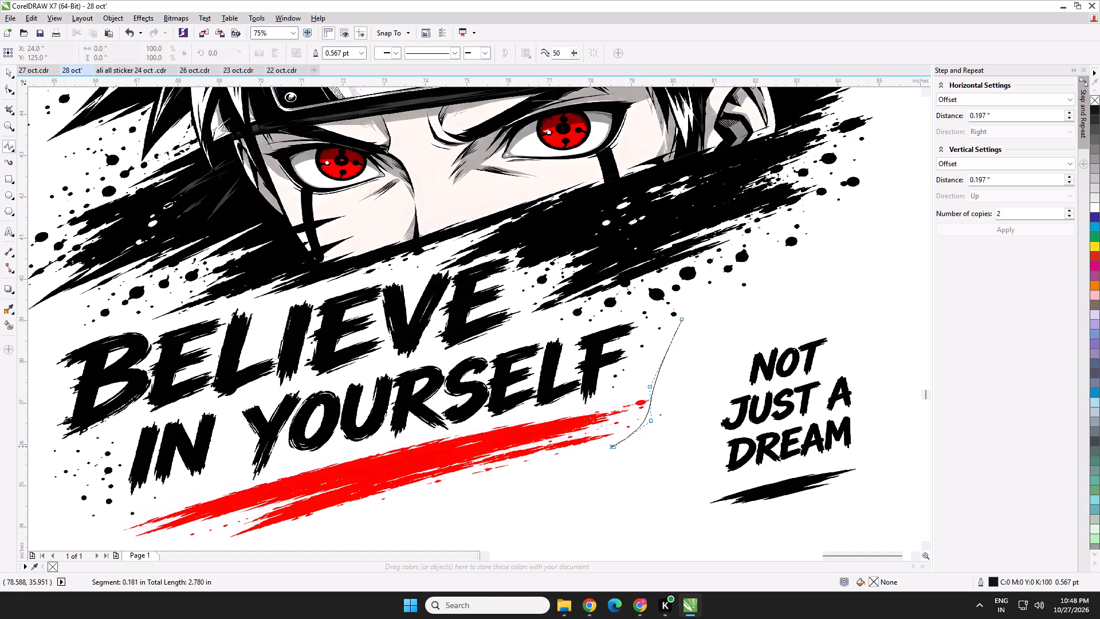
pyautogui.moveTo(491, 460); pyautogui.dragTo(568, 402, button='middle')
pyautogui.click(478, 447)
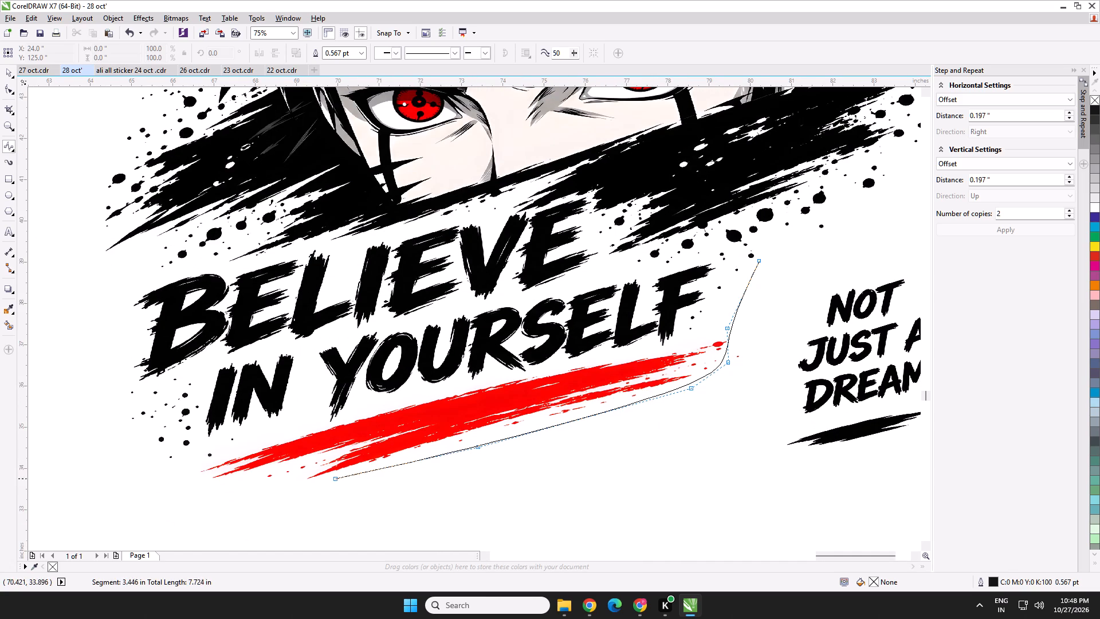
pyautogui.click(331, 483)
pyautogui.click(270, 490)
pyautogui.click(192, 479)
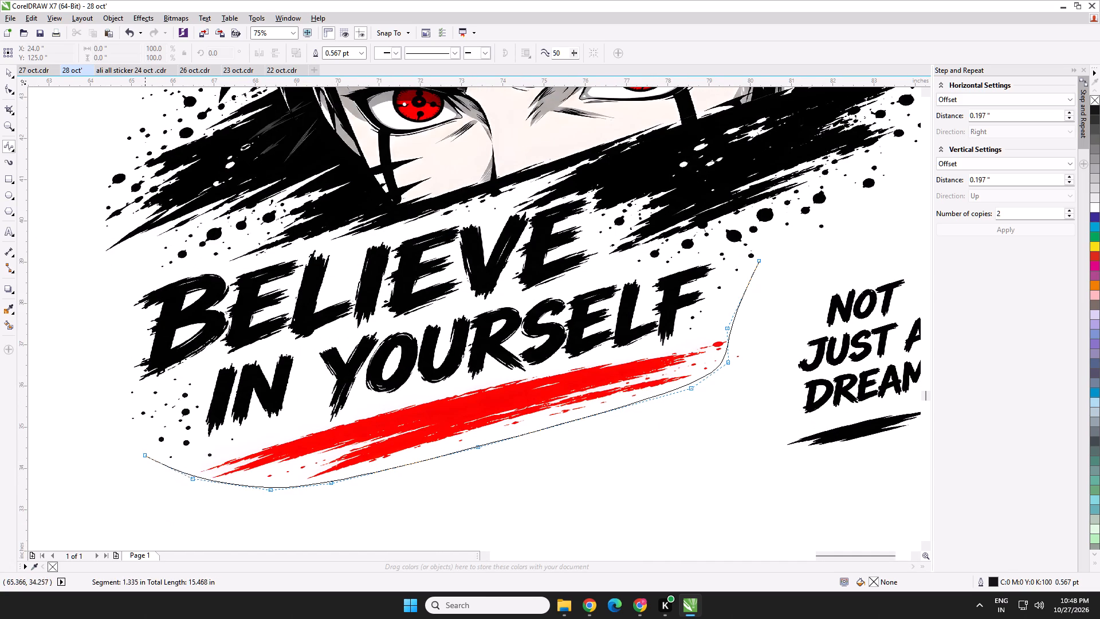
# Continue the B-spline outline up the artwork's left side, around the lettering, ink splatters and outer hair spikes.
pyautogui.click(132, 440)
pyautogui.click(106, 397)
pyautogui.moveTo(100, 313); pyautogui.dragTo(100, 301)
pyautogui.click(91, 193)
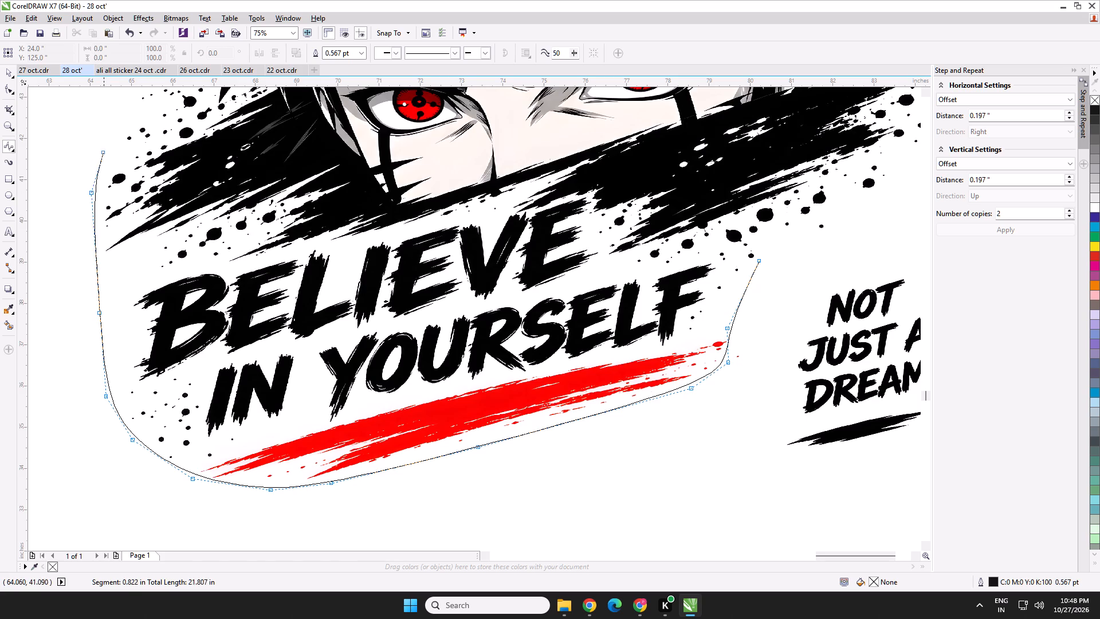
pyautogui.moveTo(104, 151); pyautogui.dragTo(104, 452, button='middle')
pyautogui.click(119, 400)
pyautogui.click(103, 371)
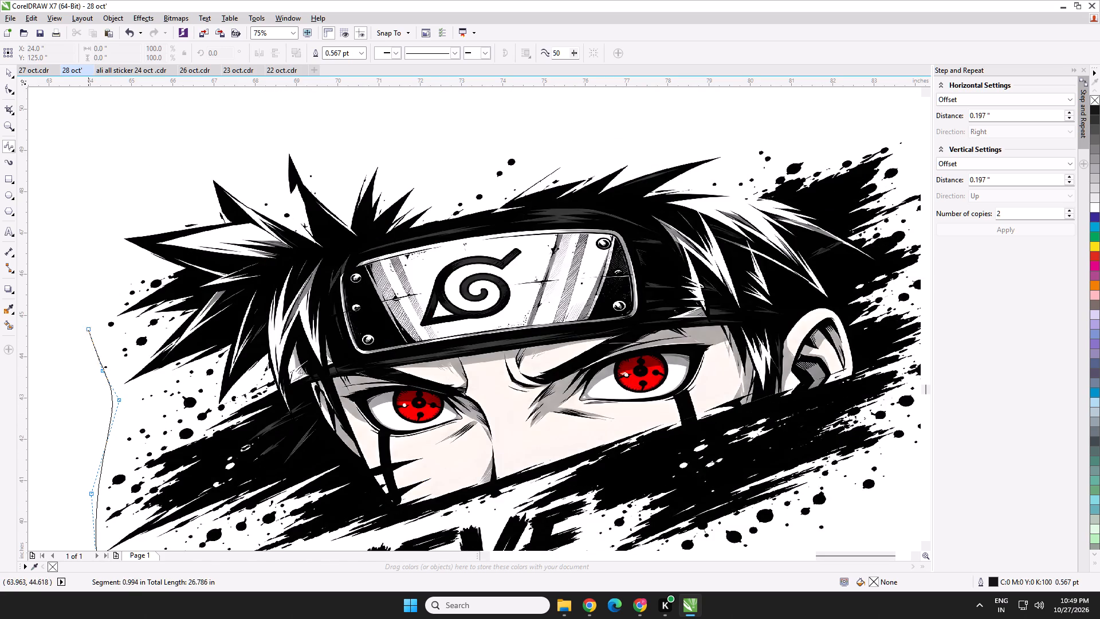
pyautogui.moveTo(88, 324); pyautogui.dragTo(88, 316)
pyautogui.moveTo(107, 240); pyautogui.dragTo(112, 233)
# Continue the B-spline outline over the hair spikes and along the top of the head above the headband.
pyautogui.click(144, 206)
pyautogui.click(194, 199)
pyautogui.click(207, 171)
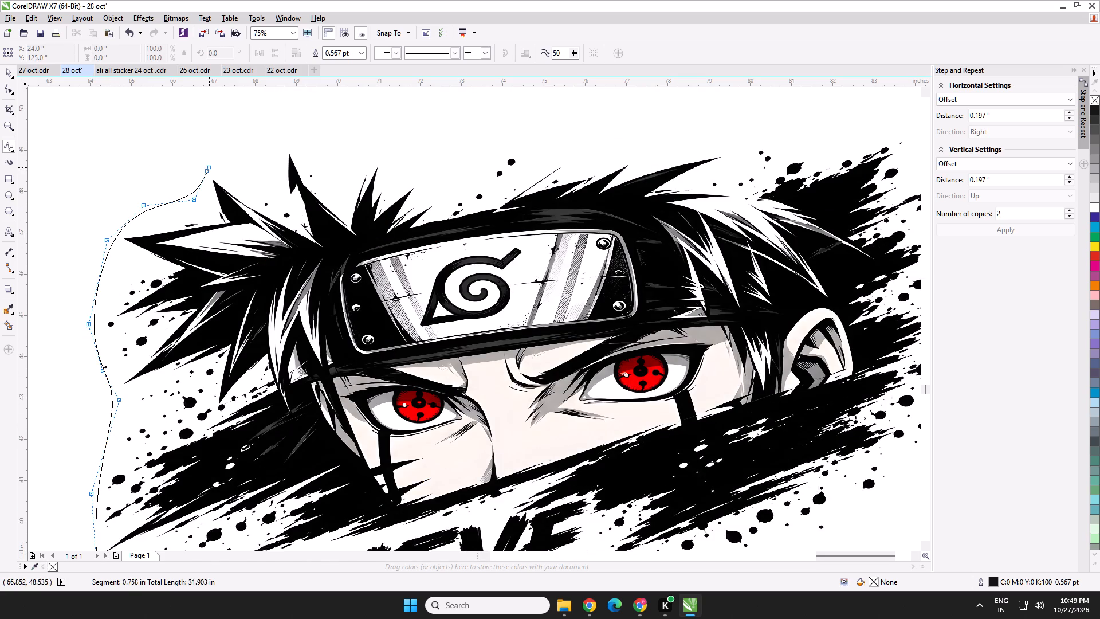
pyautogui.click(235, 178)
pyautogui.click(284, 143)
pyautogui.click(308, 155)
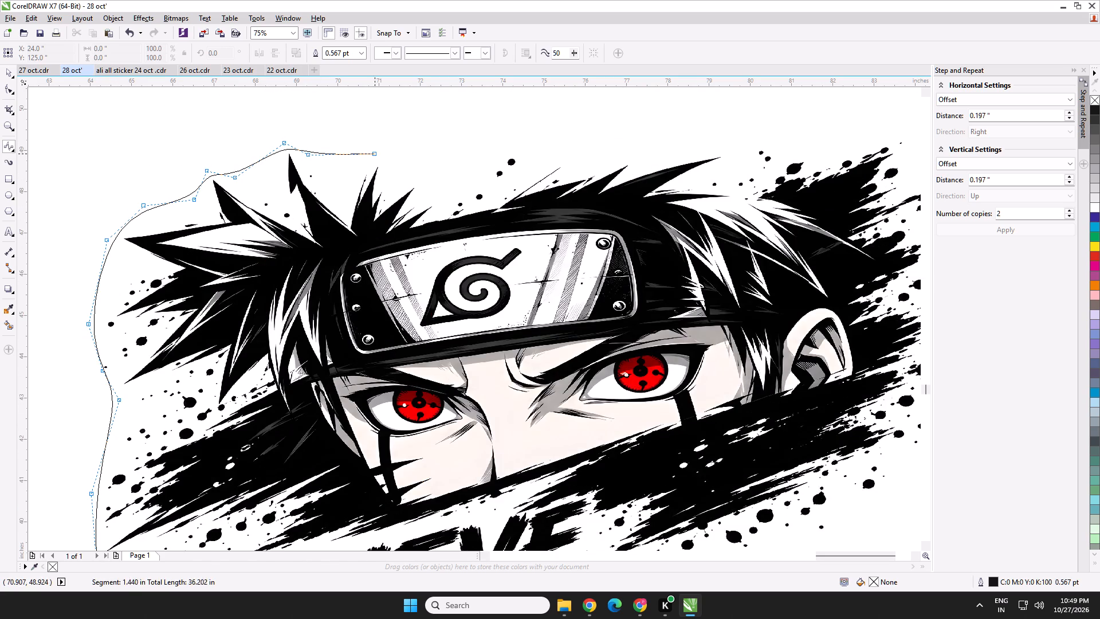
pyautogui.click(376, 154)
pyautogui.click(414, 173)
pyautogui.moveTo(472, 163); pyautogui.dragTo(482, 161)
pyautogui.click(511, 150)
pyautogui.moveTo(539, 148); pyautogui.dragTo(281, 247, button='middle')
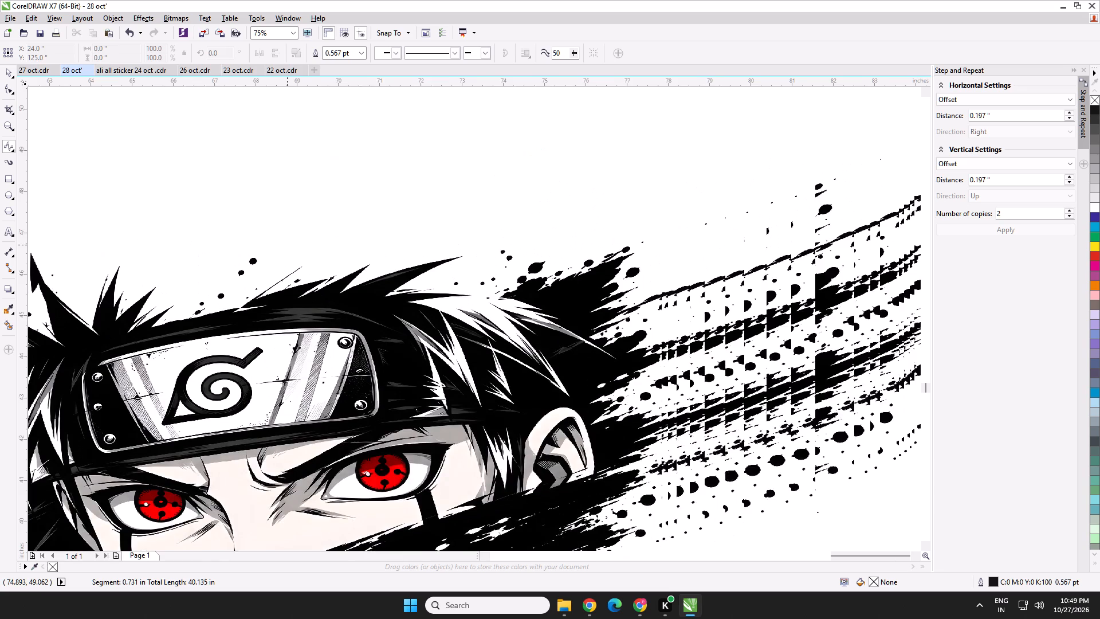
pyautogui.moveTo(281, 247); pyautogui.dragTo(276, 248, button='middle')
# Extend the B-spline outline along the remaining top edge and around the artwork's upper-right splatter corner.
pyautogui.click(333, 248)
pyautogui.click(424, 252)
pyautogui.click(498, 240)
pyautogui.moveTo(521, 240); pyautogui.dragTo(530, 240)
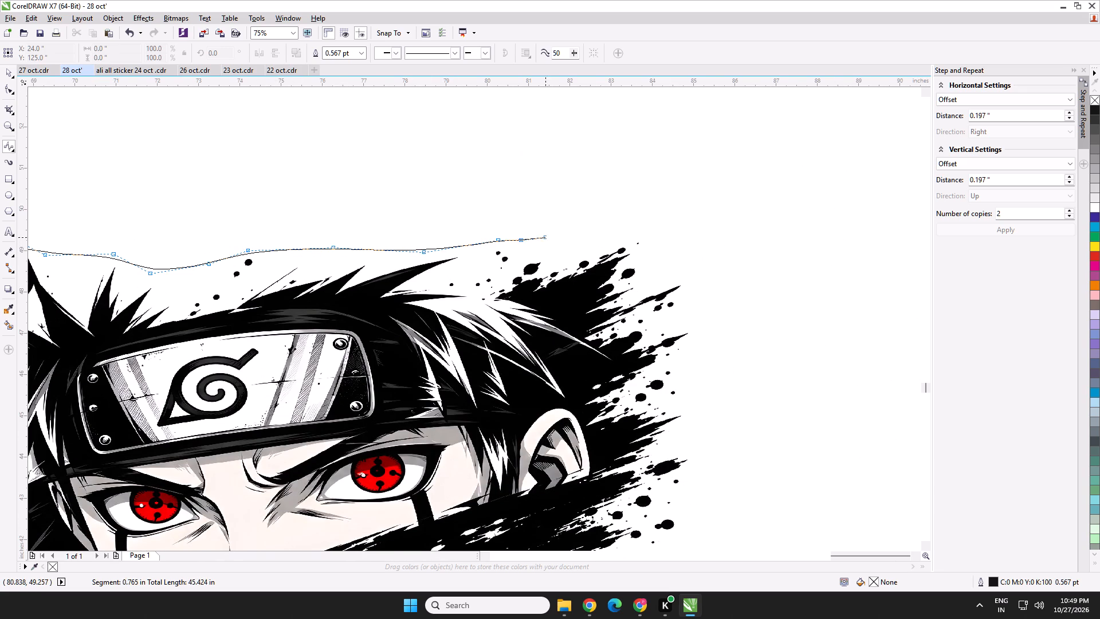
pyautogui.moveTo(595, 237); pyautogui.dragTo(606, 236)
pyautogui.click(642, 236)
pyautogui.click(669, 248)
pyautogui.click(688, 276)
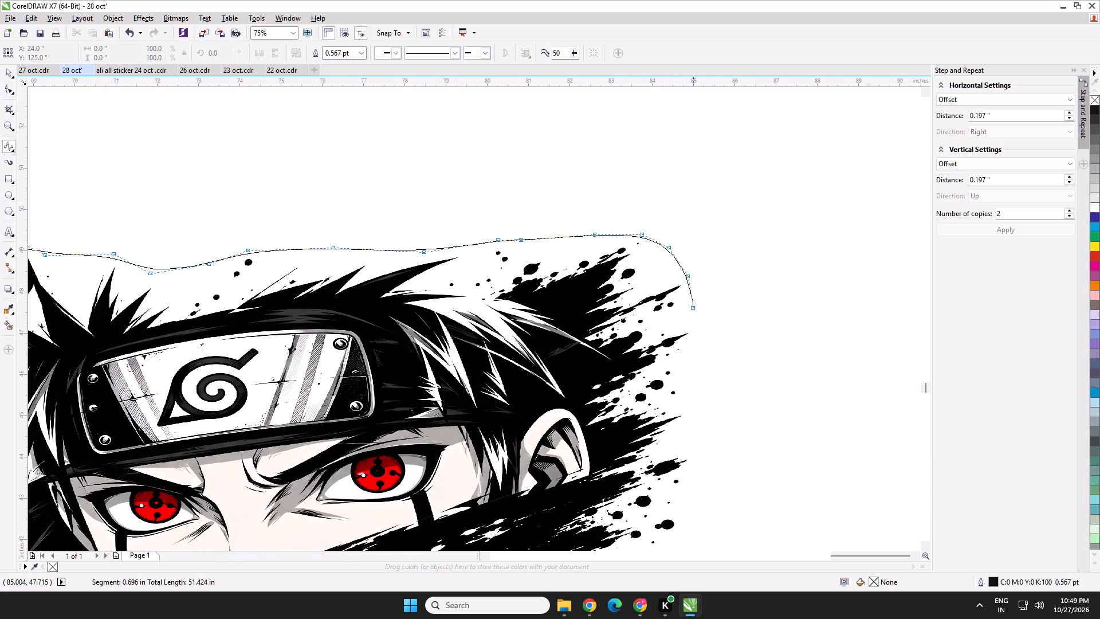
# Finish the B-spline down the right-hand splatters and close it at its start point, leaving NOT JUST A DREAM outside.
pyautogui.click(697, 340)
pyautogui.moveTo(697, 340); pyautogui.dragTo(697, 176, button='middle')
pyautogui.click(703, 217)
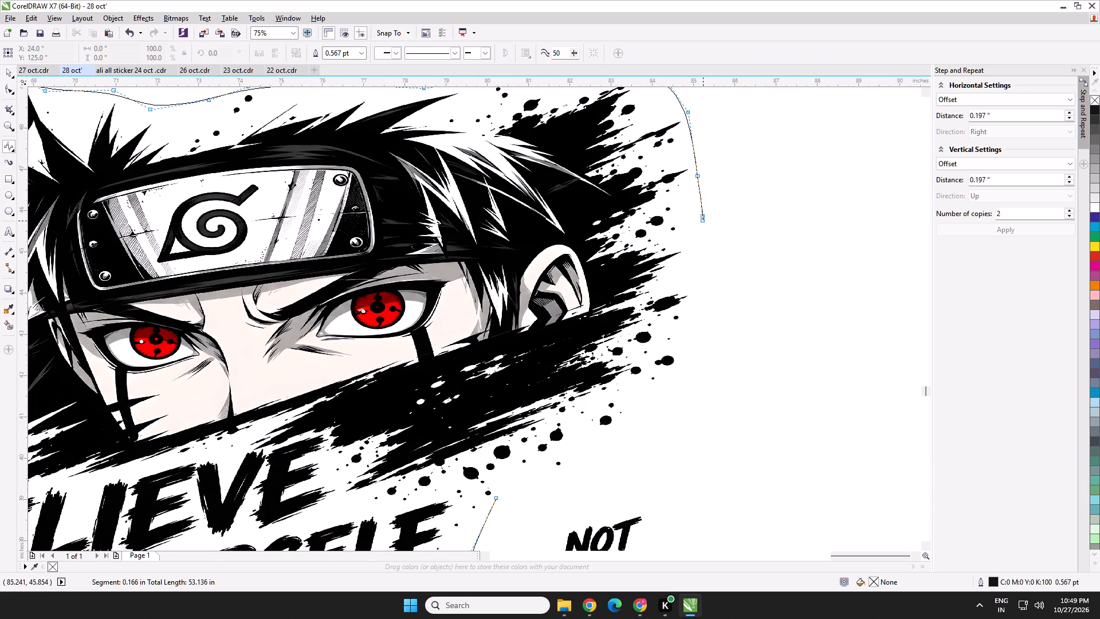
pyautogui.click(686, 372)
pyautogui.click(631, 446)
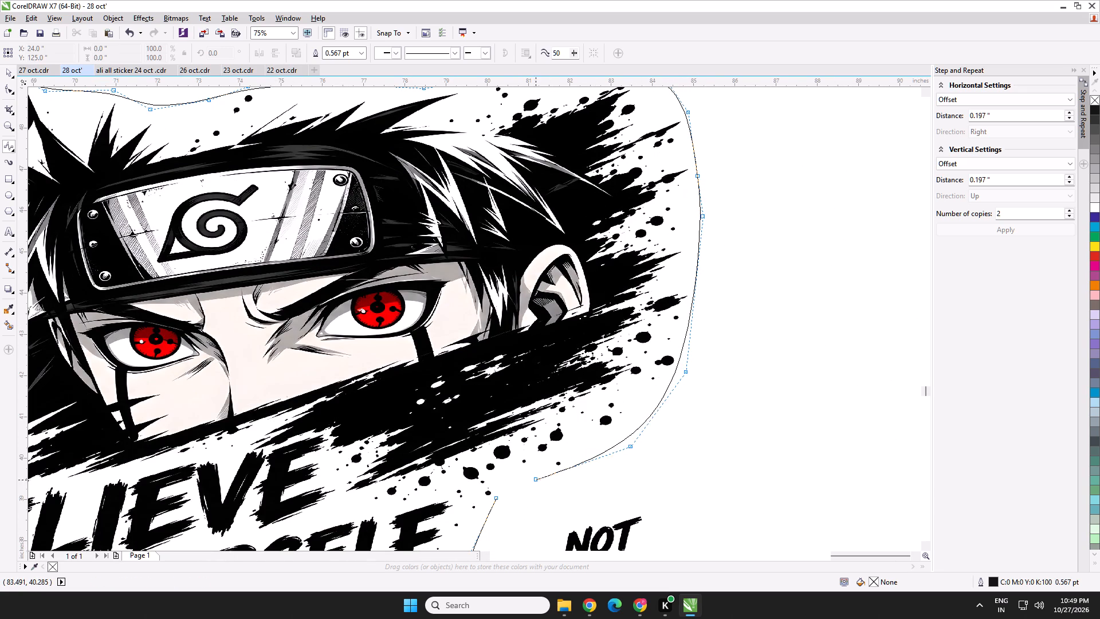
pyautogui.click(498, 497)
pyautogui.scroll(-1, 500, 499)
pyautogui.moveTo(500, 499); pyautogui.dragTo(539, 332, button='middle')
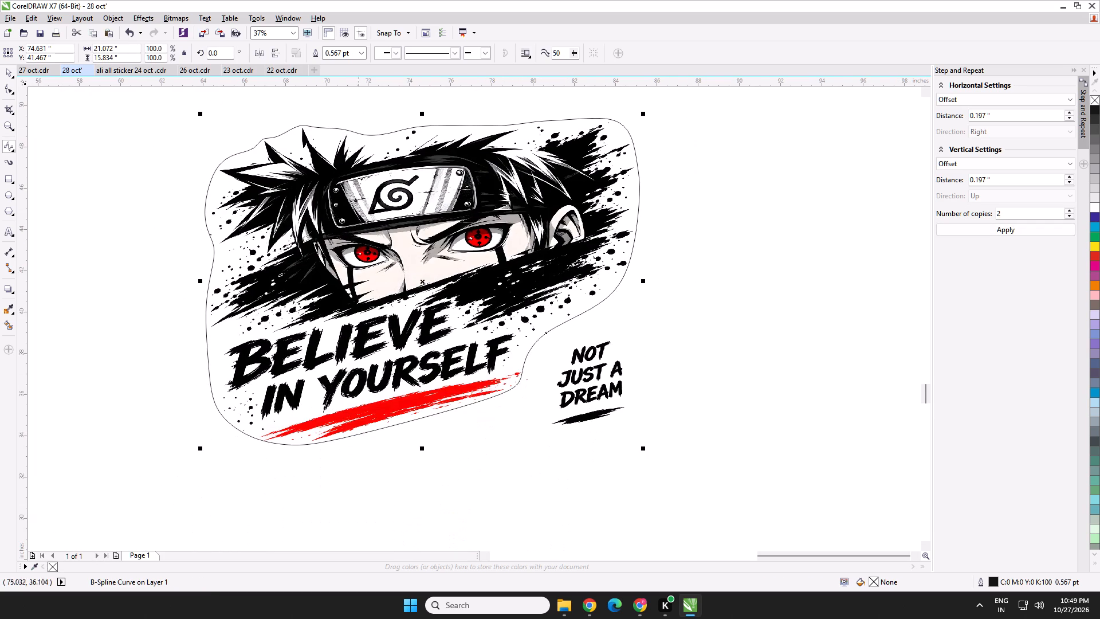
pyautogui.click(8, 67)
# Duplicate the Believe in Yourself artwork together with its outline and place the copy to the right of the original.
pyautogui.scroll(-1, 427, 311)
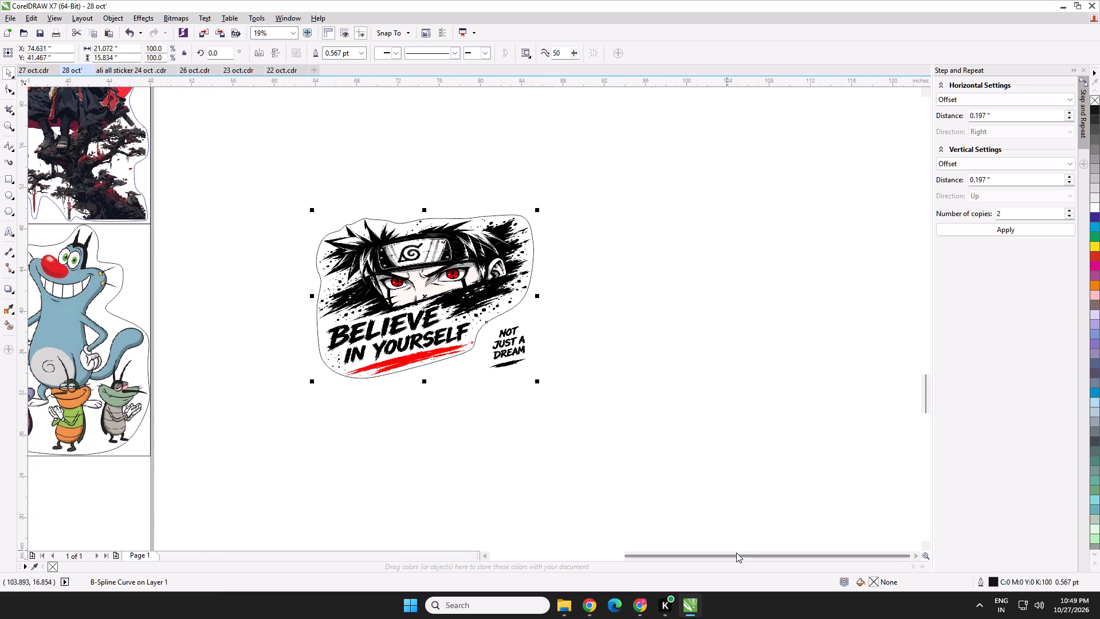
pyautogui.moveTo(637, 457); pyautogui.dragTo(201, 152)
pyautogui.hotkey('ctrl', 'd')
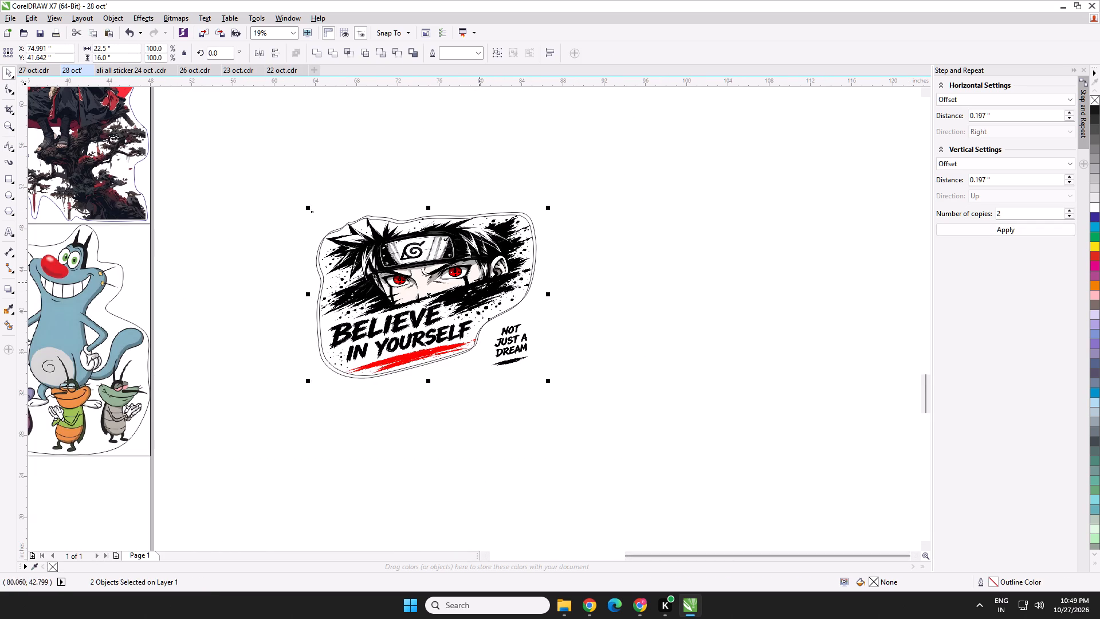
pyautogui.moveTo(472, 281); pyautogui.dragTo(796, 309)
# Intersect the original Believe in Yourself artwork with its outline and delete the full source bitmap, leaving only the part inside the outline.
pyautogui.scroll(1, 467, 305)
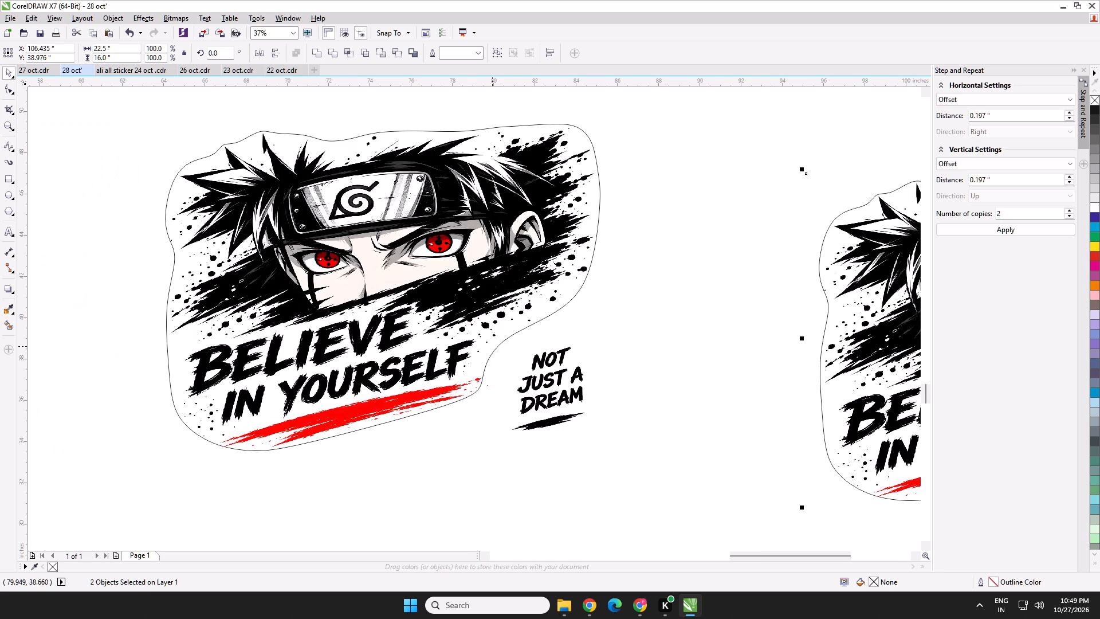
pyautogui.scroll(3, 493, 346)
pyautogui.click(522, 336)
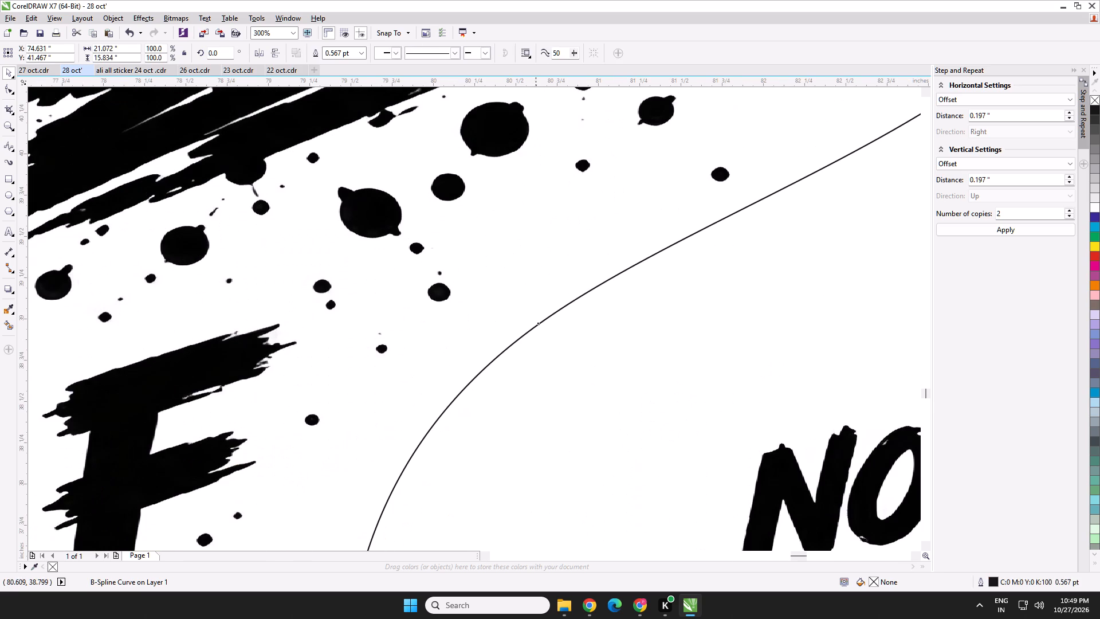
pyautogui.keyDown('shift'); pyautogui.click(545, 373); pyautogui.keyUp('shift')
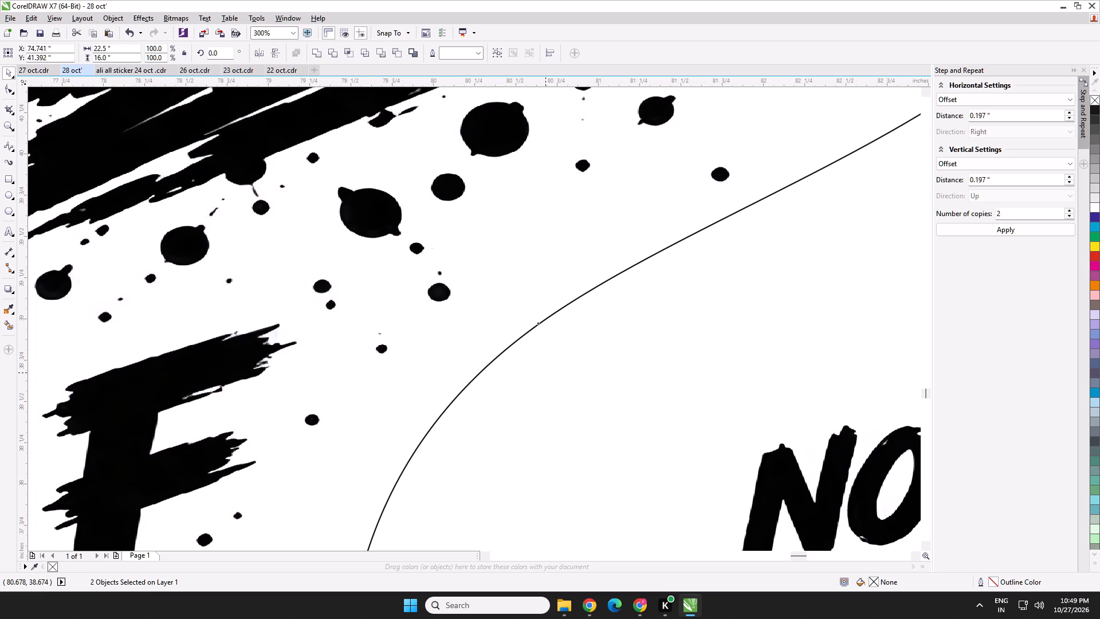
pyautogui.scroll(-1, 534, 385)
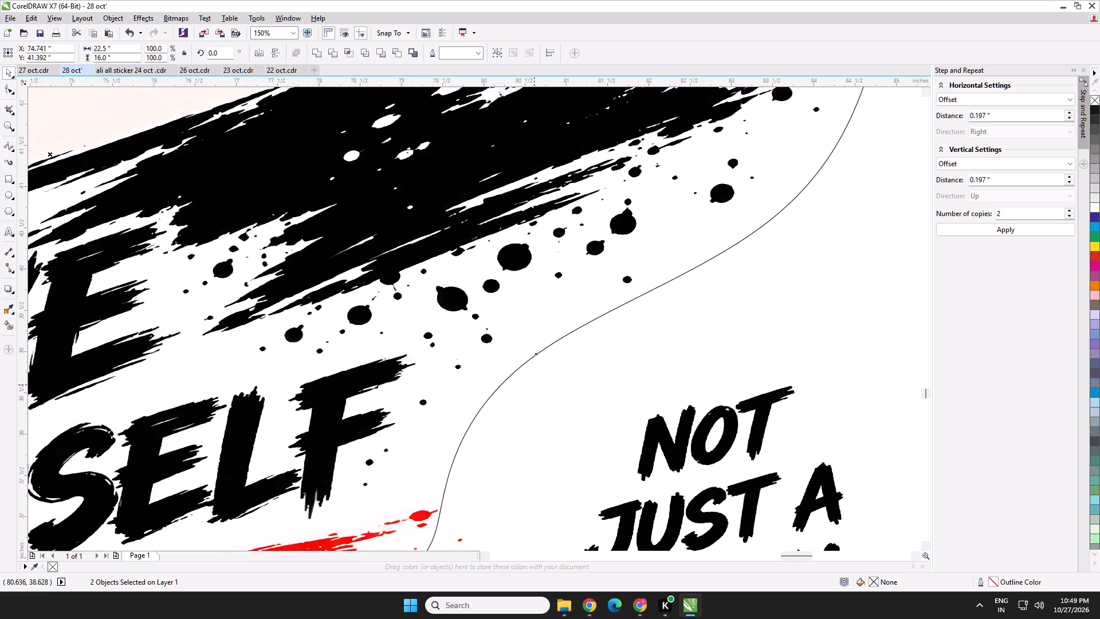
pyautogui.scroll(-2, 533, 371)
pyautogui.moveTo(525, 372); pyautogui.dragTo(533, 308, button='middle')
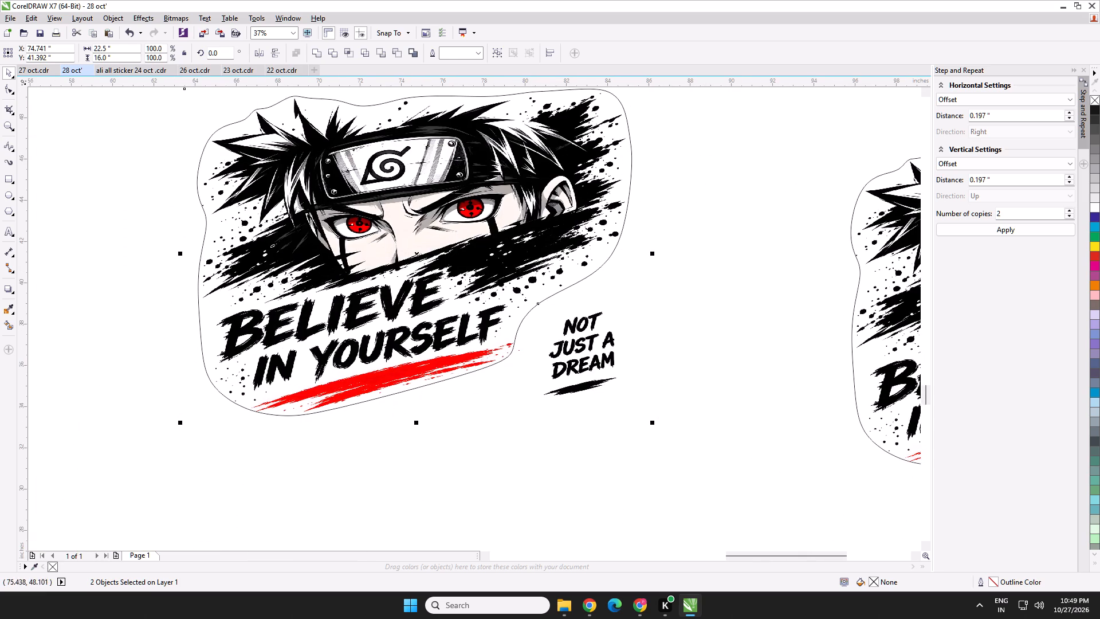
pyautogui.click(348, 55)
pyautogui.click(593, 362)
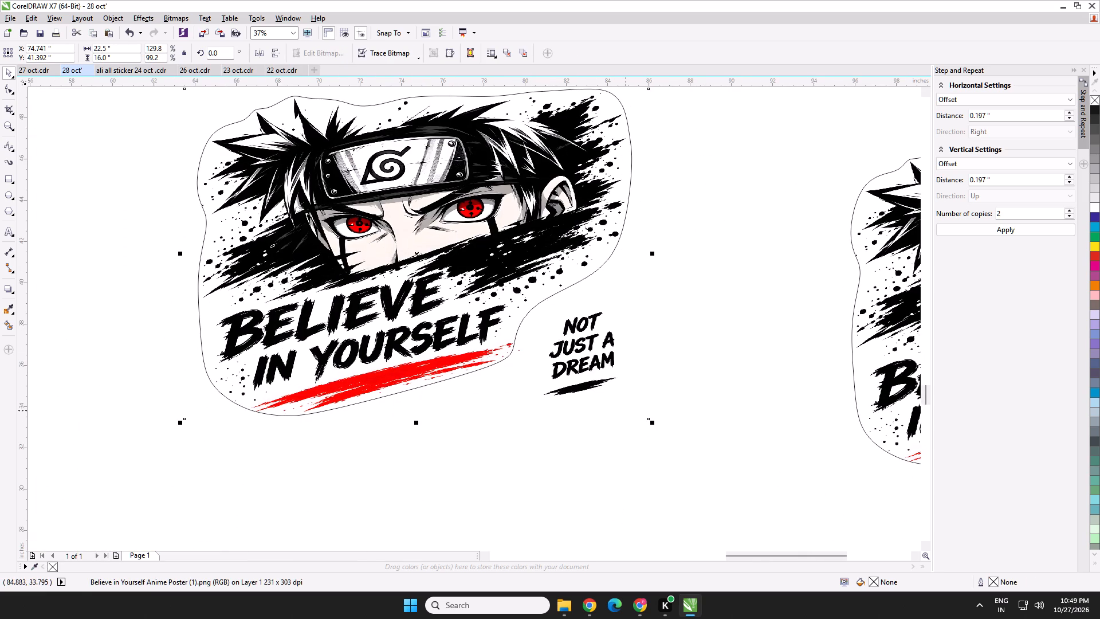
pyautogui.press('Delete')
# On the copied artwork, start a B-spline outline under the NOT JUST A DREAM brush stroke, around its left tip and up beside the D.
pyautogui.scroll(-1, 628, 418)
pyautogui.moveTo(628, 418); pyautogui.dragTo(314, 418, button='middle')
pyautogui.scroll(1, 544, 421)
pyautogui.moveTo(544, 421); pyautogui.dragTo(387, 397, button='middle')
pyautogui.scroll(2, 408, 398)
pyautogui.scroll(-1, 408, 398)
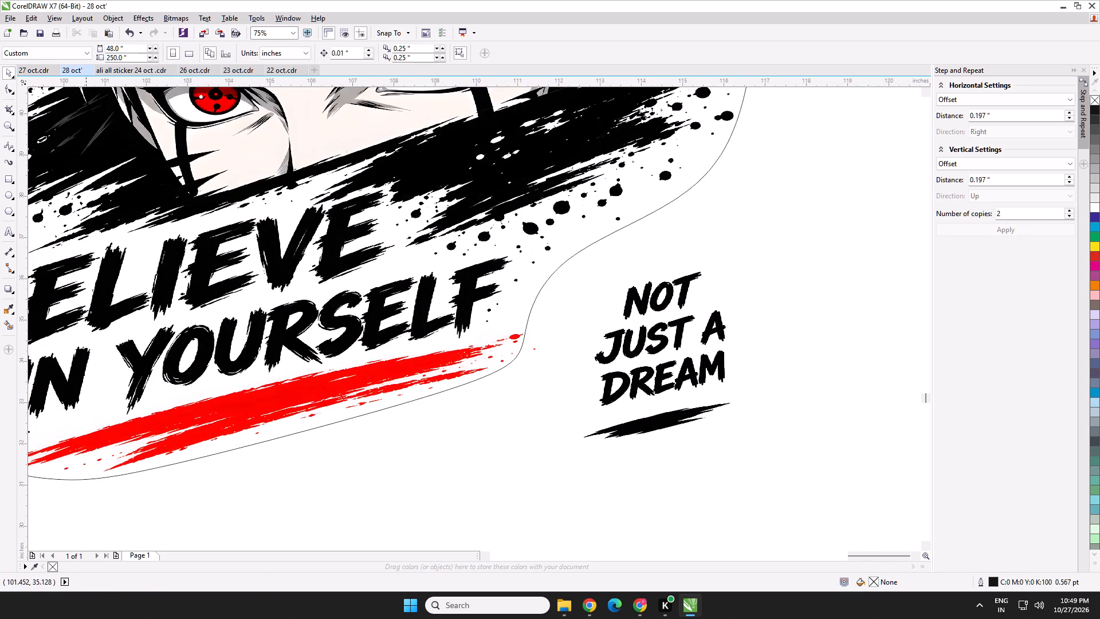
pyautogui.click(9, 149)
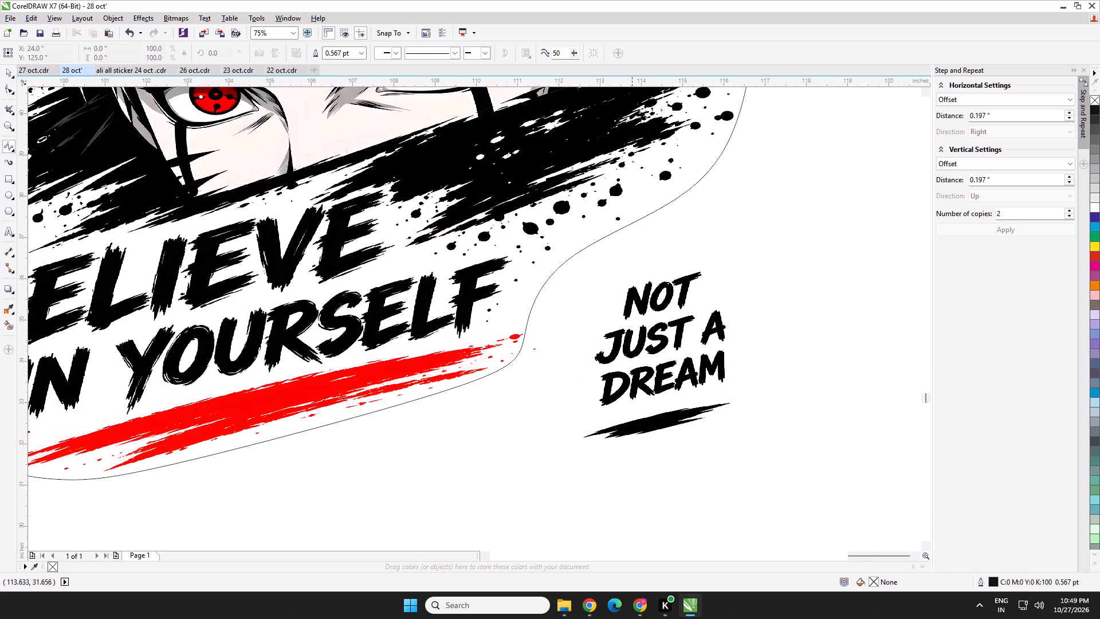
pyautogui.scroll(1, 616, 413)
pyautogui.moveTo(613, 410); pyautogui.dragTo(569, 317, button='middle')
pyautogui.scroll(1, 701, 335)
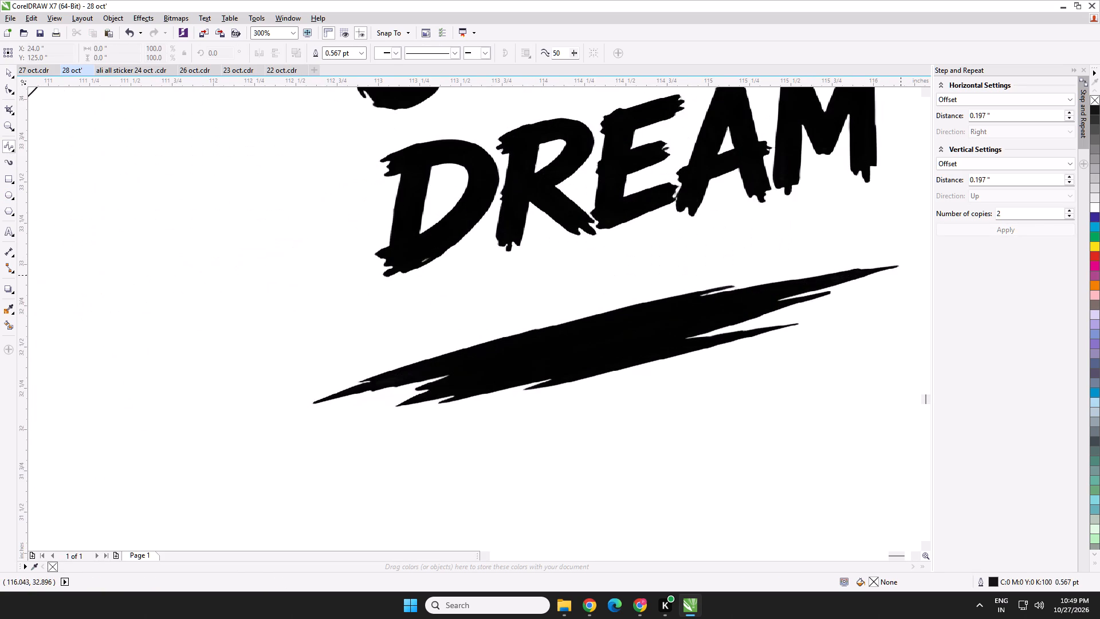
pyautogui.click(901, 275)
pyautogui.click(843, 314)
pyautogui.click(745, 355)
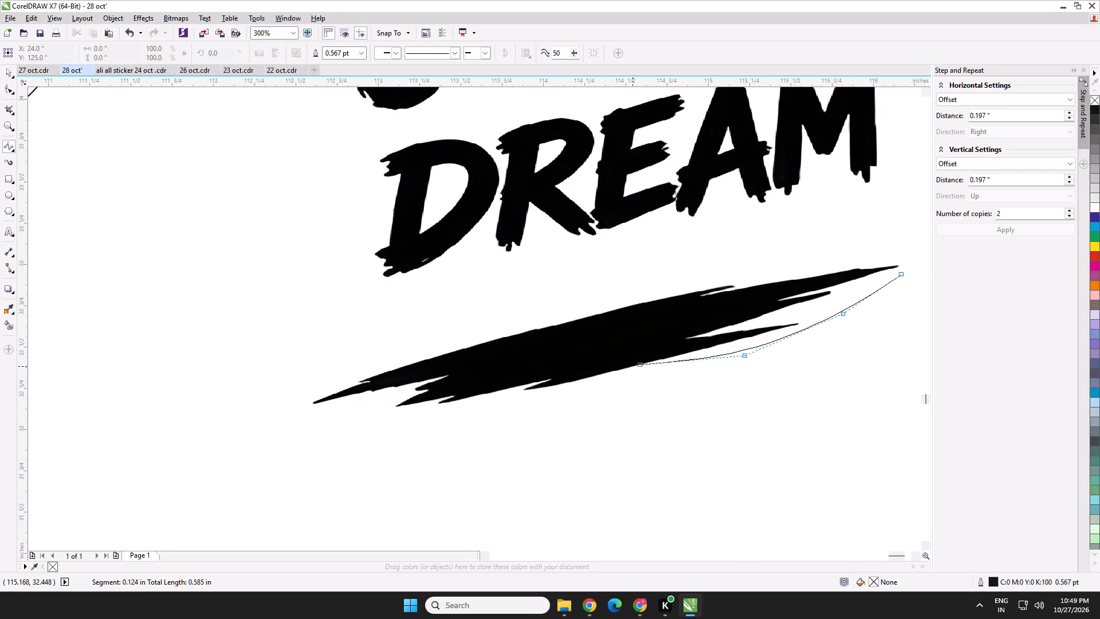
pyautogui.click(506, 407)
pyautogui.click(406, 416)
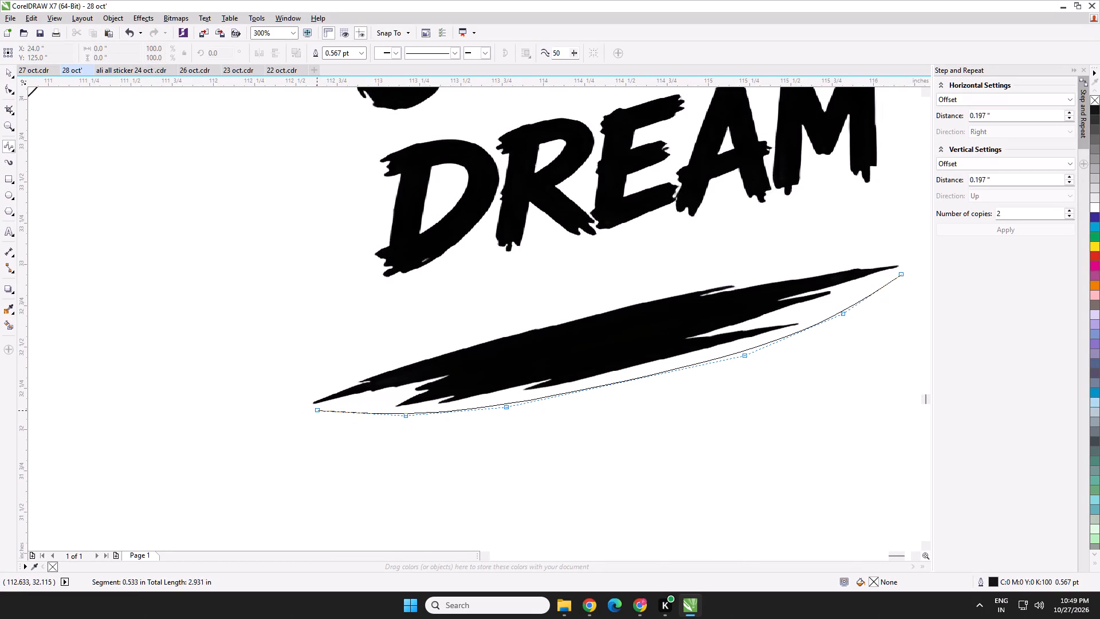
pyautogui.click(307, 414)
pyautogui.click(292, 397)
pyautogui.click(371, 307)
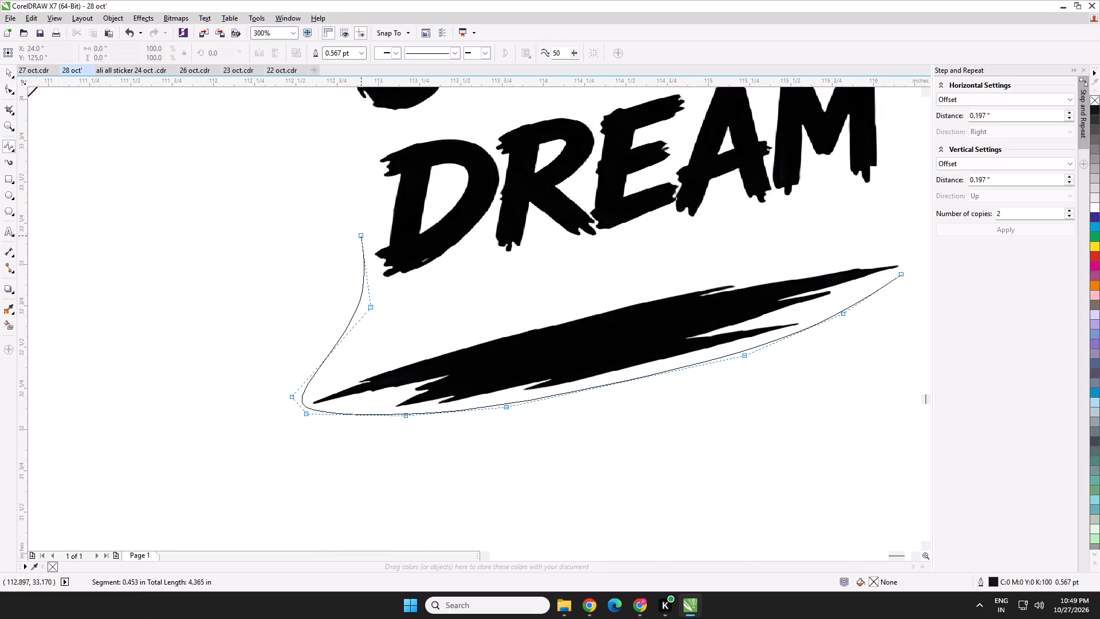
pyautogui.click(361, 235)
# Continue the B-spline up the left side of NOT JUST A DREAM and over the top of NOT to the T's corner.
pyautogui.moveTo(360, 207); pyautogui.dragTo(278, 494, button='middle')
pyautogui.moveTo(266, 448); pyautogui.dragTo(266, 442)
pyautogui.moveTo(267, 359); pyautogui.dragTo(267, 355)
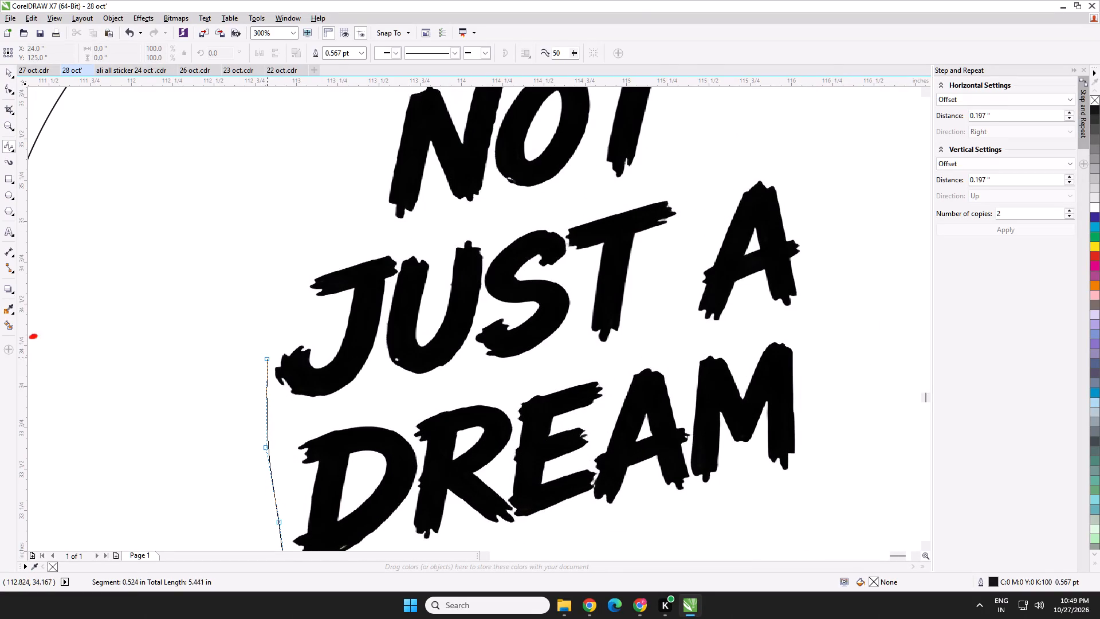
pyautogui.moveTo(267, 355); pyautogui.dragTo(270, 347)
pyautogui.moveTo(289, 287); pyautogui.dragTo(290, 279)
pyautogui.moveTo(307, 254); pyautogui.dragTo(313, 245)
pyautogui.moveTo(342, 192); pyautogui.dragTo(322, 408, button='middle')
pyautogui.moveTo(342, 365); pyautogui.dragTo(348, 353)
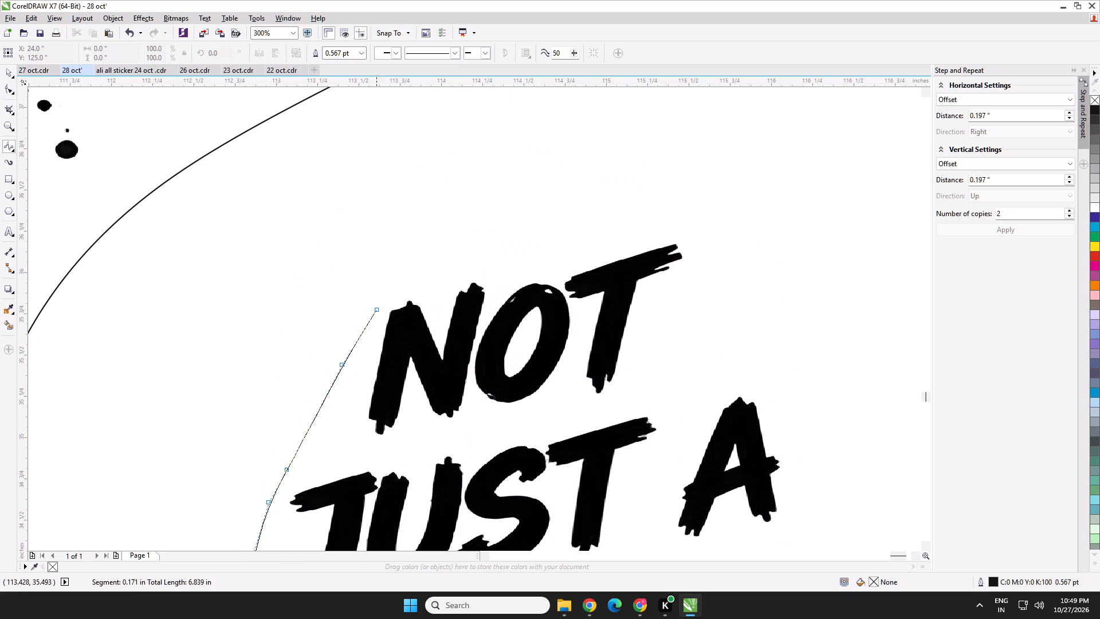
pyautogui.click(389, 292)
pyautogui.moveTo(446, 272); pyautogui.dragTo(466, 268)
pyautogui.click(670, 229)
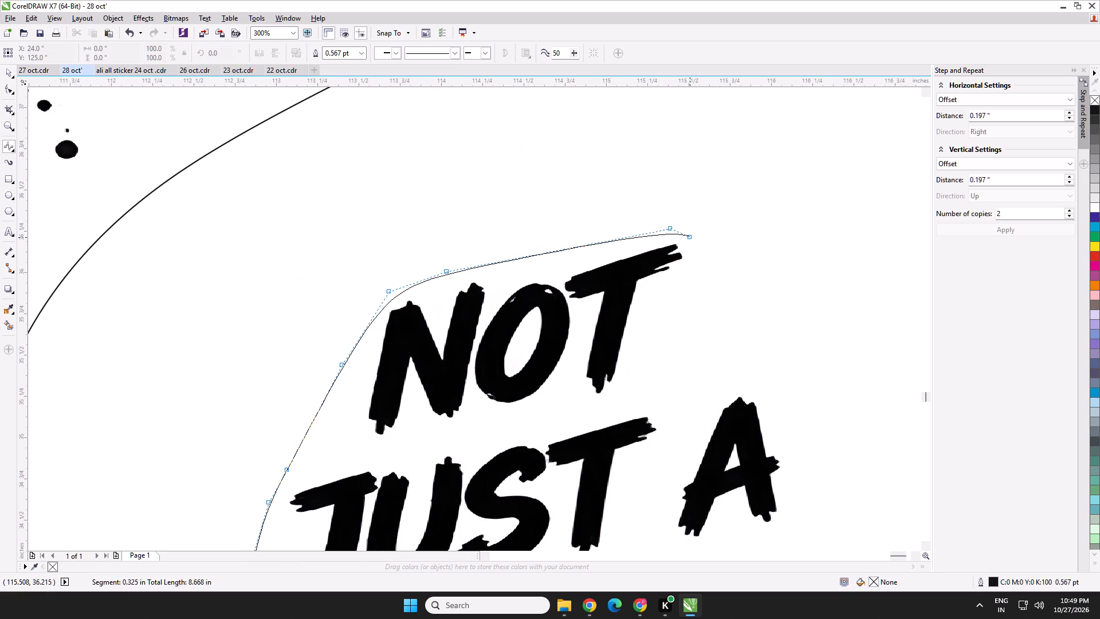
pyautogui.click(691, 242)
# Finish the B-spline around the A and down the right of DREAM, close it at its start point, and select the node above A.
pyautogui.click(685, 269)
pyautogui.click(659, 386)
pyautogui.click(754, 391)
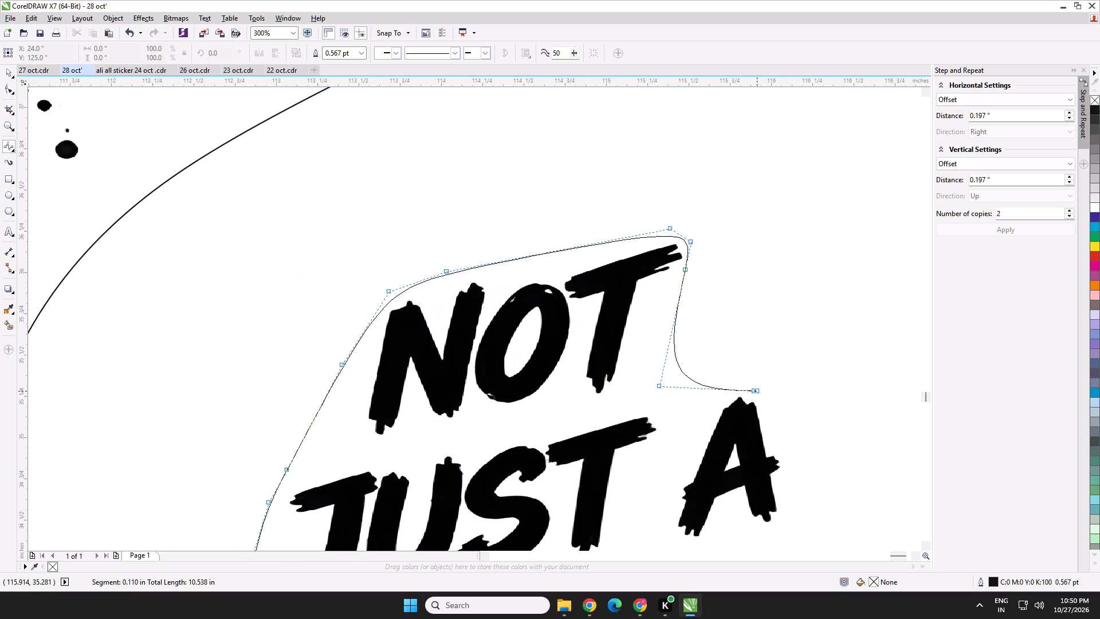
pyautogui.click(776, 432)
pyautogui.moveTo(776, 440); pyautogui.dragTo(753, 338, button='middle')
pyautogui.click(763, 360)
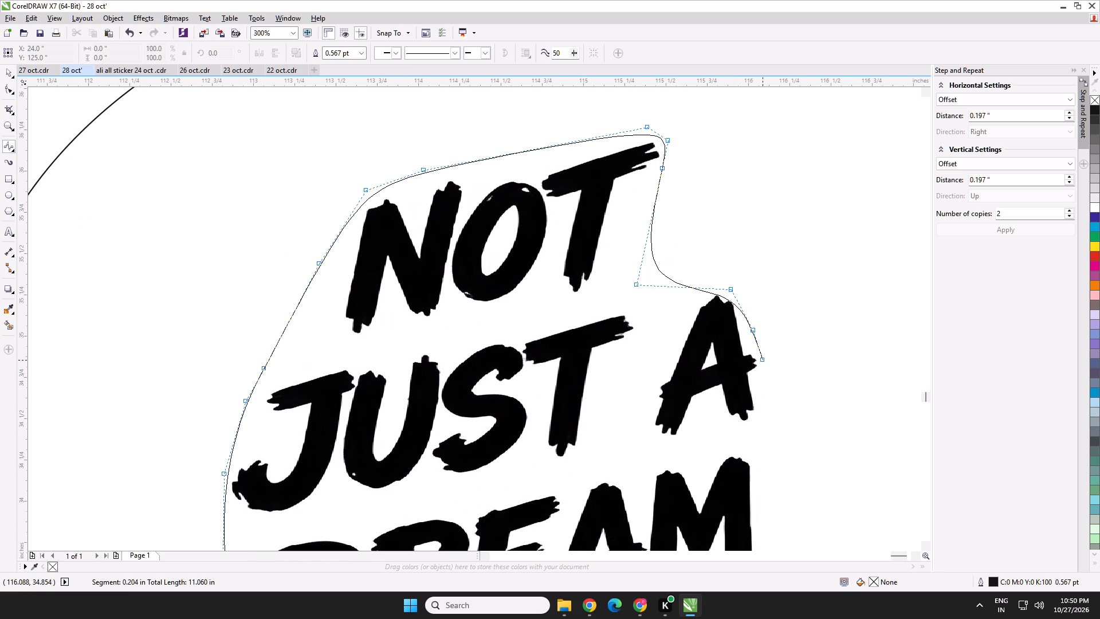
pyautogui.click(765, 402)
pyautogui.moveTo(753, 492); pyautogui.dragTo(763, 215, button='middle')
pyautogui.click(770, 263)
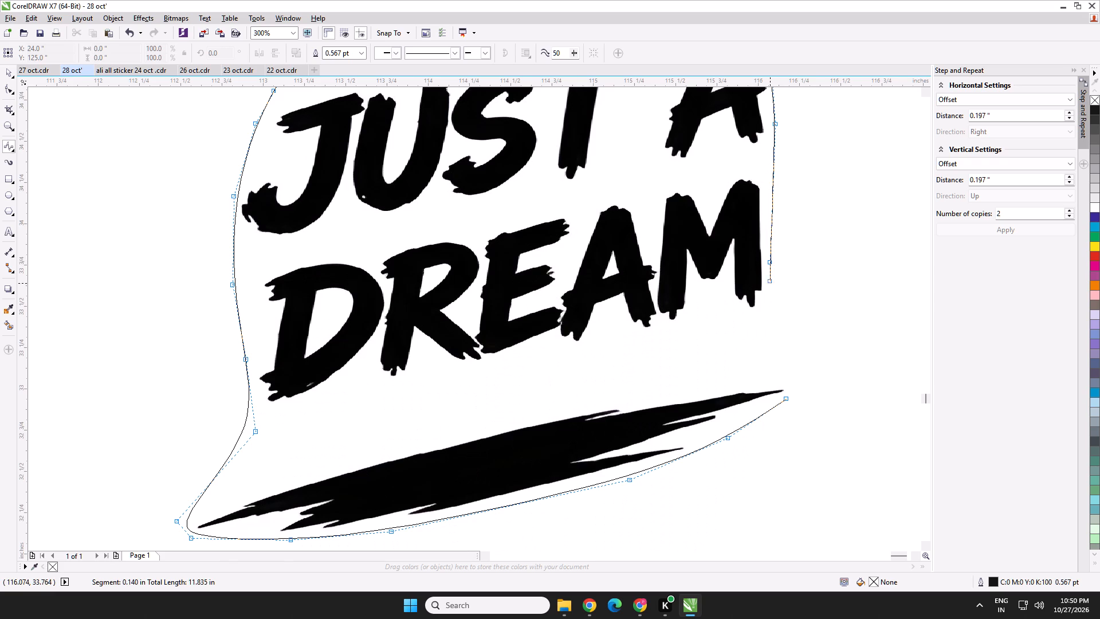
pyautogui.click(769, 330)
pyautogui.click(793, 388)
pyautogui.click(787, 398)
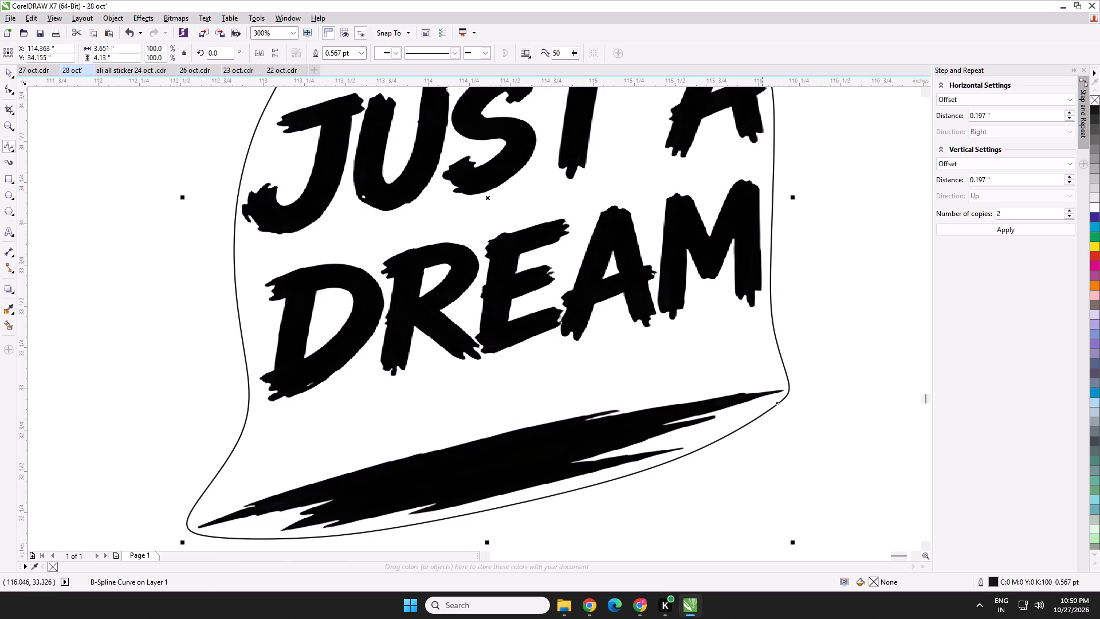
pyautogui.moveTo(723, 426); pyautogui.dragTo(642, 618, button='middle')
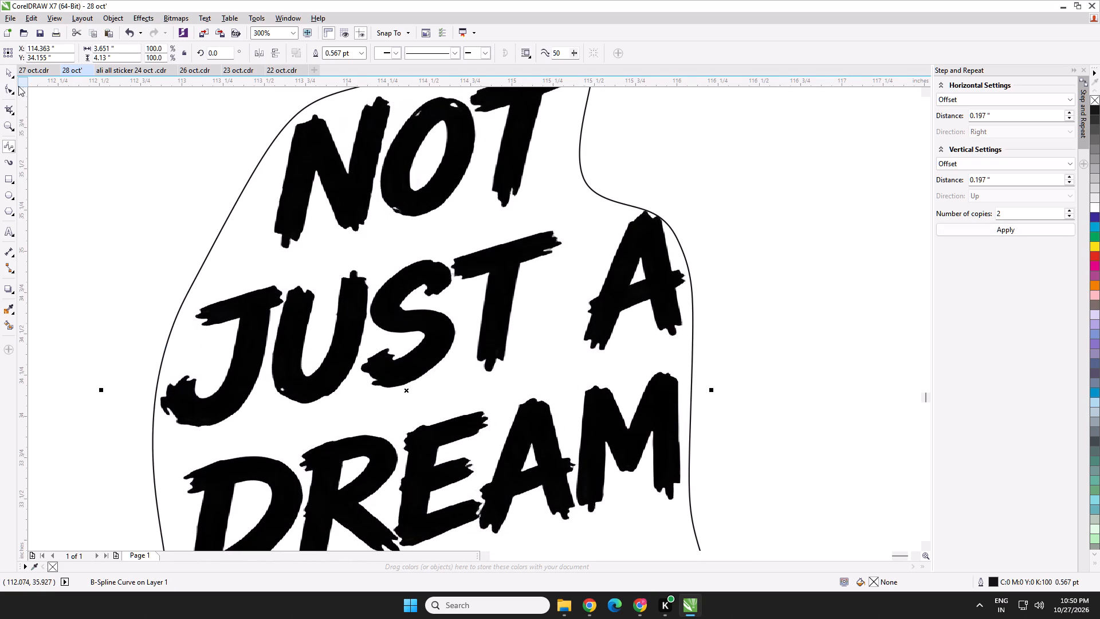
pyautogui.click(12, 88)
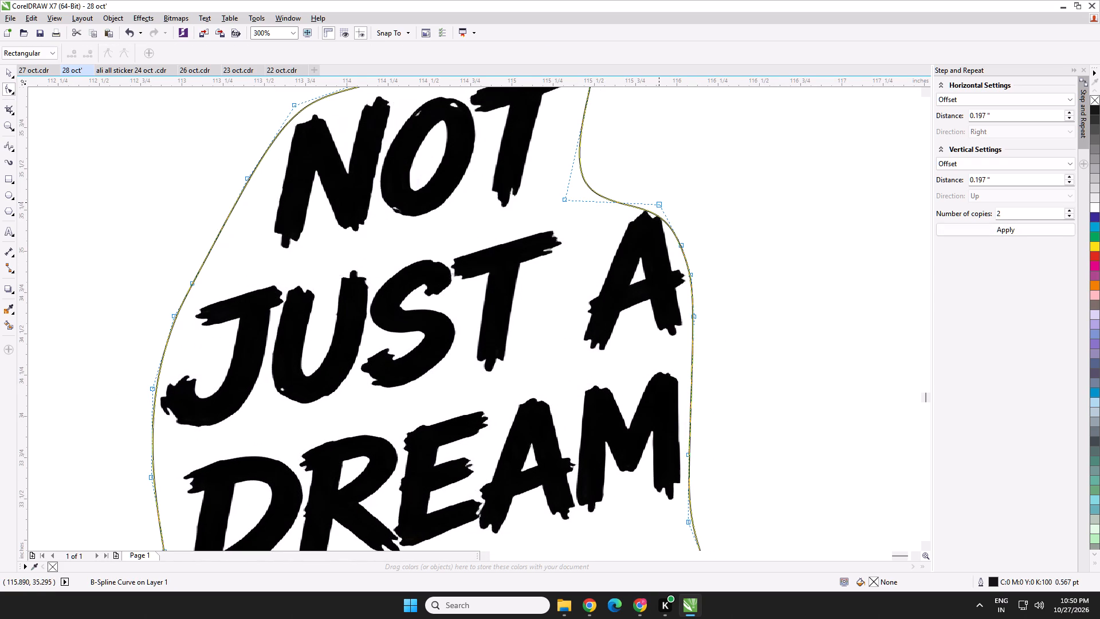
pyautogui.click(659, 202)
pyautogui.scroll(-1, 661, 201)
pyautogui.moveTo(646, 225); pyautogui.dragTo(614, 257, button='middle')
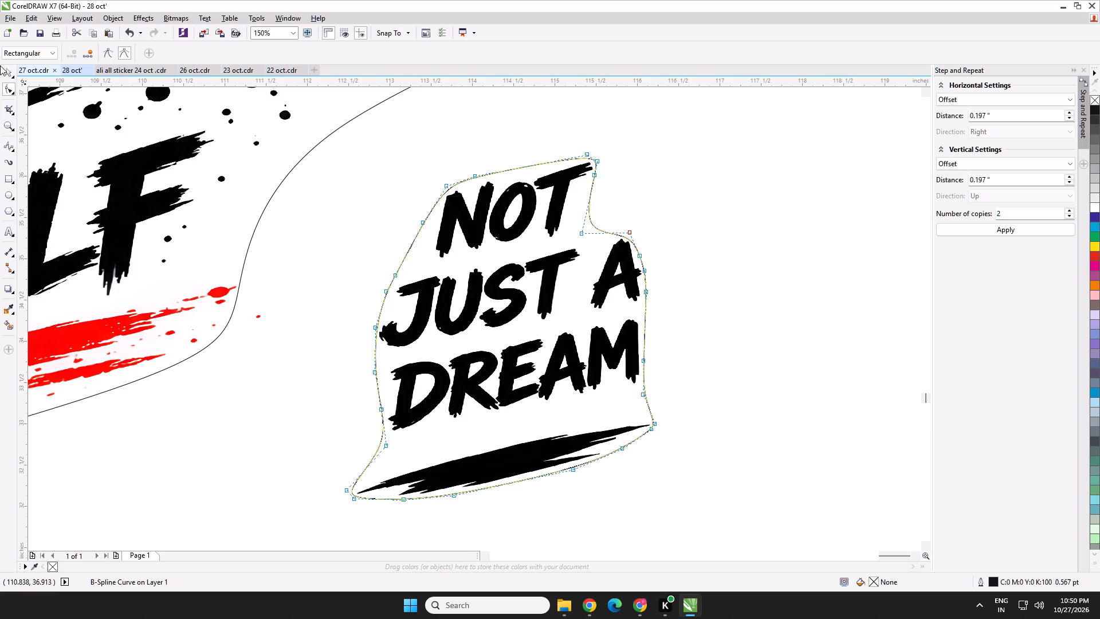
# Intersect the copied artwork with the NOT JUST A DREAM outline and delete the copy's full bitmap, keeping only the outlined phrase.
pyautogui.click(6, 69)
pyautogui.keyDown('shift'); pyautogui.click(619, 203); pyautogui.keyUp('shift')
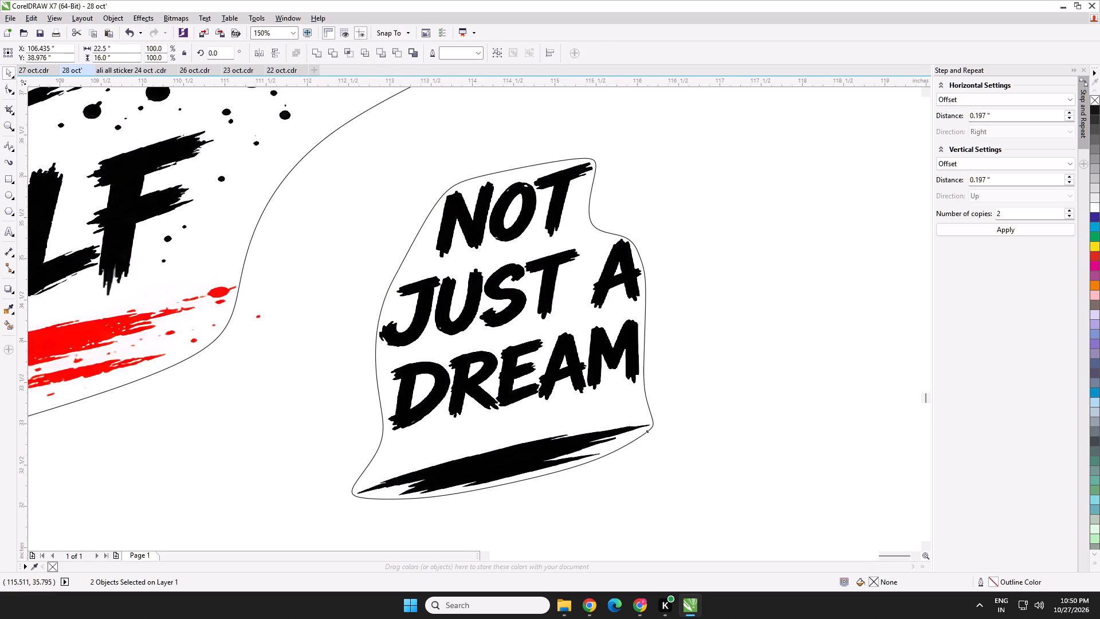
pyautogui.moveTo(383, 191); pyautogui.dragTo(414, 223, button='middle')
pyautogui.scroll(-1, 394, 241)
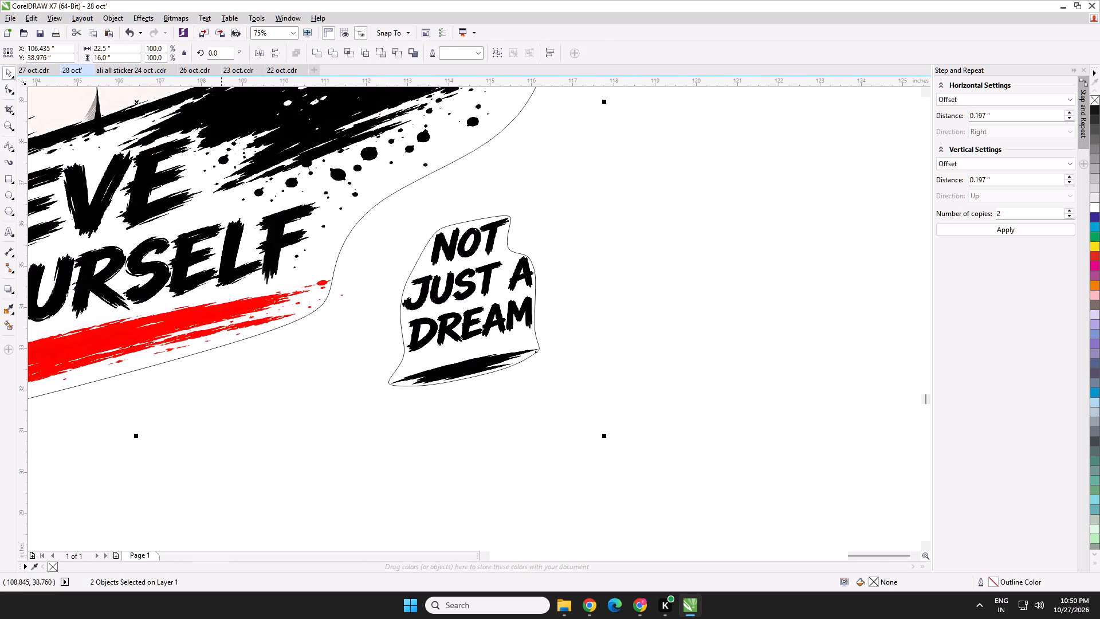
pyautogui.click(352, 53)
pyautogui.click(384, 253)
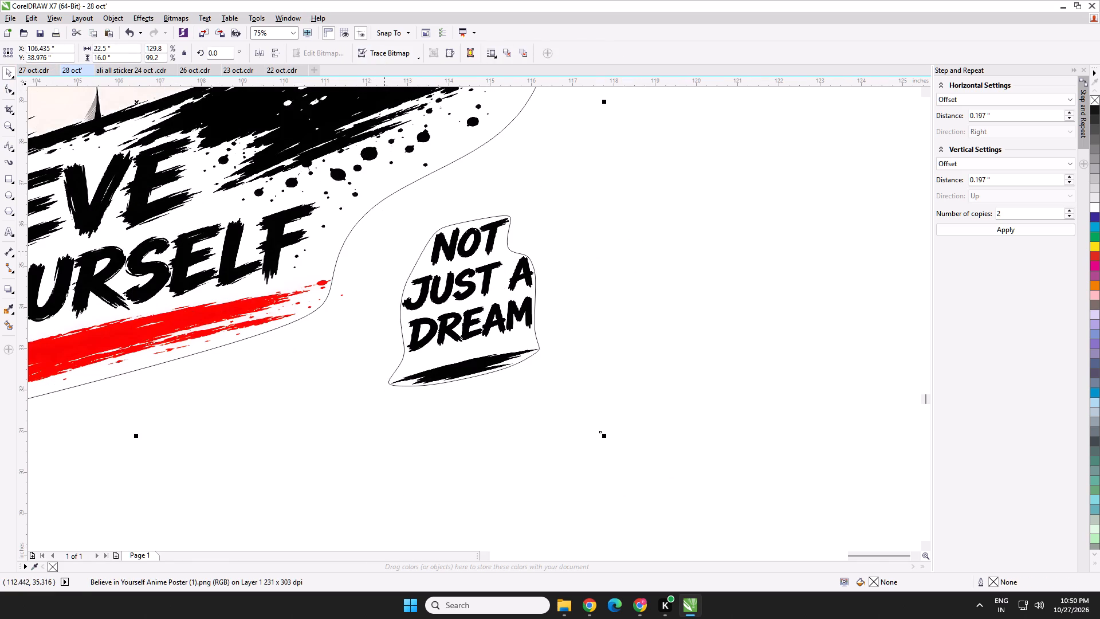
pyautogui.press('Delete')
# Move the NOT JUST A DREAM piece with its outline next to the lower-right notch of the Believe in Yourself sticker.
pyautogui.moveTo(583, 432); pyautogui.dragTo(375, 195)
pyautogui.scroll(-2, 448, 253)
pyautogui.moveTo(459, 275); pyautogui.dragTo(183, 264)
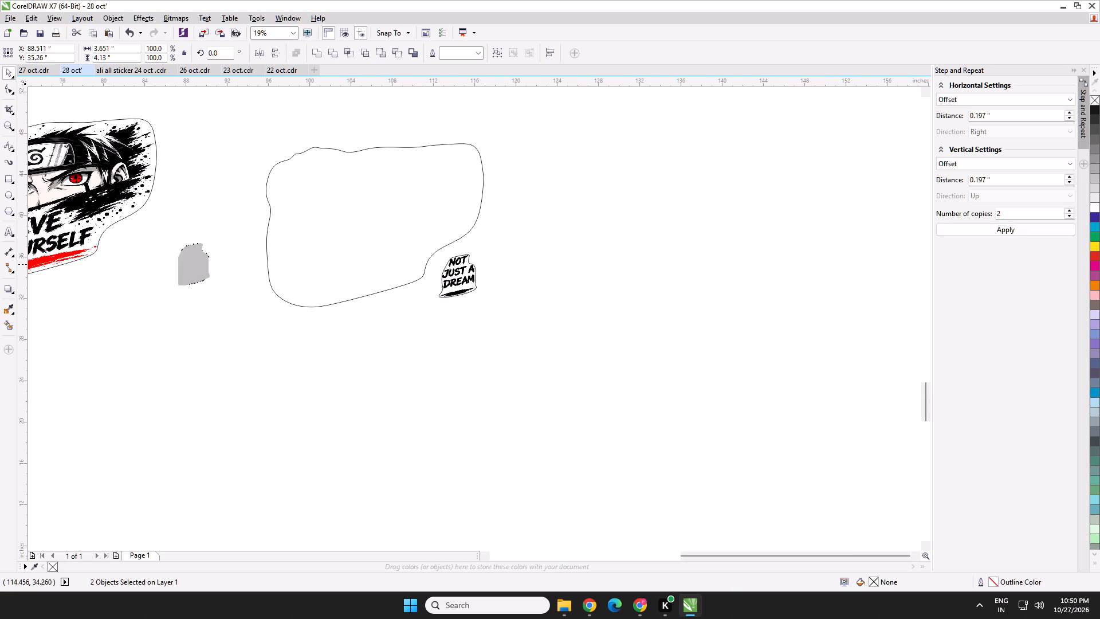
pyautogui.moveTo(183, 264); pyautogui.dragTo(128, 243)
# Rotate the NOT JUST A DREAM piece and its outline to 90 degrees.
pyautogui.scroll(1, 128, 241)
pyautogui.moveTo(128, 241); pyautogui.dragTo(423, 232, button='middle')
pyautogui.scroll(1, 411, 233)
pyautogui.moveTo(410, 234); pyautogui.dragTo(410, 286, button='middle')
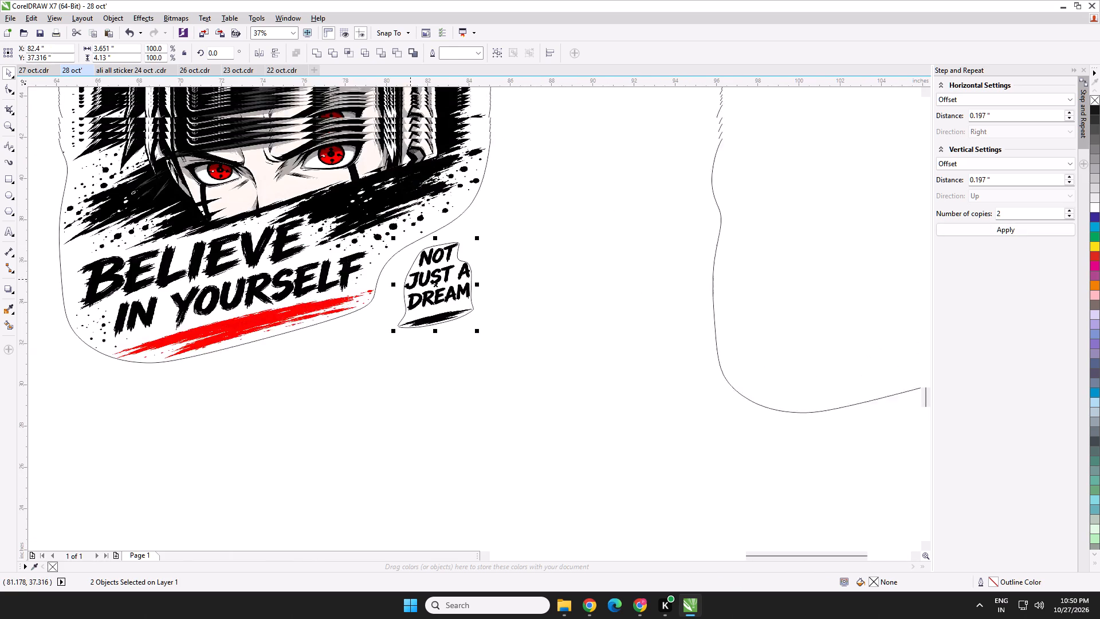
pyautogui.moveTo(410, 286); pyautogui.dragTo(410, 309, button='middle')
pyautogui.scroll(2, 412, 304)
pyautogui.scroll(-1, 414, 303)
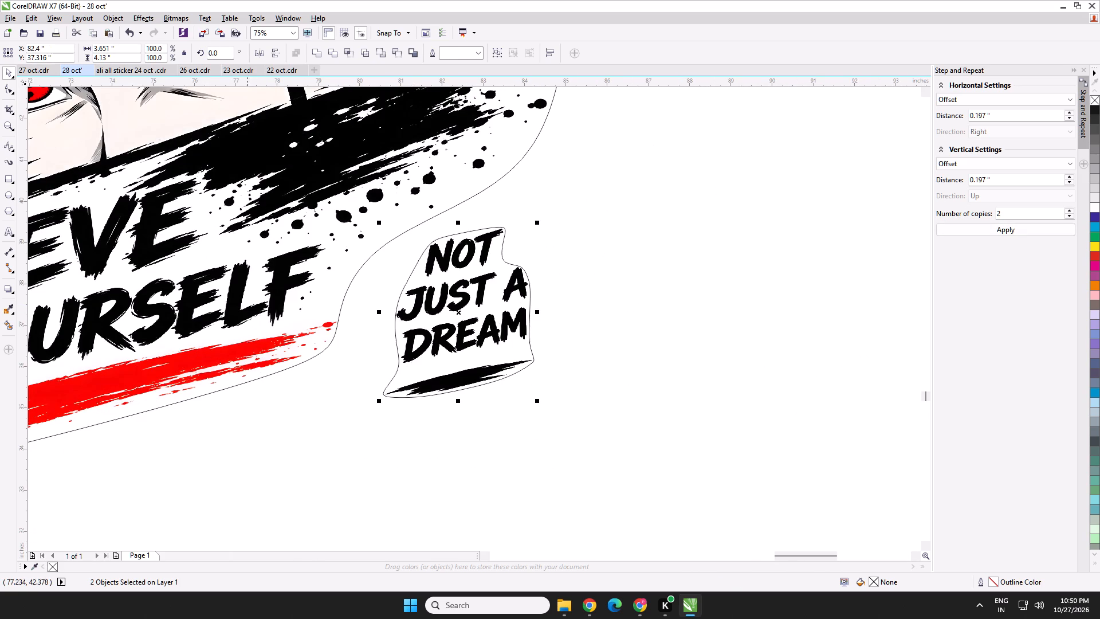
pyautogui.doubleClick(209, 55)
pyautogui.write('90')
pyautogui.press('Return')
# Move the NOT JUST A DREAM piece up against the main outline's notch and rotate it to about 106 degrees to follow the curve.
pyautogui.scroll(1, 443, 296)
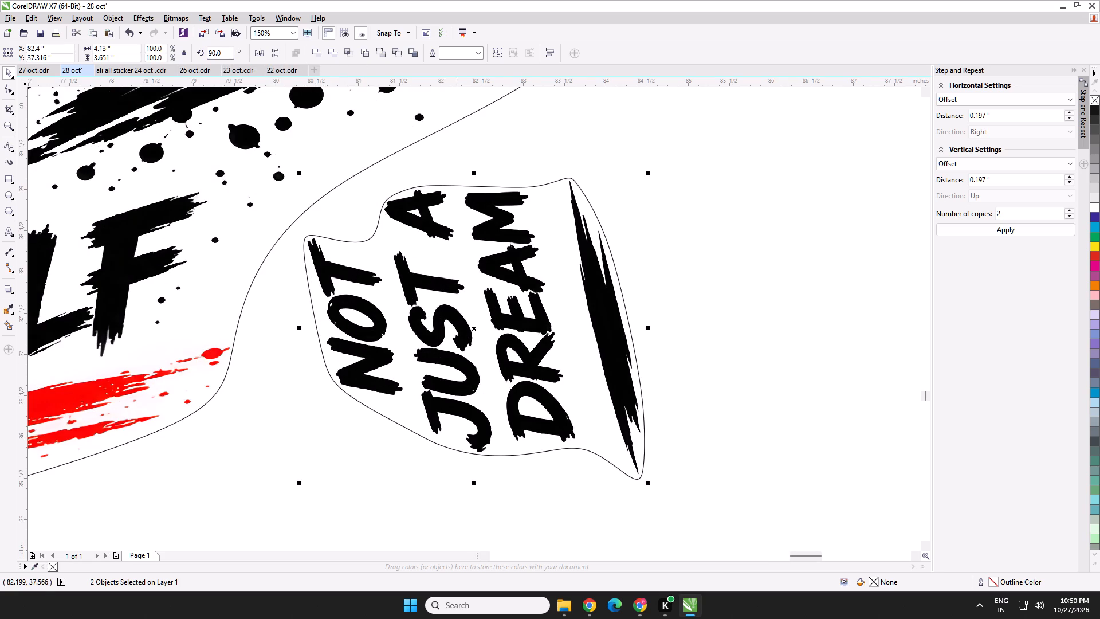
pyautogui.moveTo(479, 300); pyautogui.dragTo(481, 272)
pyautogui.click(485, 281)
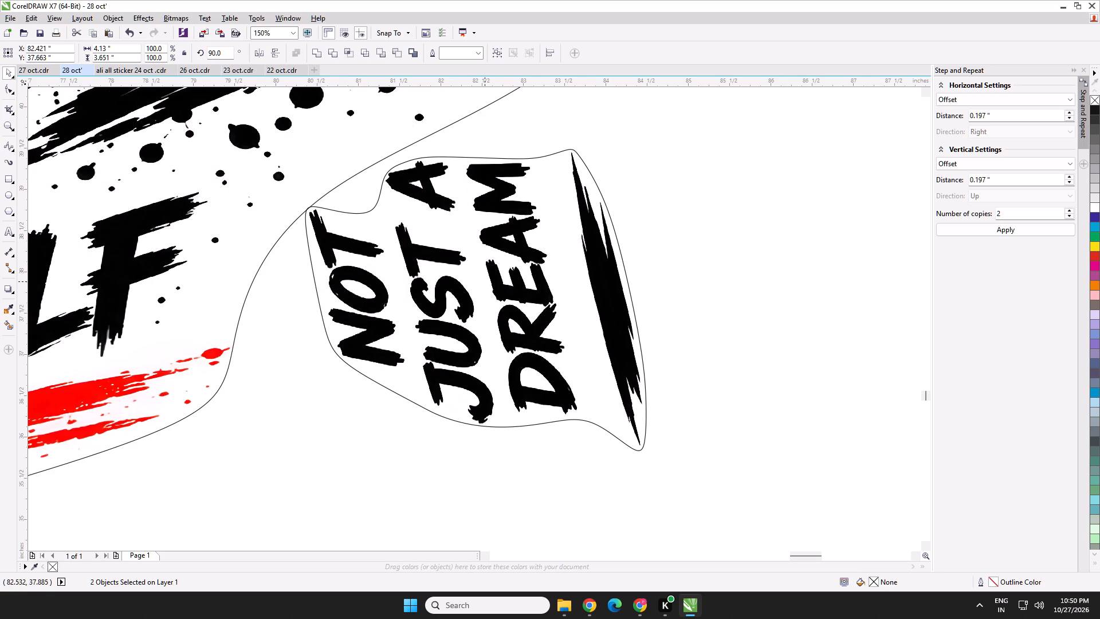
pyautogui.moveTo(650, 455); pyautogui.dragTo(691, 402)
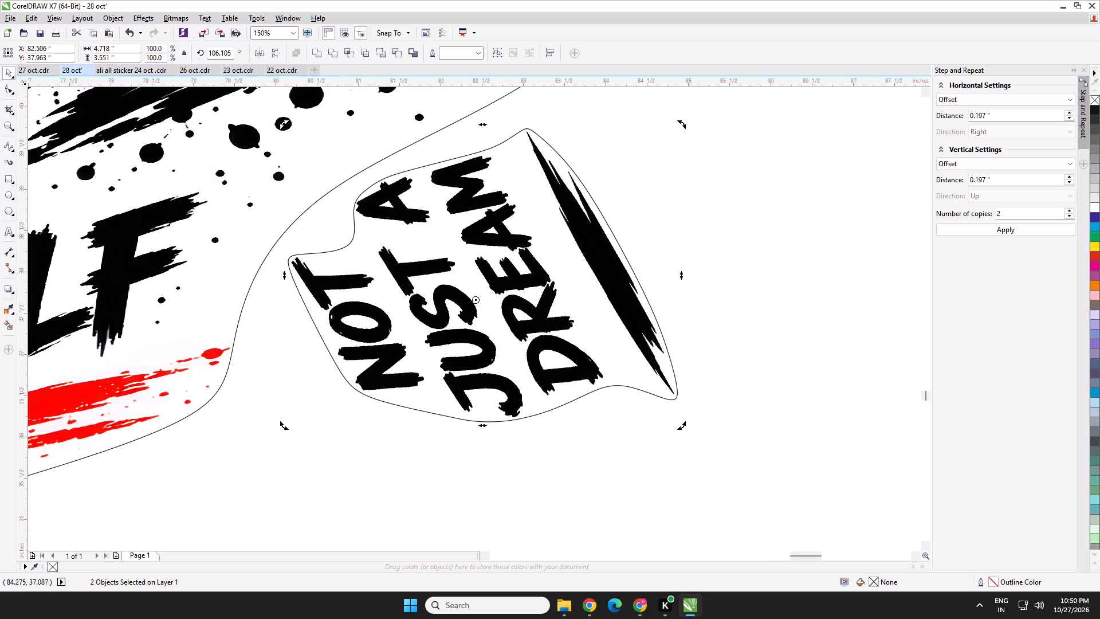
# Nudge the rotated NOT JUST A DREAM piece snugly into the notch, at about X 82.5 and Y 38.14 inches.
pyautogui.press('Up')
pyautogui.press('Up')
pyautogui.press('Up')
pyautogui.press('Up')
pyautogui.press('Up')
pyautogui.press('Up')
pyautogui.press('Up')
pyautogui.press('Up')
pyautogui.press('Up')
pyautogui.press('Up')
pyautogui.press('Up')
pyautogui.press('Up')
pyautogui.press('Up')
pyautogui.press('Up')
pyautogui.press('Up')
pyautogui.press('Up')
pyautogui.press('Up')
pyautogui.press('Up')
pyautogui.press('Up')
pyautogui.press('Up')
pyautogui.press('Up')
pyautogui.press('Left')
pyautogui.press('Left')
pyautogui.press('Left')
pyautogui.press('Left')
pyautogui.press('Left')
pyautogui.press('Left')
pyautogui.press('Left')
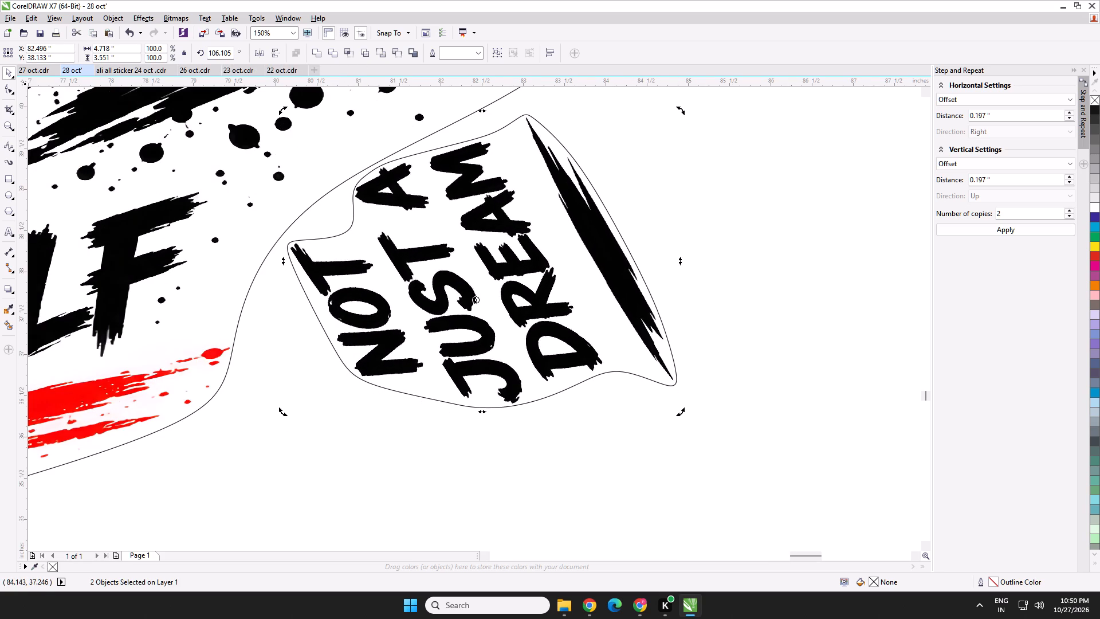
pyautogui.press('Right')
pyautogui.press('Right')
pyautogui.scroll(-2, 618, 334)
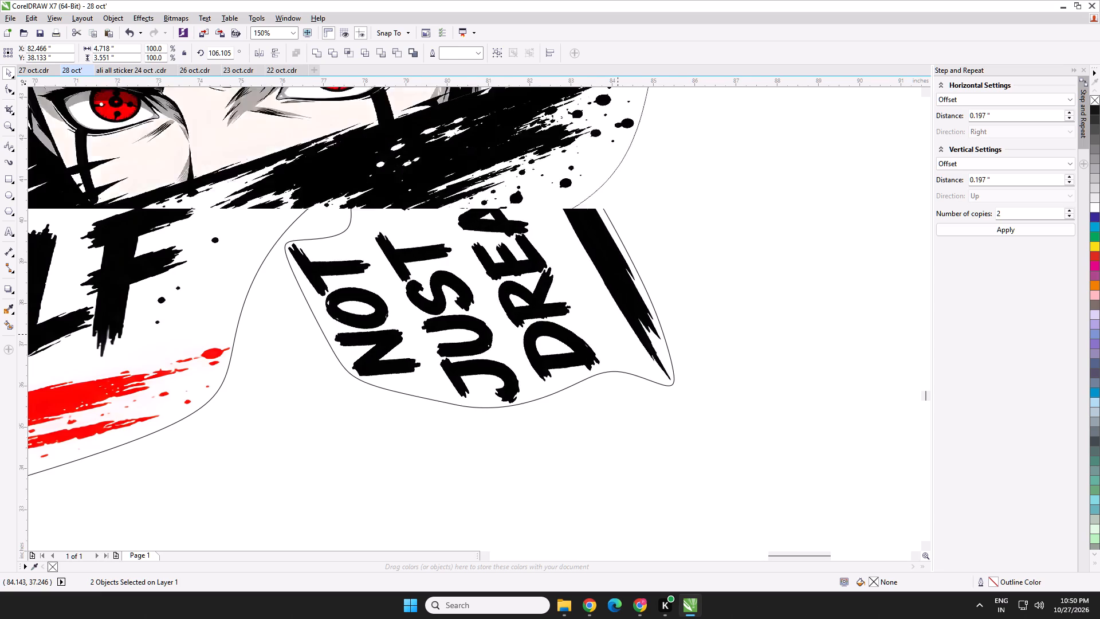
pyautogui.moveTo(612, 338); pyautogui.dragTo(535, 383, button='middle')
pyautogui.scroll(1, 539, 328)
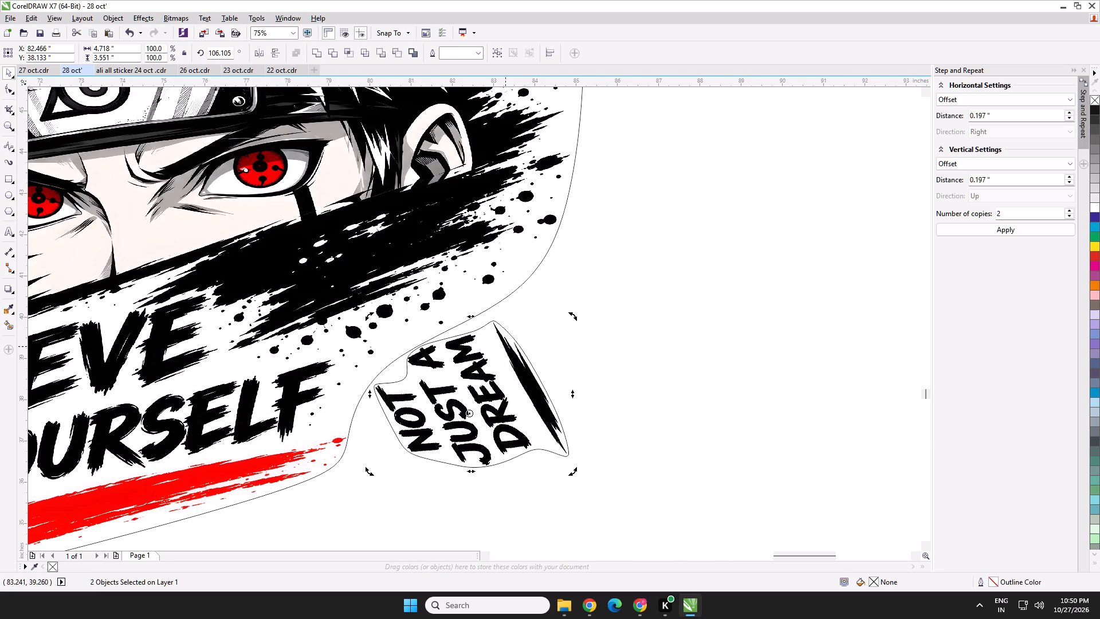
pyautogui.press('Up')
pyautogui.press('Right')
pyautogui.press('Right')
pyautogui.press('Right')
pyautogui.scroll(-1, 510, 353)
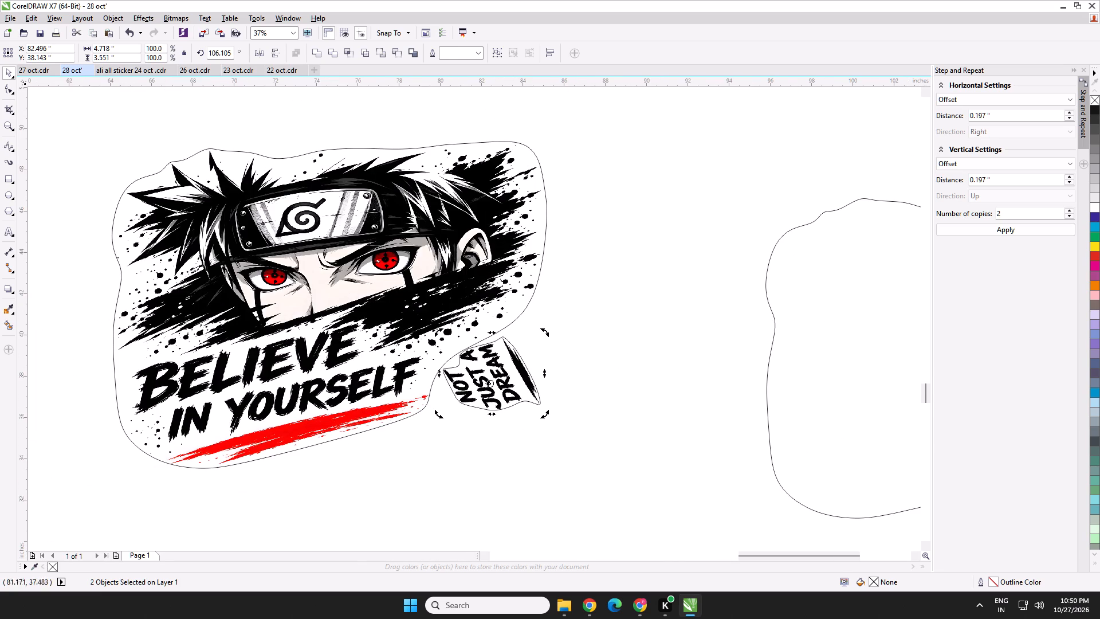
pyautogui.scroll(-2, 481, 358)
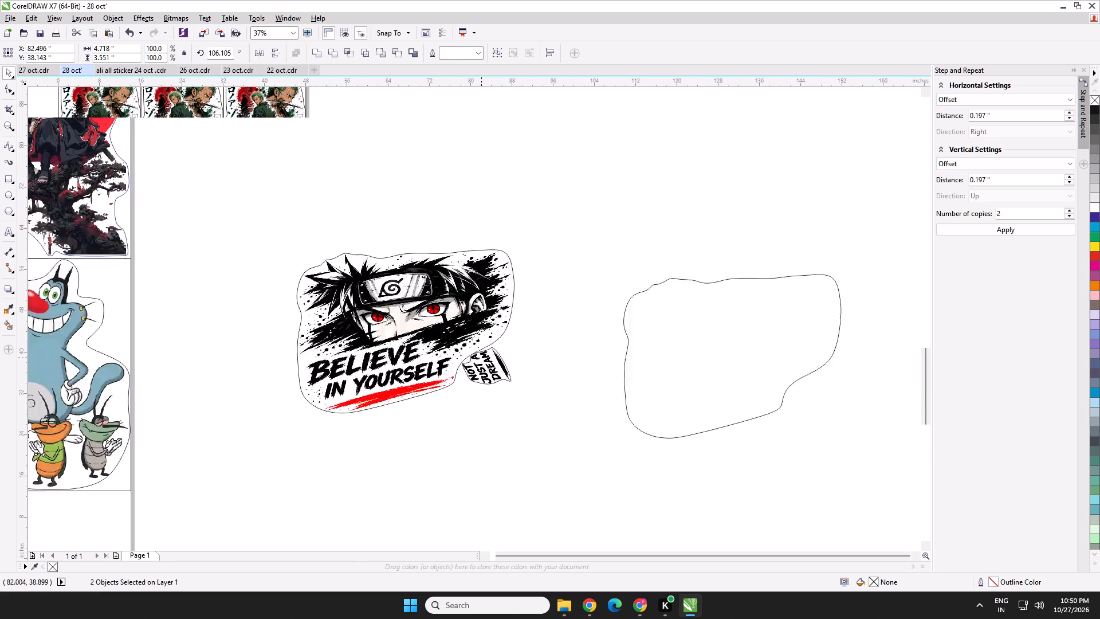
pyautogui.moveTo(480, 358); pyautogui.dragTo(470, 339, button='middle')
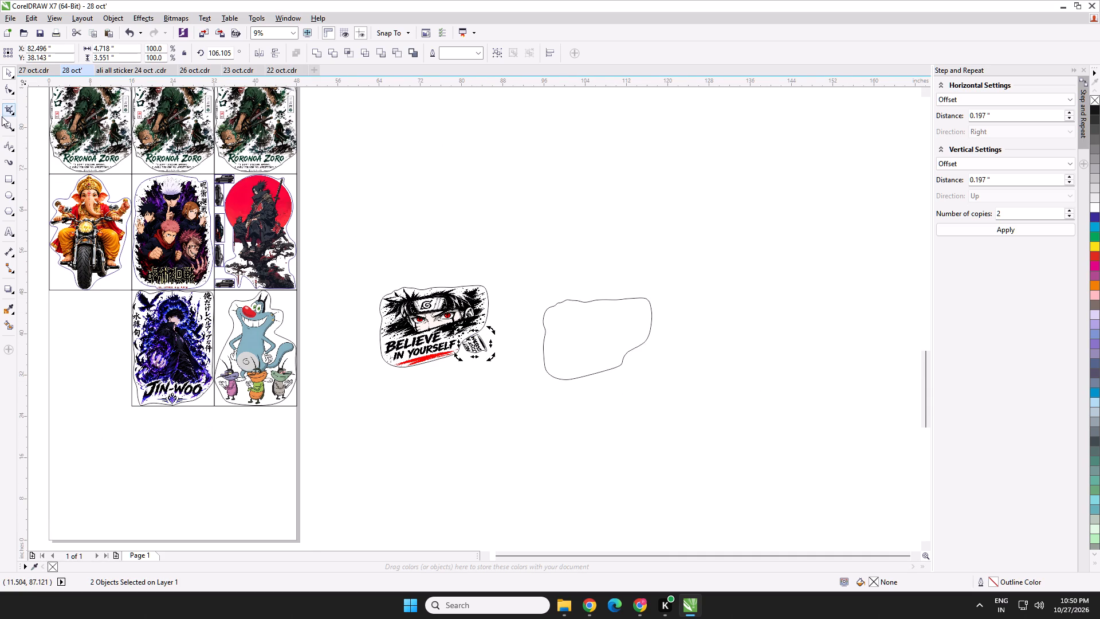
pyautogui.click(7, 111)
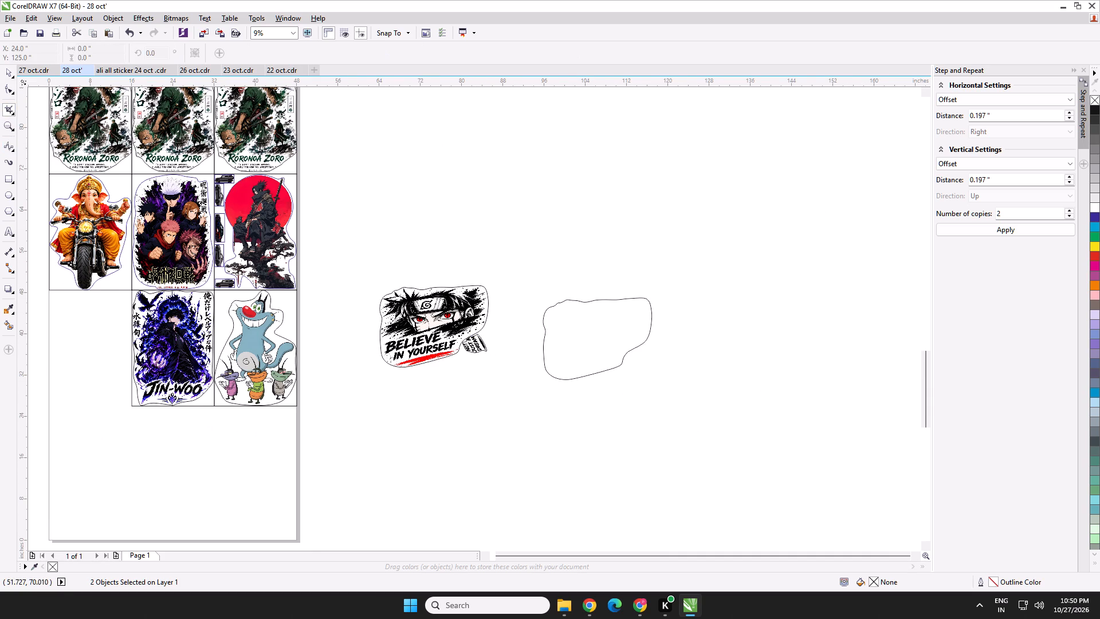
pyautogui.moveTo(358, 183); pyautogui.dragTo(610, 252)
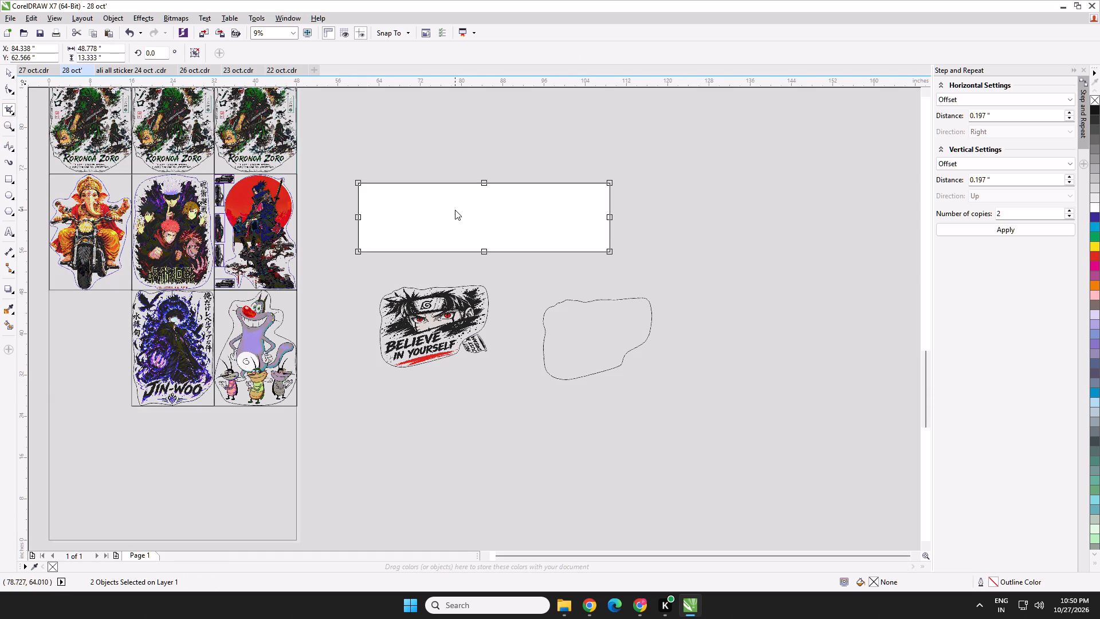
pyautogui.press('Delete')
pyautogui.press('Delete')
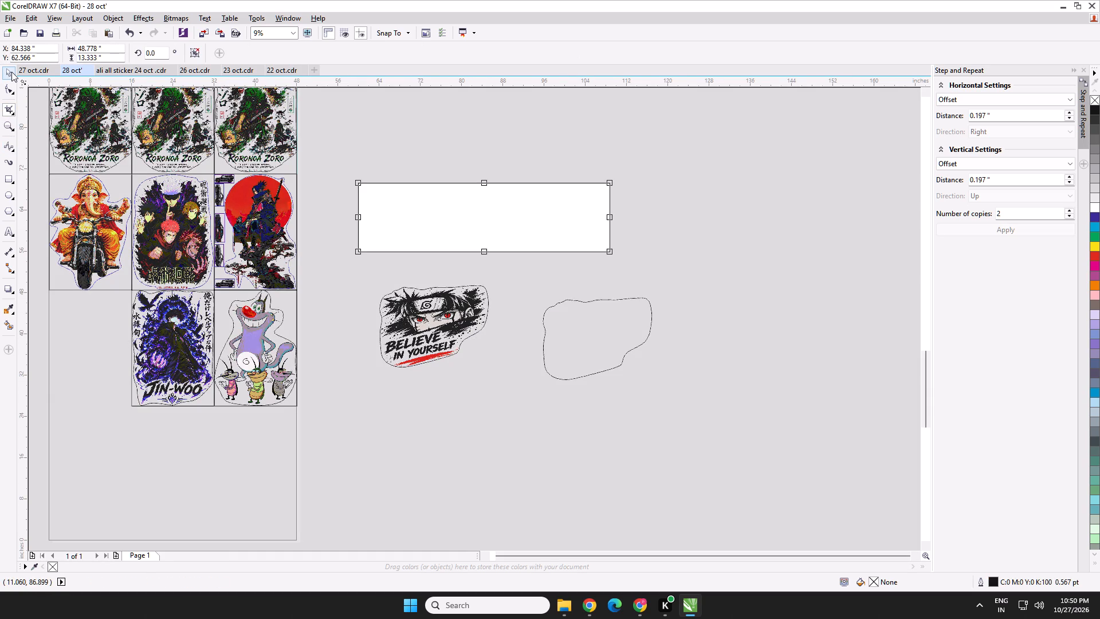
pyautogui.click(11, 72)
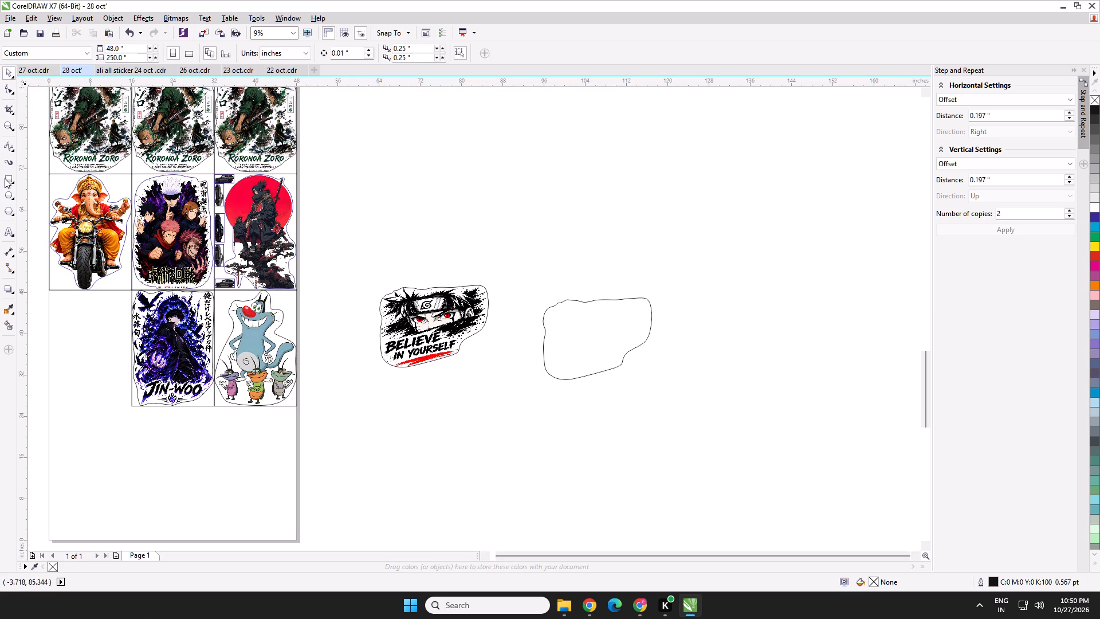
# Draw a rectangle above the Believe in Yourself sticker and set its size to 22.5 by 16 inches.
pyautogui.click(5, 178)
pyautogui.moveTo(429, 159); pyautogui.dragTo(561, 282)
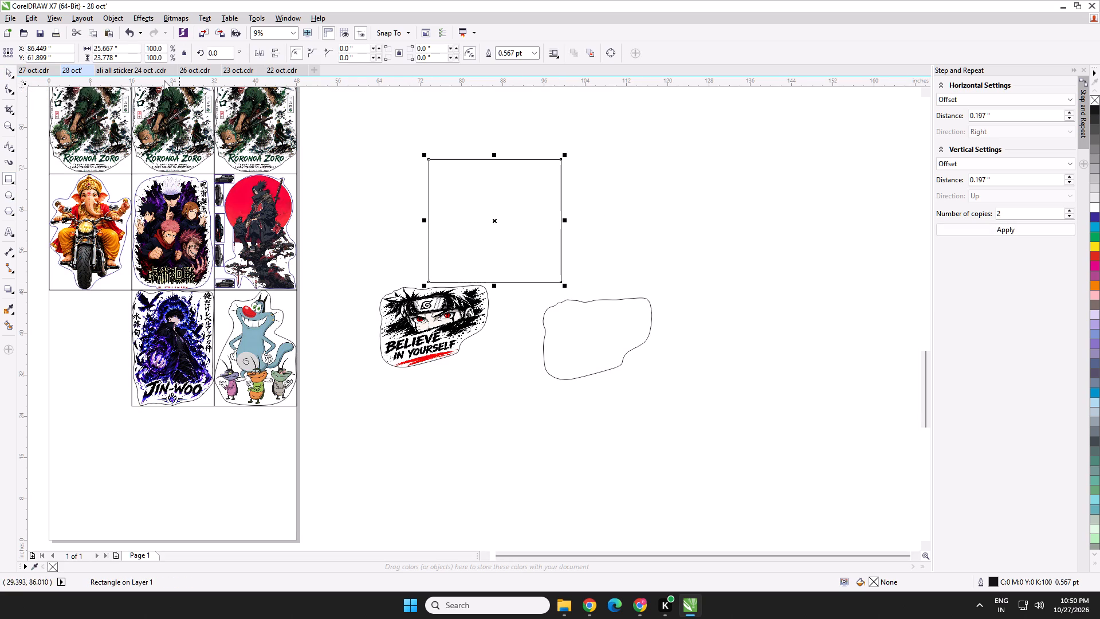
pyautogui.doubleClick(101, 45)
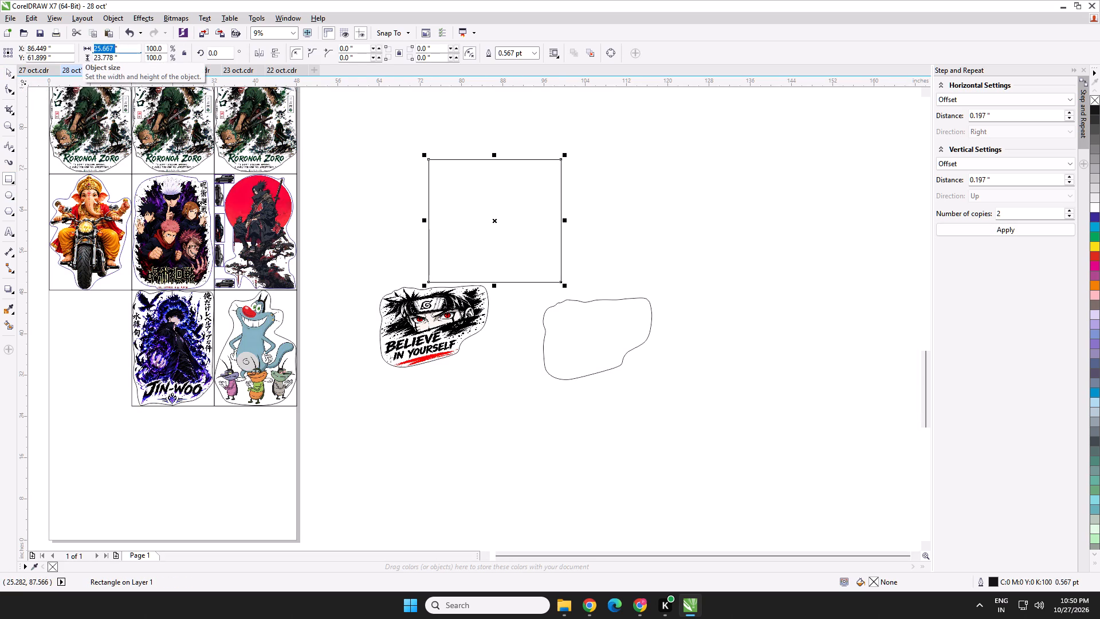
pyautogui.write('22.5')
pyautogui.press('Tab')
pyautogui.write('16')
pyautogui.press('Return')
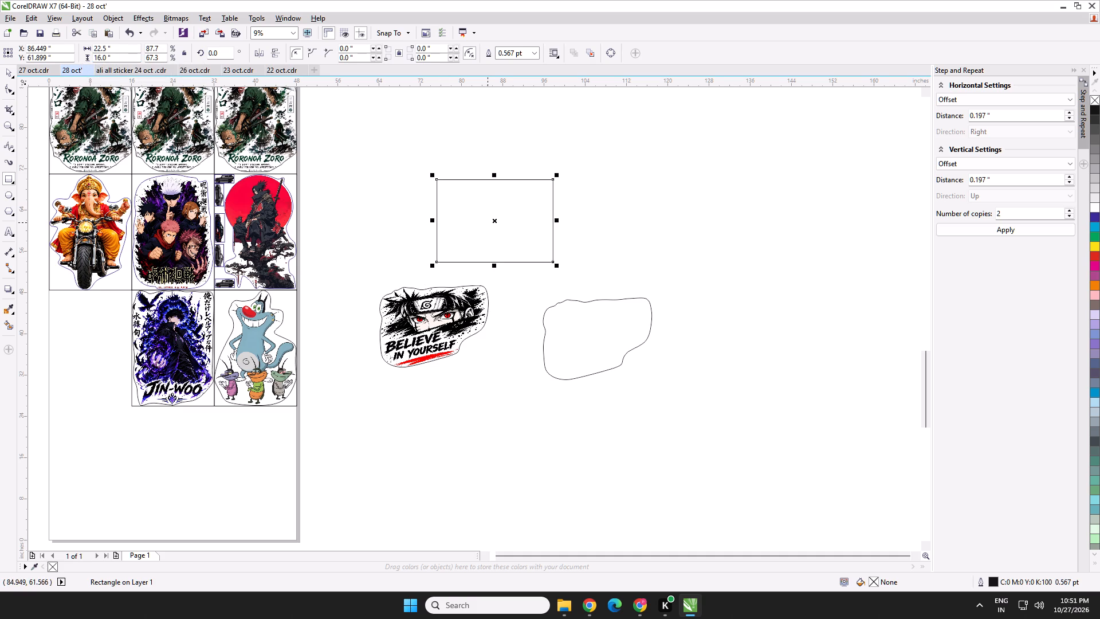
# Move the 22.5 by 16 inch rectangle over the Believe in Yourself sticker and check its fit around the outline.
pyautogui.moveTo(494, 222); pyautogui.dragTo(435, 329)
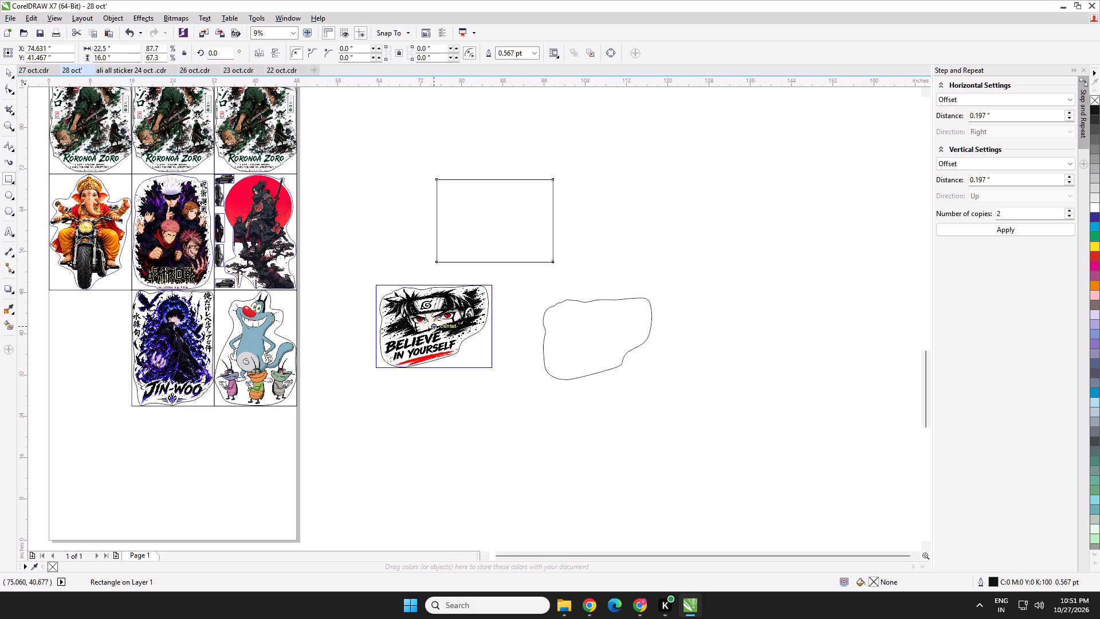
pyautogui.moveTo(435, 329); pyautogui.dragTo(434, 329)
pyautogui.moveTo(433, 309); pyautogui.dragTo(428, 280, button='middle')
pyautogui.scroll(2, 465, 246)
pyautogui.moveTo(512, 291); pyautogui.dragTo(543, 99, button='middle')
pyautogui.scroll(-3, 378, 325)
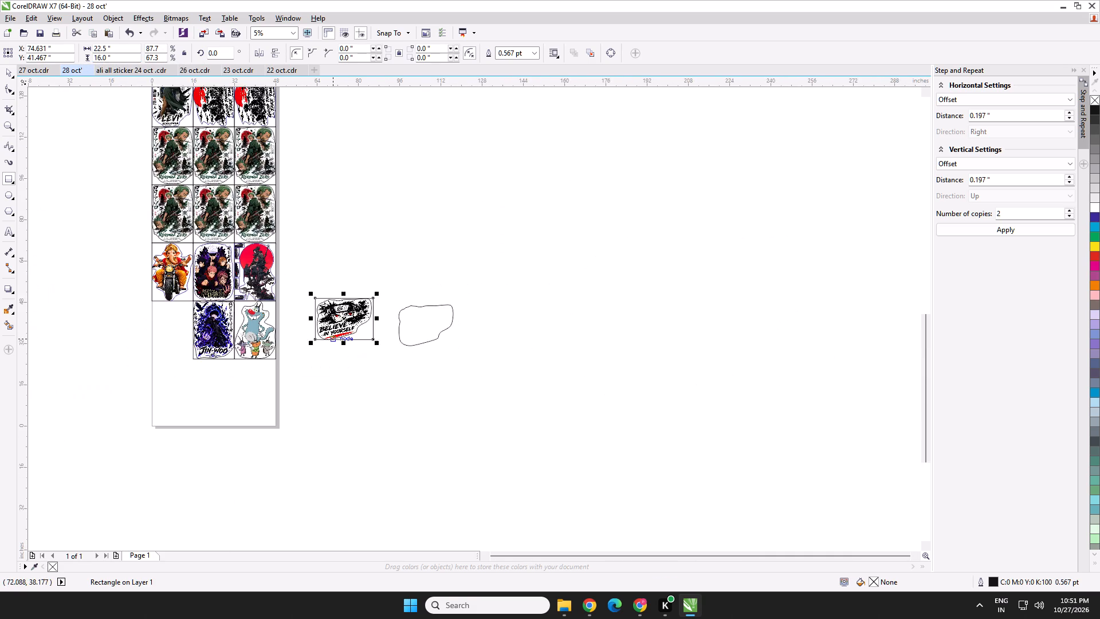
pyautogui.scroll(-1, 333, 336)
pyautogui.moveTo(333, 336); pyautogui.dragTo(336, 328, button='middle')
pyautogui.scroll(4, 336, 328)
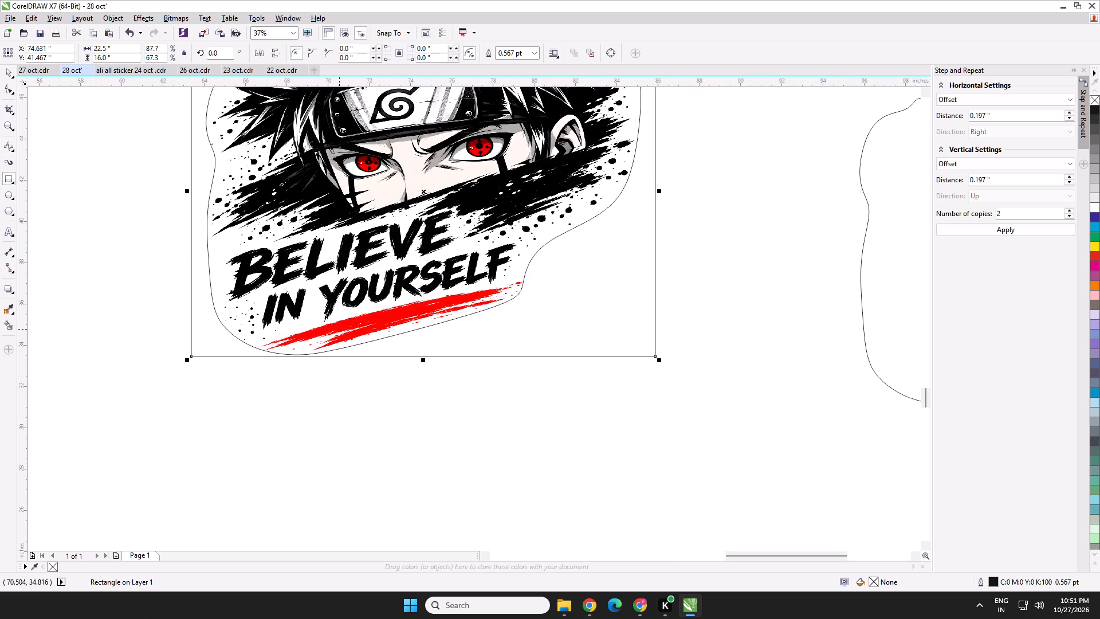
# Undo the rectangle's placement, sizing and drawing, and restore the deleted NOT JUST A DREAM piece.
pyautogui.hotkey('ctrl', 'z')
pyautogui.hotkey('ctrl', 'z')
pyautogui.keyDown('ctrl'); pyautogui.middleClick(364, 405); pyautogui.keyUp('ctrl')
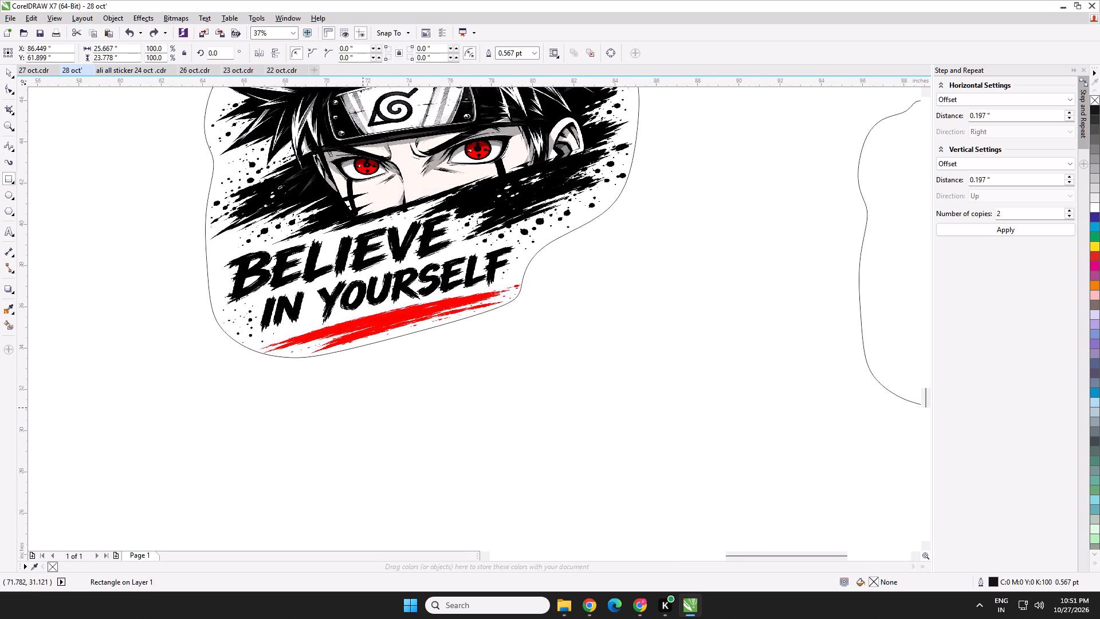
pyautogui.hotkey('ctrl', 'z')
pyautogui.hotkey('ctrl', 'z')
# Move the NOT JUST A DREAM piece with its outline away from the sticker, below the empty outline copy.
pyautogui.scroll(-1, 502, 355)
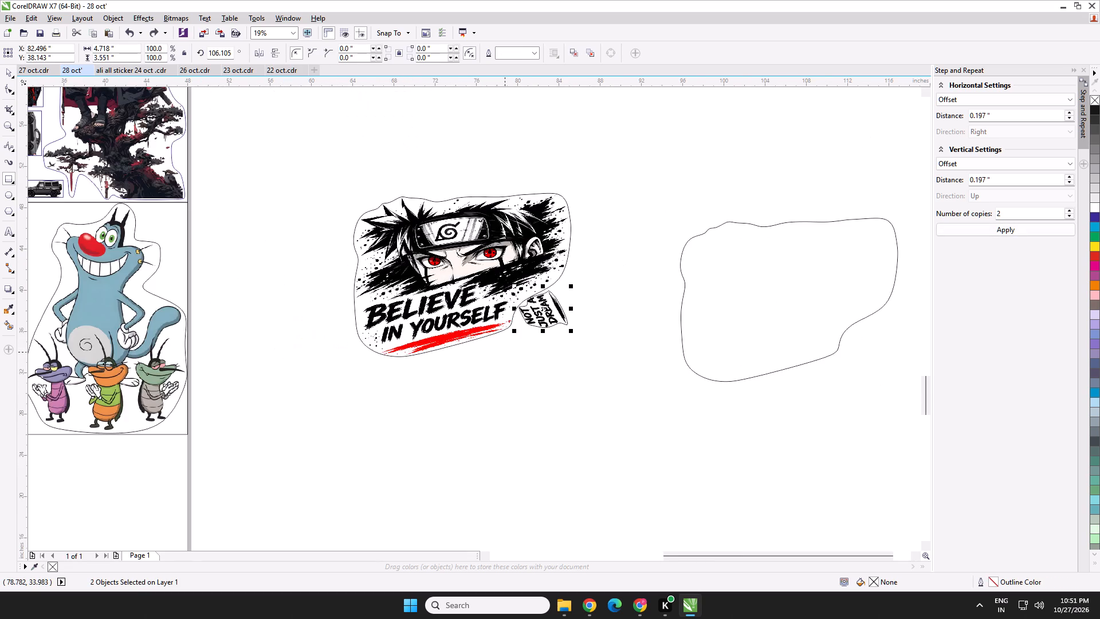
pyautogui.scroll(-1, 505, 352)
pyautogui.moveTo(525, 331); pyautogui.dragTo(668, 413)
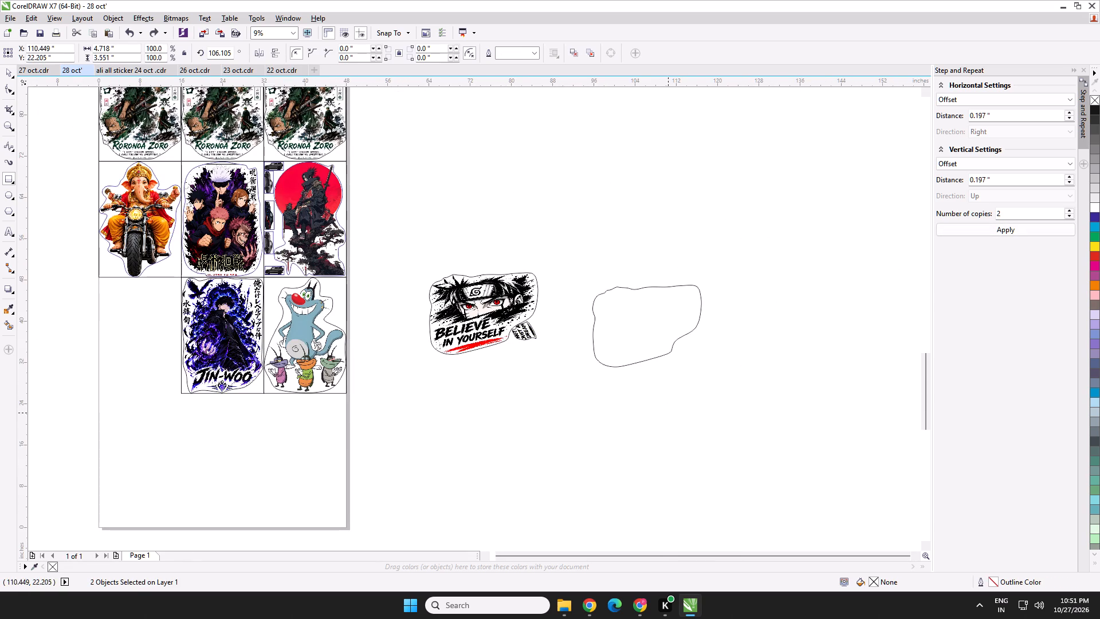
# Draw a rectangle above the Believe in Yourself sticker and size it to 22.5 by 16 inches.
pyautogui.moveTo(439, 121); pyautogui.dragTo(679, 238)
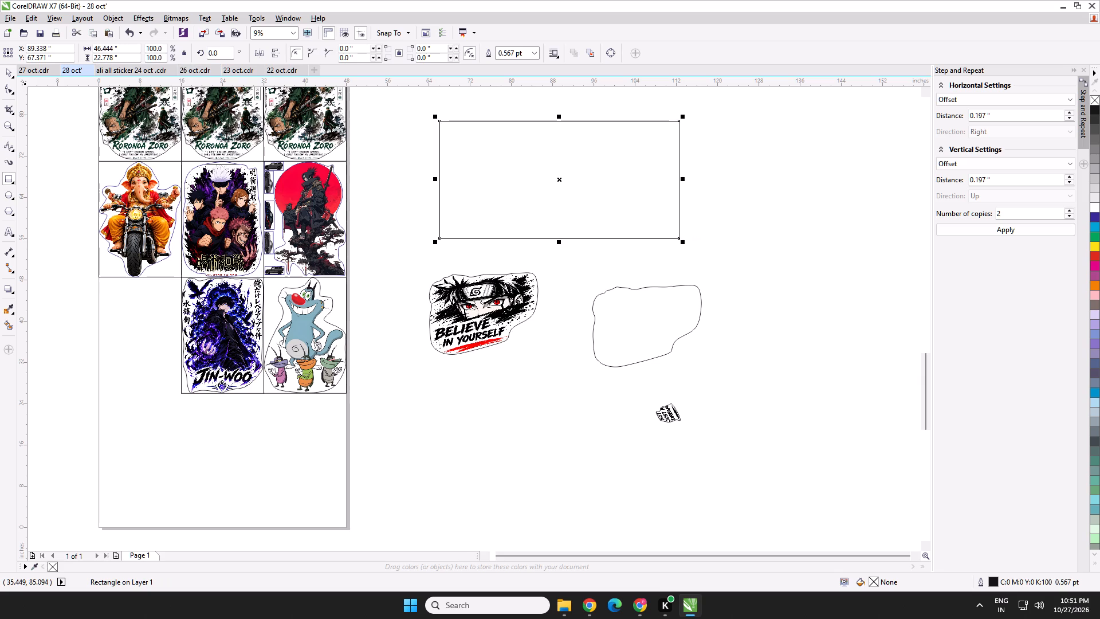
pyautogui.doubleClick(95, 47)
pyautogui.write('16')
pyautogui.press('Tab')
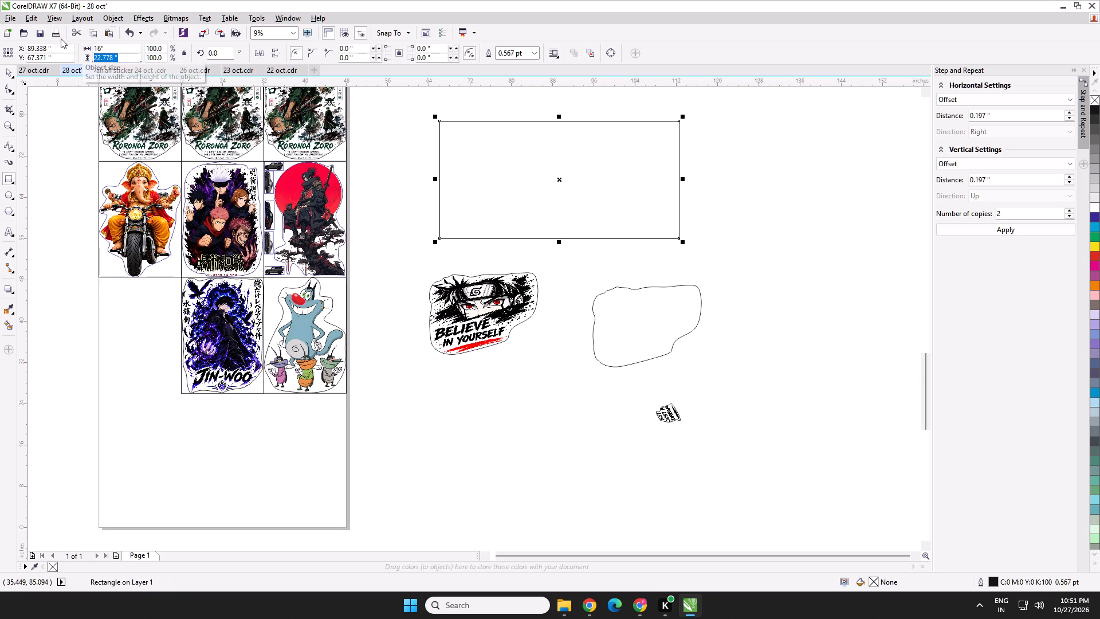
pyautogui.doubleClick(100, 46)
pyautogui.write('22.5')
pyautogui.press('Tab')
pyautogui.write('16')
pyautogui.press('Return')
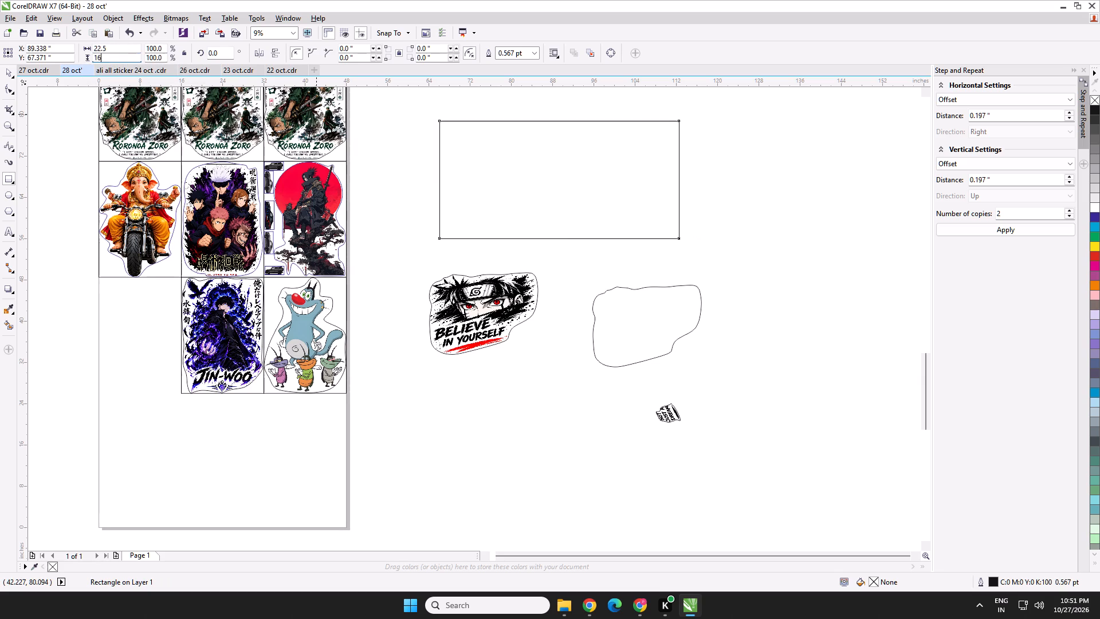
# Place the rectangle over the Believe in Yourself sticker, centred at about X 74.63 and Y 41.47 inches.
pyautogui.moveTo(557, 179); pyautogui.dragTo(484, 303)
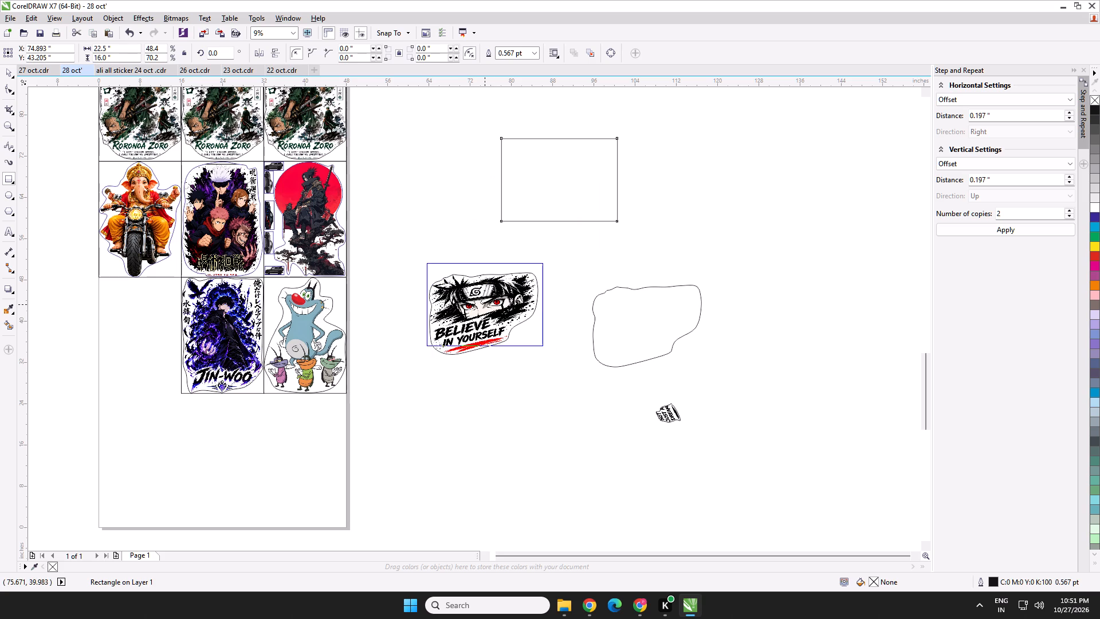
pyautogui.moveTo(484, 303); pyautogui.dragTo(485, 309)
pyautogui.scroll(3, 514, 271)
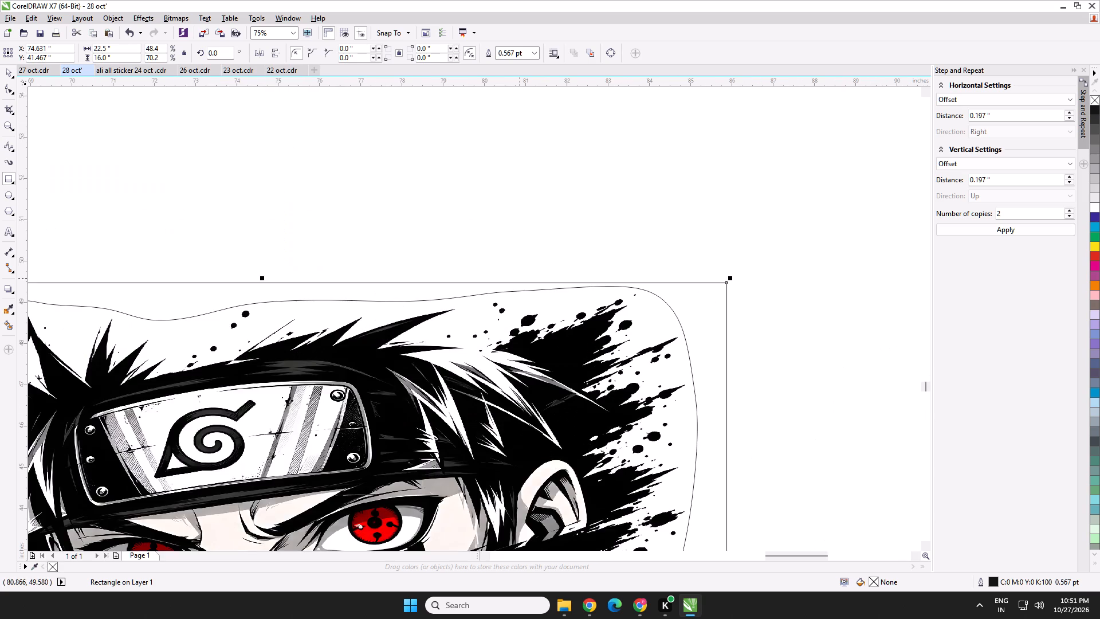
pyautogui.scroll(-1, 518, 293)
pyautogui.moveTo(517, 296); pyautogui.dragTo(582, 152, button='middle')
# Nudge the rectangle right to about X 75.3 inches so its left edge meets the sticker outline's left side.
pyautogui.press('Right')
pyautogui.press('Right')
pyautogui.press('Right')
pyautogui.press('Right')
pyautogui.press('Right')
pyautogui.press('Right')
pyautogui.press('Right')
pyautogui.press('Right')
pyautogui.press('Right')
pyautogui.press('Right')
pyautogui.press('Right')
pyautogui.press('Right')
pyautogui.press('Right')
pyautogui.press('Right')
pyautogui.press('Right')
pyautogui.press('Right')
pyautogui.press('Right')
pyautogui.press('Right')
pyautogui.press('Right')
pyautogui.press('Right')
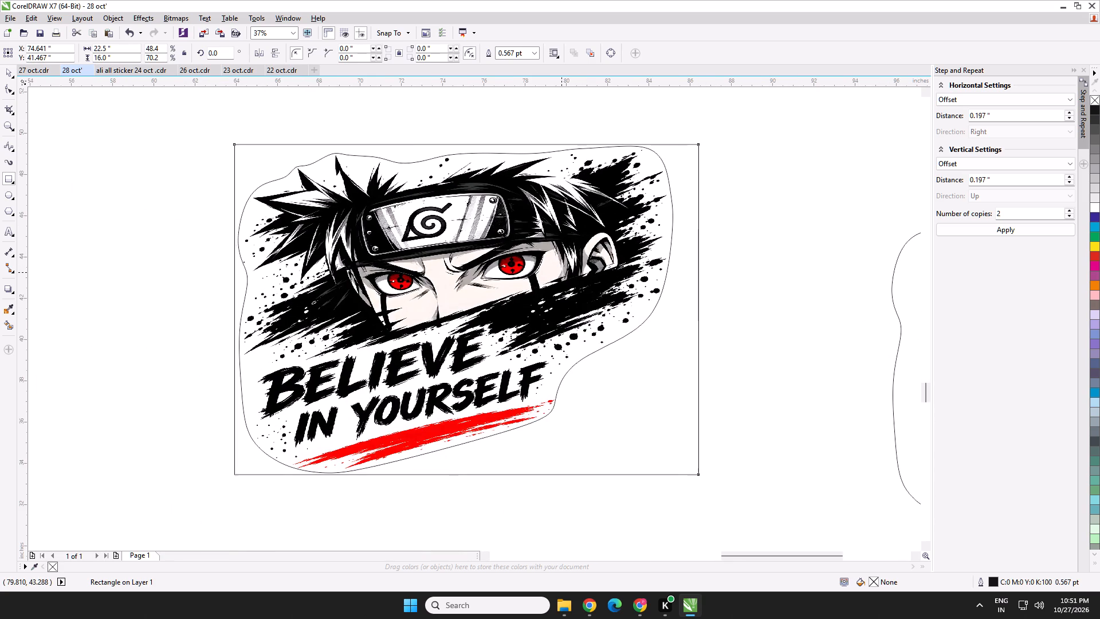
pyautogui.press('Left')
pyautogui.press('Left')
# Nudge the rectangle down and slightly left to about X 75.27 and Y 41.15 inches.
pyautogui.press('Down')
pyautogui.press('Down')
pyautogui.press('Down')
pyautogui.press('Down')
pyautogui.press('Down')
pyautogui.press('Down')
pyautogui.press('Down')
pyautogui.press('Down')
pyautogui.press('Down')
pyautogui.press('Down')
pyautogui.press('Down')
pyautogui.press('Down')
pyautogui.press('Down')
pyautogui.press('Down')
pyautogui.press('Down')
pyautogui.press('Down')
pyautogui.press('Down')
pyautogui.press('Down')
pyautogui.press('Down')
pyautogui.press('Down')
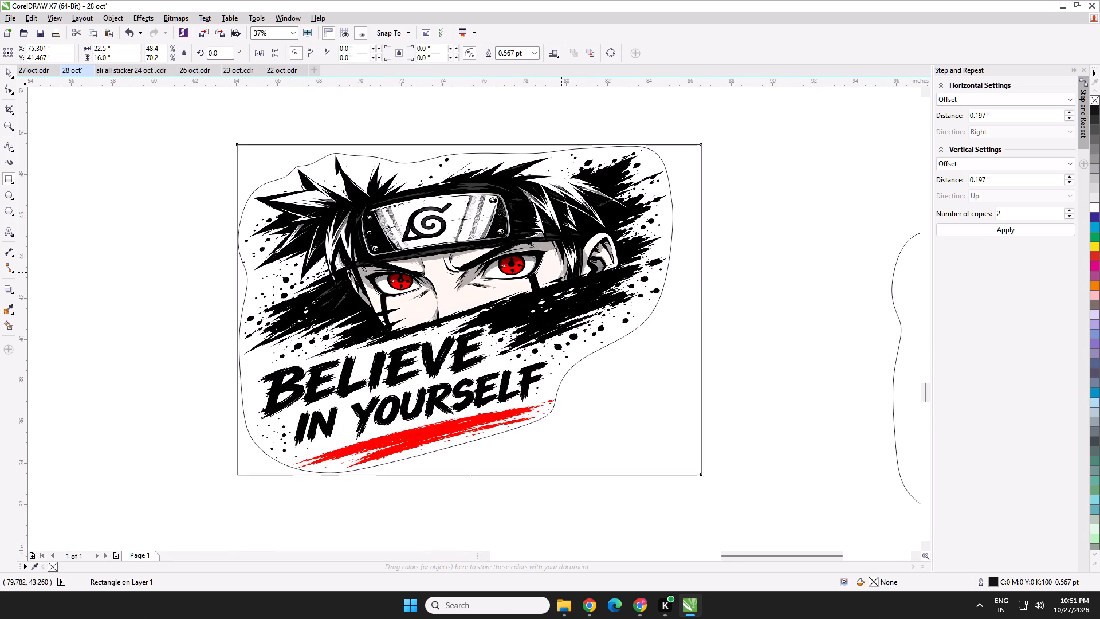
pyautogui.press('Down')
pyautogui.press('Down')
pyautogui.press('Down')
pyautogui.press('Down')
pyautogui.press('Down')
pyautogui.press('Down')
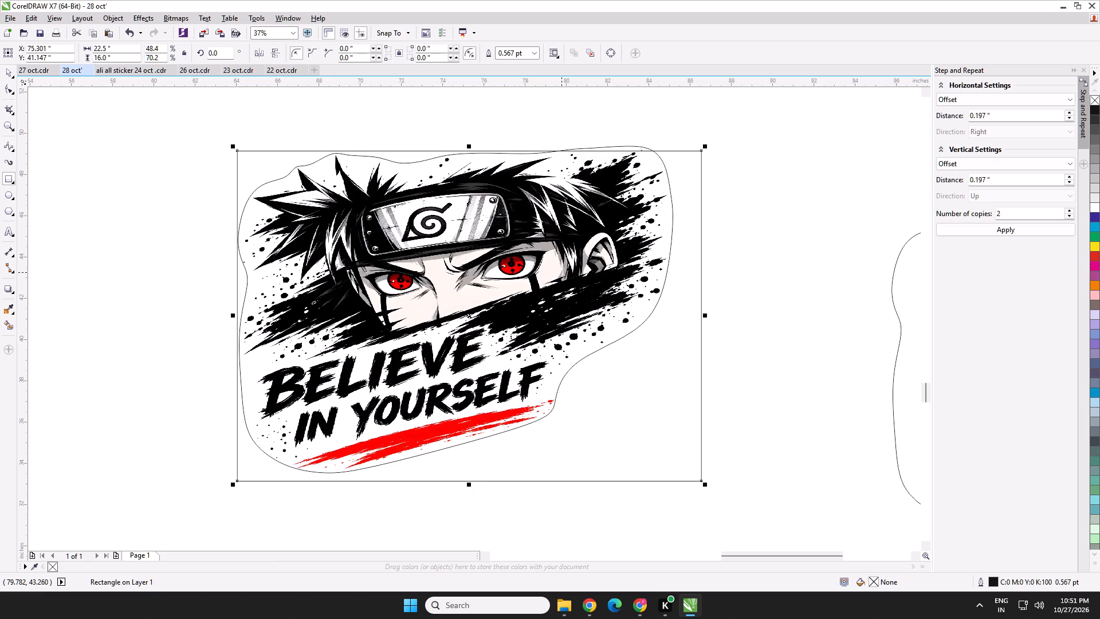
pyautogui.press('Left')
pyautogui.press('Left')
pyautogui.press('Left')
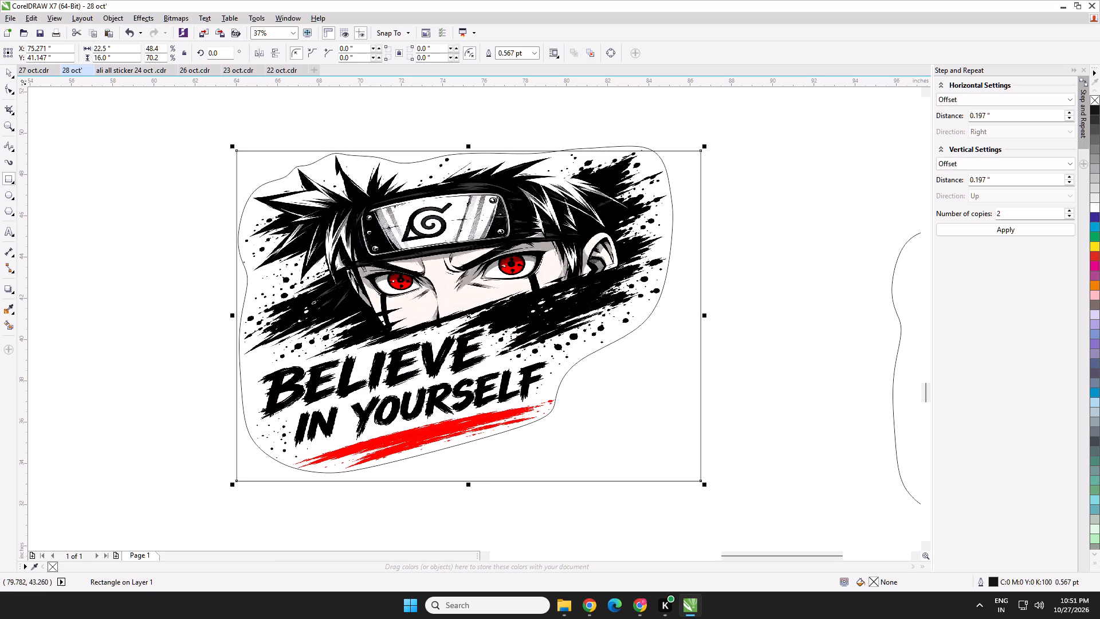
# Nudge the rectangle back up to about Y 41.44 inches so its top edge sits just above the sticker outline.
pyautogui.press('Up')
pyautogui.press('Up')
pyautogui.press('Up')
pyautogui.press('Up')
pyautogui.press('Up')
pyautogui.press('Up')
pyautogui.press('Up')
pyautogui.press('Up')
pyautogui.press('Up')
pyautogui.press('Up')
pyautogui.press('Up')
pyautogui.press('Up')
pyautogui.press('Up')
pyautogui.press('Up')
pyautogui.press('Up')
pyautogui.press('Up')
pyautogui.press('Up')
pyautogui.press('Up')
pyautogui.press('Up')
pyautogui.press('Up')
pyautogui.scroll(1, 642, 141)
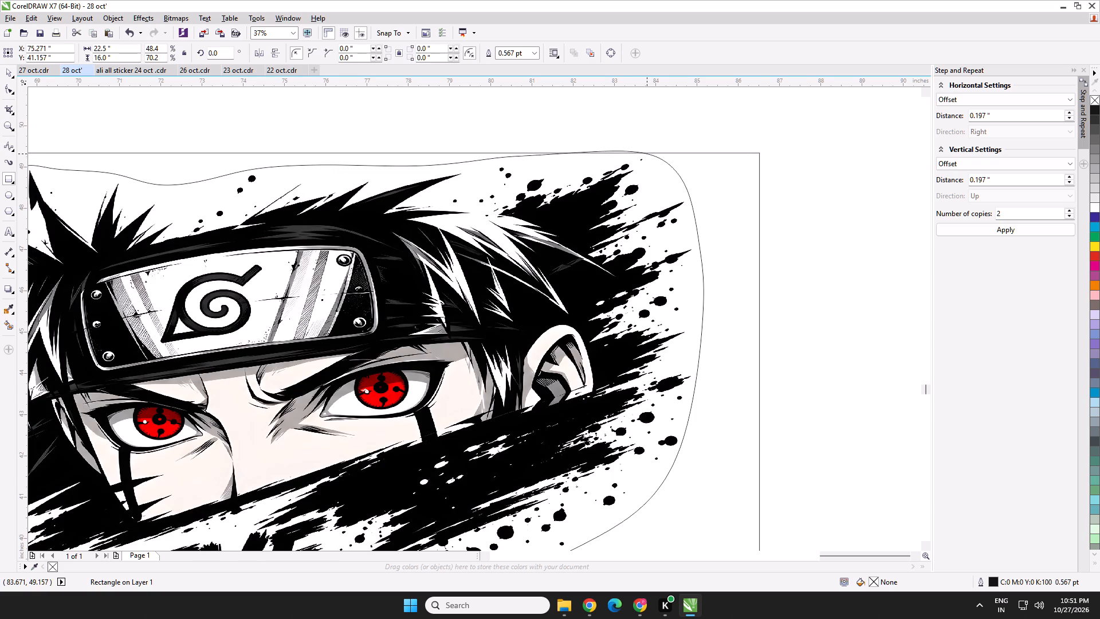
pyautogui.press('Up')
pyautogui.press('Up')
pyautogui.press('Up')
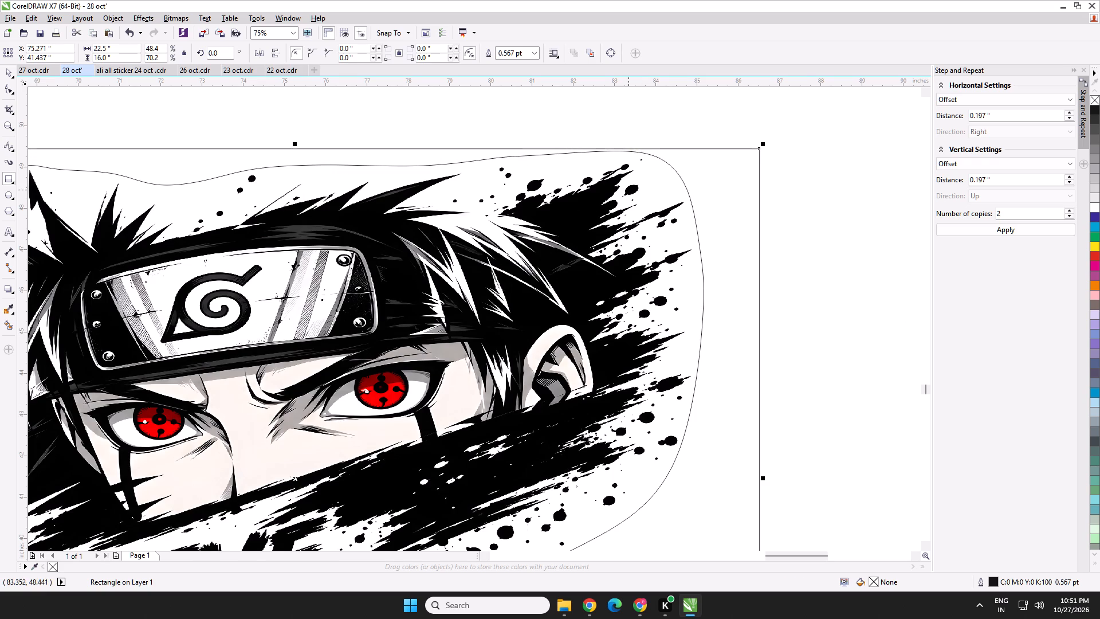
pyautogui.moveTo(623, 188); pyautogui.dragTo(680, 60, button='middle')
pyautogui.scroll(-1, 565, 234)
pyautogui.moveTo(540, 234); pyautogui.dragTo(561, 209, button='middle')
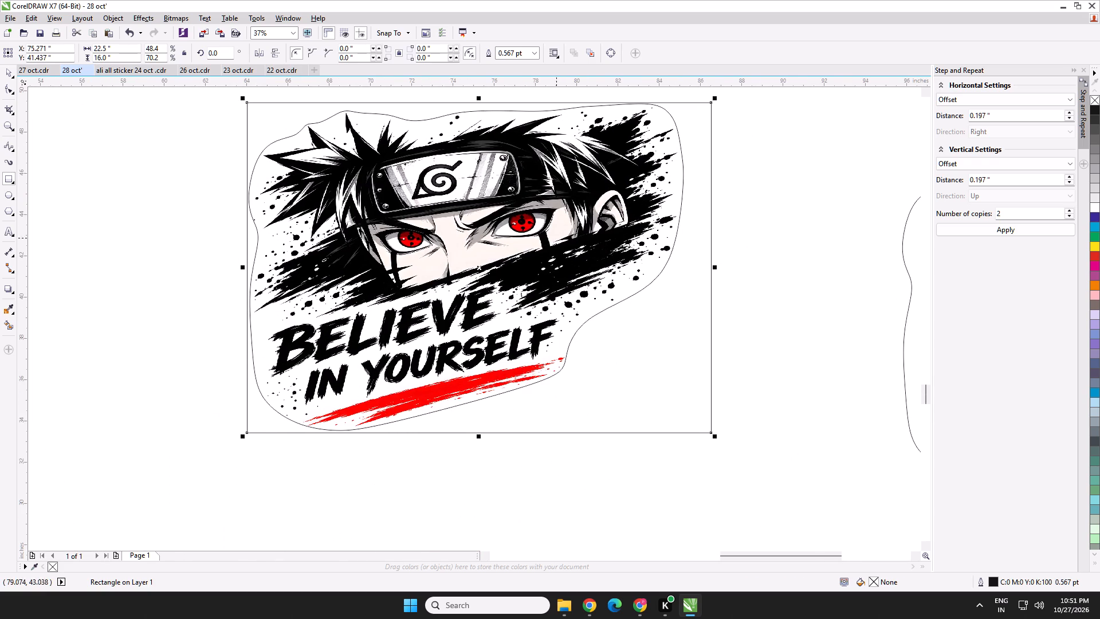
# Pull the rectangle's bottom edge up to the sticker outline's lowest point, making its height about 15.93 inches.
pyautogui.scroll(2, 478, 445)
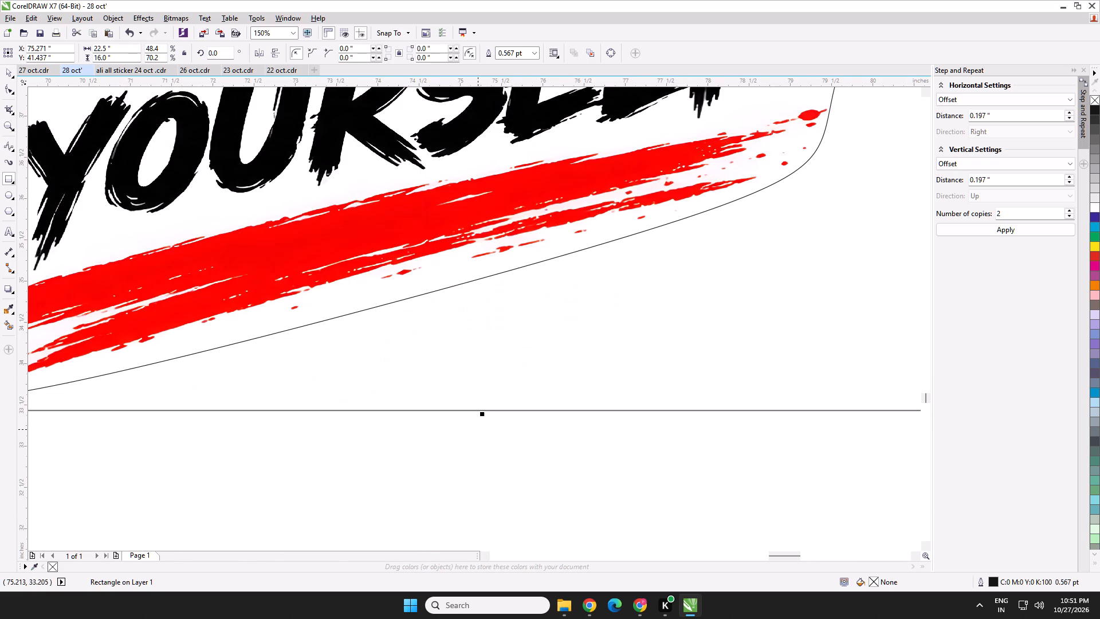
pyautogui.moveTo(483, 414); pyautogui.dragTo(540, 335, button='middle')
pyautogui.moveTo(540, 335); pyautogui.dragTo(610, 297, button='middle')
pyautogui.moveTo(607, 297); pyautogui.dragTo(611, 296)
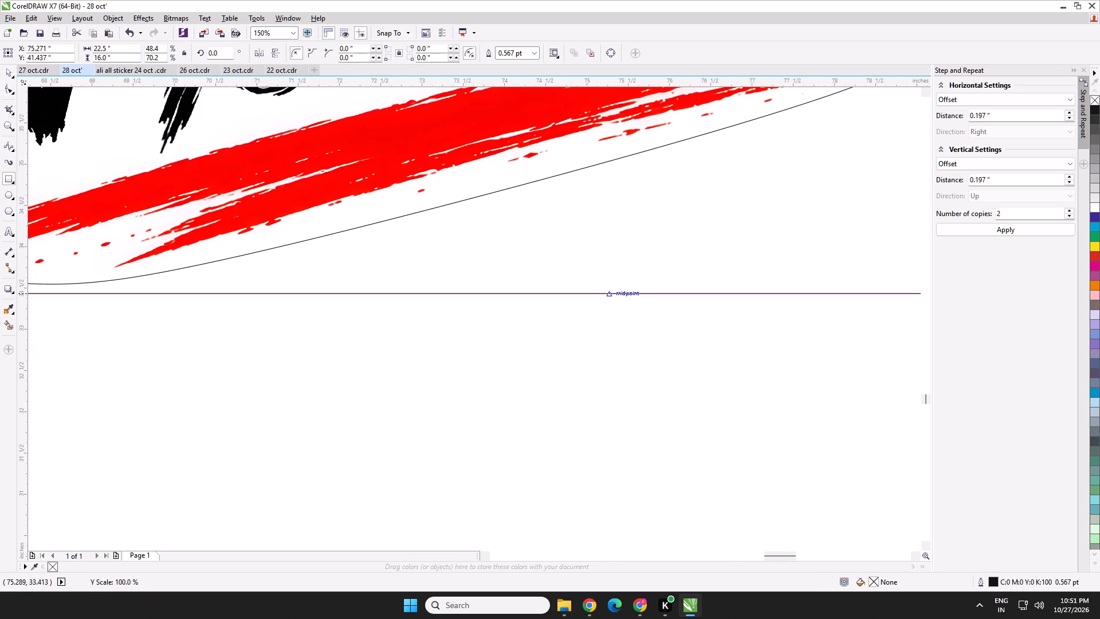
pyautogui.moveTo(611, 296); pyautogui.dragTo(612, 292)
pyautogui.scroll(-2, 603, 299)
pyautogui.moveTo(594, 309); pyautogui.dragTo(575, 325, button='middle')
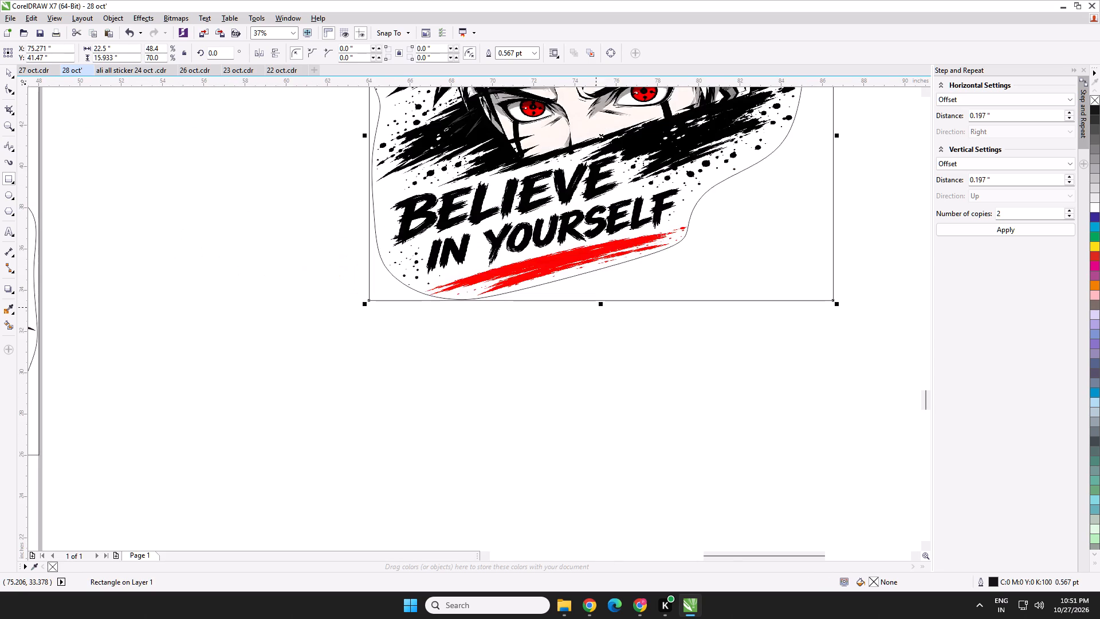
# Move the NOT JUST A DREAM piece with its outline back beside the sticker's lower-right notch, inside the rectangle.
pyautogui.moveTo(575, 325); pyautogui.dragTo(383, 451, button='middle')
pyautogui.moveTo(430, 383); pyautogui.dragTo(312, 414, button='middle')
pyautogui.scroll(-1, 430, 390)
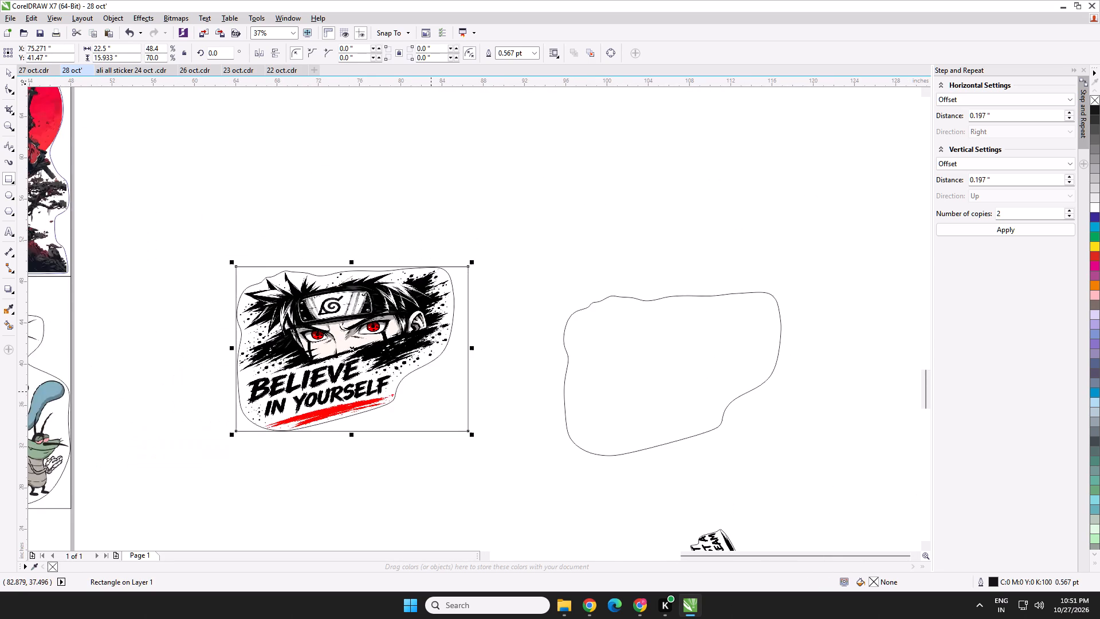
pyautogui.moveTo(431, 391); pyautogui.dragTo(378, 294, button='middle')
pyautogui.click(7, 73)
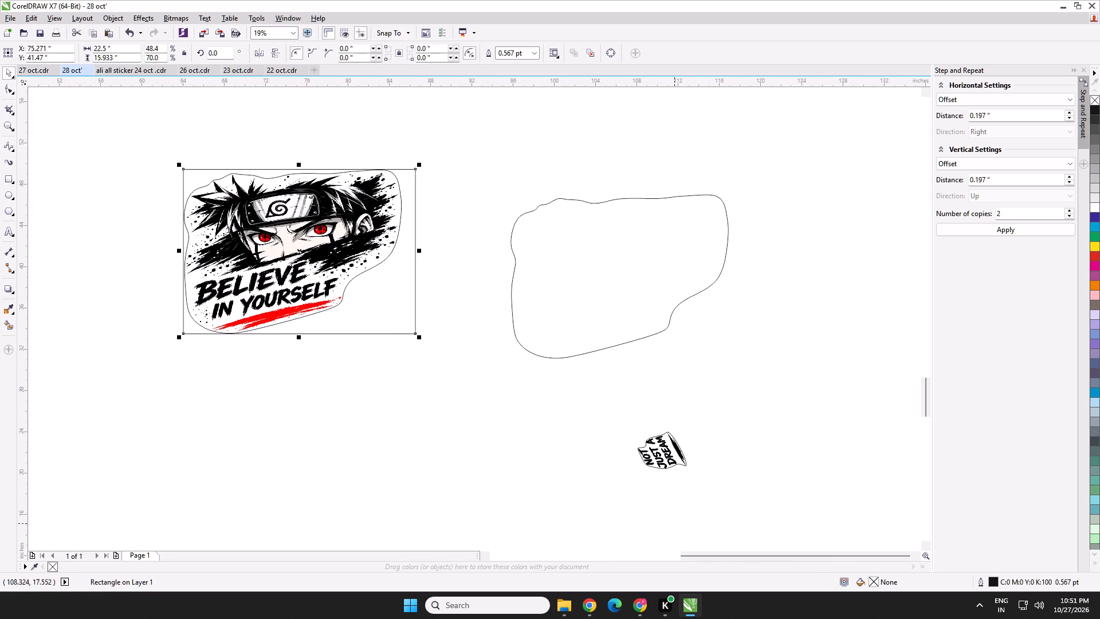
pyautogui.moveTo(712, 509); pyautogui.dragTo(615, 391)
pyautogui.moveTo(662, 455); pyautogui.dragTo(352, 330)
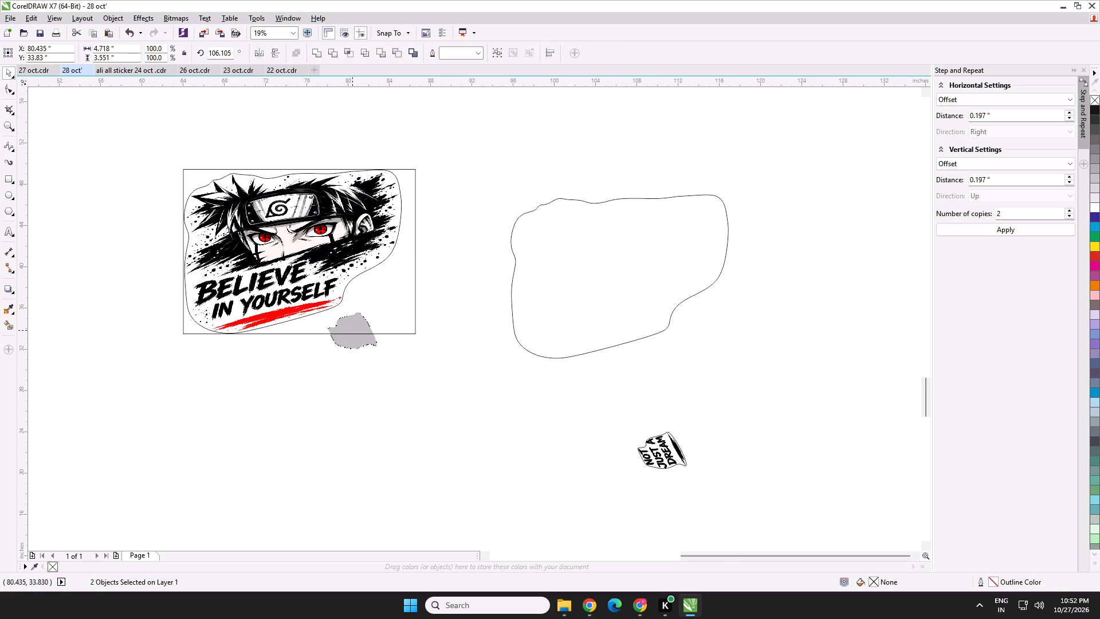
pyautogui.moveTo(352, 330); pyautogui.dragTo(363, 316)
# Enlarge the NOT JUST A DREAM piece with its outline proportionally to about 7.08 by 5.33 inches.
pyautogui.moveTo(393, 291); pyautogui.dragTo(426, 252)
pyautogui.moveTo(425, 268); pyautogui.dragTo(417, 272)
# Move the NOT JUST A DREAM piece and its outline up into the sticker's notch, centred near X 83.15 and Y 37.03 inches.
pyautogui.moveTo(381, 301); pyautogui.dragTo(385, 295)
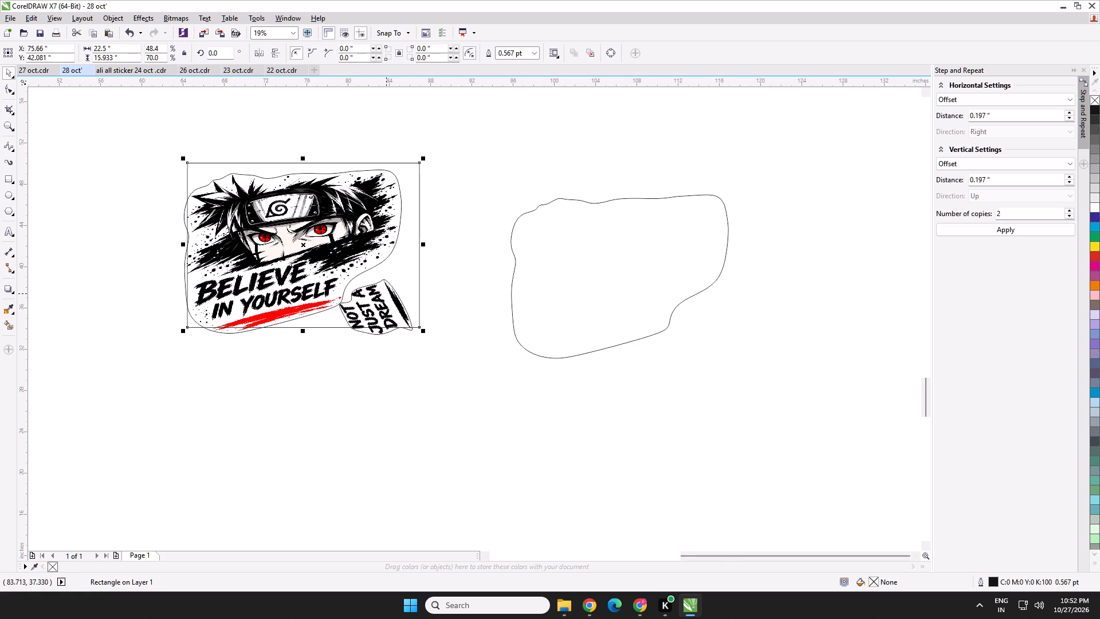
pyautogui.hotkey('ctrl', 'z')
pyautogui.moveTo(437, 371); pyautogui.dragTo(308, 242)
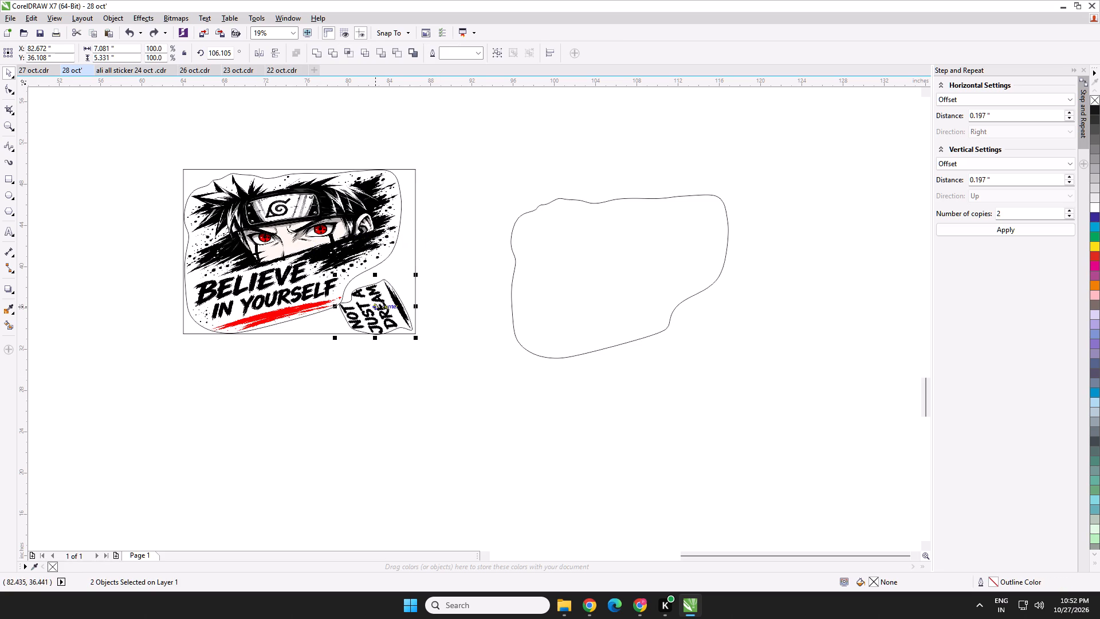
pyautogui.moveTo(376, 305); pyautogui.dragTo(382, 300)
pyautogui.scroll(1, 382, 284)
pyautogui.press('Left')
pyautogui.press('Left')
pyautogui.press('Left')
pyautogui.press('Left')
pyautogui.press('Left')
pyautogui.press('Left')
pyautogui.press('Left')
pyautogui.press('Left')
pyautogui.press('Left')
pyautogui.press('Left')
pyautogui.press('Left')
pyautogui.press('Left')
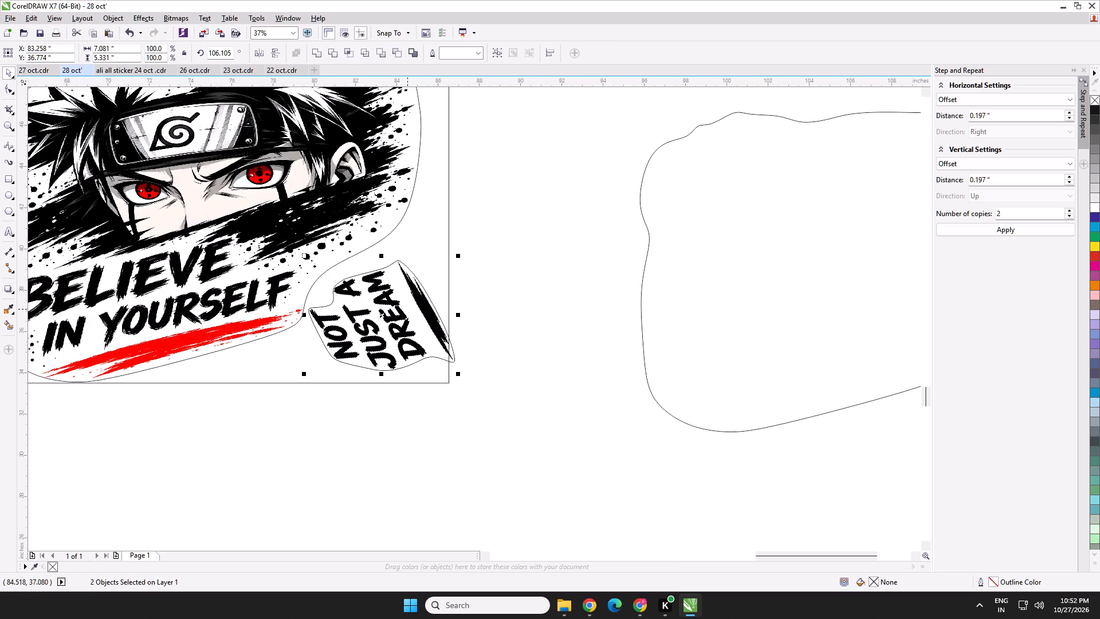
pyautogui.press('Up')
pyautogui.press('Up')
pyautogui.press('Up')
pyautogui.press('Up')
pyautogui.press('Up')
pyautogui.press('Up')
pyautogui.press('Up')
pyautogui.press('Up')
pyautogui.press('Up')
pyautogui.press('Up')
pyautogui.press('Up')
pyautogui.press('Up')
pyautogui.press('Up')
pyautogui.press('Up')
pyautogui.press('Up')
pyautogui.press('Up')
pyautogui.press('Up')
pyautogui.press('Up')
pyautogui.press('Up')
pyautogui.press('Up')
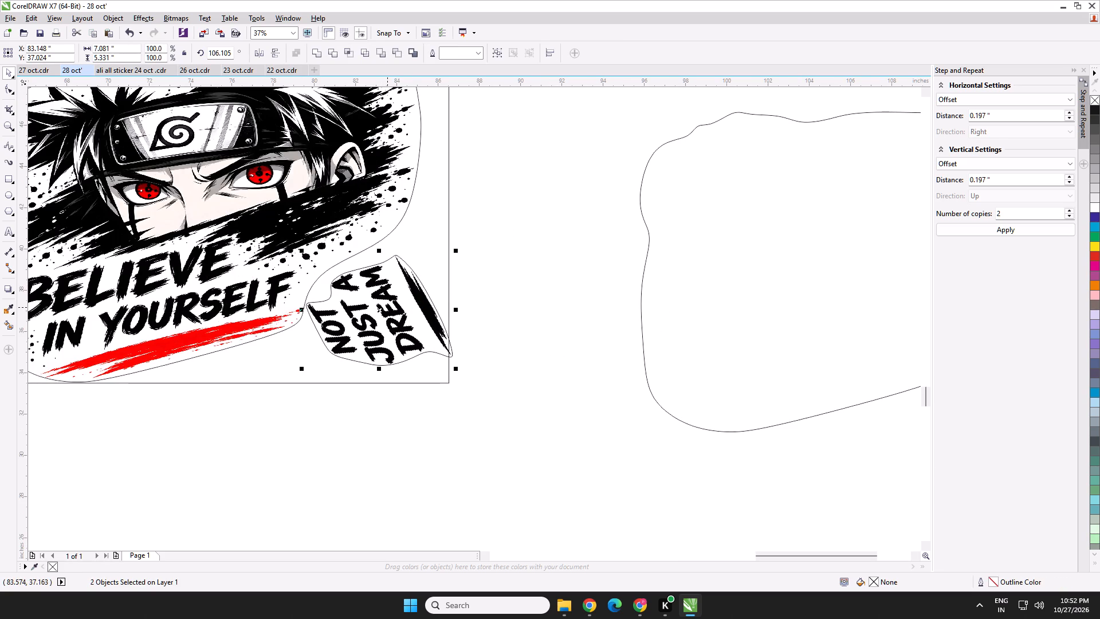
# Nudge the piece and its outline further up and slightly right, to about X 83.29 and Y 37.50 inches.
pyautogui.click(389, 309)
pyautogui.moveTo(531, 456); pyautogui.dragTo(290, 195)
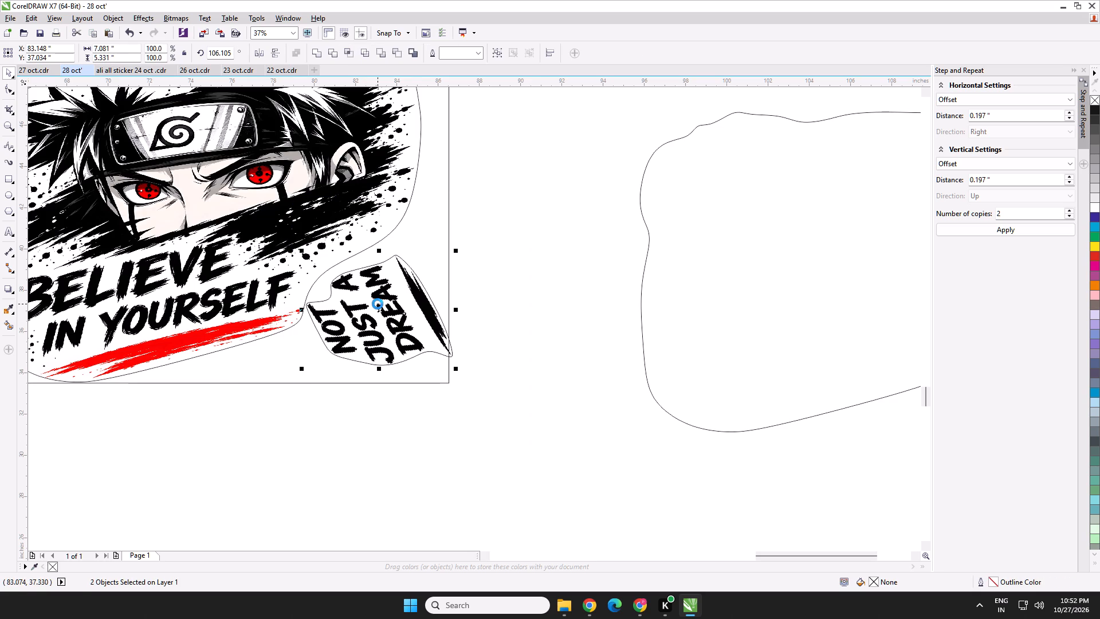
pyautogui.press('Up')
pyautogui.press('Up')
pyautogui.press('Up')
pyautogui.press('Up')
pyautogui.press('Up')
pyautogui.press('Up')
pyautogui.press('Up')
pyautogui.press('Up')
pyautogui.press('Up')
pyautogui.press('Up')
pyautogui.press('Up')
pyautogui.press('Up')
pyautogui.press('Up')
pyautogui.press('Up')
pyautogui.press('Up')
pyautogui.press('Up')
pyautogui.press('Right')
pyautogui.press('Right')
pyautogui.press('Right')
pyautogui.press('Right')
pyautogui.press('Right')
pyautogui.press('Right')
pyautogui.press('Right')
pyautogui.press('Right')
pyautogui.press('Right')
pyautogui.press('Right')
pyautogui.press('Right')
pyautogui.press('Right')
pyautogui.press('Up')
pyautogui.press('Up')
pyautogui.press('Up')
pyautogui.press('Up')
pyautogui.press('Up')
pyautogui.press('Up')
pyautogui.press('Up')
pyautogui.press('Up')
pyautogui.press('Up')
pyautogui.press('Up')
pyautogui.press('Up')
pyautogui.press('Up')
pyautogui.press('Up')
pyautogui.press('Up')
pyautogui.press('Up')
pyautogui.press('Up')
pyautogui.press('Up')
pyautogui.press('Up')
pyautogui.press('Up')
pyautogui.press('Up')
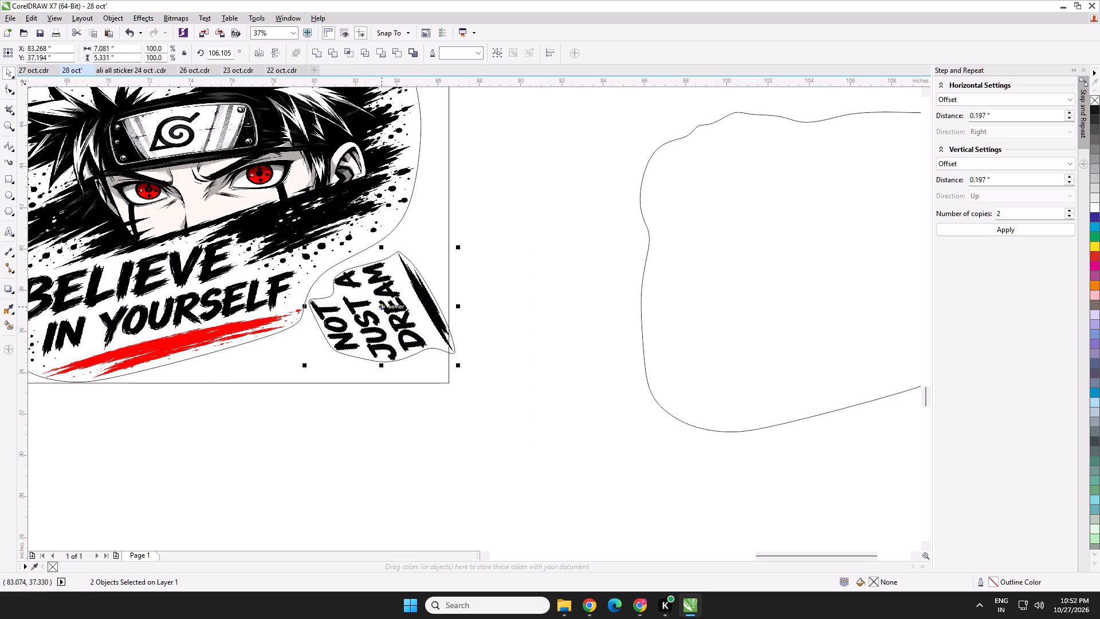
pyautogui.press('Left')
pyautogui.press('Right')
pyautogui.press('Right')
pyautogui.press('Right')
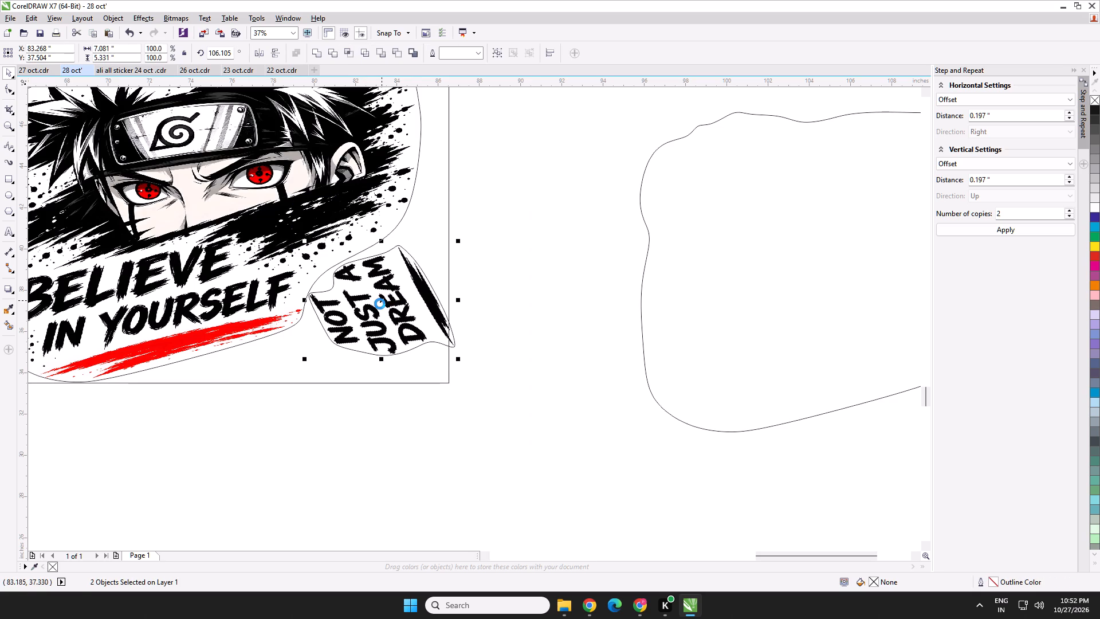
# Set the rotation of the NOT JUST A DREAM piece and its outline to 90 degrees.
pyautogui.doubleClick(219, 48)
pyautogui.write('90')
pyautogui.press('Return')
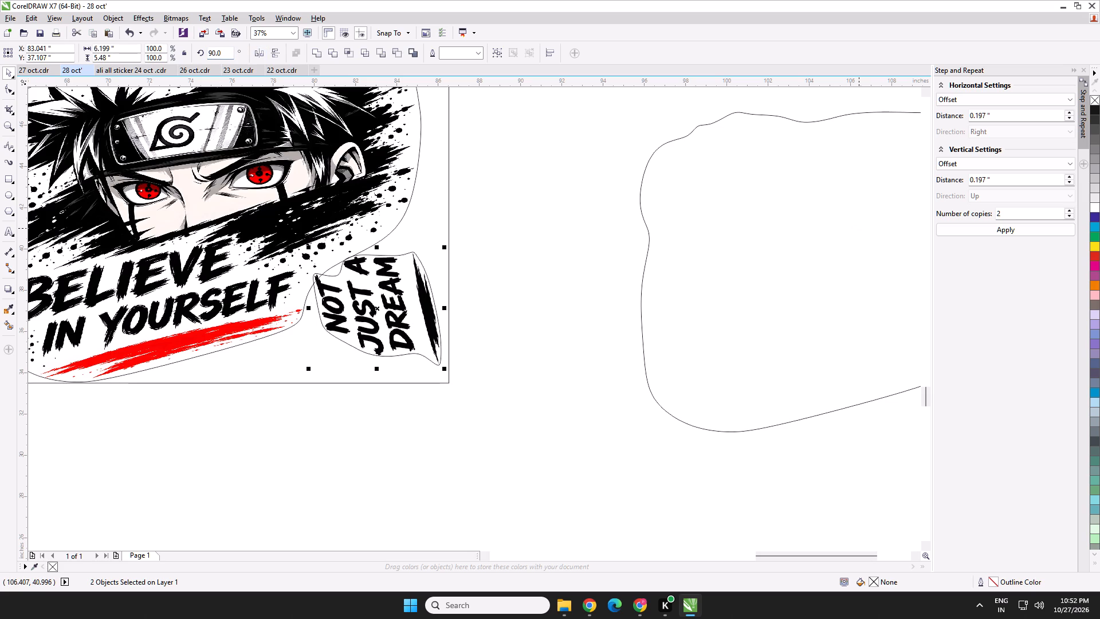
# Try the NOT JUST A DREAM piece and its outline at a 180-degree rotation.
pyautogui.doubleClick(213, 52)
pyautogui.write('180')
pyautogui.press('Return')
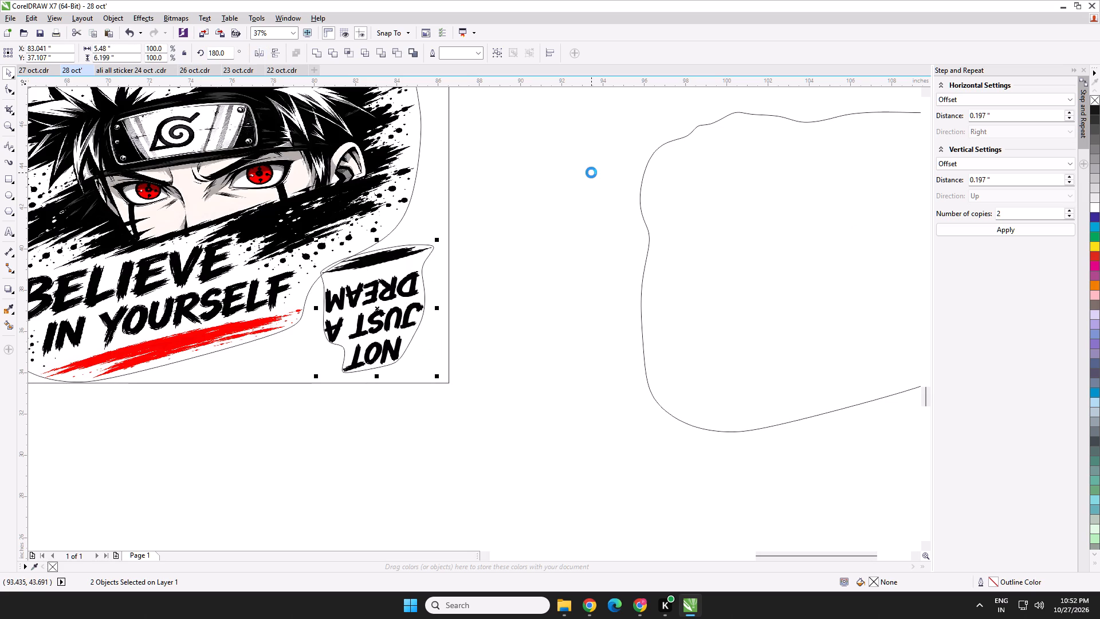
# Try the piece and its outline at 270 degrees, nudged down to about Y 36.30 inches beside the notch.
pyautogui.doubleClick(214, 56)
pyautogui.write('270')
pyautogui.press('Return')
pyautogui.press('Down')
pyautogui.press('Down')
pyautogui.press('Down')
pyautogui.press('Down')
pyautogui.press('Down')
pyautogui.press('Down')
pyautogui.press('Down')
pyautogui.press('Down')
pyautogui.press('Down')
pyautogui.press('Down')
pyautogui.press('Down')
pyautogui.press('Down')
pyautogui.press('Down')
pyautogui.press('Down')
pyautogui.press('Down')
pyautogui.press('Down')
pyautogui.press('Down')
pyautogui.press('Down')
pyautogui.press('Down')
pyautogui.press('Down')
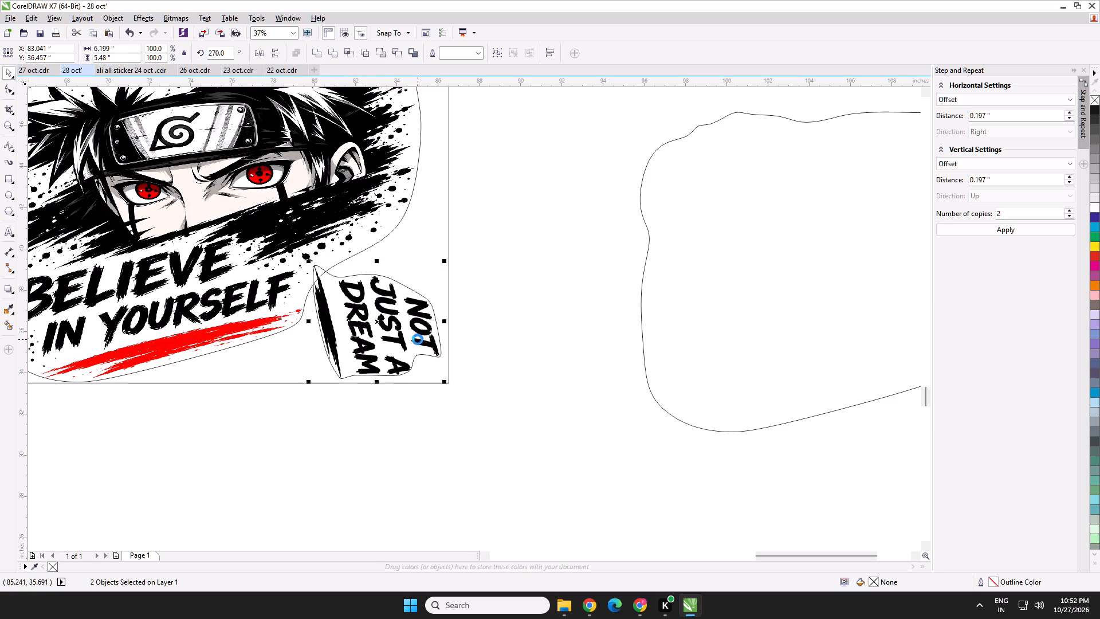
# Set the piece's rotation back to 90 degrees and nudge it up to about Y 36.60 inches, inside the rectangle.
pyautogui.doubleClick(211, 51)
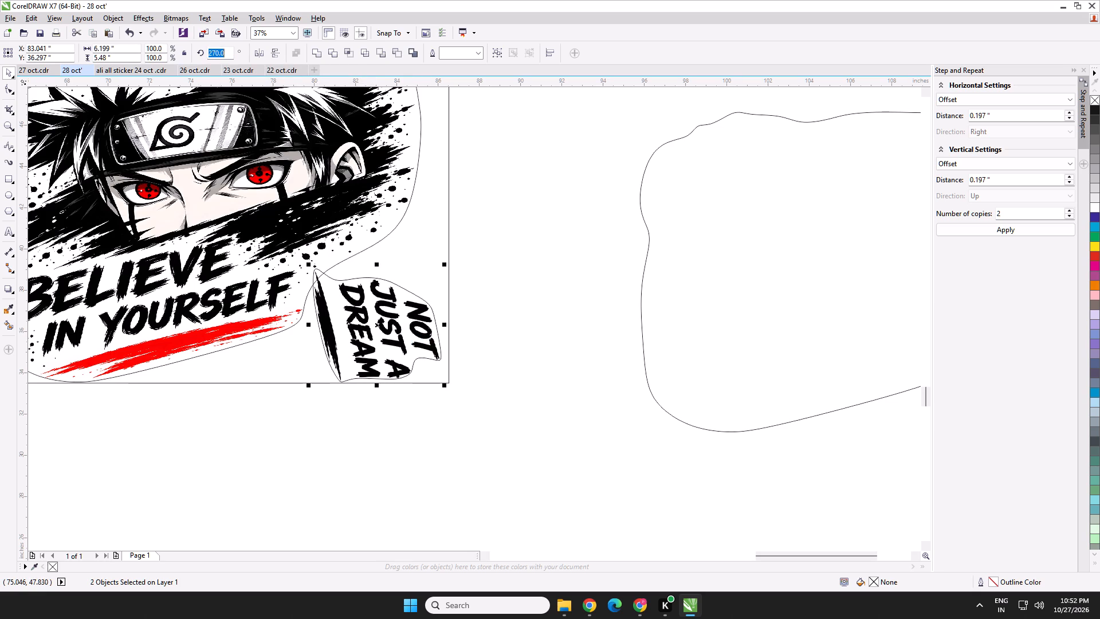
pyautogui.write('90')
pyautogui.press('Return')
pyautogui.press('Up')
pyautogui.press('Up')
pyautogui.press('Up')
pyautogui.press('Up')
pyautogui.press('Up')
pyautogui.press('Up')
pyautogui.press('Up')
pyautogui.press('Up')
pyautogui.press('Up')
pyautogui.press('Up')
pyautogui.press('Up')
pyautogui.press('Up')
pyautogui.press('Up')
pyautogui.press('Up')
pyautogui.press('Up')
pyautogui.press('Up')
pyautogui.press('Up')
pyautogui.press('Up')
pyautogui.press('Up')
pyautogui.press('Up')
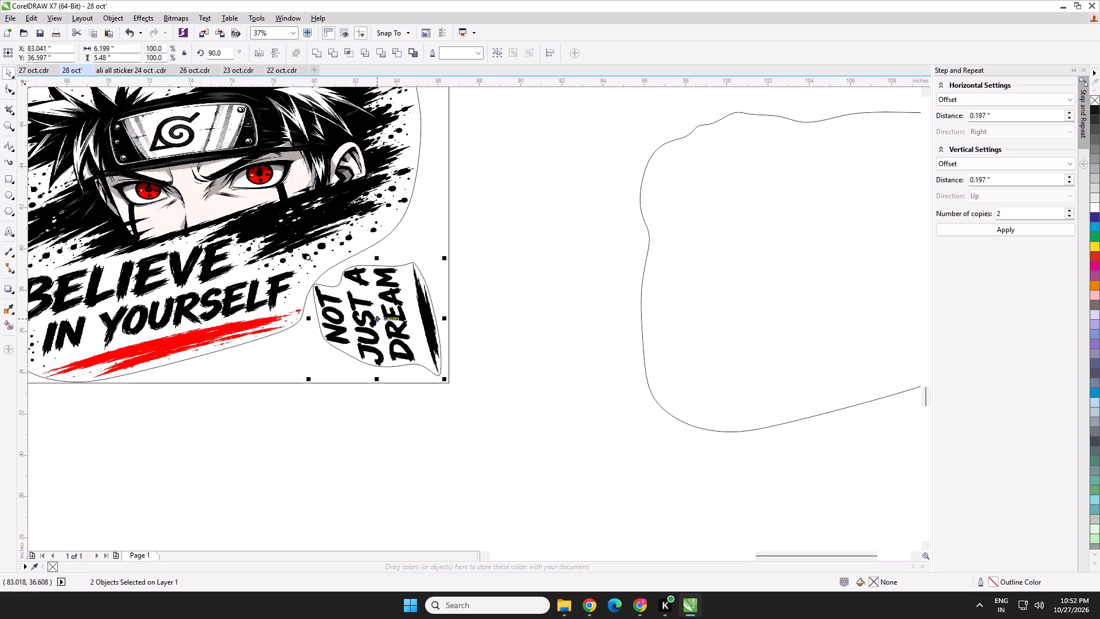
# Rotate the piece and its outline slightly to about 92.4 degrees so it follows the notch.
pyautogui.click(376, 319)
pyautogui.click(447, 382)
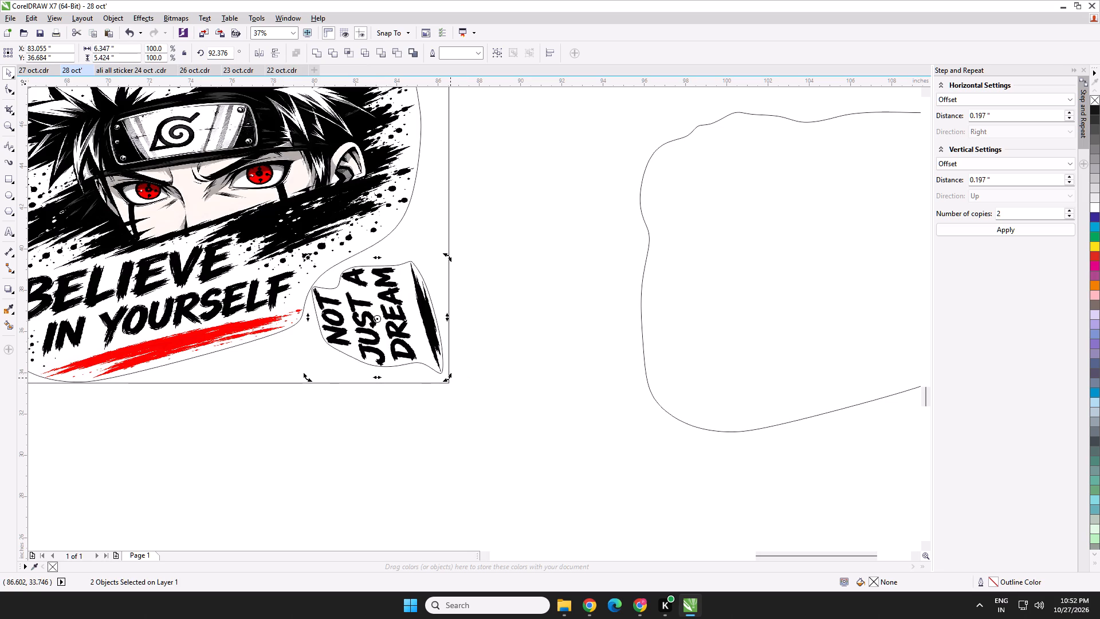
# Nudge the NOT JUST A DREAM piece and its outline towards the rectangle's lower-right corner, to about X 83.35, Y 36.40 inches.
pyautogui.press('Down')
pyautogui.press('Down')
pyautogui.press('Down')
pyautogui.press('Down')
pyautogui.press('Down')
pyautogui.press('Down')
pyautogui.press('Down')
pyautogui.press('Down')
pyautogui.press('Down')
pyautogui.press('Down')
pyautogui.press('Down')
pyautogui.press('Down')
pyautogui.press('Down')
pyautogui.press('Down')
pyautogui.press('Down')
pyautogui.press('Down')
pyautogui.press('Down')
pyautogui.press('Down')
pyautogui.press('Down')
pyautogui.press('Down')
pyautogui.press('Right')
pyautogui.press('Right')
pyautogui.press('Right')
pyautogui.press('Right')
pyautogui.press('Right')
pyautogui.press('Right')
pyautogui.press('Right')
pyautogui.press('Right')
pyautogui.press('Right')
pyautogui.press('Right')
pyautogui.press('Right')
pyautogui.press('Right')
pyautogui.press('Right')
pyautogui.press('Right')
pyautogui.press('Right')
pyautogui.press('Right')
pyautogui.press('Right')
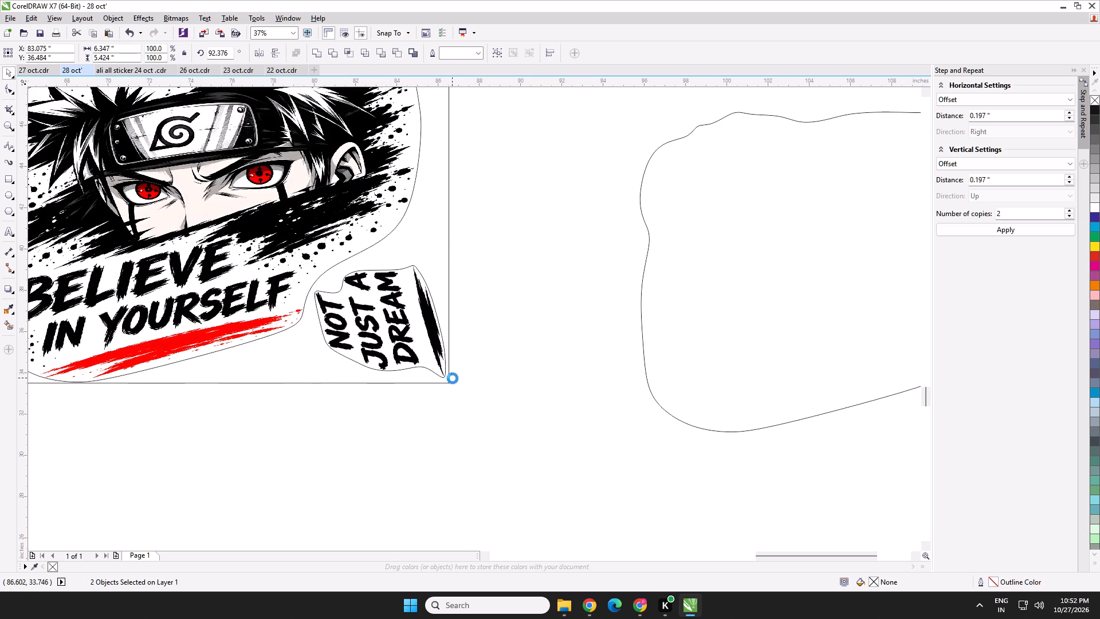
pyautogui.press('Down')
pyautogui.press('Down')
pyautogui.press('Down')
pyautogui.press('Down')
pyautogui.press('Down')
pyautogui.press('Down')
pyautogui.press('Down')
pyautogui.press('Down')
pyautogui.press('Right')
pyautogui.press('Right')
pyautogui.press('Right')
pyautogui.press('Right')
pyautogui.press('Right')
pyautogui.press('Right')
pyautogui.press('Right')
pyautogui.press('Right')
pyautogui.press('Right')
pyautogui.press('Right')
pyautogui.press('Right')
pyautogui.press('Right')
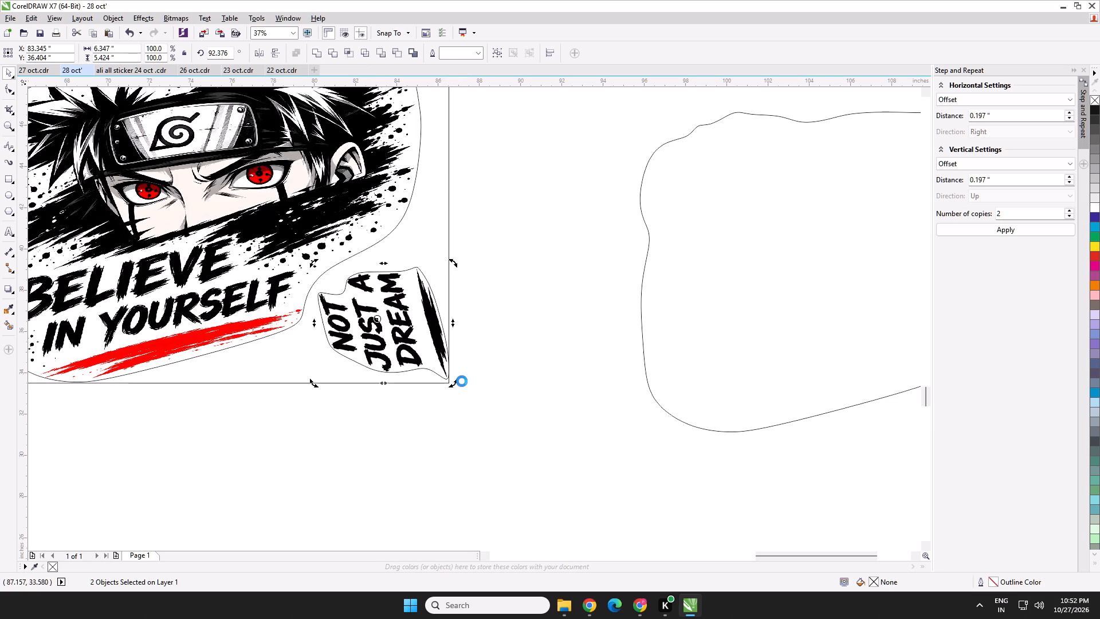
# Fine-tune the piece and its outline to about X 83.32, Y 36.27 inches, just inside the rectangle's lower-right corner.
pyautogui.press('Left')
pyautogui.press('Left')
pyautogui.press('Left')
pyautogui.press('Left')
pyautogui.press('Left')
pyautogui.press('Left')
pyautogui.press('Left')
pyautogui.press('Down')
pyautogui.press('Down')
pyautogui.scroll(2, 456, 377)
pyautogui.press('Down')
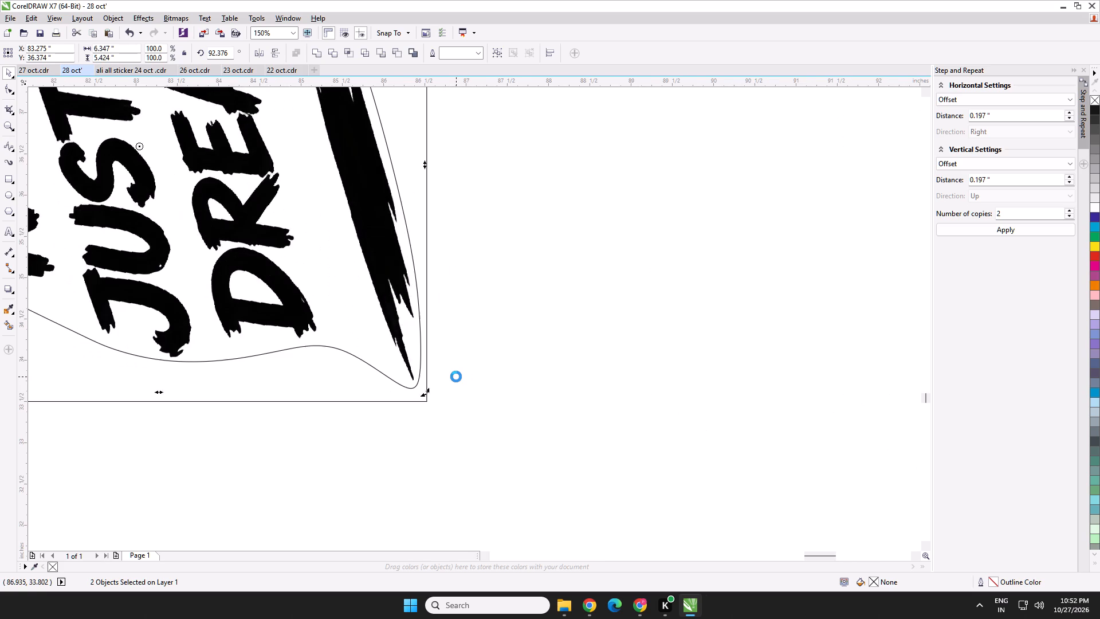
pyautogui.press('Down')
pyautogui.press('Down')
pyautogui.press('Down')
pyautogui.press('Down')
pyautogui.press('Down')
pyautogui.press('Down')
pyautogui.press('Down')
pyautogui.press('Down')
pyautogui.press('Down')
pyautogui.press('Down')
pyautogui.press('Down')
pyautogui.press('Down')
pyautogui.press('Down')
pyautogui.press('Down')
pyautogui.press('Down')
pyautogui.press('Down')
pyautogui.press('Down')
pyautogui.press('Down')
pyautogui.press('Down')
pyautogui.press('Right')
pyautogui.press('Up')
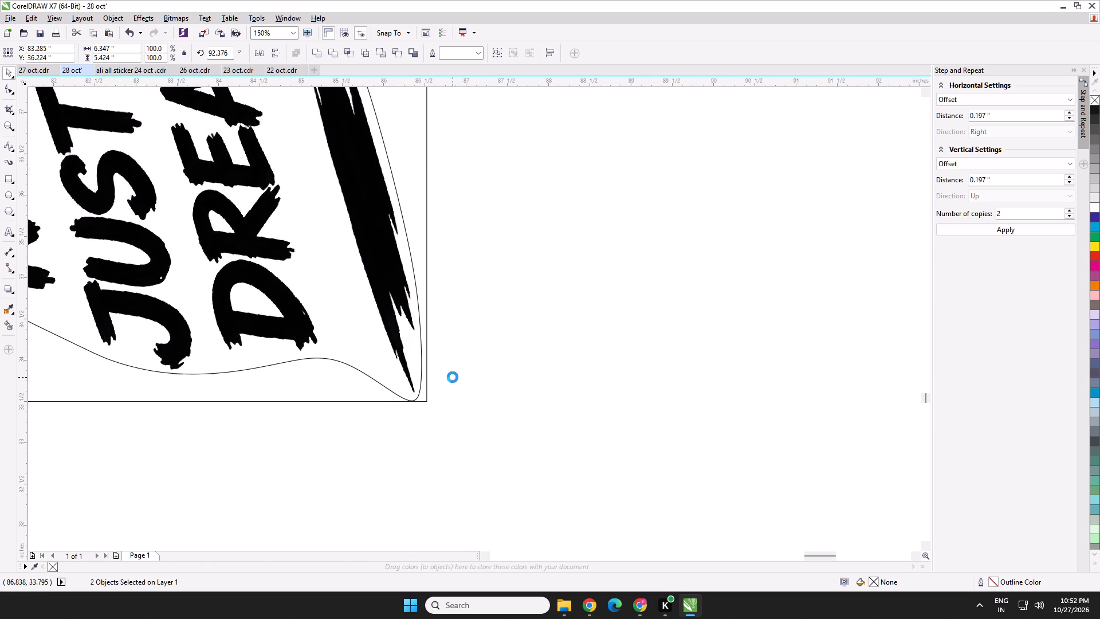
pyautogui.press('Up')
pyautogui.press('Up')
pyautogui.press('Up')
pyautogui.press('Right')
pyautogui.press('Right')
pyautogui.press('Right')
pyautogui.press('Up')
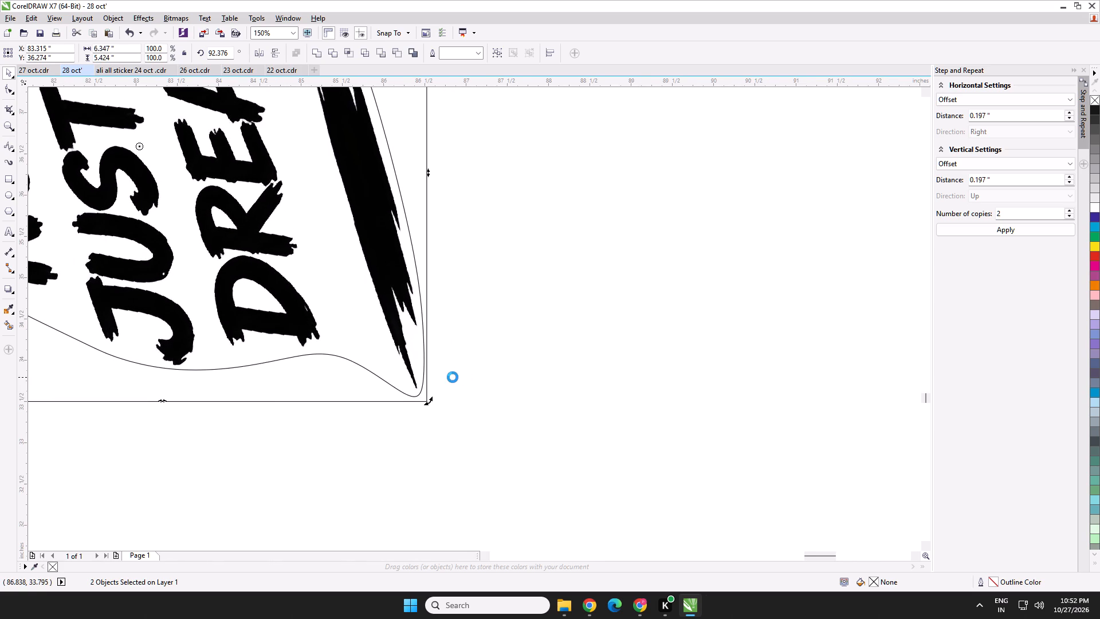
# Enlarge the NOT JUST A DREAM piece and its outline proportionally to about 6.69 by 5.72 inches towards the notch.
pyautogui.scroll(-1, 453, 377)
pyautogui.scroll(-1, 372, 384)
pyautogui.moveTo(371, 386); pyautogui.dragTo(378, 410, button='middle')
pyautogui.scroll(1, 278, 321)
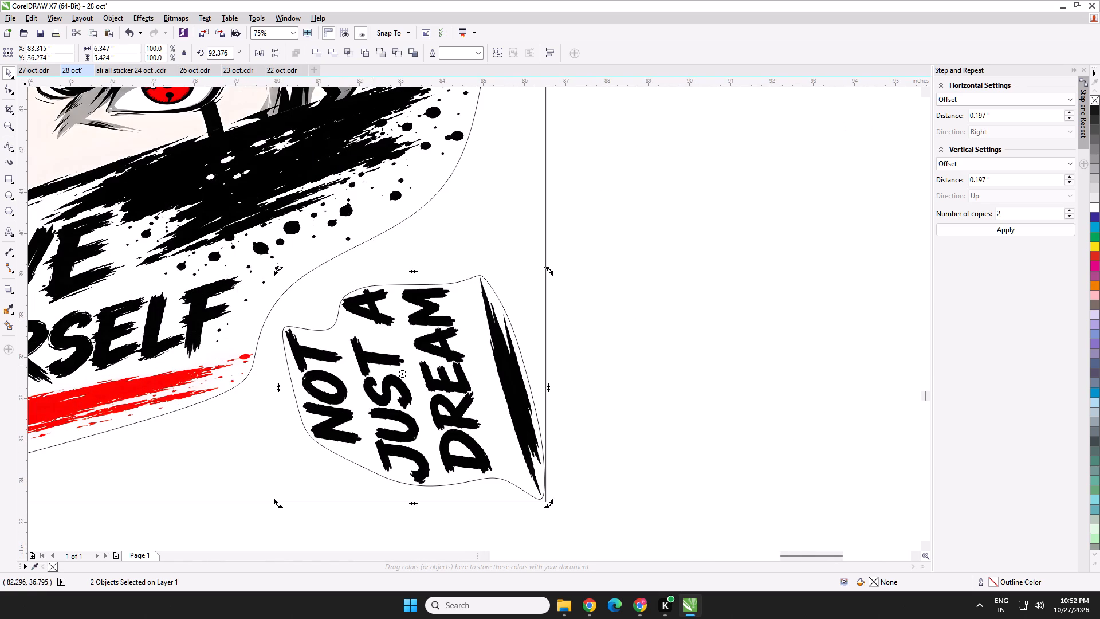
pyautogui.click(403, 370)
pyautogui.click(403, 376)
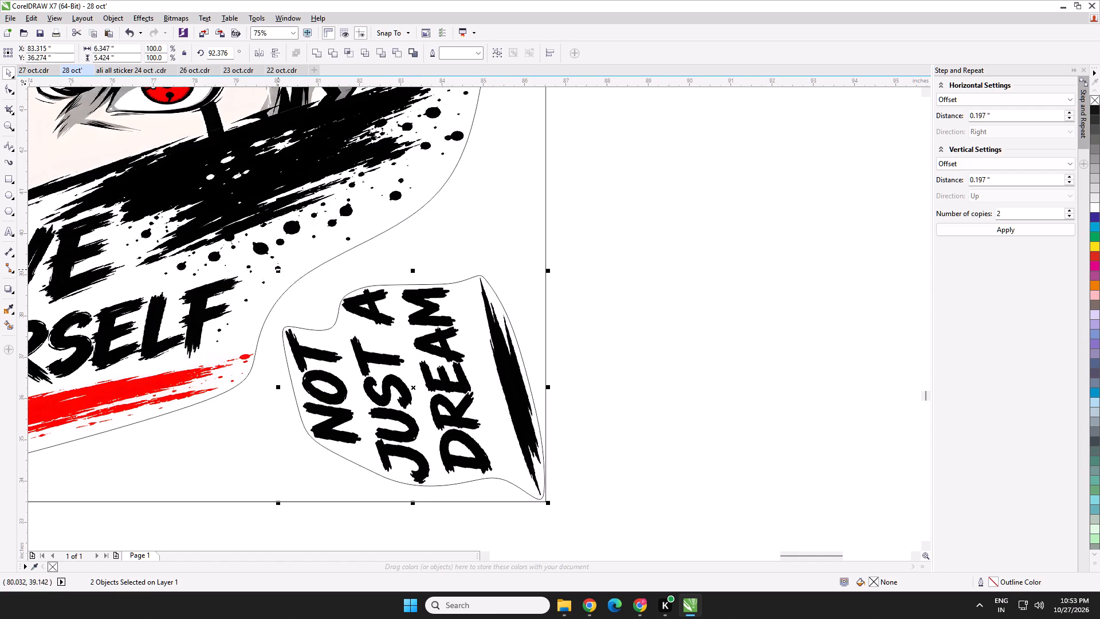
pyautogui.moveTo(278, 271); pyautogui.dragTo(264, 217)
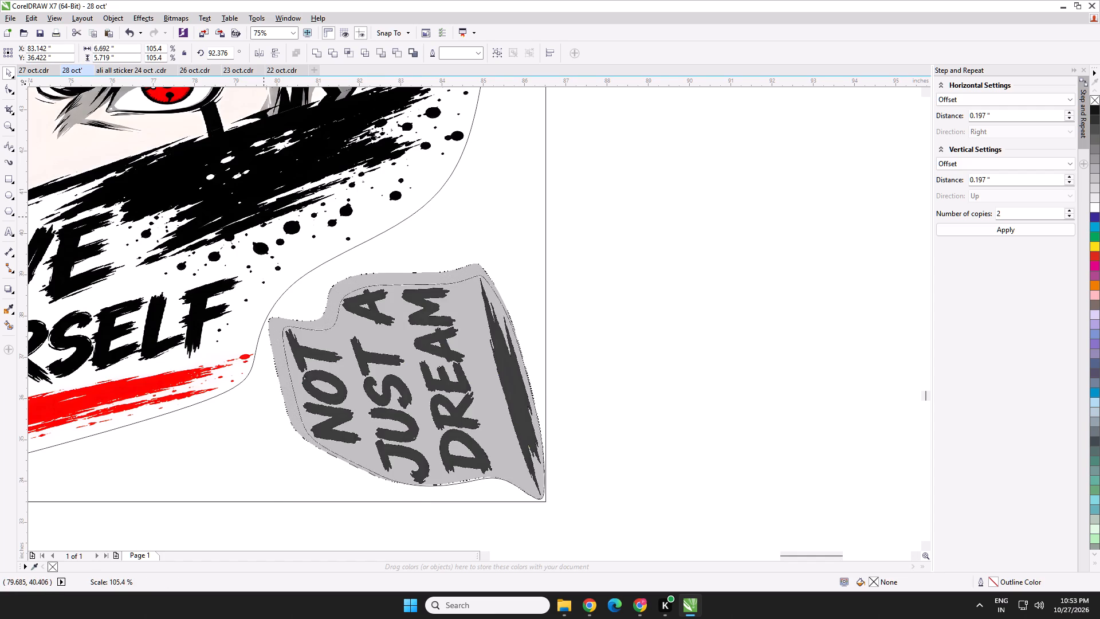
pyautogui.moveTo(264, 217); pyautogui.dragTo(264, 212)
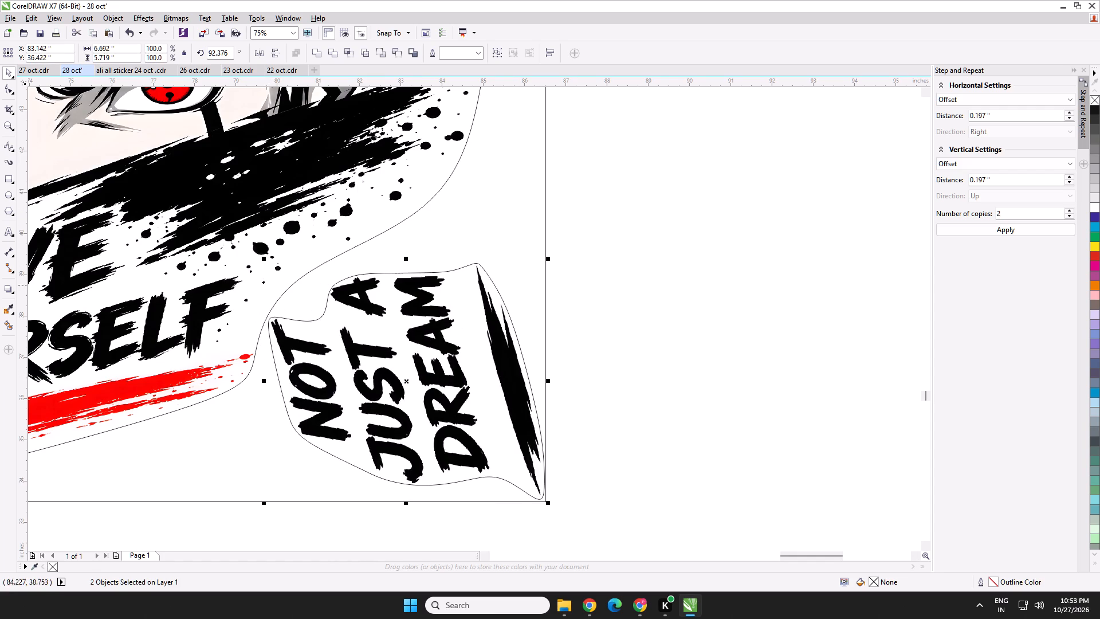
# Reshape the piece and its outline to about 6.31 inches wide and 6.46 inches high to fill the notch.
pyautogui.moveTo(408, 261); pyautogui.dragTo(415, 248)
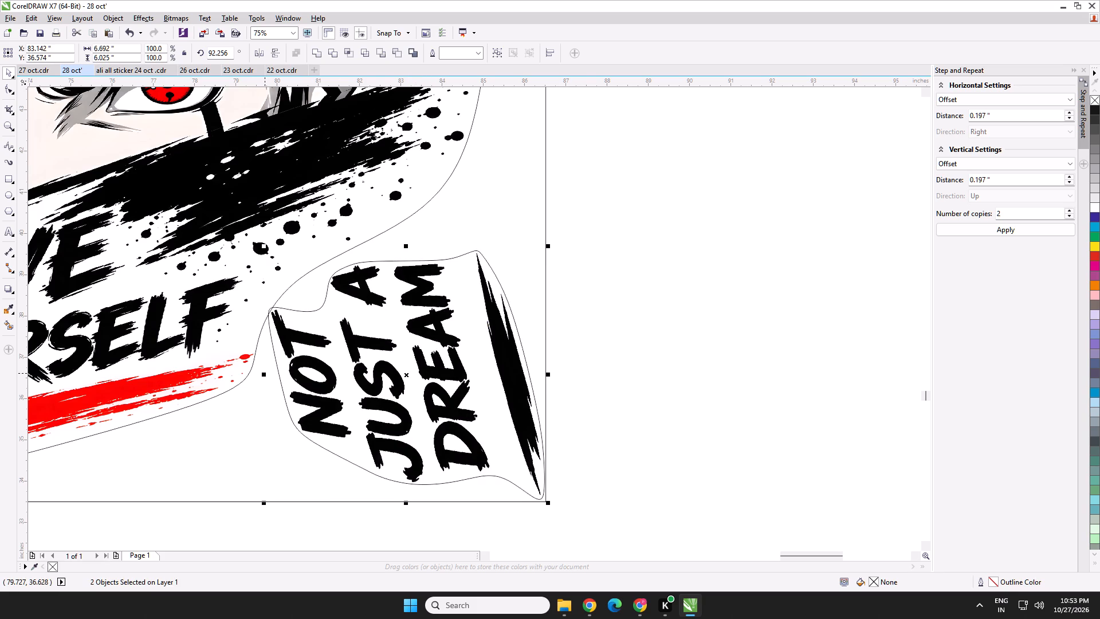
pyautogui.moveTo(264, 373); pyautogui.dragTo(269, 376)
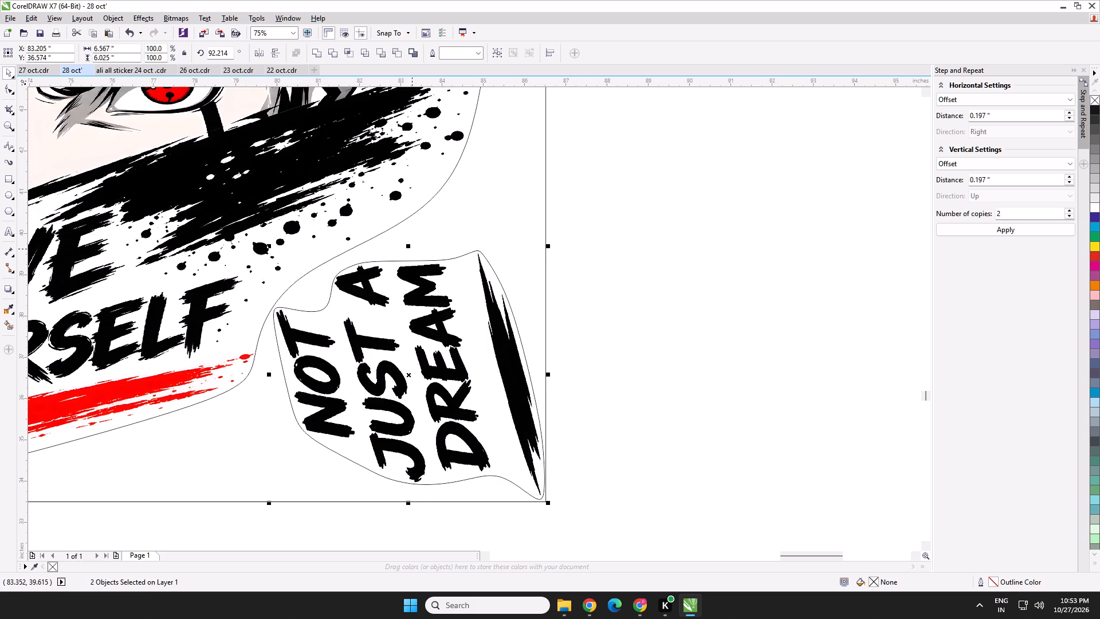
pyautogui.moveTo(407, 246); pyautogui.dragTo(414, 247)
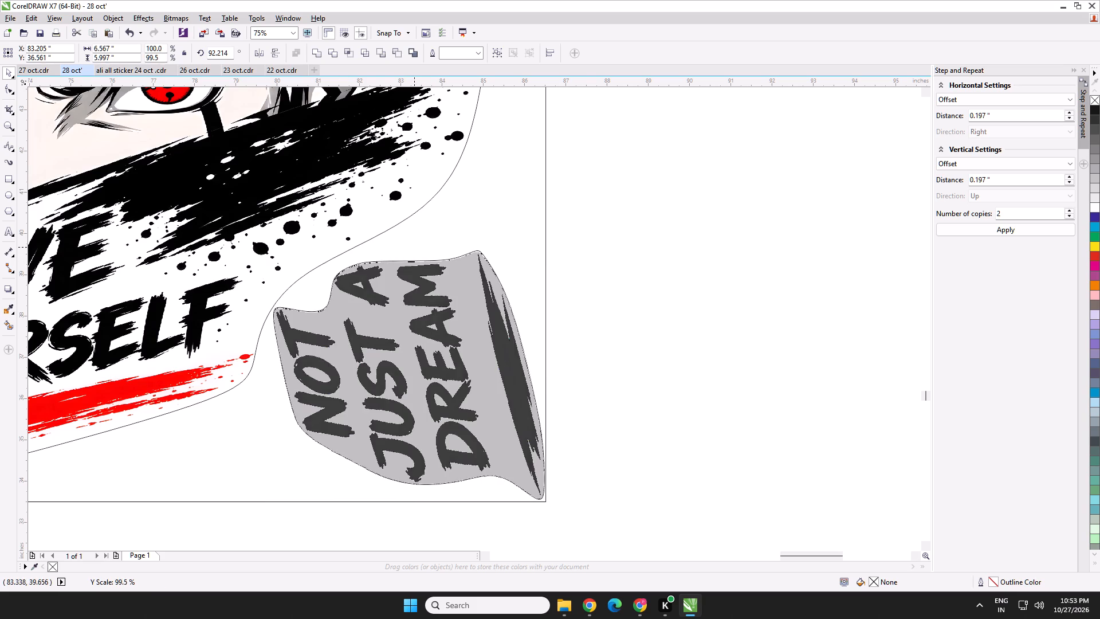
pyautogui.moveTo(414, 247); pyautogui.dragTo(417, 241)
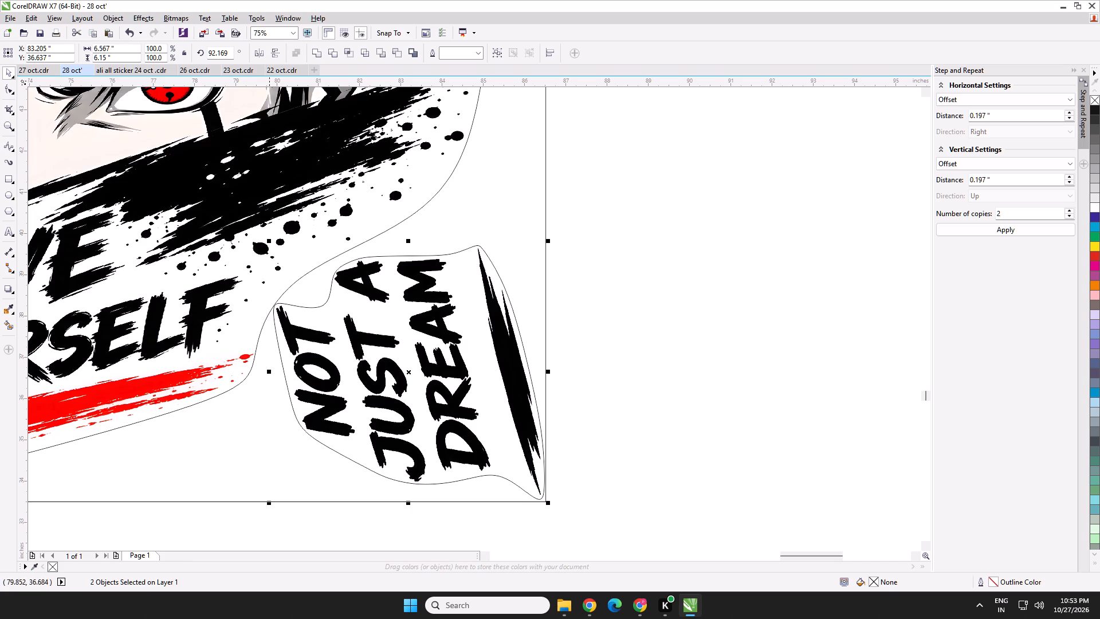
pyautogui.moveTo(269, 371); pyautogui.dragTo(279, 372)
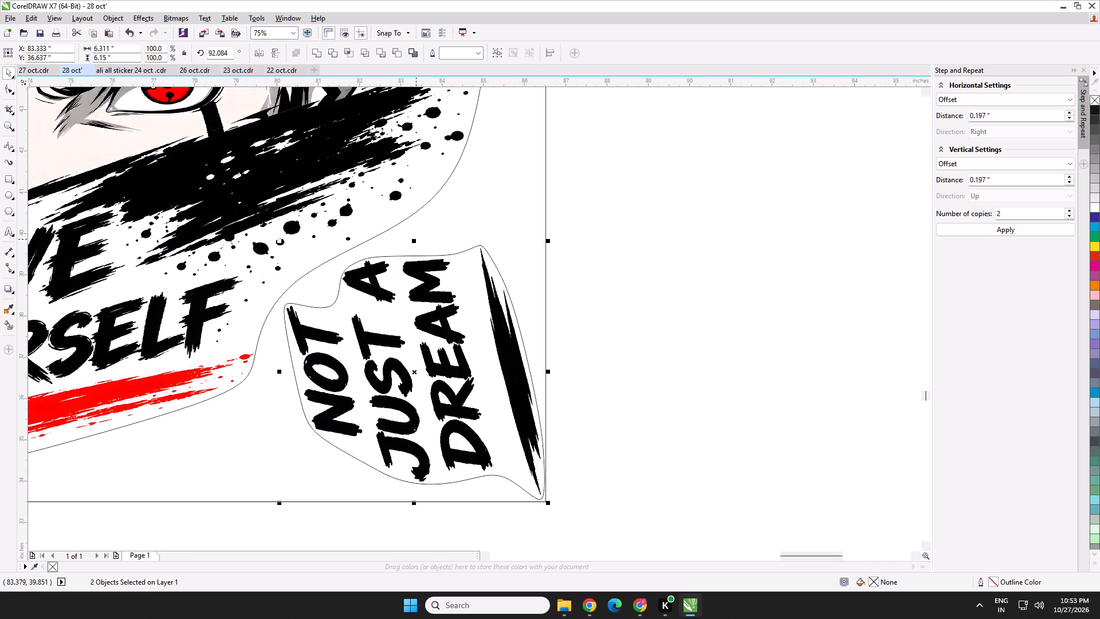
pyautogui.moveTo(414, 242); pyautogui.dragTo(426, 230)
# Select the rectangle with the BELIEVE IN YOURSELF and NOT JUST A DREAM pieces and set the overall height to 16 inches.
pyautogui.scroll(-2, 417, 258)
pyautogui.moveTo(411, 281); pyautogui.dragTo(448, 261, button='middle')
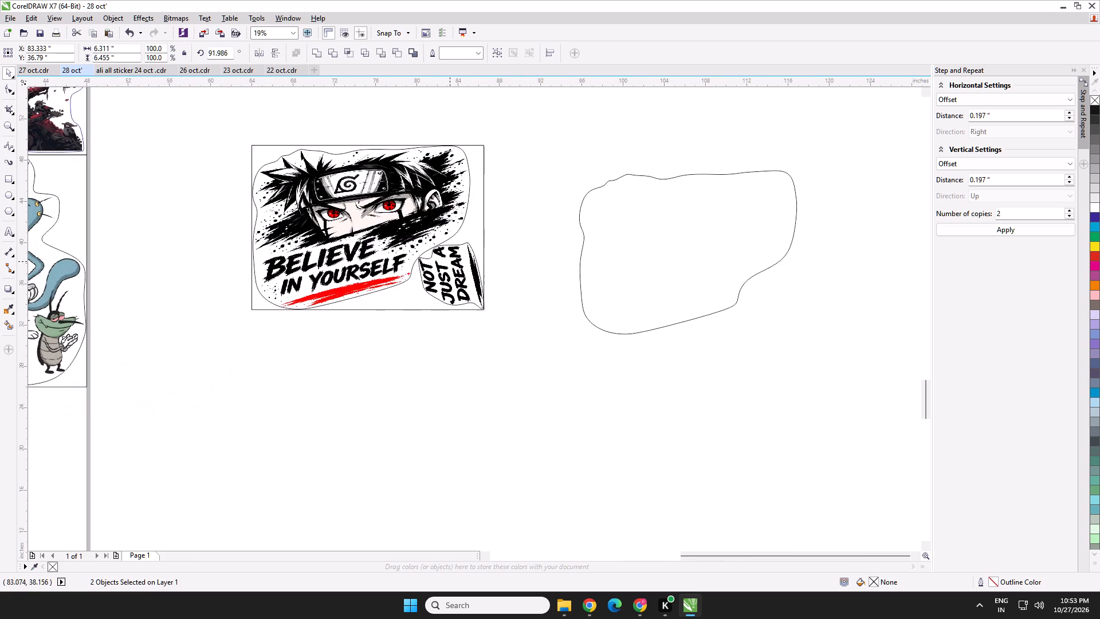
pyautogui.moveTo(538, 380); pyautogui.dragTo(198, 97)
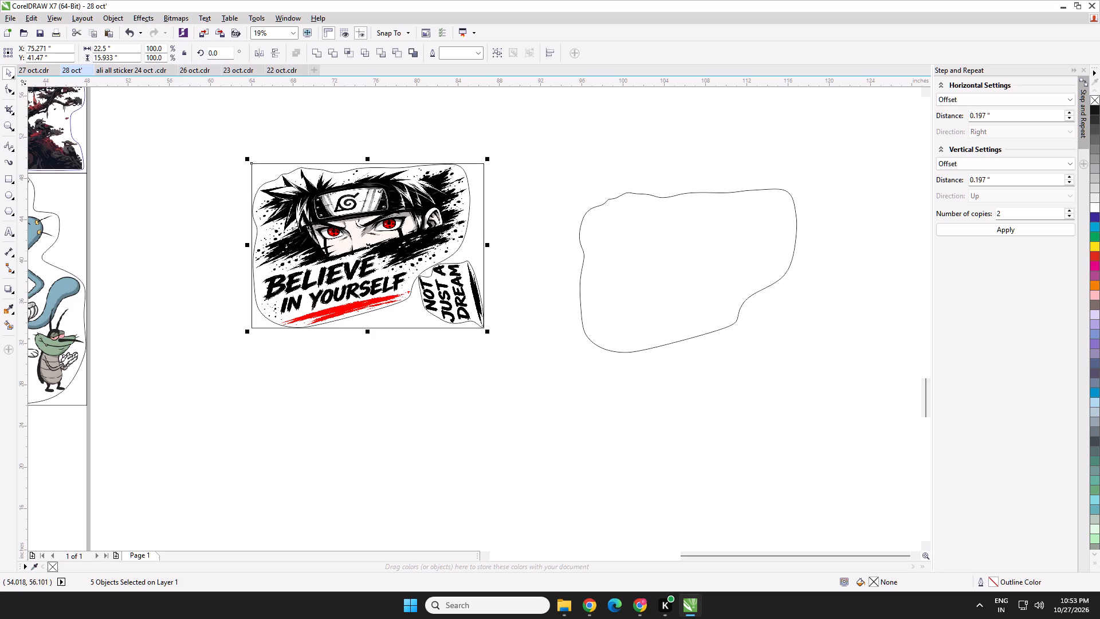
pyautogui.doubleClick(112, 60)
pyautogui.write('16')
pyautogui.press('Tab')
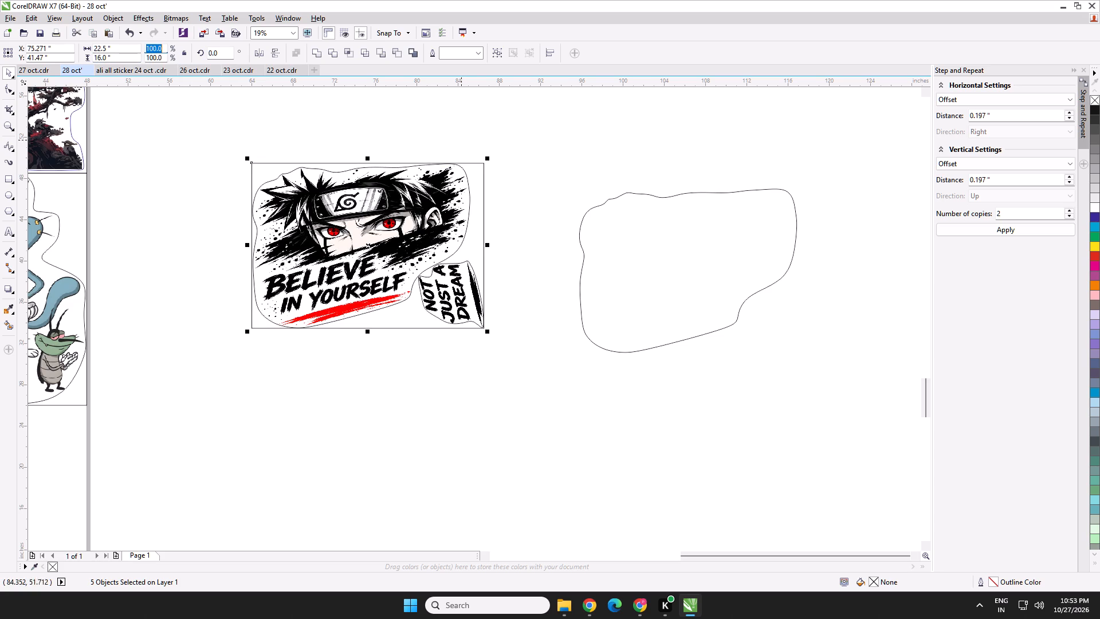
# Rotate the selected rectangle and its artwork pieces by 90 degrees.
pyautogui.tripleClick(207, 54)
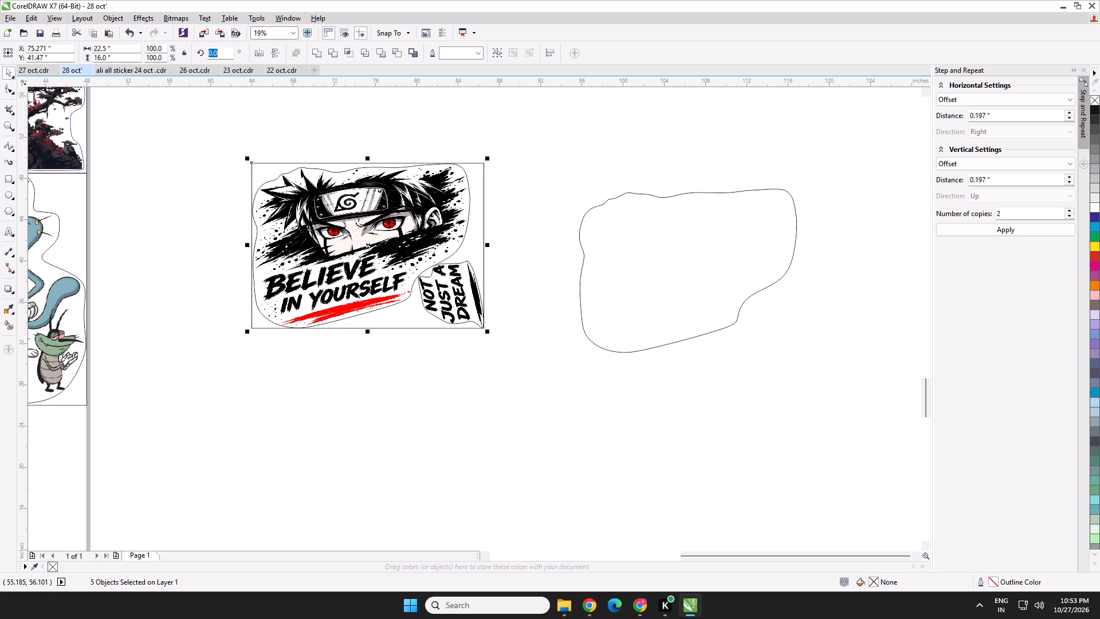
pyautogui.write('90')
pyautogui.press('Return')
# Move the rotated layout onto the page, into the empty slot below the Ganesha motorcycle design and beside the Jin-Woo design.
pyautogui.scroll(-2, 209, 54)
pyautogui.scroll(-1, 354, 240)
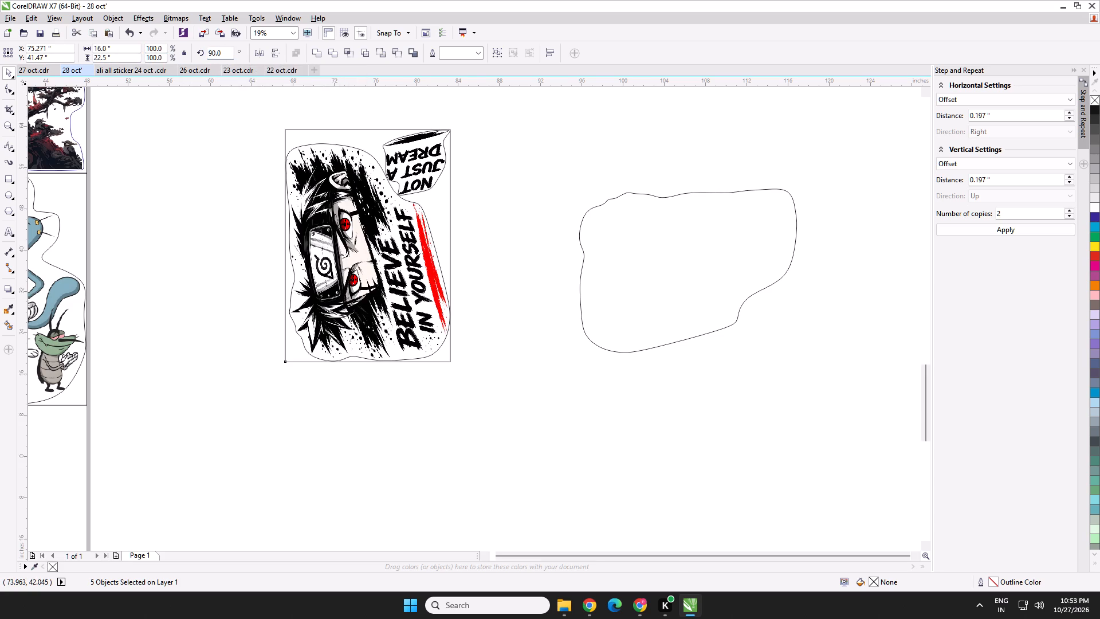
pyautogui.scroll(-1, 354, 240)
pyautogui.moveTo(356, 236); pyautogui.dragTo(429, 178, button='middle')
pyautogui.moveTo(430, 183); pyautogui.dragTo(248, 195)
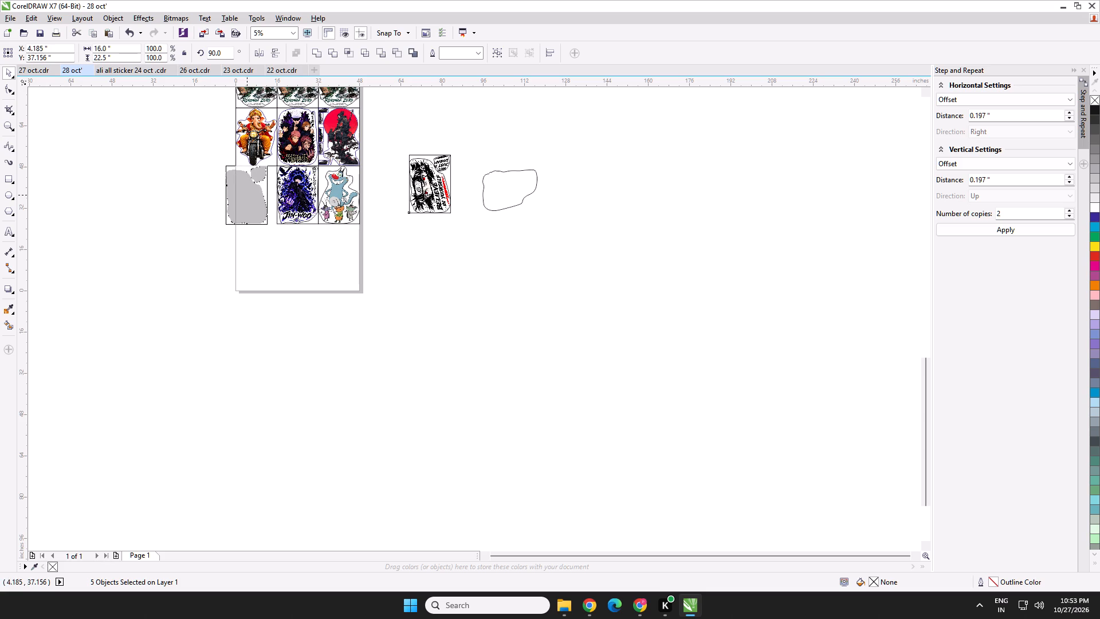
pyautogui.moveTo(248, 195); pyautogui.dragTo(257, 195)
# Align the layout's frame flush with the neighbouring frames, at about X 8.005, Y 37.254 inches.
pyautogui.scroll(7, 262, 161)
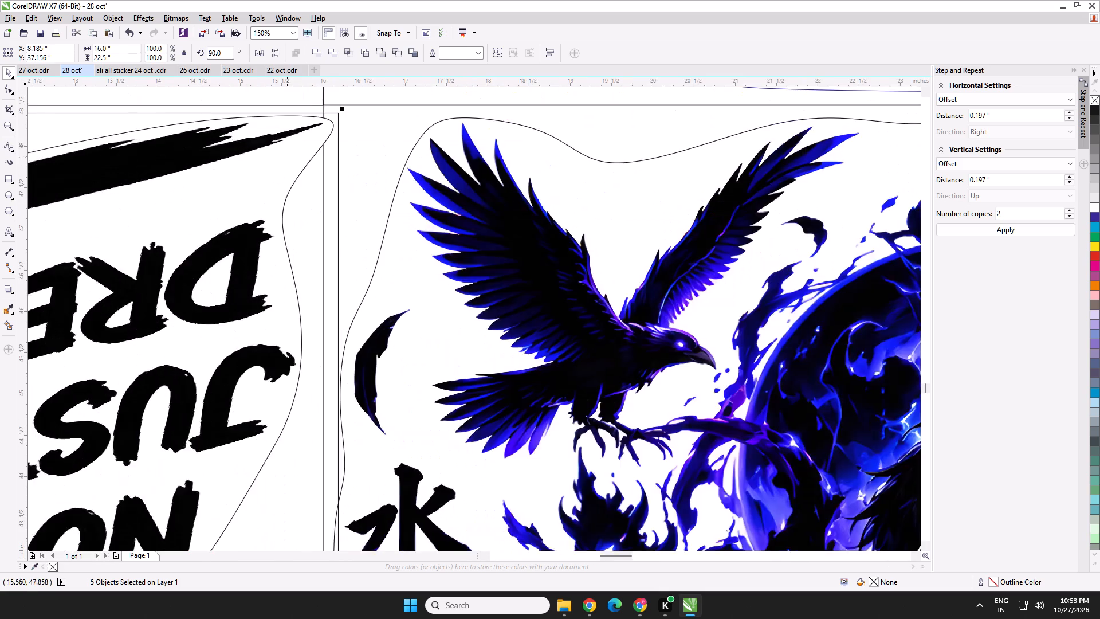
pyautogui.moveTo(287, 160); pyautogui.dragTo(274, 285, button='middle')
pyautogui.scroll(1, 254, 328)
pyautogui.moveTo(247, 352); pyautogui.dragTo(232, 334)
pyautogui.press('Left')
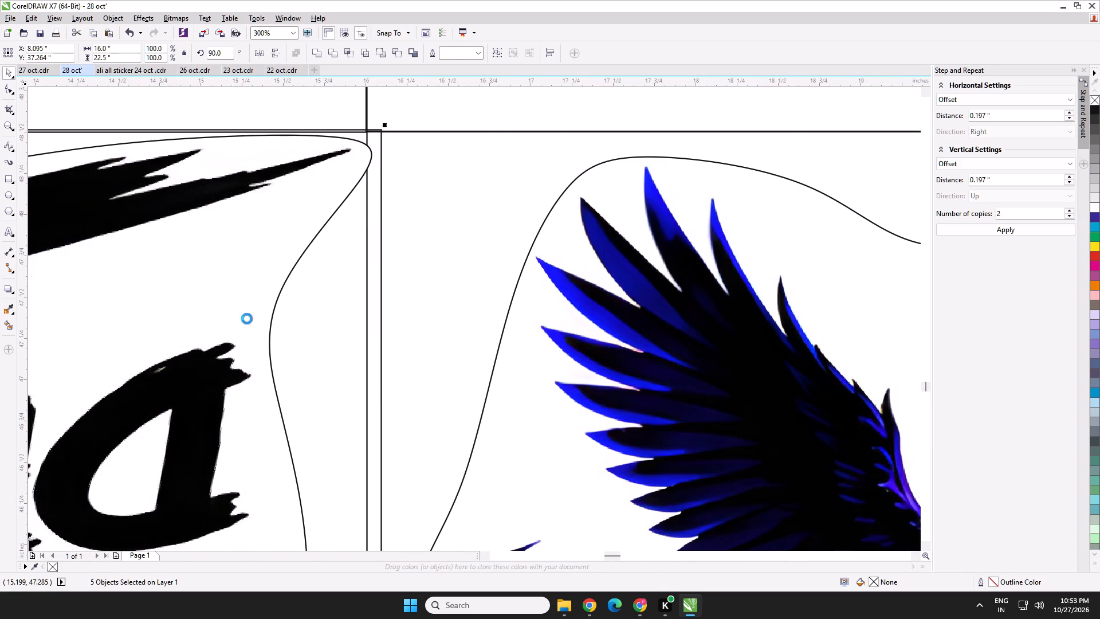
pyautogui.scroll(2, 356, 142)
pyautogui.press('Down')
pyautogui.press('Left')
pyautogui.press('Left')
pyautogui.press('Left')
pyautogui.press('Left')
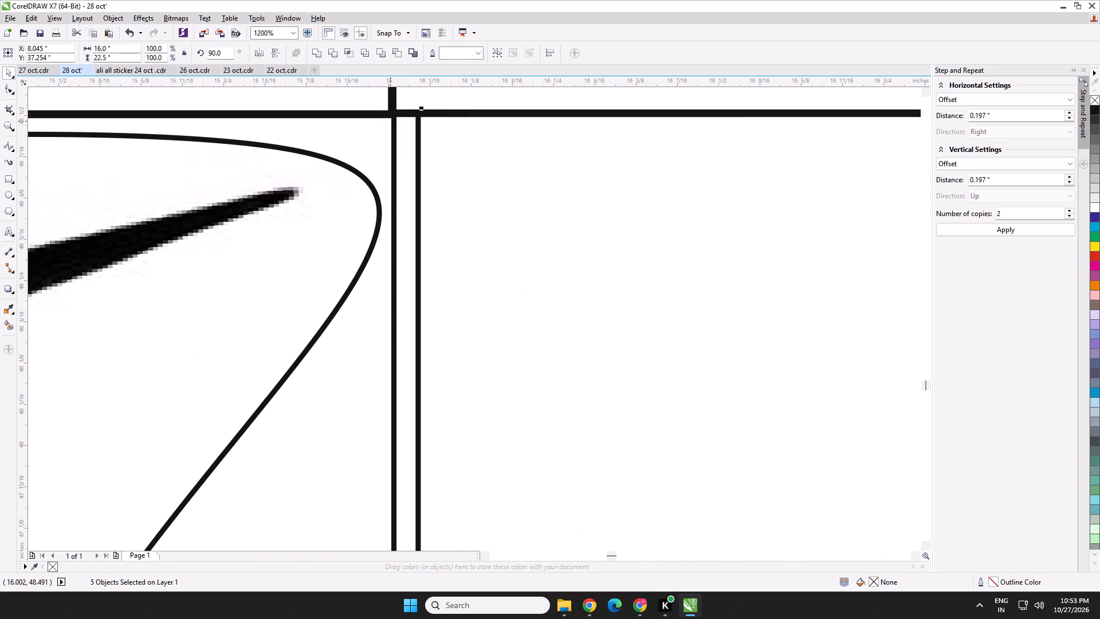
pyautogui.press('Left')
pyautogui.press('Left')
pyautogui.press('Left')
pyautogui.press('Left')
pyautogui.scroll(-6, 403, 138)
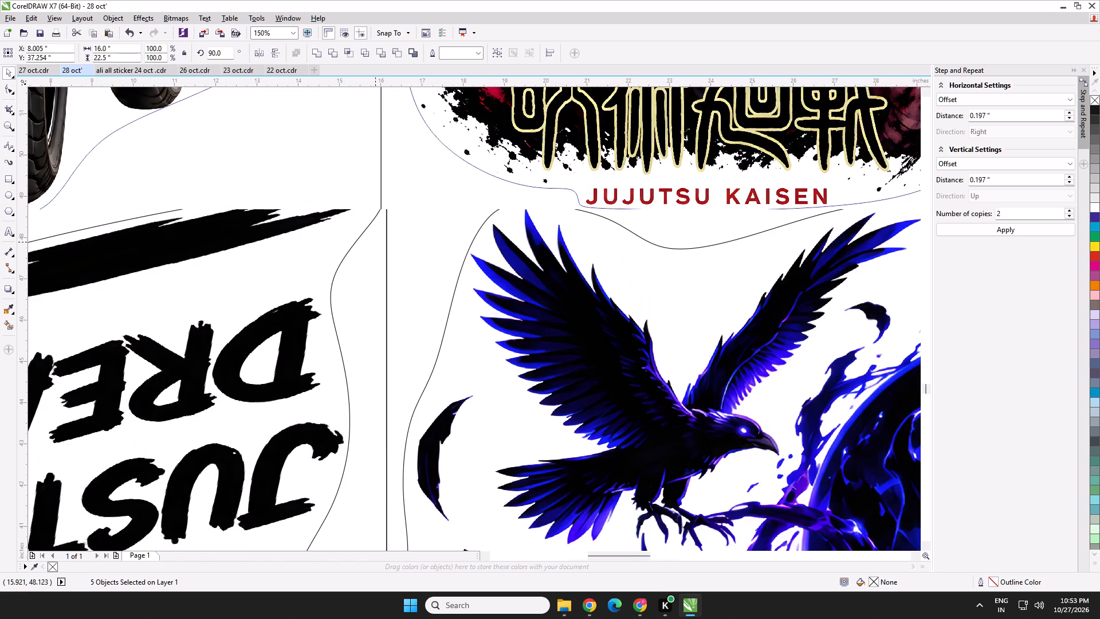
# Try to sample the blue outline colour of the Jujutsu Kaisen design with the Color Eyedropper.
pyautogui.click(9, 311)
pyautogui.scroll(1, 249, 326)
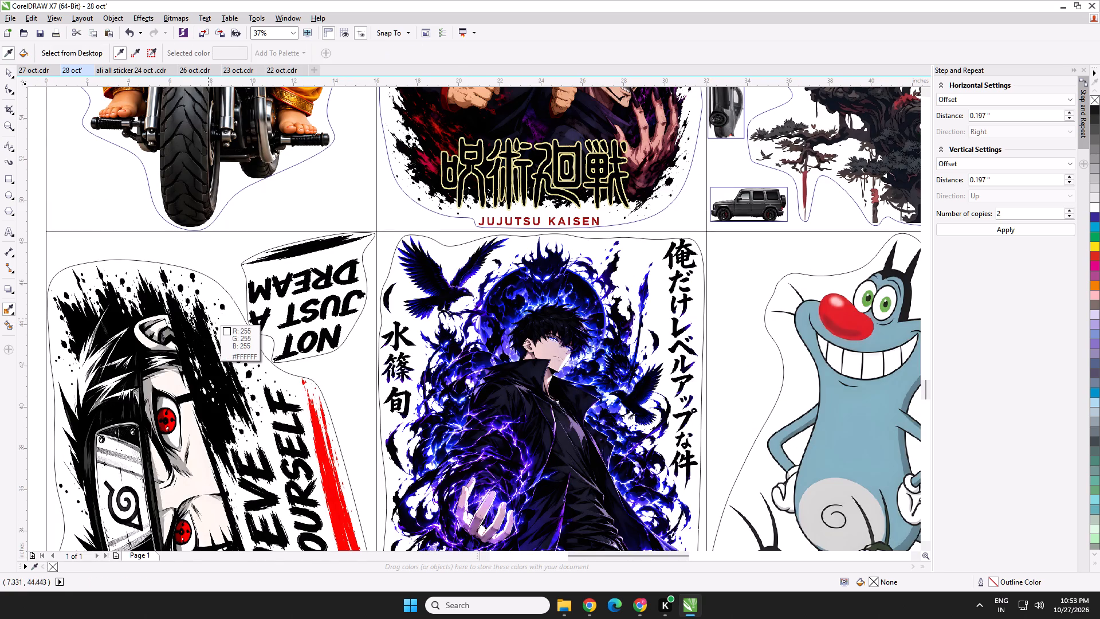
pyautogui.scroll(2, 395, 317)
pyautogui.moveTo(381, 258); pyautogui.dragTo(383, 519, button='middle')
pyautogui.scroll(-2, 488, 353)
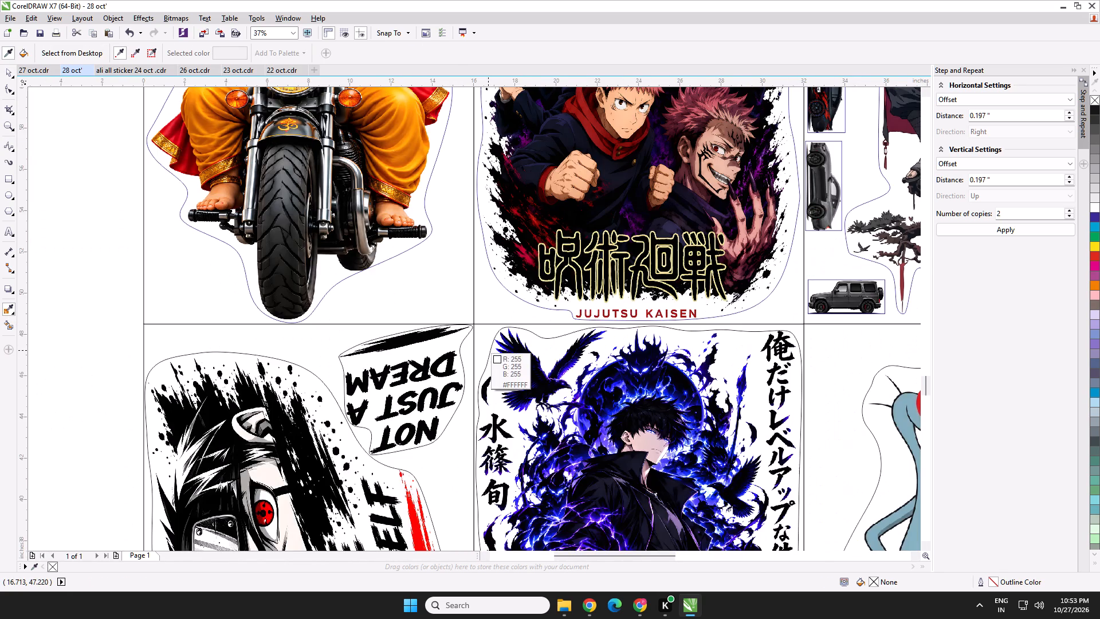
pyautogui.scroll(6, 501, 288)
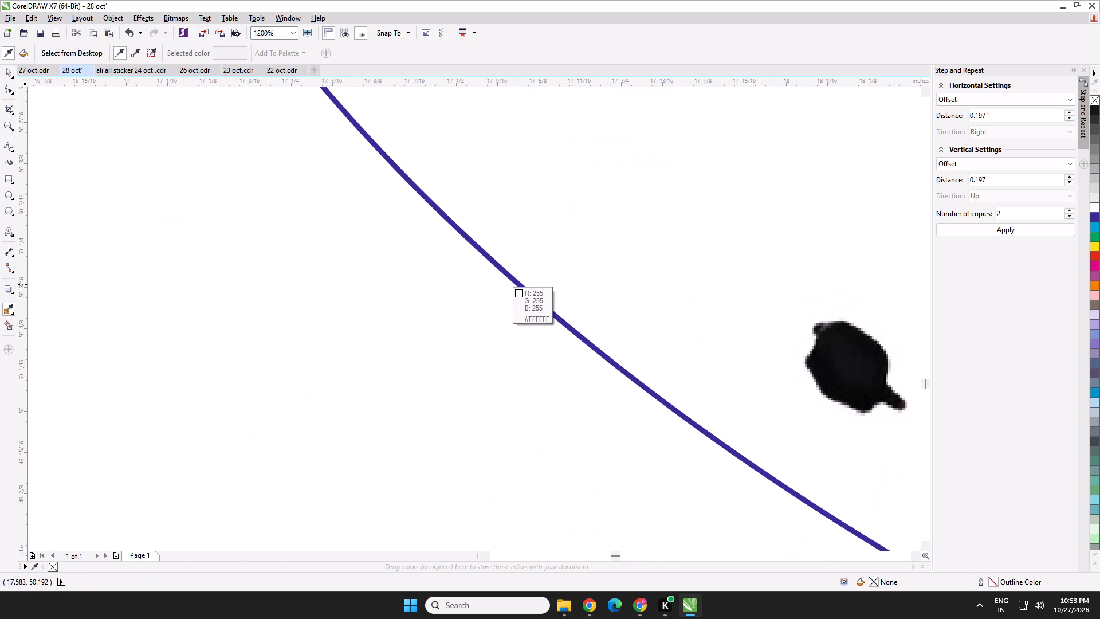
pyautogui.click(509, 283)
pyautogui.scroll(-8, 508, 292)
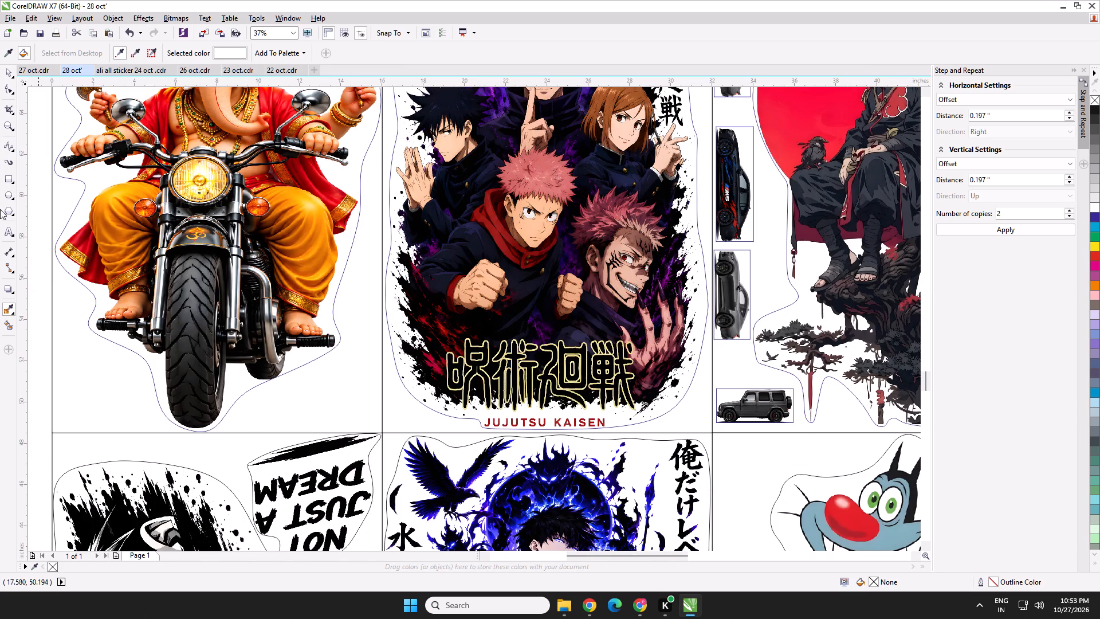
# Sample the blue colour of the Jujutsu Kaisen design's outline with the Color Eyedropper.
pyautogui.click(10, 305)
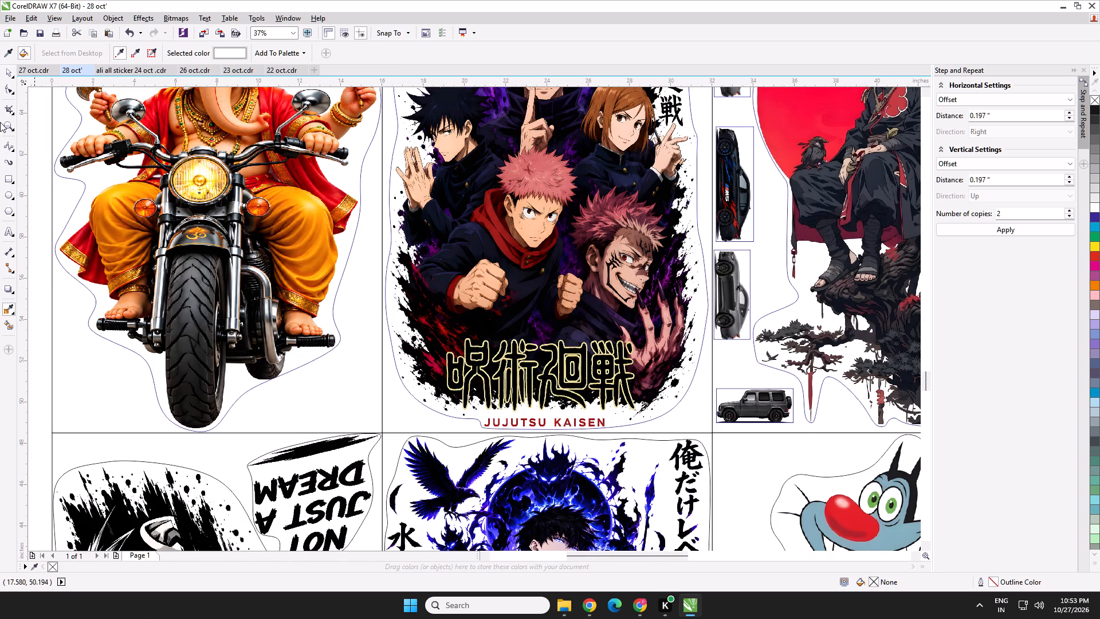
pyautogui.click(0, 122)
pyautogui.click(5, 129)
pyautogui.click(8, 304)
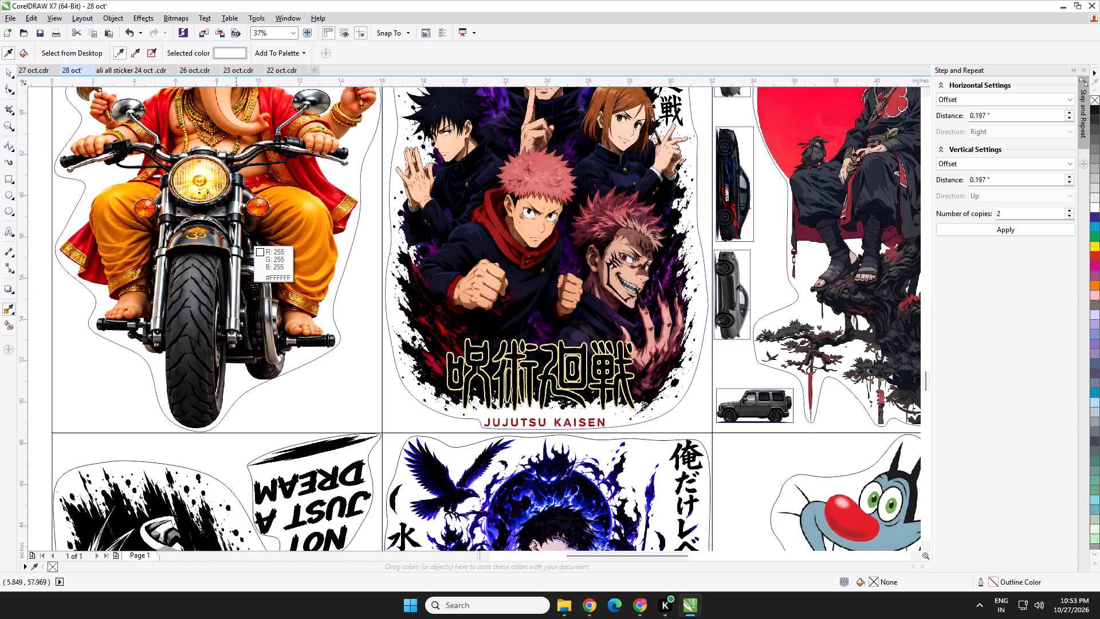
pyautogui.scroll(5, 408, 358)
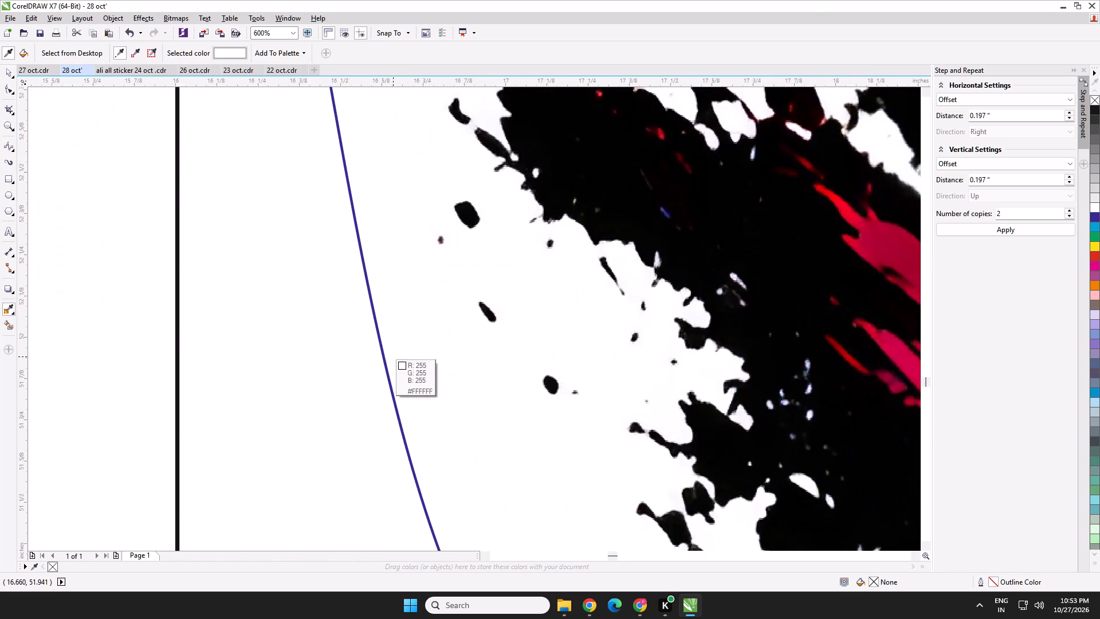
pyautogui.scroll(1, 391, 357)
pyautogui.click(380, 365)
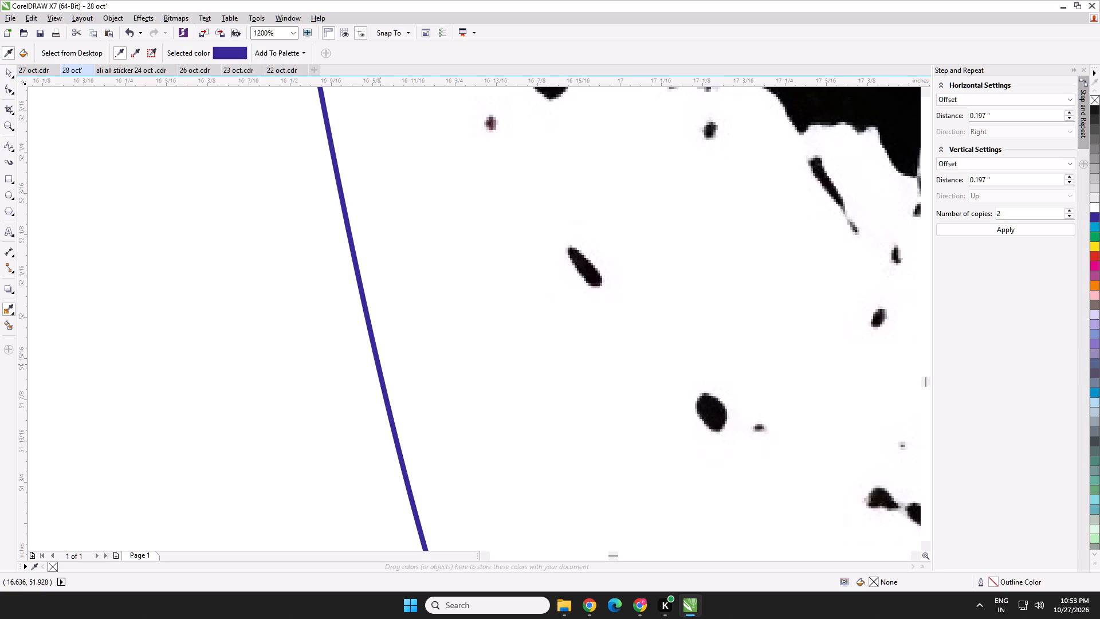
# Apply the sampled blue to both outlines of the rotated Believe in Yourself layout: the Not Just a Dream piece and the main artwork.
pyautogui.scroll(-9, 380, 365)
pyautogui.moveTo(341, 393); pyautogui.dragTo(371, 213, button='middle')
pyautogui.scroll(1, 327, 311)
pyautogui.moveTo(263, 301); pyautogui.dragTo(387, 148, button='middle')
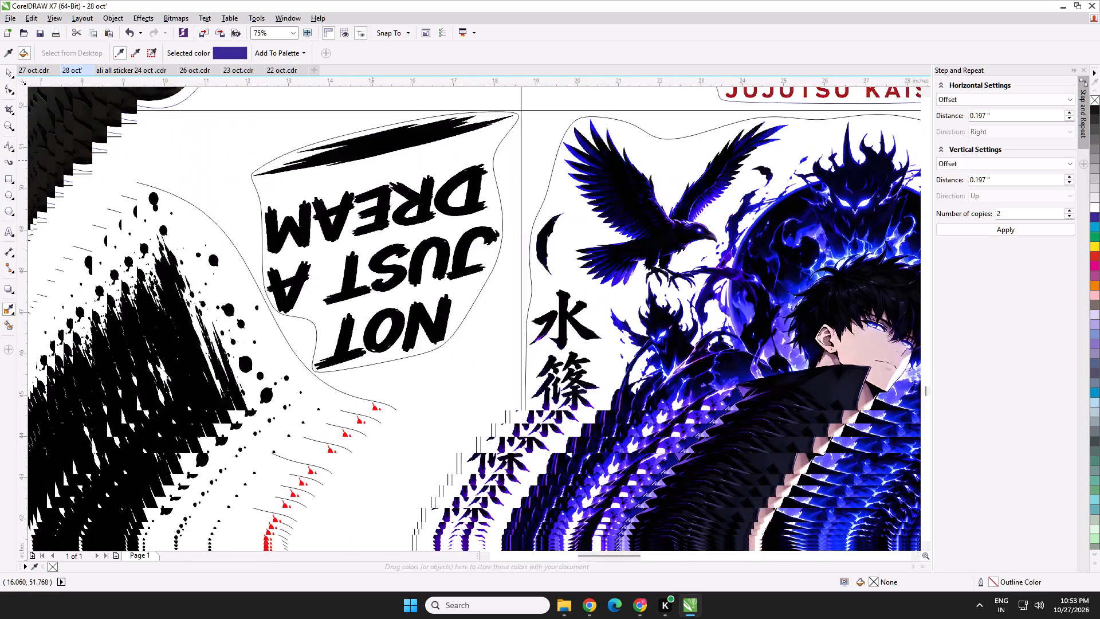
pyautogui.moveTo(387, 148); pyautogui.dragTo(453, 113, button='middle')
pyautogui.scroll(1, 446, 114)
pyautogui.scroll(3, 366, 271)
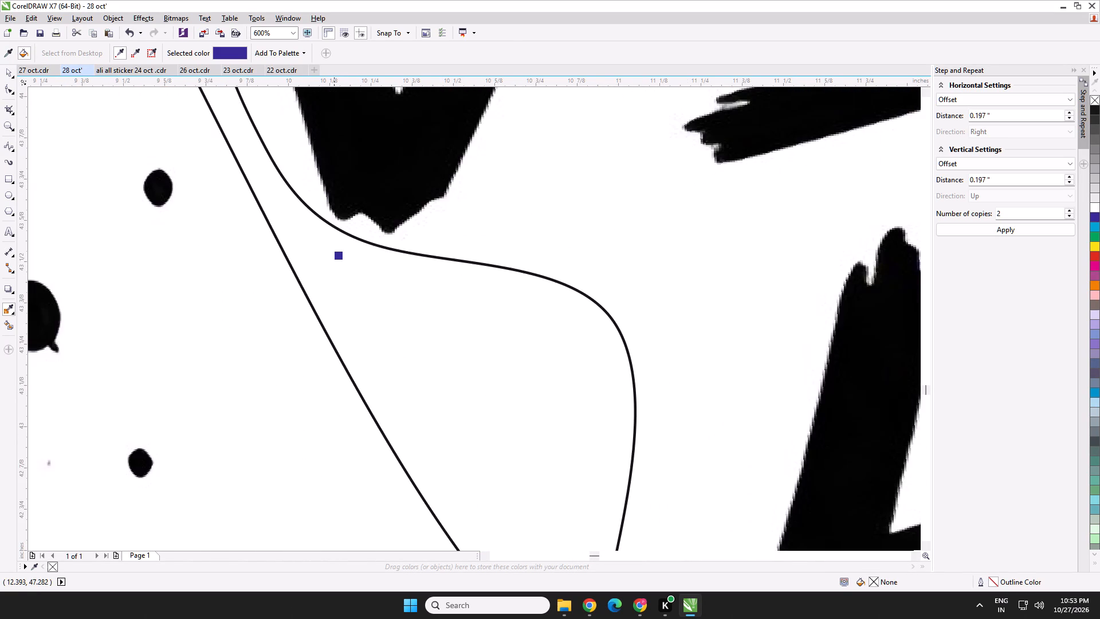
pyautogui.scroll(1, 334, 235)
pyautogui.click(339, 221)
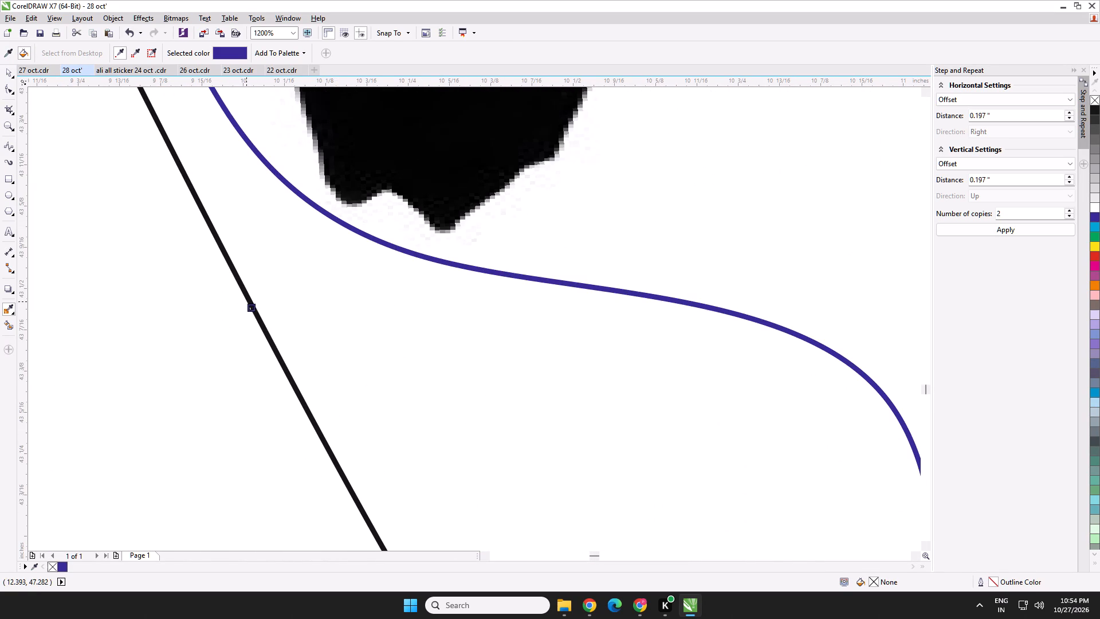
pyautogui.click(247, 301)
# Apply the sampled blue to the outlines of the Jin-Woo design and the Oggy design beside it.
pyautogui.scroll(-4, 298, 277)
pyautogui.scroll(-3, 391, 295)
pyautogui.moveTo(399, 301); pyautogui.dragTo(116, 301, button='middle')
pyautogui.scroll(2, 323, 311)
pyautogui.scroll(1, 367, 328)
pyautogui.click(378, 322)
pyautogui.scroll(-6, 378, 317)
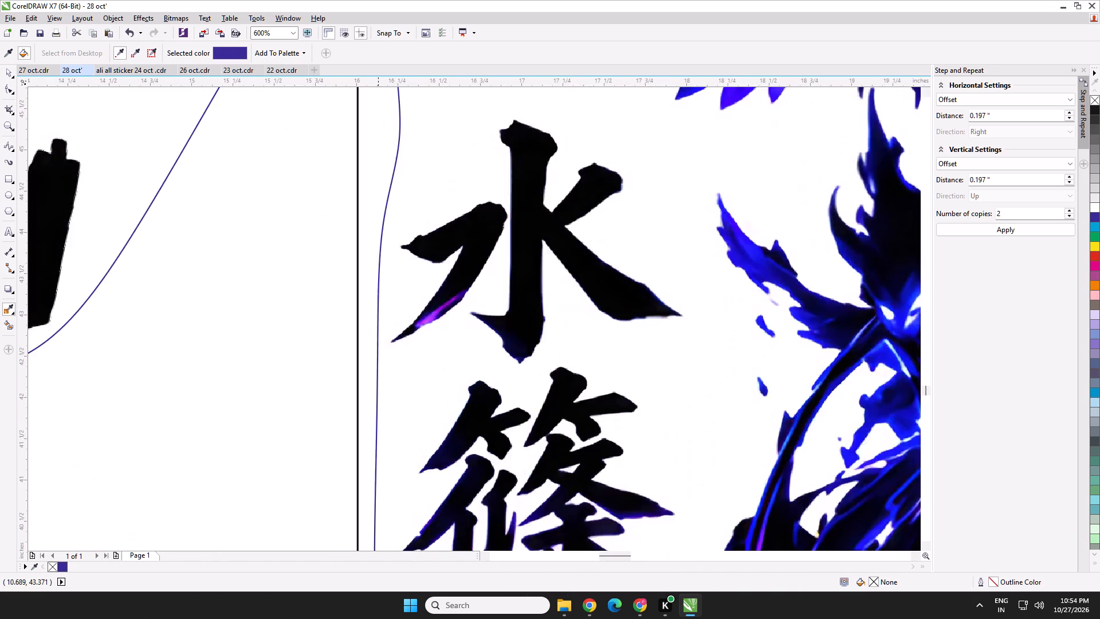
pyautogui.scroll(-1, 430, 315)
pyautogui.moveTo(334, 316); pyautogui.dragTo(0, 253, button='middle')
pyautogui.moveTo(693, 236); pyautogui.dragTo(516, 236, button='middle')
pyautogui.scroll(1, 697, 269)
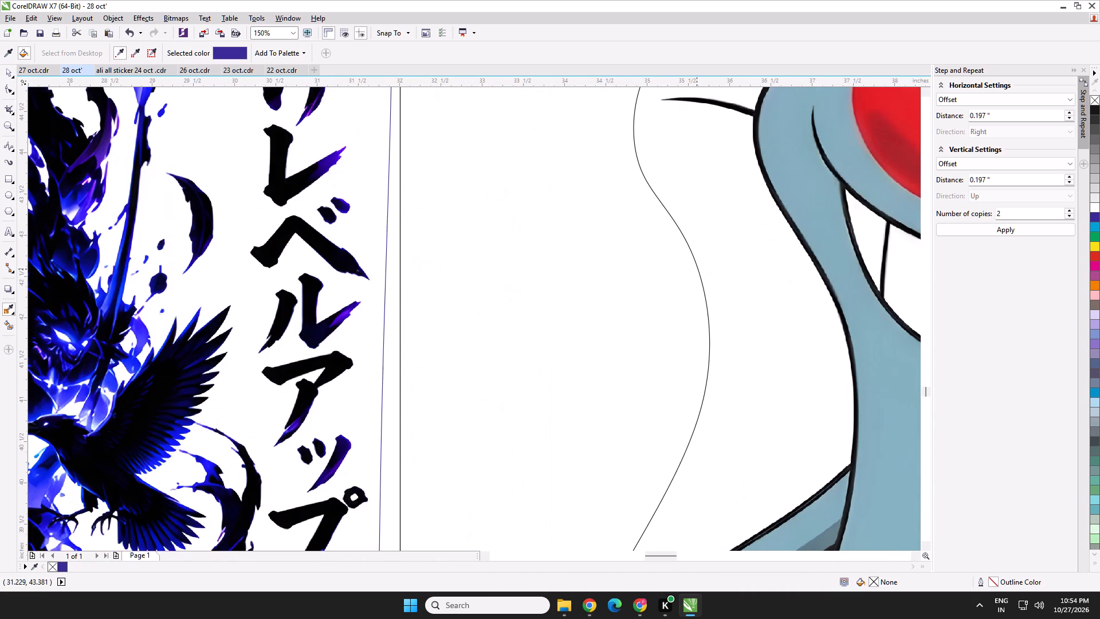
pyautogui.click(697, 270)
# Apply the sampled blue to the outlines of the three Roronoa Zoro designs in the lower Zoro row.
pyautogui.scroll(-1, 697, 269)
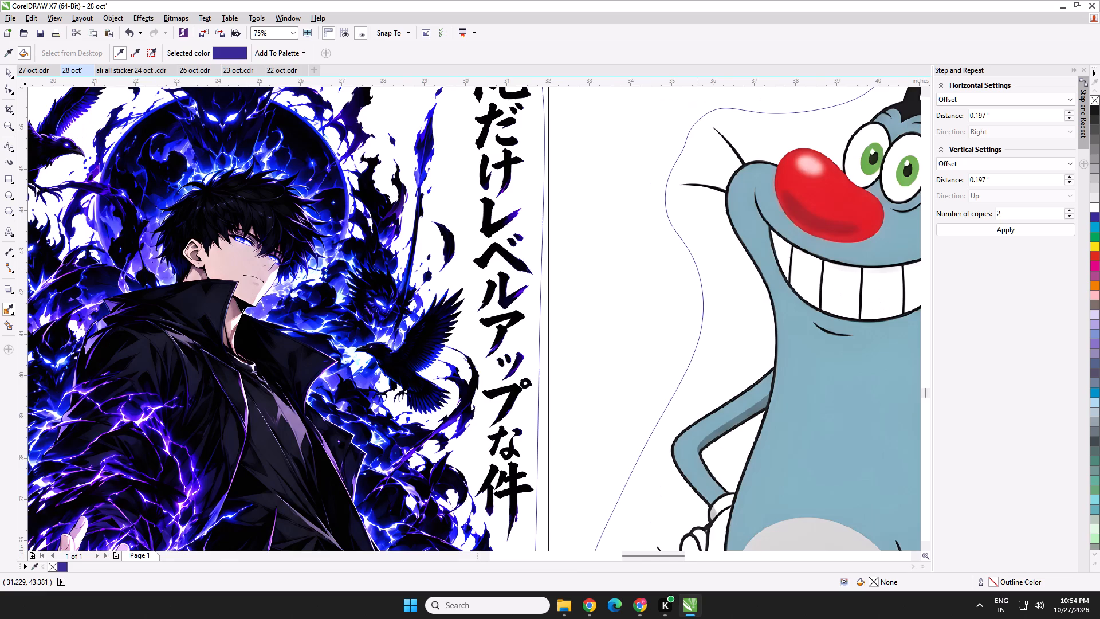
pyautogui.scroll(-1, 697, 269)
pyautogui.moveTo(609, 312); pyautogui.dragTo(429, 405, button='middle')
pyautogui.moveTo(523, 223); pyautogui.dragTo(522, 367, button='middle')
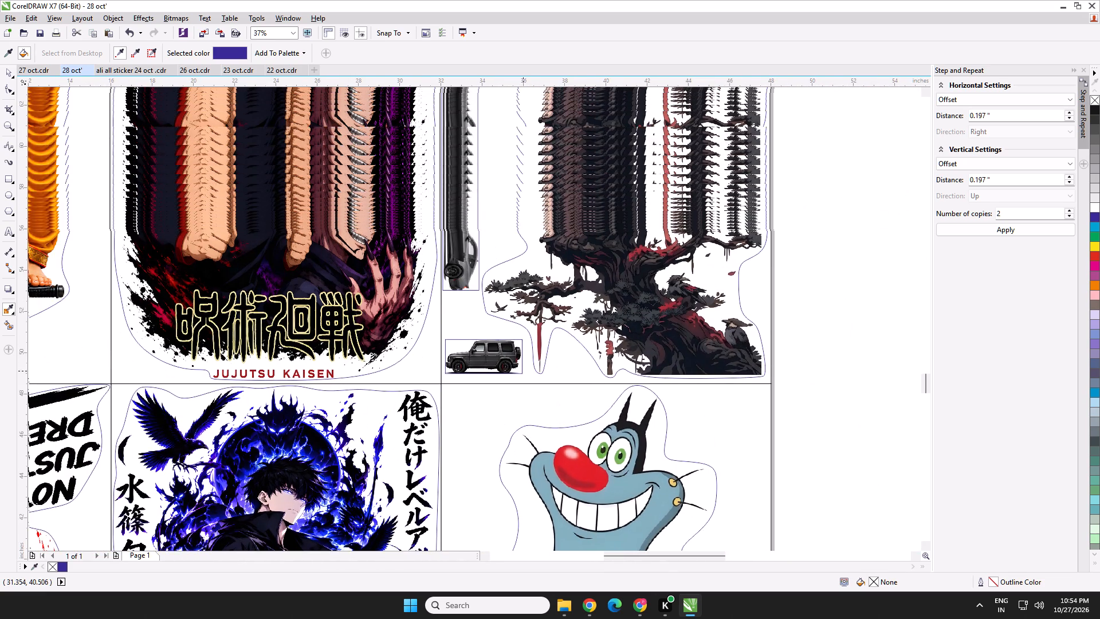
pyautogui.moveTo(355, 139); pyautogui.dragTo(484, 391, button='middle')
pyautogui.moveTo(482, 373); pyautogui.dragTo(506, 533, button='middle')
pyautogui.moveTo(600, 321); pyautogui.dragTo(600, 509, button='middle')
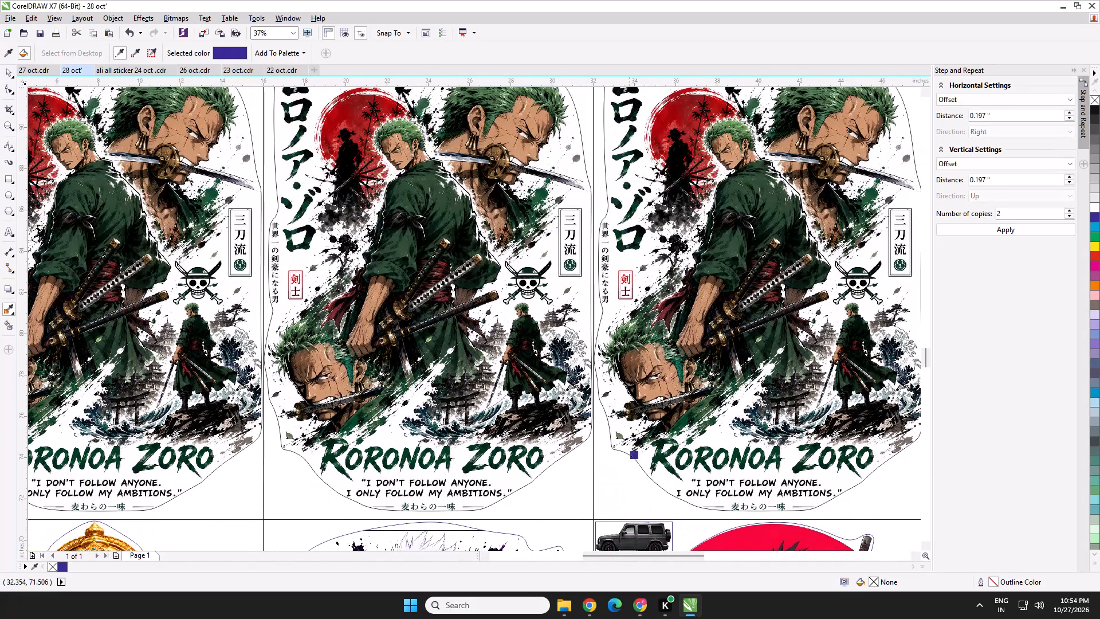
pyautogui.scroll(2, 599, 455)
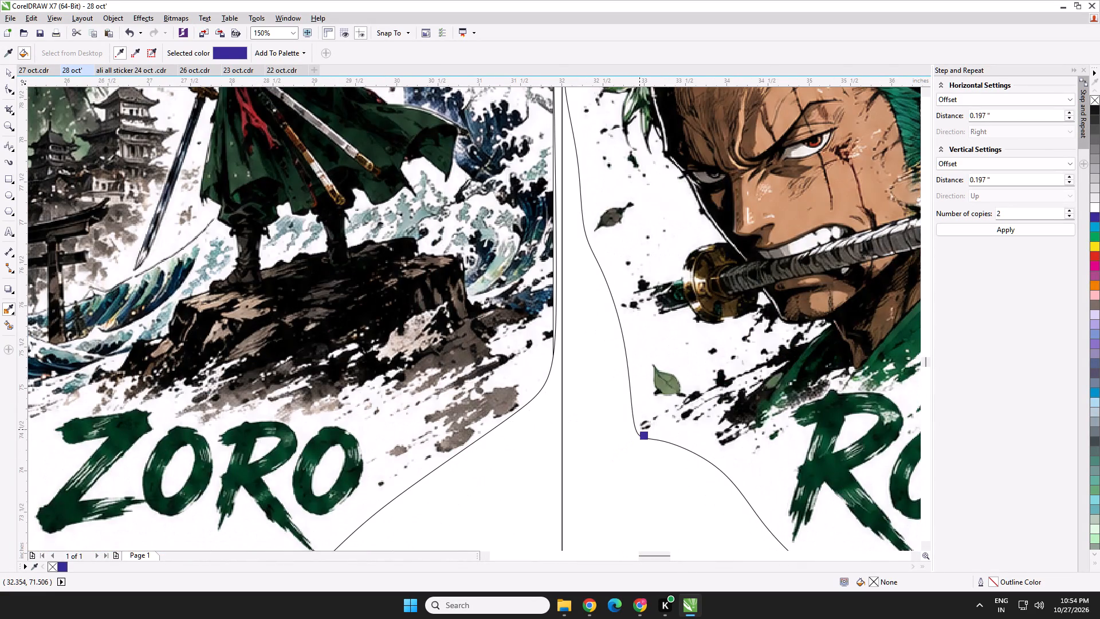
pyautogui.click(639, 433)
pyautogui.click(501, 424)
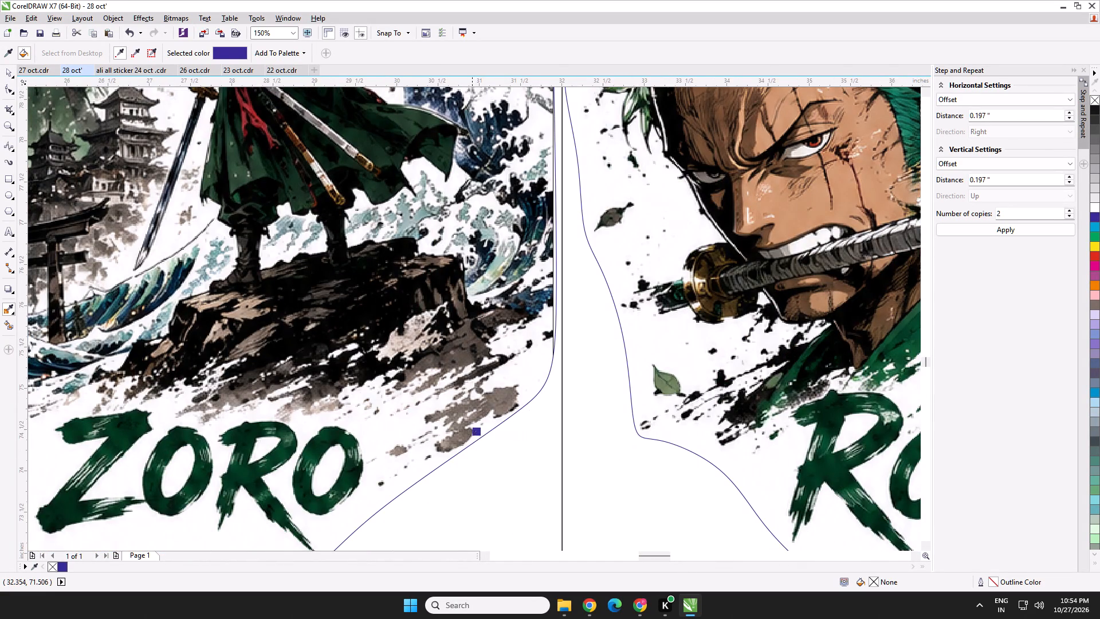
pyautogui.moveTo(449, 442); pyautogui.dragTo(804, 334, button='middle')
pyautogui.scroll(-1, 804, 334)
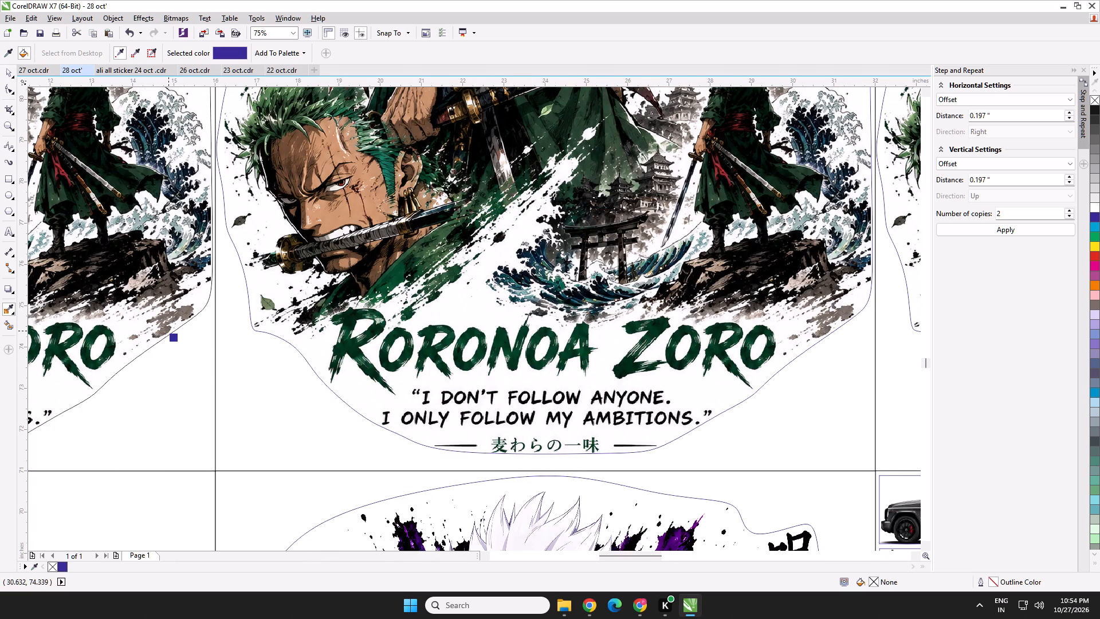
pyautogui.click(171, 331)
# Apply the sampled blue to the outlines of the three Roronoa Zoro designs in the upper Zoro row.
pyautogui.scroll(-1, 177, 304)
pyautogui.moveTo(175, 301); pyautogui.dragTo(196, 608, button='middle')
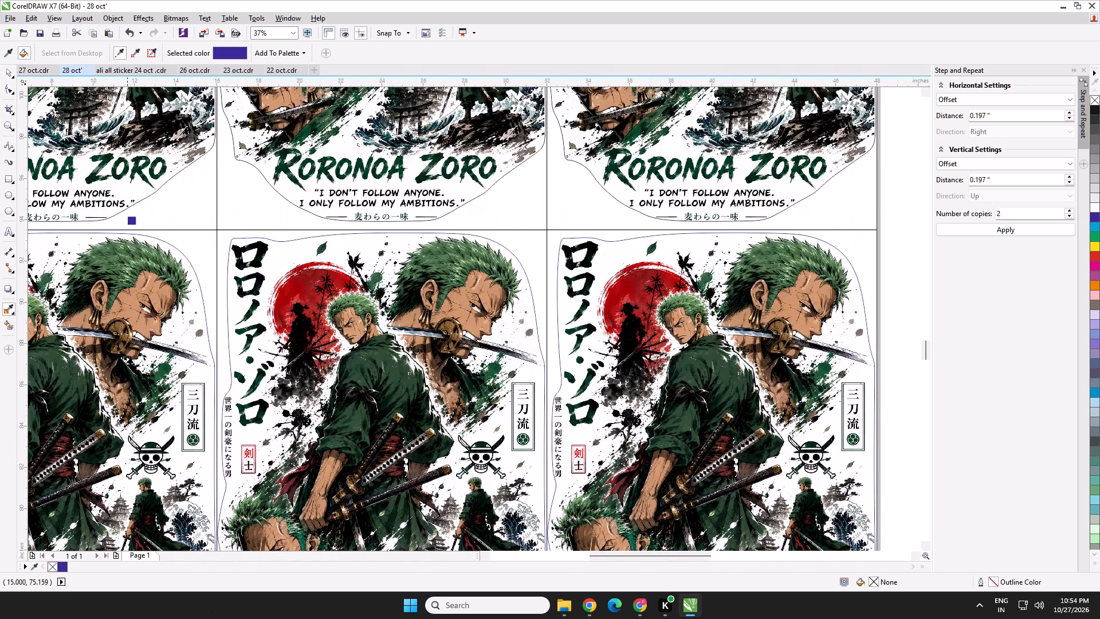
pyautogui.scroll(1, 129, 194)
pyautogui.click(142, 213)
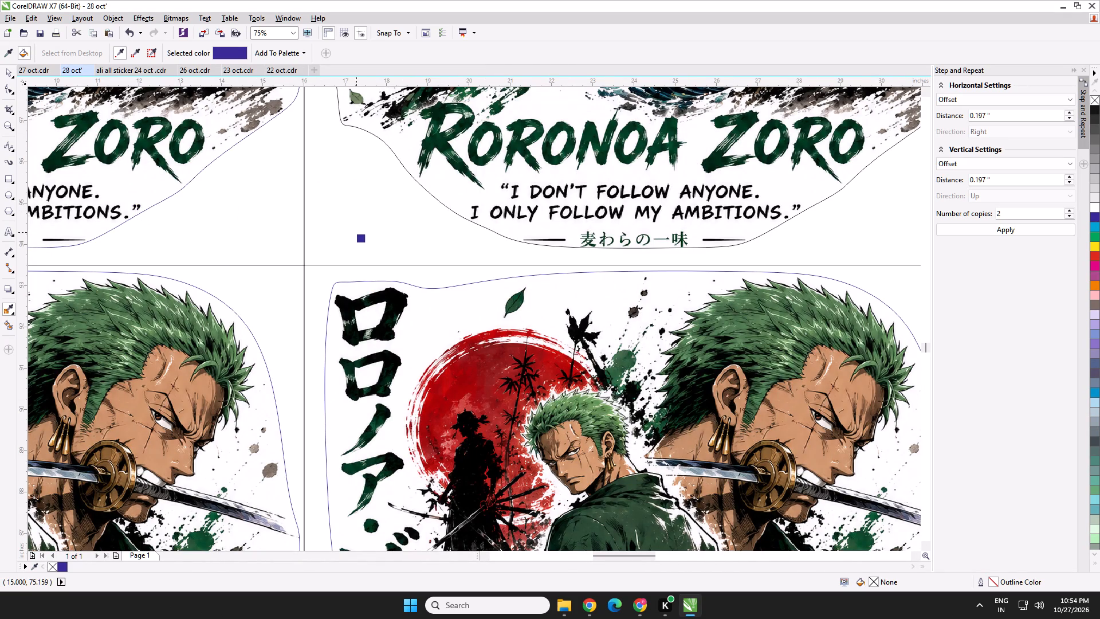
pyautogui.click(442, 201)
pyautogui.moveTo(600, 228); pyautogui.dragTo(0, 234, button='middle')
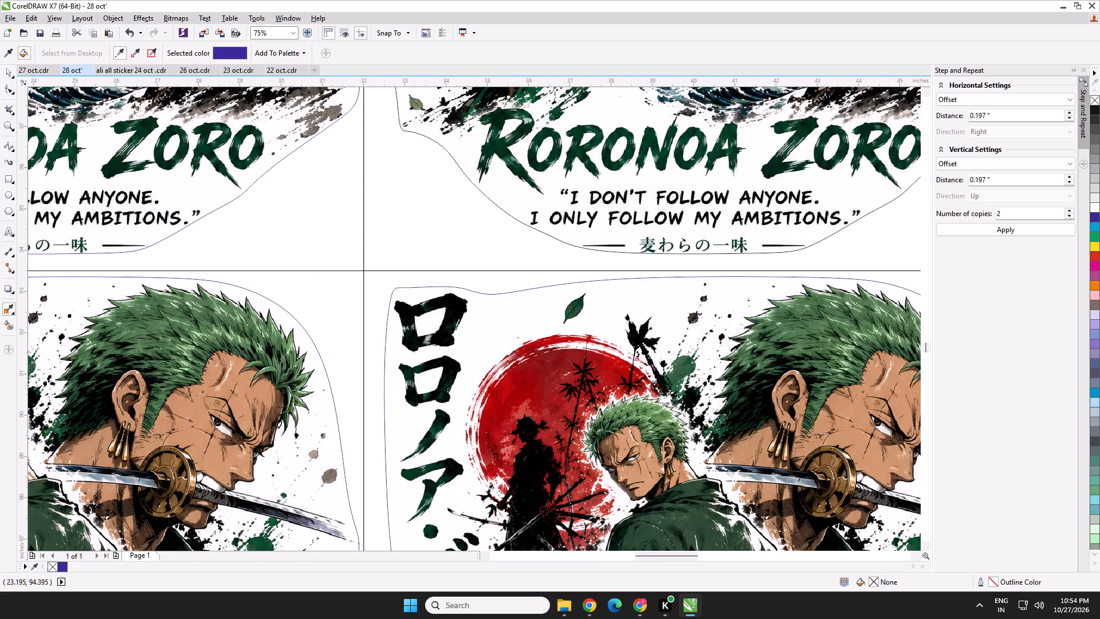
pyautogui.click(517, 219)
# Examine the outline colours of the remaining designs from the Good Things Take Time row up to the page's top row.
pyautogui.scroll(-1, 467, 205)
pyautogui.moveTo(442, 207); pyautogui.dragTo(493, 534, button='middle')
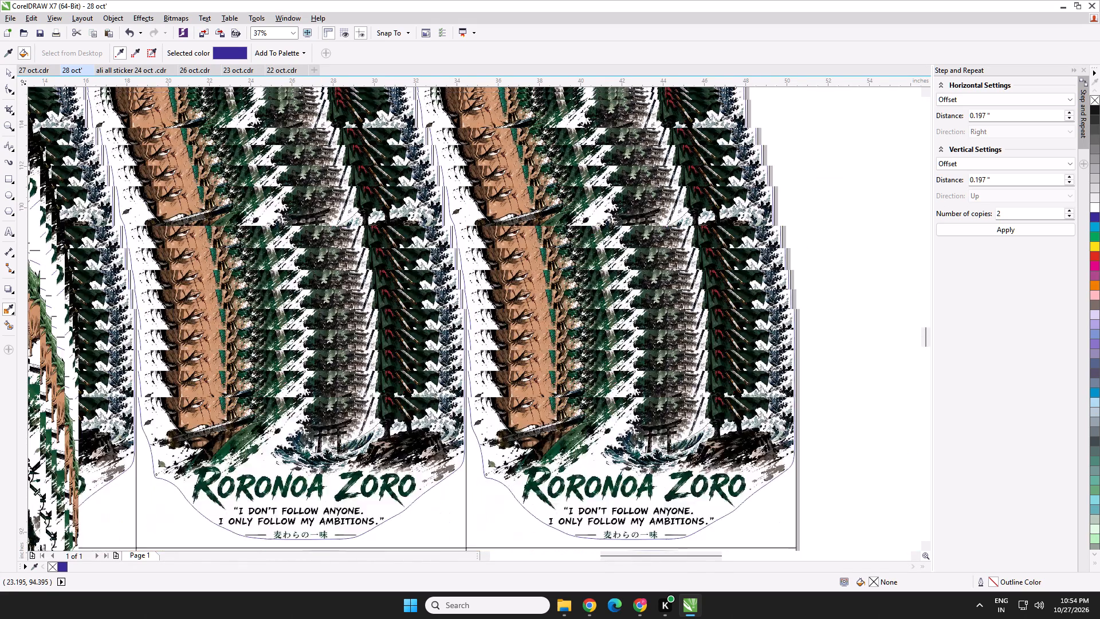
pyautogui.moveTo(493, 534); pyautogui.dragTo(482, 608, button='middle')
pyautogui.moveTo(457, 307); pyautogui.dragTo(529, 503, button='middle')
pyautogui.moveTo(530, 316); pyautogui.dragTo(620, 543, button='middle')
pyautogui.moveTo(310, 343); pyautogui.dragTo(313, 380, button='middle')
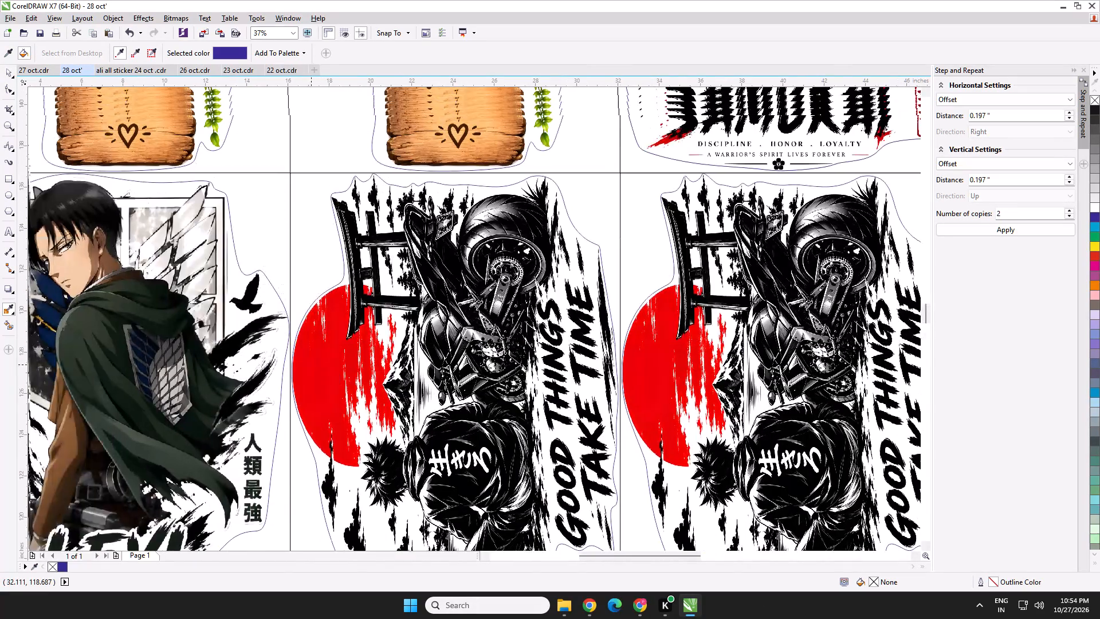
pyautogui.moveTo(313, 380); pyautogui.dragTo(348, 571, button='middle')
pyautogui.moveTo(412, 327); pyautogui.dragTo(437, 546, button='middle')
pyautogui.moveTo(484, 335); pyautogui.dragTo(469, 615, button='middle')
pyautogui.moveTo(494, 390); pyautogui.dragTo(478, 500, button='middle')
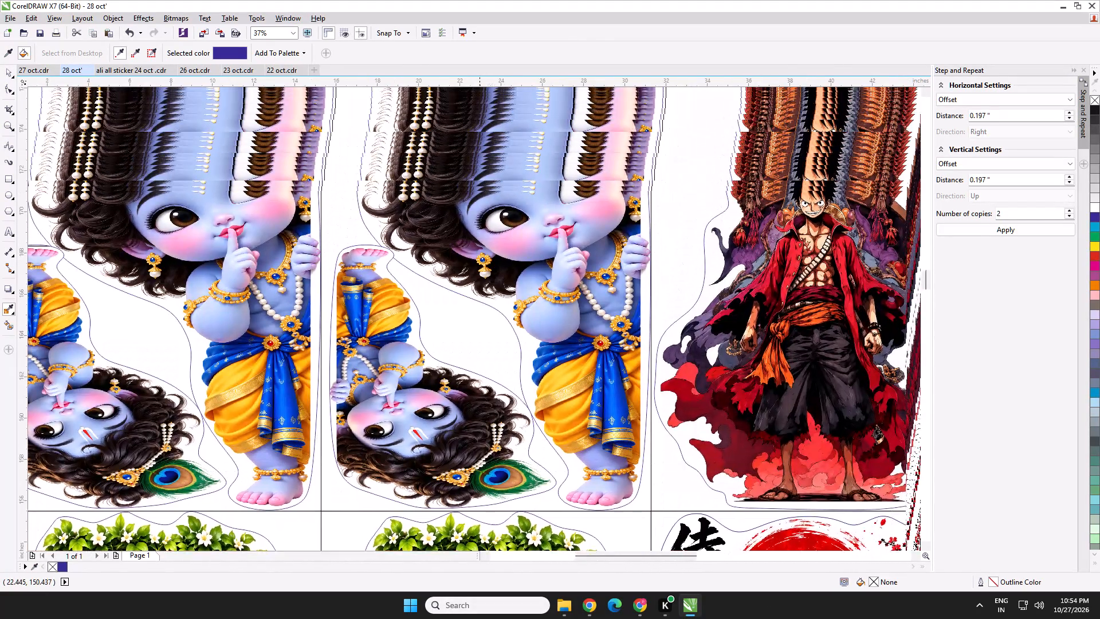
pyautogui.moveTo(478, 500); pyautogui.dragTo(476, 524, button='middle')
pyautogui.moveTo(474, 337); pyautogui.dragTo(458, 465, button='middle')
pyautogui.moveTo(448, 331); pyautogui.dragTo(421, 538, button='middle')
pyautogui.moveTo(421, 254); pyautogui.dragTo(407, 469, button='middle')
pyautogui.moveTo(283, 188); pyautogui.dragTo(266, 330, button='middle')
pyautogui.moveTo(326, 244); pyautogui.dragTo(303, 438, button='middle')
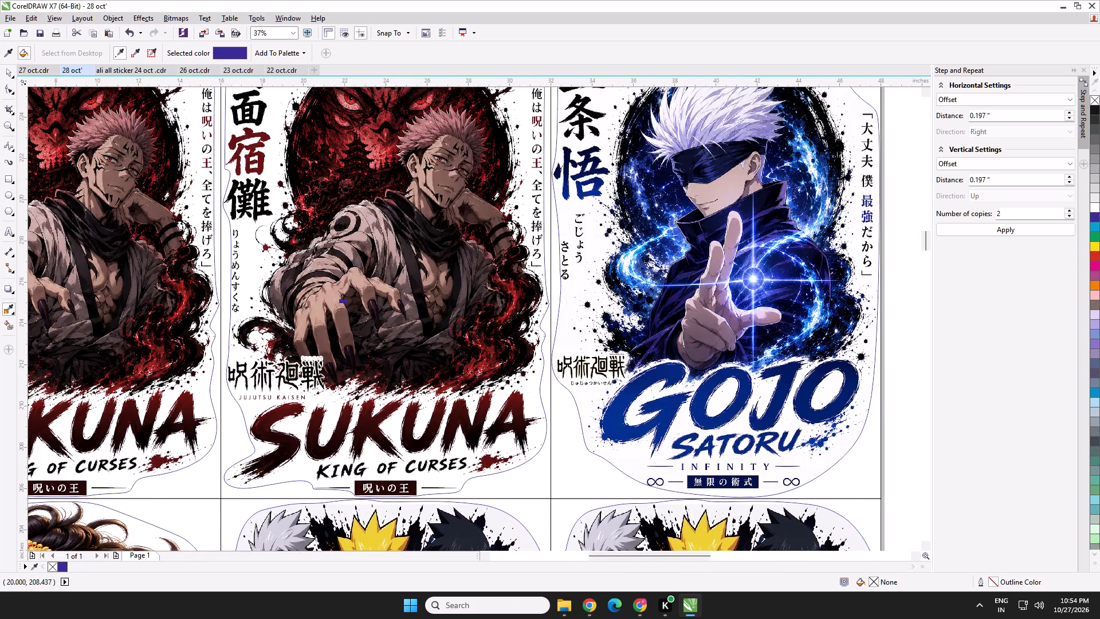
pyautogui.moveTo(349, 253); pyautogui.dragTo(352, 487, button='middle')
pyautogui.moveTo(353, 339); pyautogui.dragTo(379, 530, button='middle')
pyautogui.moveTo(415, 362); pyautogui.dragTo(427, 524, button='middle')
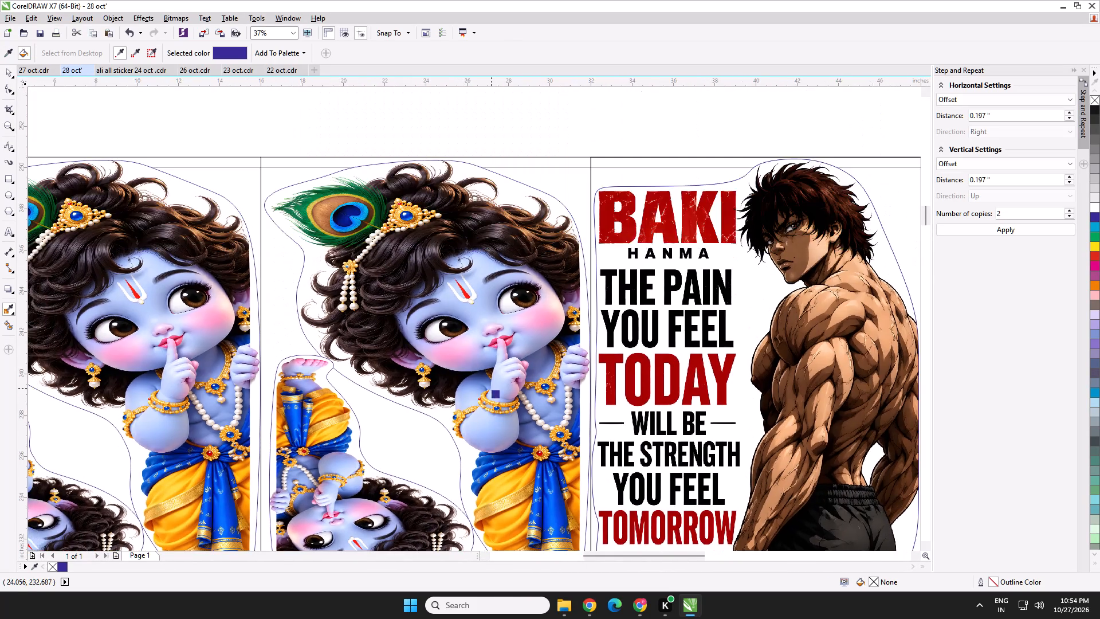
pyautogui.scroll(-1, 491, 388)
pyautogui.moveTo(491, 388); pyautogui.dragTo(503, 193, button='middle')
# Select all the artwork laid out on the page and set its overall height to 220 inches.
pyautogui.click(12, 73)
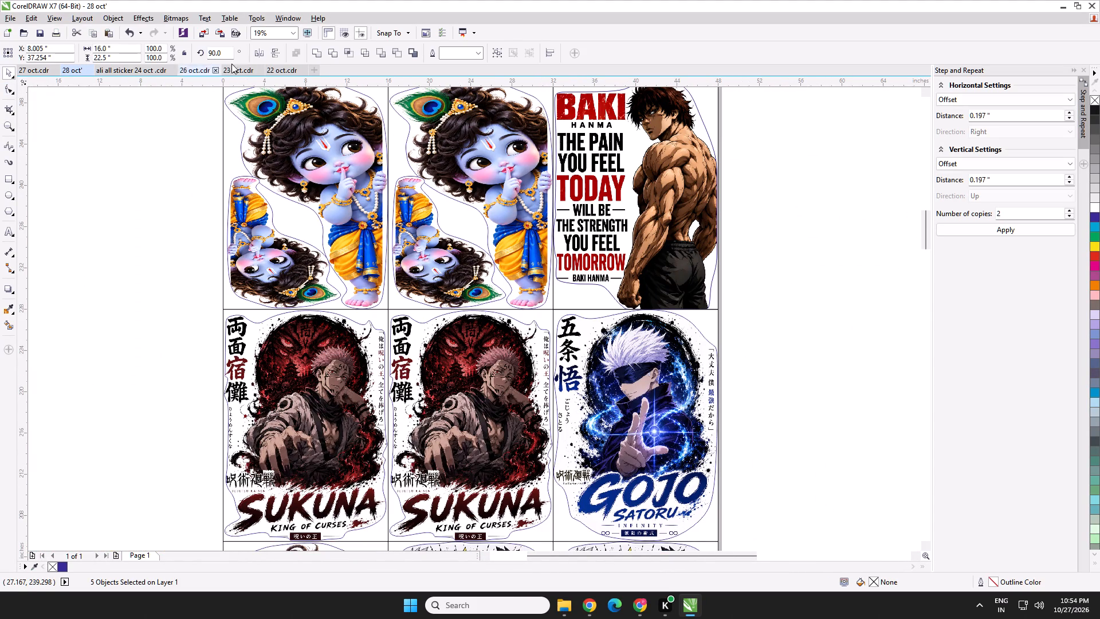
pyautogui.scroll(-2, 415, 278)
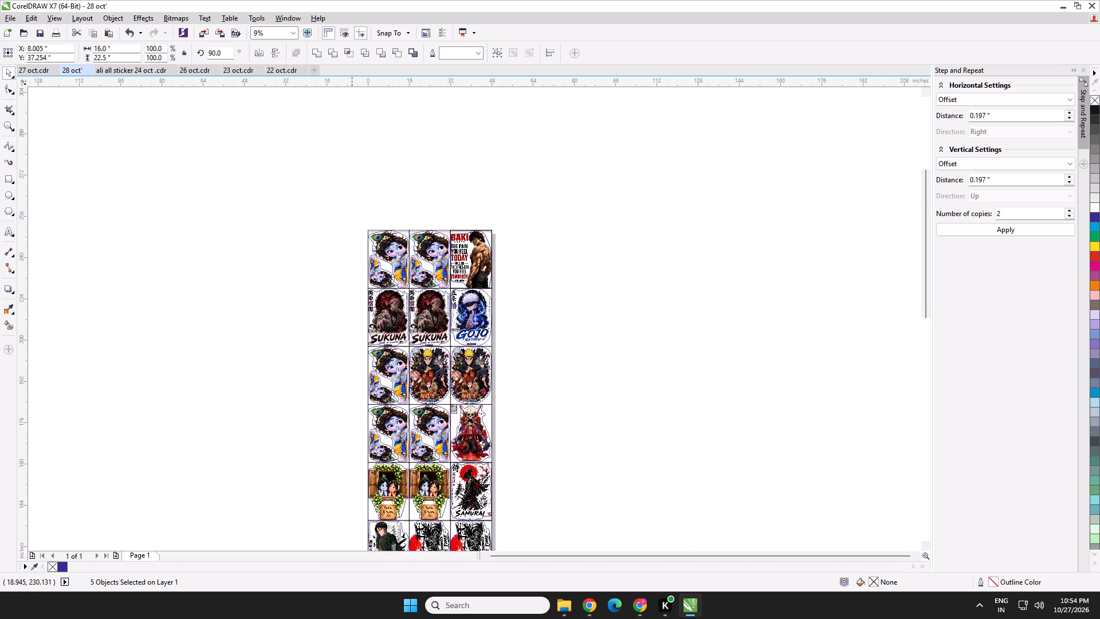
pyautogui.moveTo(340, 194); pyautogui.dragTo(571, 452)
pyautogui.moveTo(529, 398); pyautogui.dragTo(525, 151, button='middle')
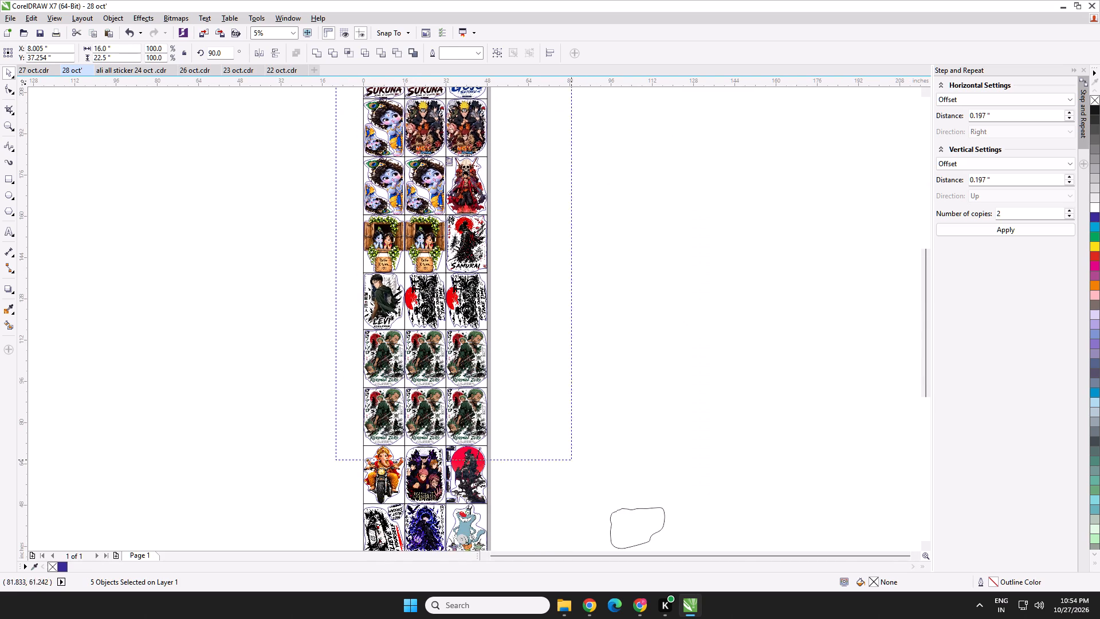
pyautogui.moveTo(567, 435); pyautogui.dragTo(563, 226, button='middle')
pyautogui.moveTo(571, 452); pyautogui.dragTo(554, 404)
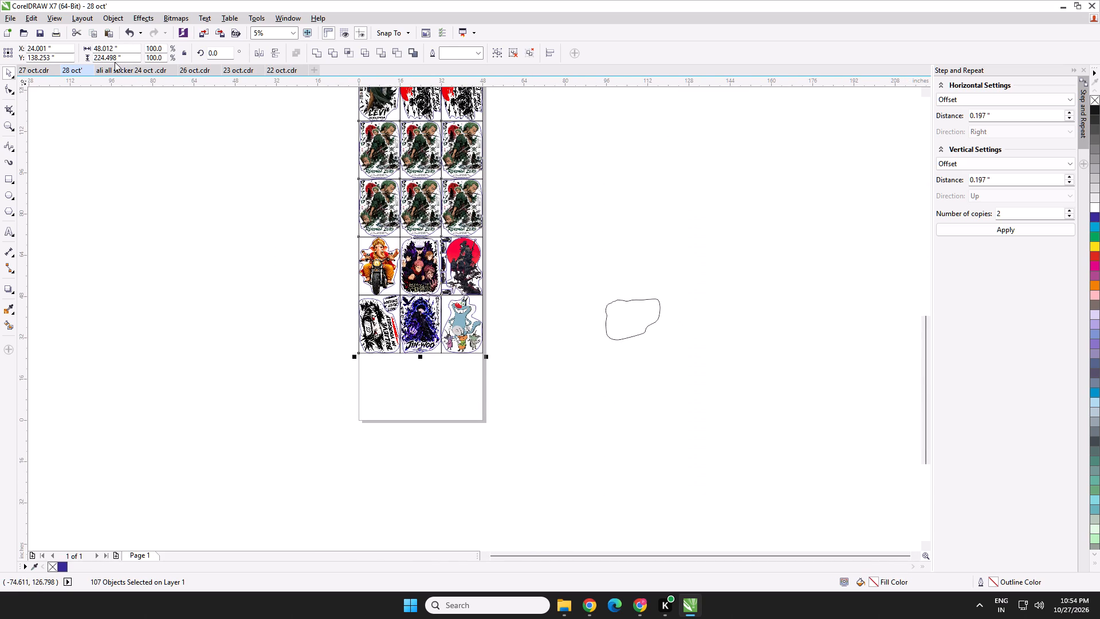
pyautogui.doubleClick(104, 56)
pyautogui.write('220')
pyautogui.press('Return')
# Delete the stray outline shape lying outside the page, beside the lower rows.
pyautogui.moveTo(723, 264); pyautogui.dragTo(573, 393)
pyautogui.press('Delete')
# Check the resized dimensions of the Oggy design in the bottom row and the Baki Hanma design in the top row.
pyautogui.moveTo(566, 449); pyautogui.dragTo(607, 574, button='middle')
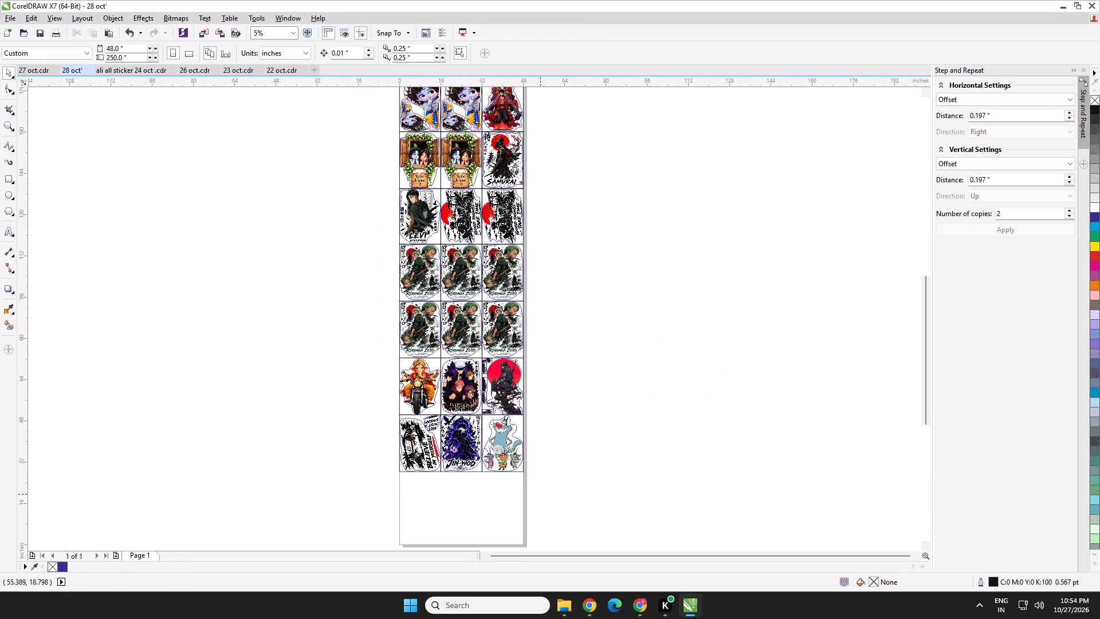
pyautogui.moveTo(530, 487); pyautogui.dragTo(477, 413)
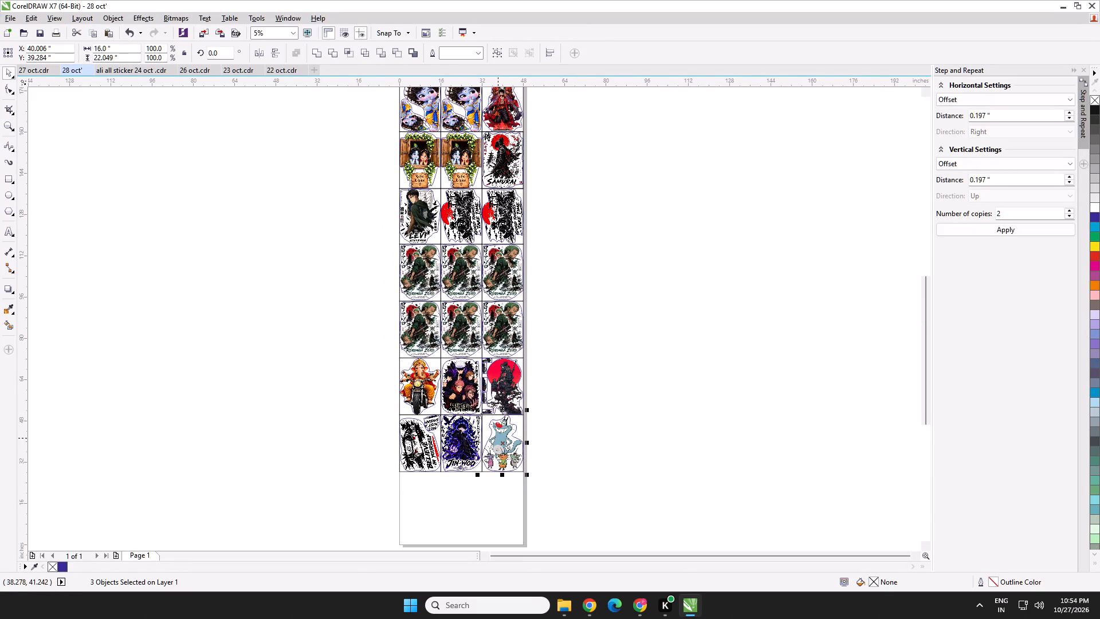
pyautogui.scroll(2, 498, 438)
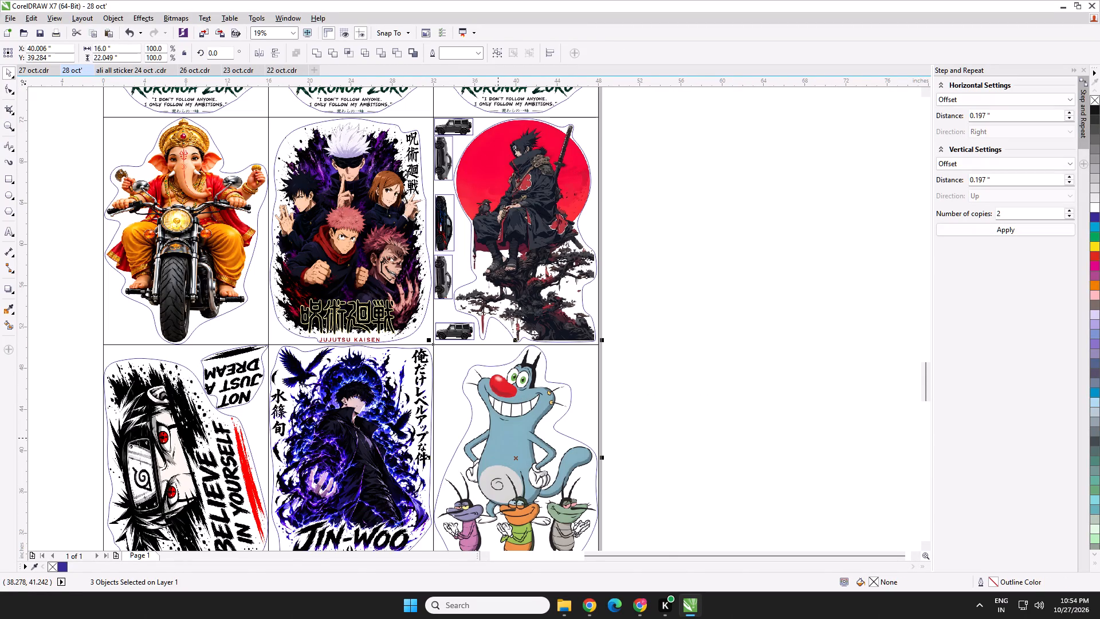
pyautogui.scroll(1, 498, 438)
pyautogui.scroll(-4, 498, 438)
pyautogui.moveTo(498, 438); pyautogui.dragTo(474, 618, button='middle')
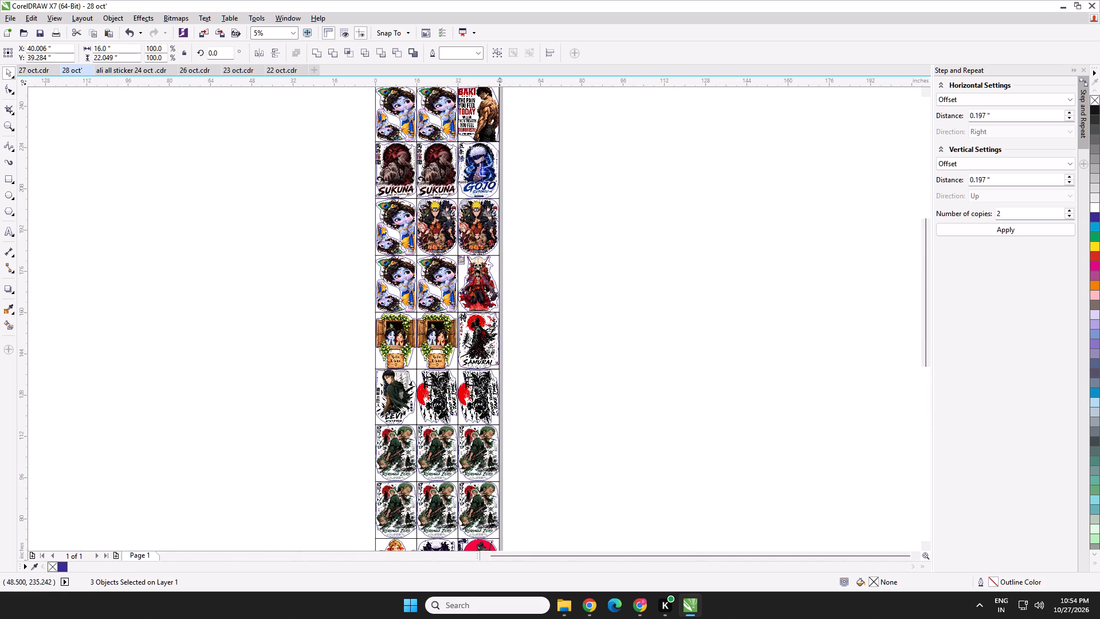
pyautogui.moveTo(499, 114); pyautogui.dragTo(499, 358, button='middle')
pyautogui.moveTo(520, 311); pyautogui.dragTo(454, 389)
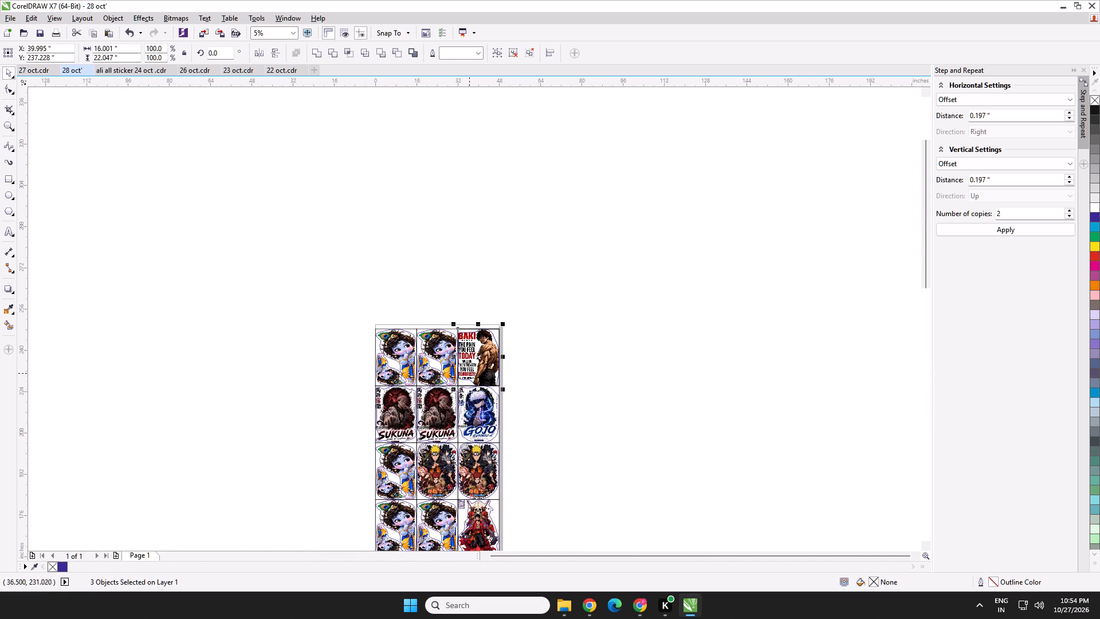
pyautogui.scroll(2, 469, 372)
pyautogui.scroll(-1, 573, 353)
pyautogui.click(620, 341)
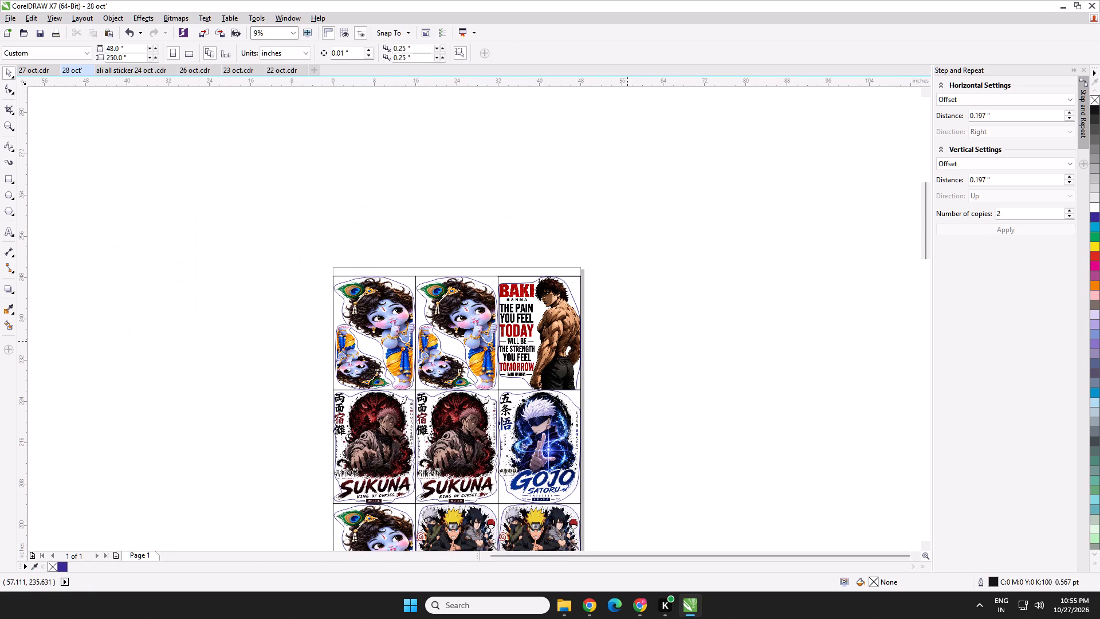
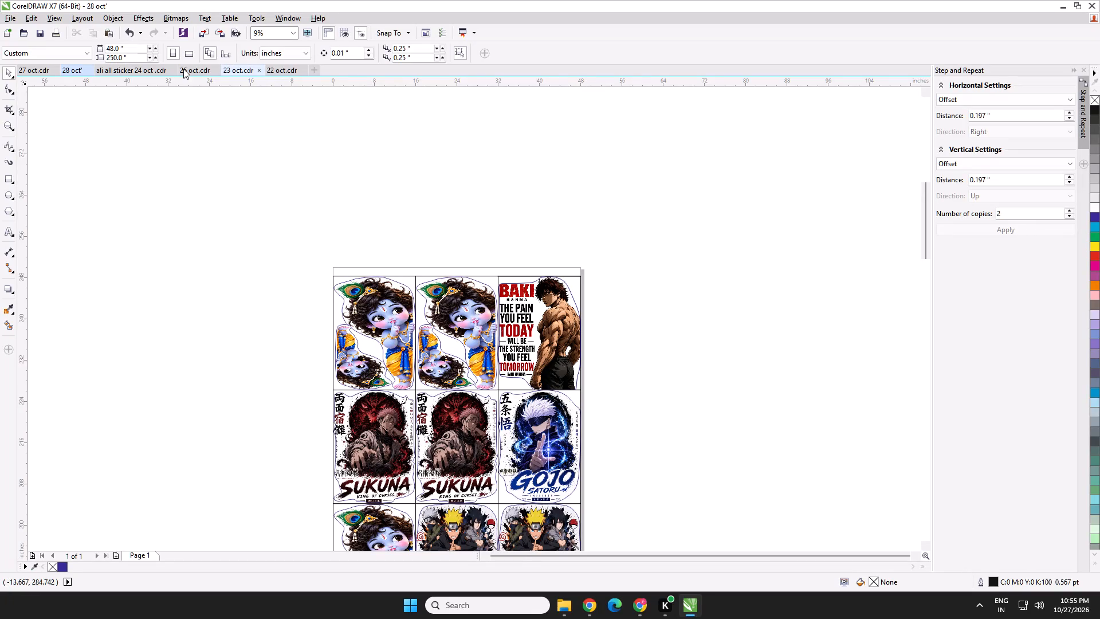
# Copy the "if you miss clean your piss" sticker from the ali all sticker 24 oct document into 28 oct', in the empty space below the bottom row.
pyautogui.click(135, 73)
pyautogui.scroll(-1, 306, 331)
pyautogui.moveTo(307, 342); pyautogui.dragTo(835, 151, button='middle')
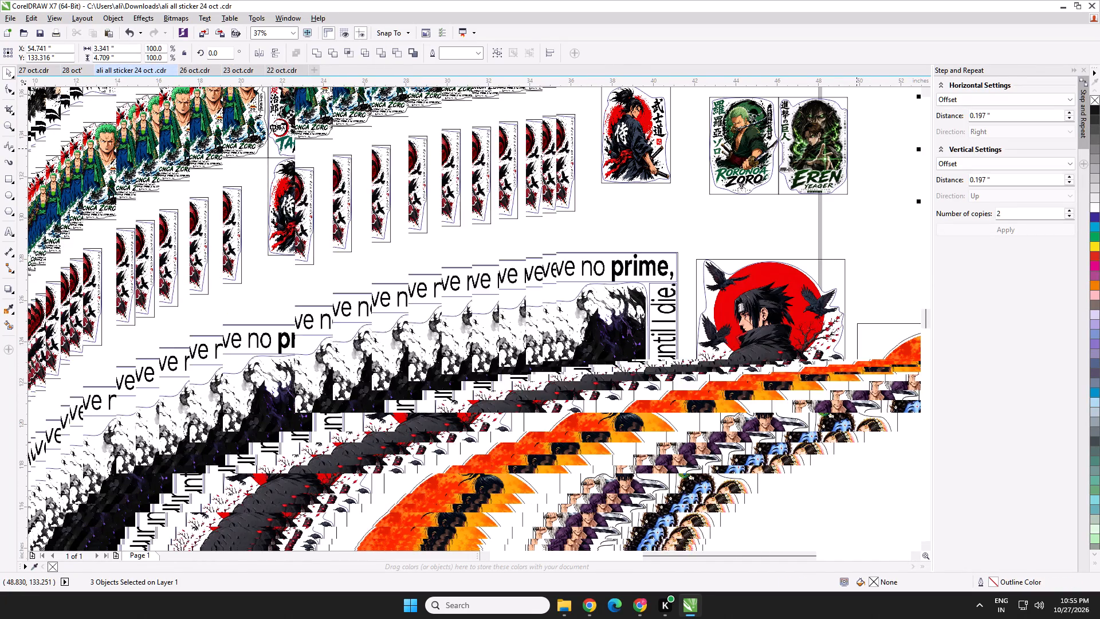
pyautogui.scroll(-1, 376, 245)
pyautogui.moveTo(425, 263); pyautogui.dragTo(561, 321, button='middle')
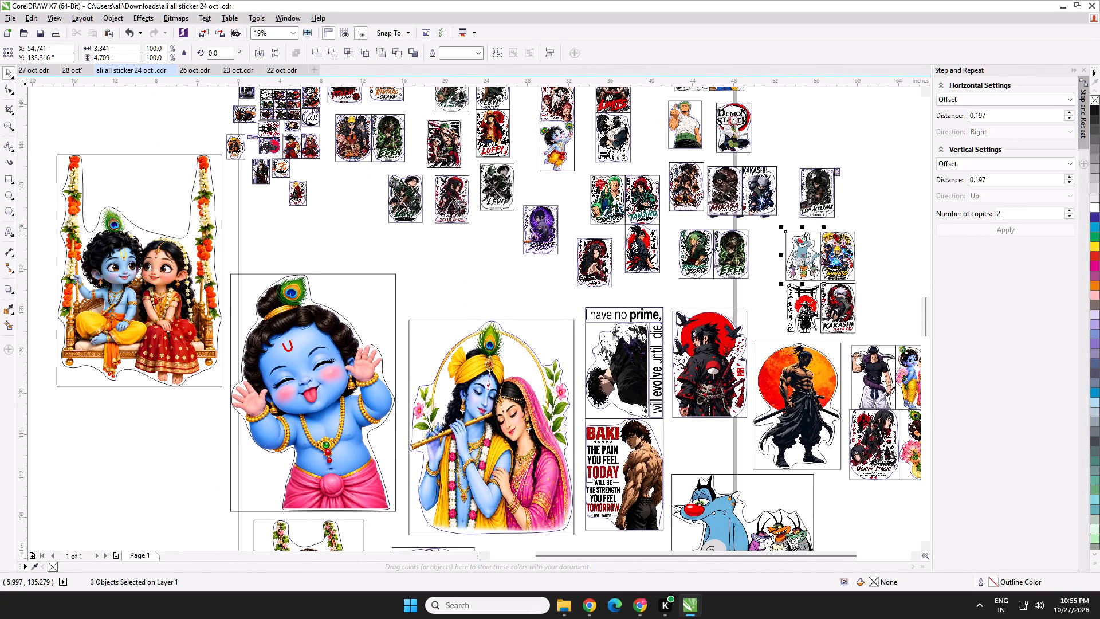
pyautogui.moveTo(438, 246); pyautogui.dragTo(555, 259, button='middle')
pyautogui.scroll(4, 363, 139)
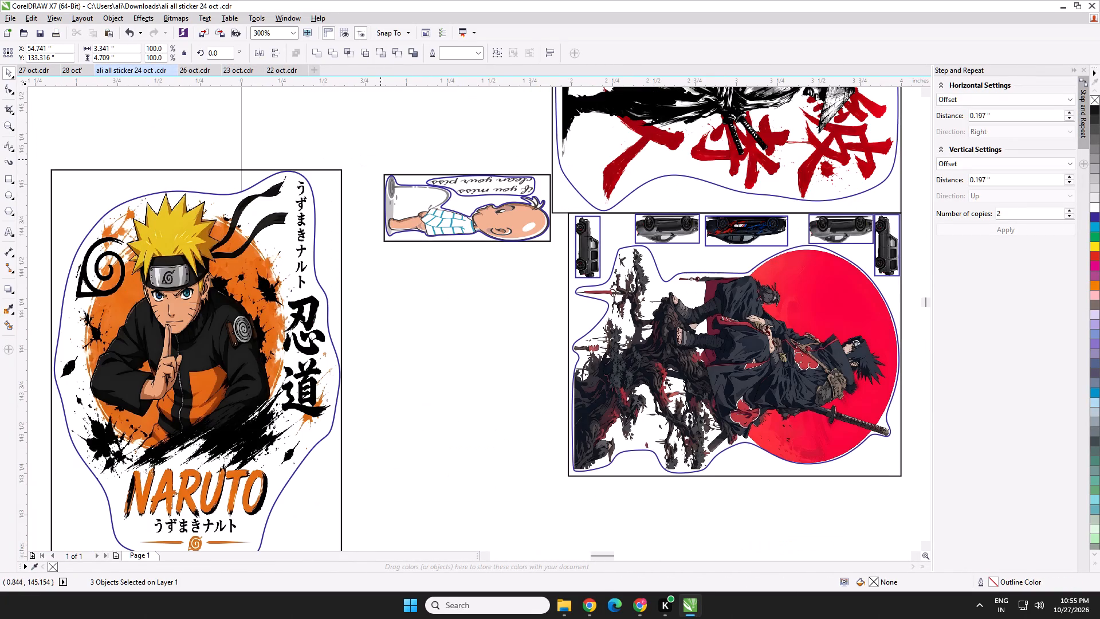
pyautogui.moveTo(378, 162); pyautogui.dragTo(600, 343)
pyautogui.moveTo(368, 160); pyautogui.dragTo(560, 279)
pyautogui.hotkey('ctrl', 'c')
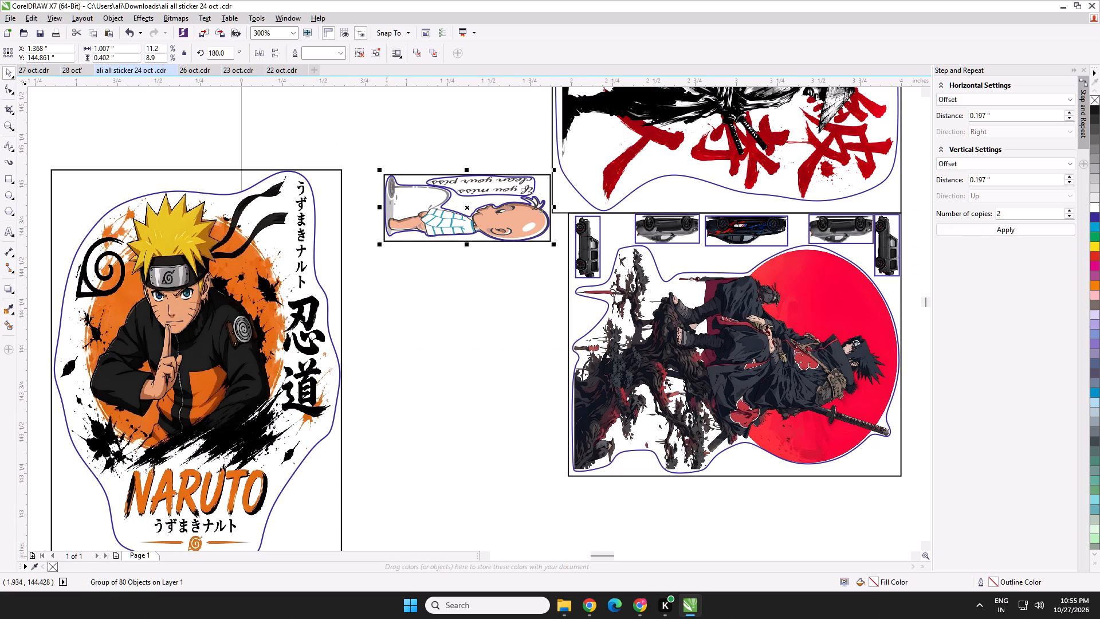
pyautogui.click(66, 71)
pyautogui.hotkey('ctrl', 'v')
pyautogui.scroll(-2, 371, 334)
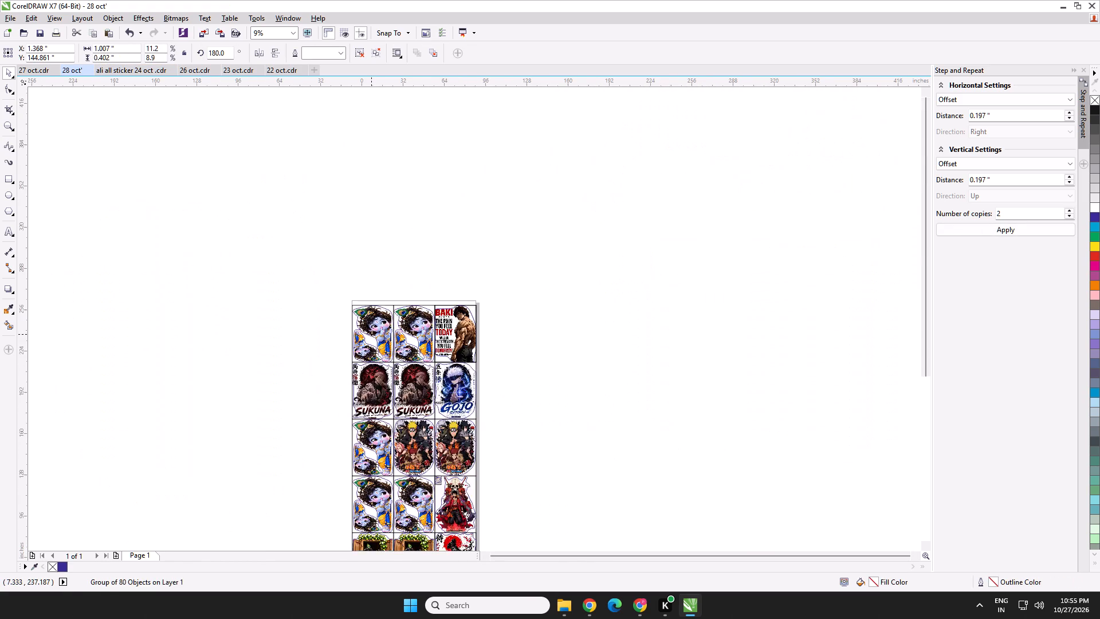
pyautogui.moveTo(370, 318); pyautogui.dragTo(385, 156, button='middle')
pyautogui.moveTo(378, 291); pyautogui.dragTo(394, 423)
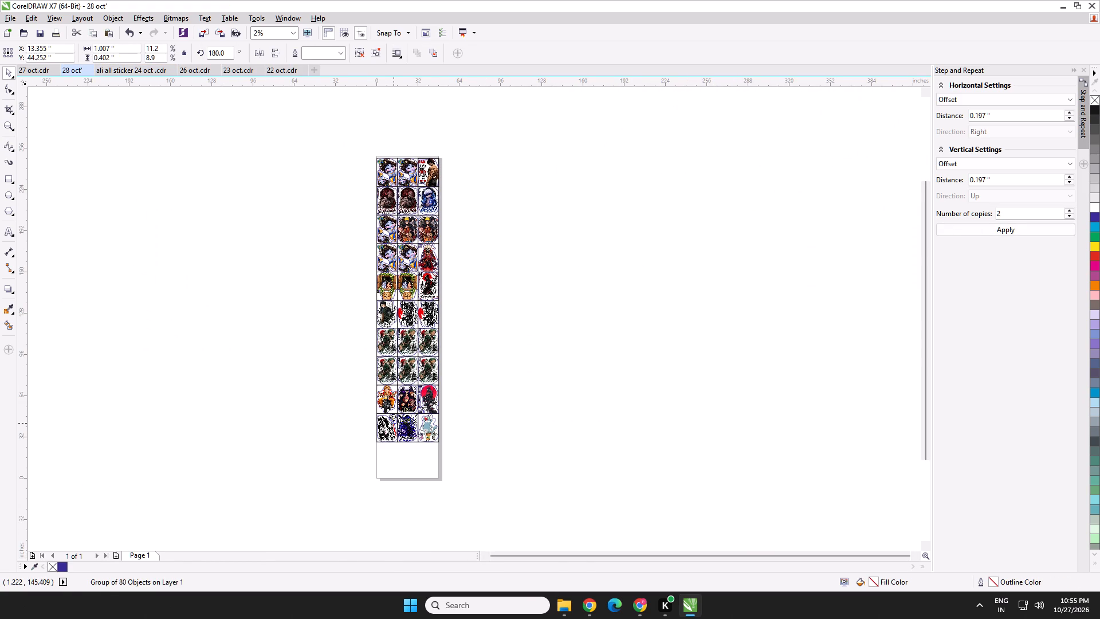
pyautogui.moveTo(394, 423); pyautogui.dragTo(404, 460)
# Set the pasted sticker's size to 9 inches wide by 4 inches high.
pyautogui.doubleClick(99, 45)
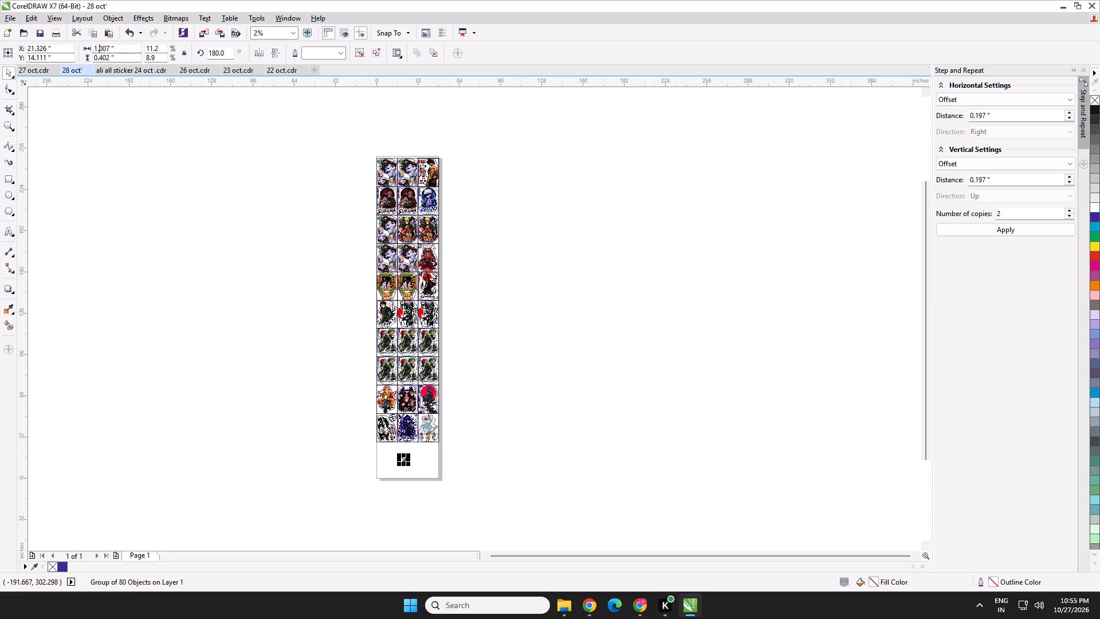
pyautogui.press('9')
pyautogui.press('Tab')
pyautogui.press('4')
pyautogui.press('Return')
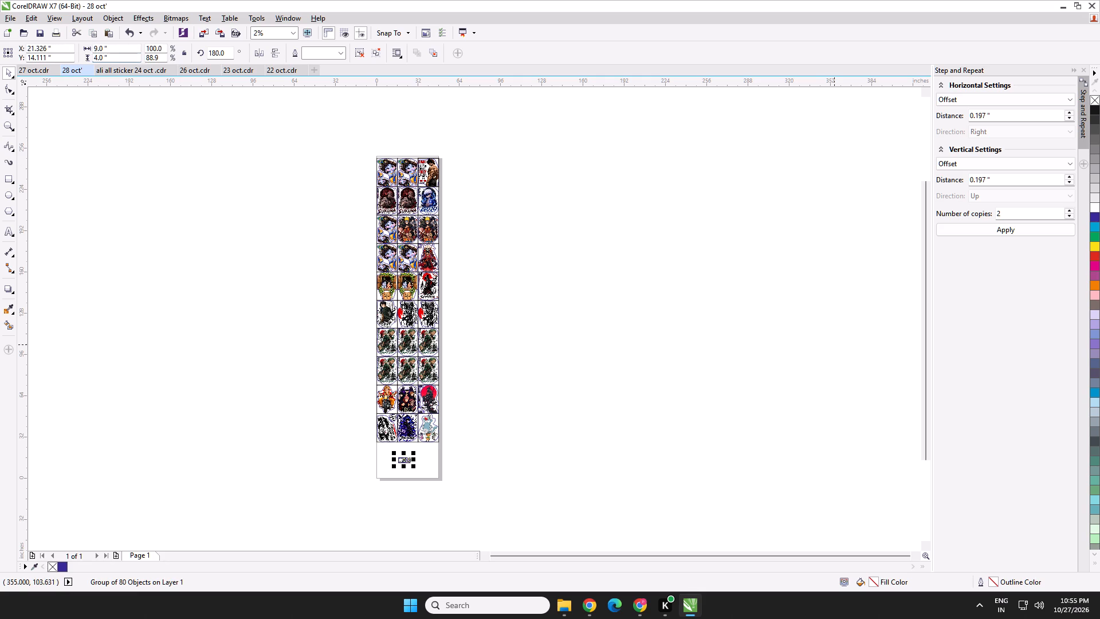
# Position the sticker directly beneath the Oggy design, flush with the row's lower line and the page's right edge.
pyautogui.scroll(2, 552, 426)
pyautogui.moveTo(467, 444); pyautogui.dragTo(498, 327, button='middle')
pyautogui.scroll(1, 461, 405)
pyautogui.scroll(2, 185, 315)
pyautogui.moveTo(192, 309); pyautogui.dragTo(298, 225, button='middle')
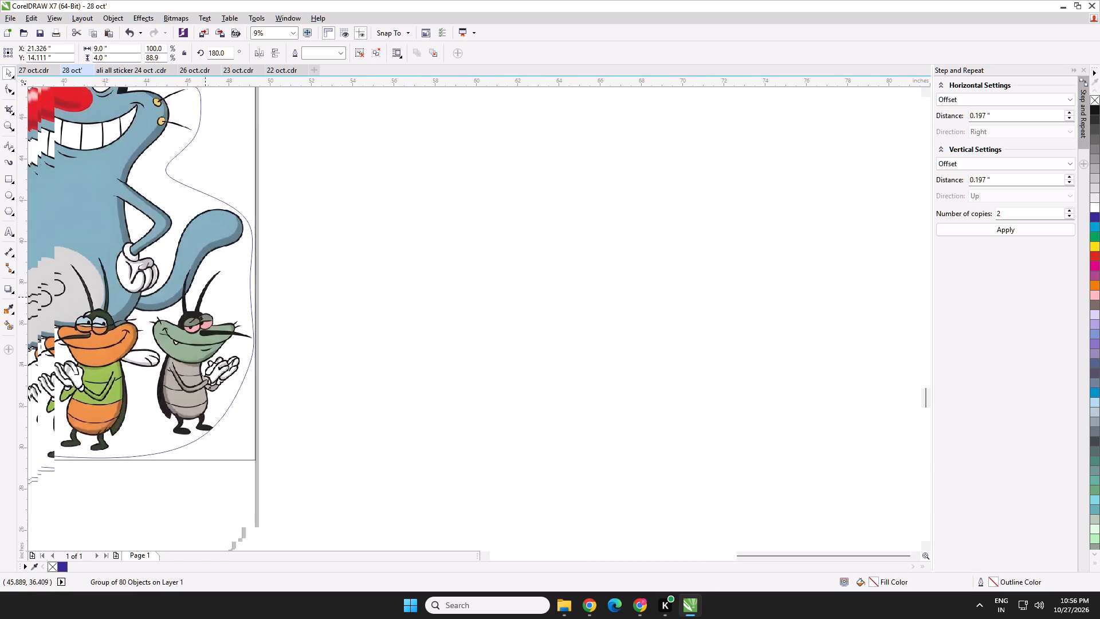
pyautogui.moveTo(298, 225); pyautogui.dragTo(639, 50, button='middle')
pyautogui.moveTo(167, 510); pyautogui.dragTo(630, 261)
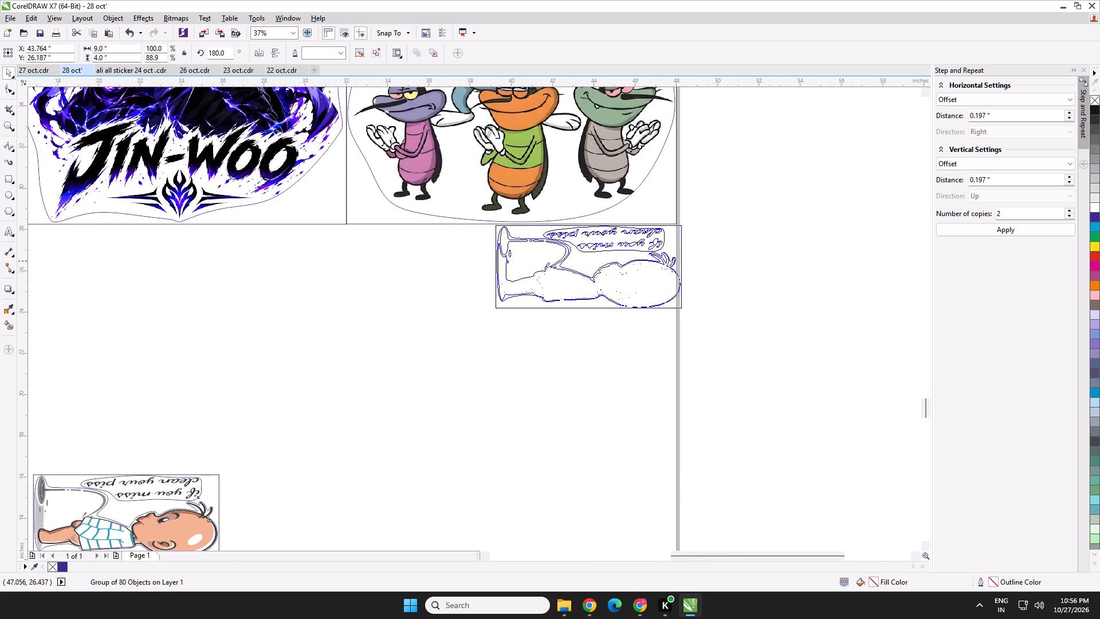
pyautogui.moveTo(630, 261); pyautogui.dragTo(628, 260)
pyautogui.press('Left')
pyautogui.press('Left')
pyautogui.press('Left')
pyautogui.press('Left')
pyautogui.press('Left')
pyautogui.press('Left')
pyautogui.press('Left')
pyautogui.press('Left')
pyautogui.press('Left')
pyautogui.press('Left')
pyautogui.press('Left')
pyautogui.press('Left')
pyautogui.press('Left')
pyautogui.press('Left')
pyautogui.press('Left')
pyautogui.press('Left')
pyautogui.press('Left')
pyautogui.scroll(3, 673, 220)
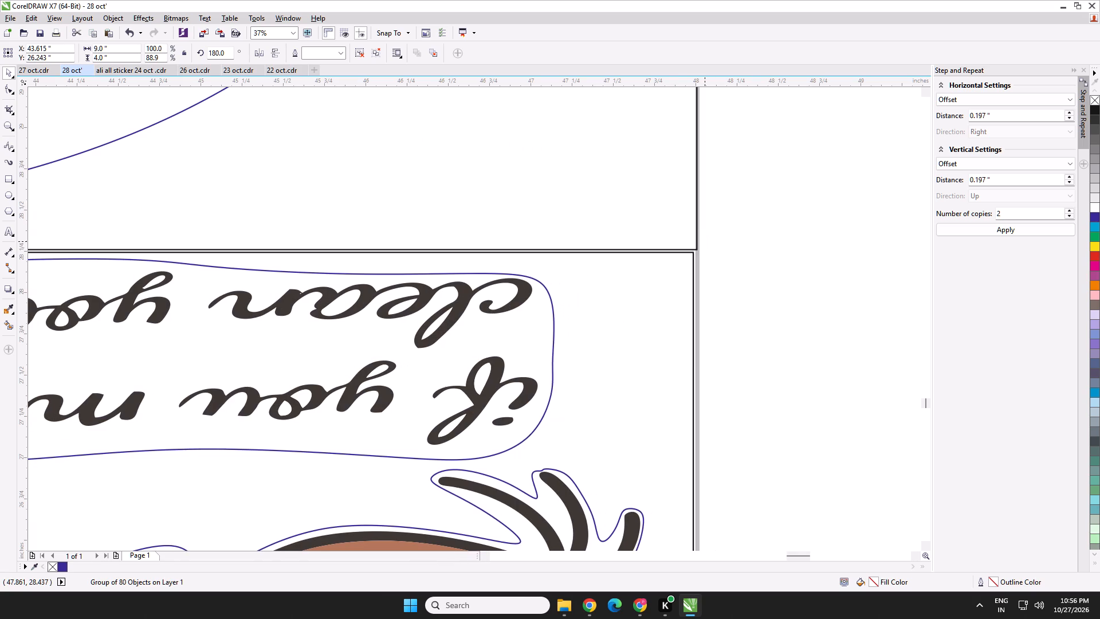
pyautogui.press('Up')
pyautogui.press('Right')
pyautogui.press('Right')
pyautogui.press('Right')
pyautogui.scroll(1, 704, 260)
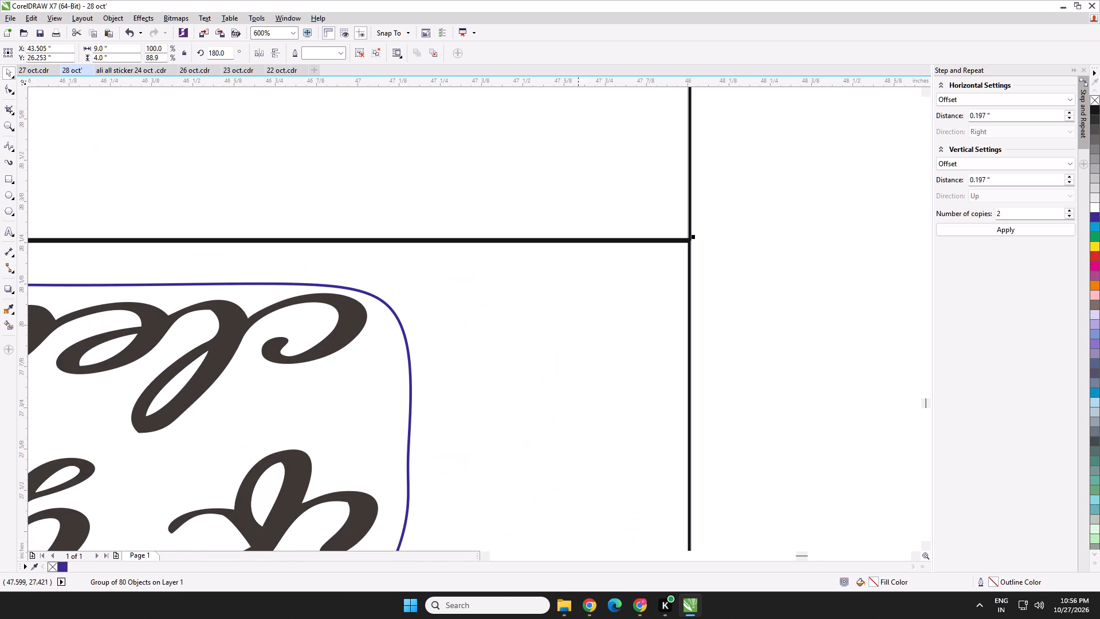
# Use Calculator to divide the 48-inch page width by 9 and by 8, and close it.
pyautogui.click(489, 604)
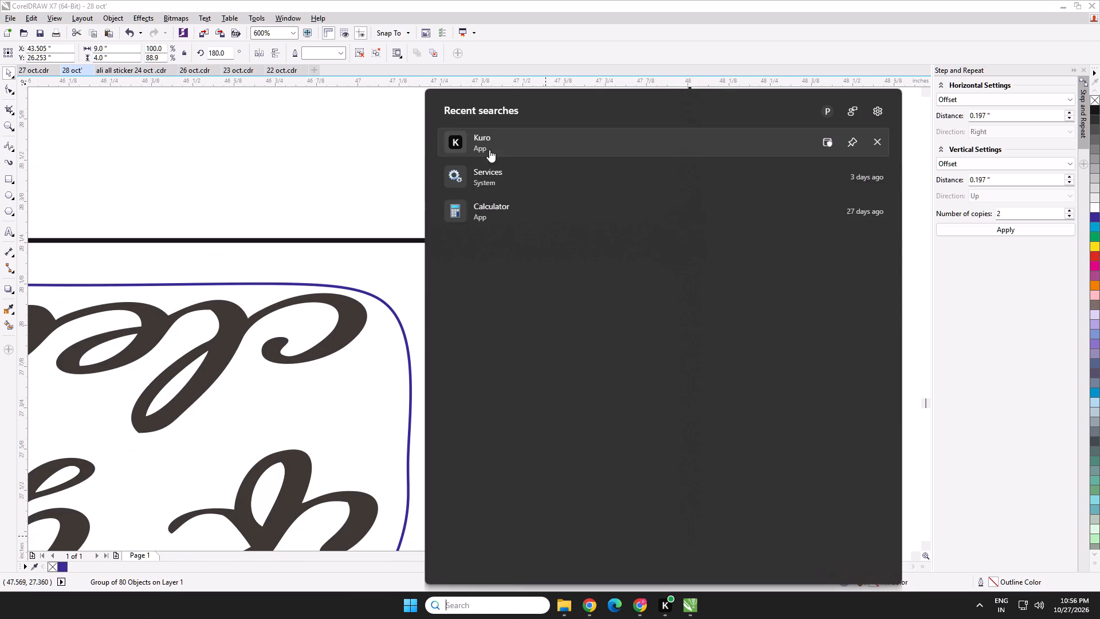
pyautogui.click(447, 208)
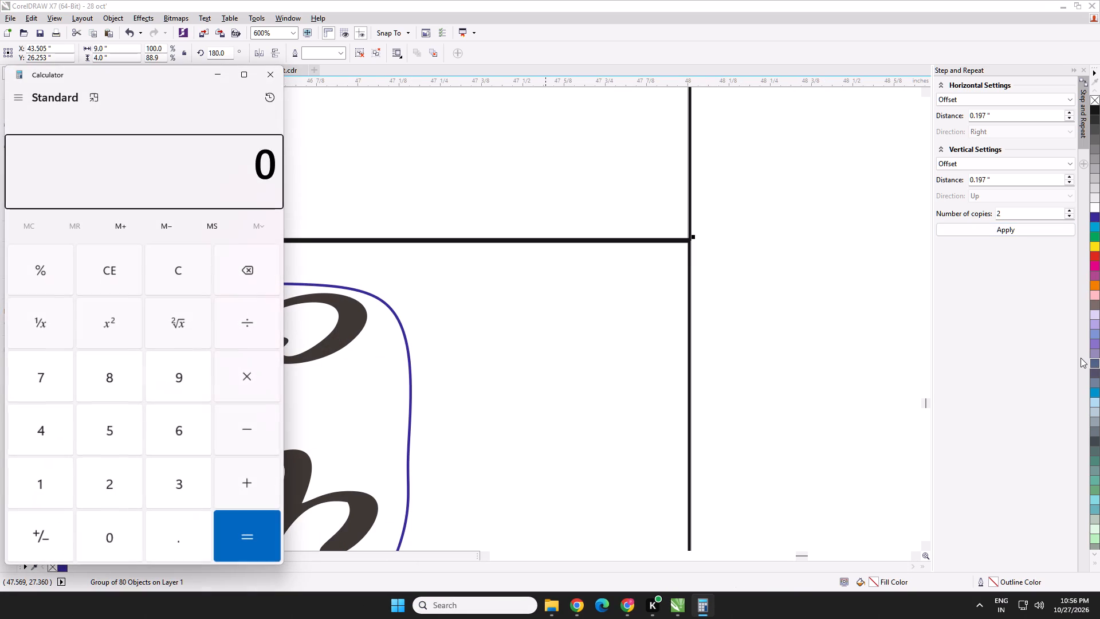
pyautogui.write('48/9')
pyautogui.press('Return')
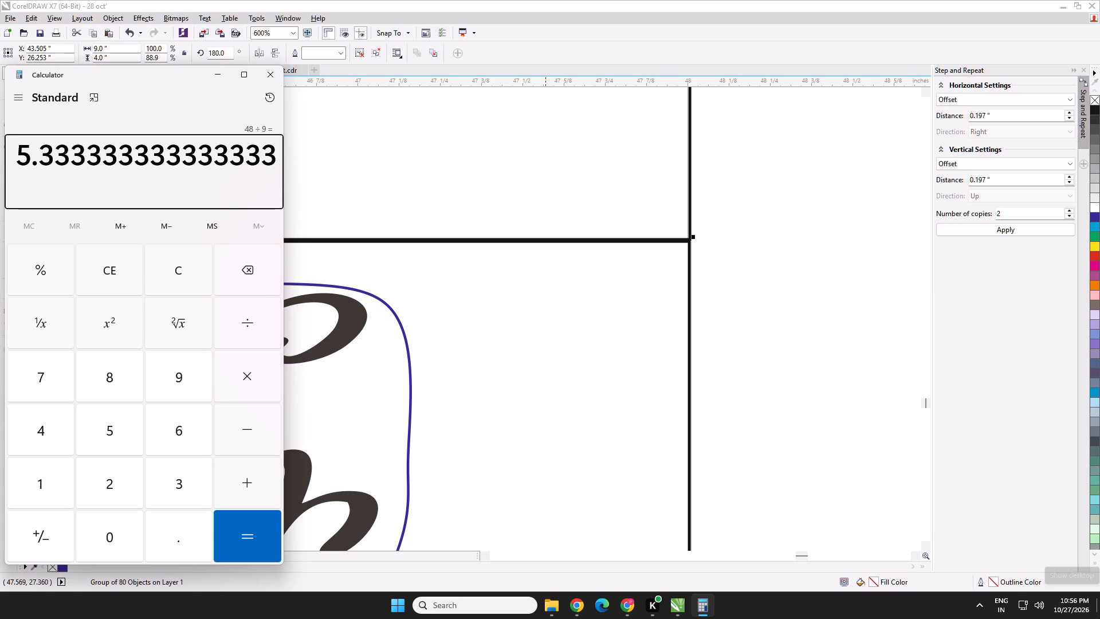
pyautogui.press('Escape')
pyautogui.write('8/9')
pyautogui.press('Escape')
pyautogui.write('48/8')
pyautogui.press('Return')
pyautogui.press('Escape')
pyautogui.scroll(-3, 772, 618)
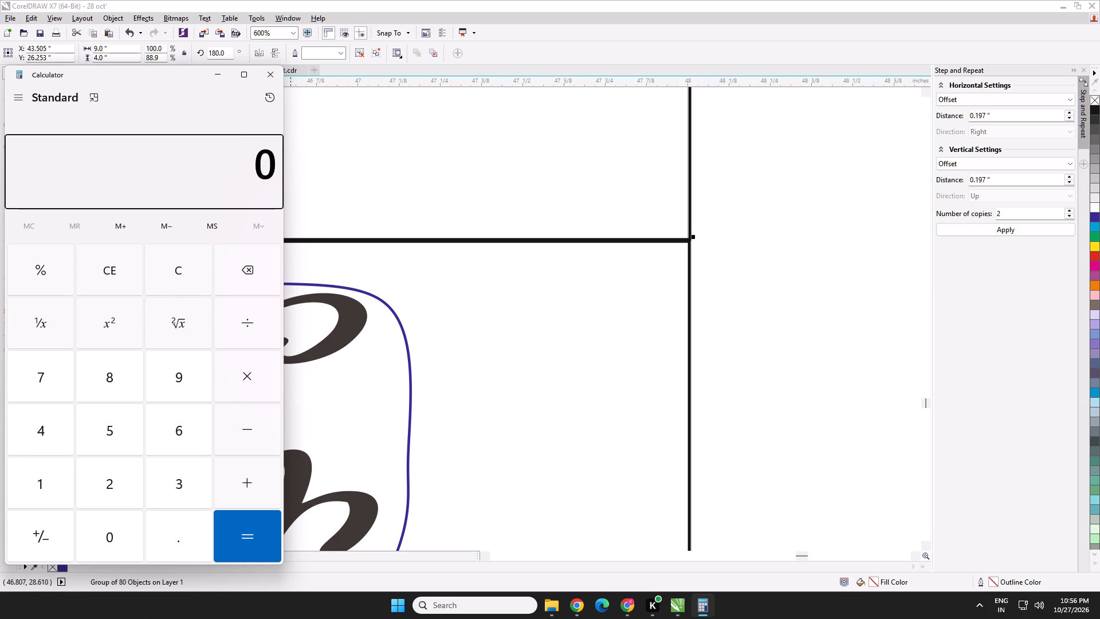
pyautogui.click(269, 74)
# Duplicate the sticker and align the copy edge to edge on the original's left side, beneath the Oggy row.
pyautogui.scroll(-1, 364, 291)
pyautogui.moveTo(371, 308); pyautogui.dragTo(632, 92, button='middle')
pyautogui.scroll(-1, 616, 267)
pyautogui.moveTo(582, 328); pyautogui.dragTo(721, 214, button='middle')
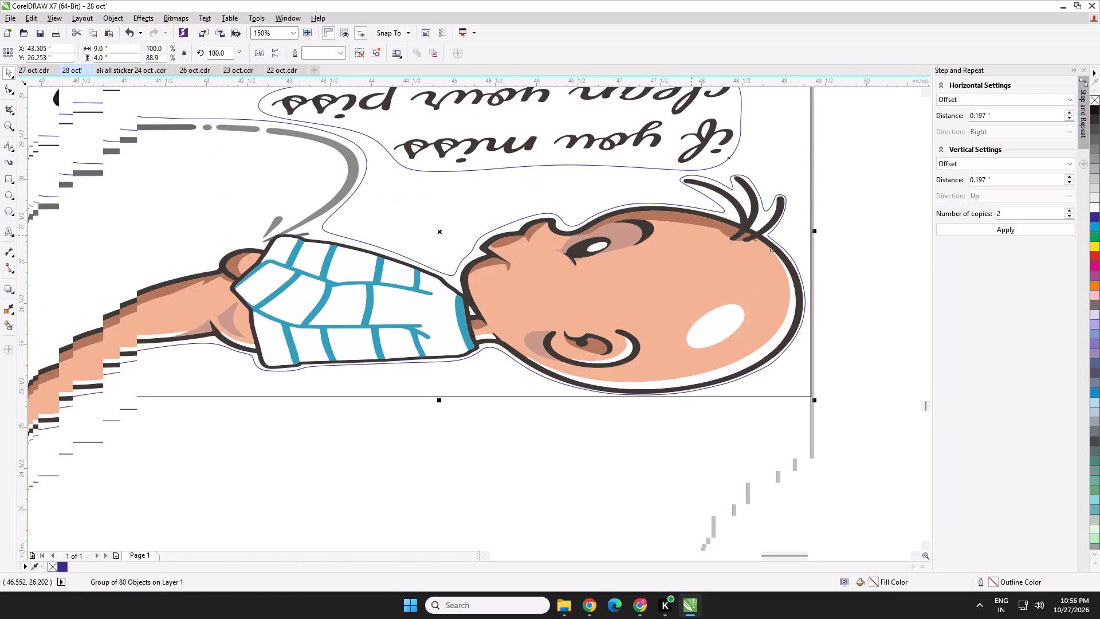
pyautogui.moveTo(721, 214); pyautogui.dragTo(812, 182, button='middle')
pyautogui.scroll(-2, 732, 281)
pyautogui.hotkey('ctrl', 'd')
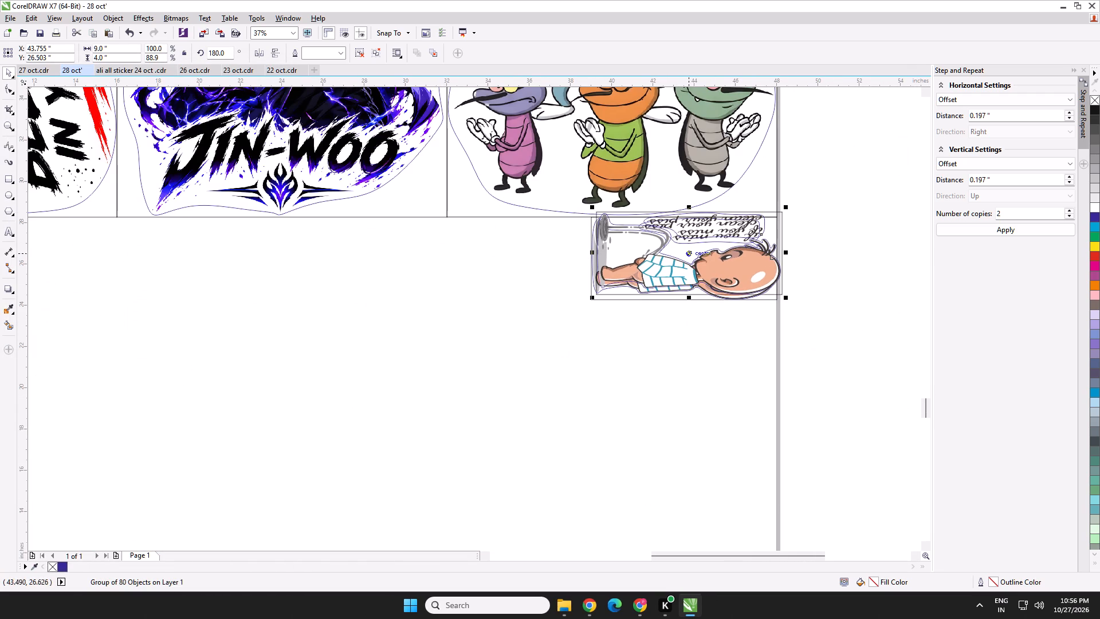
pyautogui.moveTo(690, 256); pyautogui.dragTo(499, 258)
pyautogui.scroll(3, 518, 213)
pyautogui.scroll(1, 783, 213)
pyautogui.moveTo(783, 213); pyautogui.dragTo(529, 239, button='middle')
pyautogui.scroll(2, 802, 198)
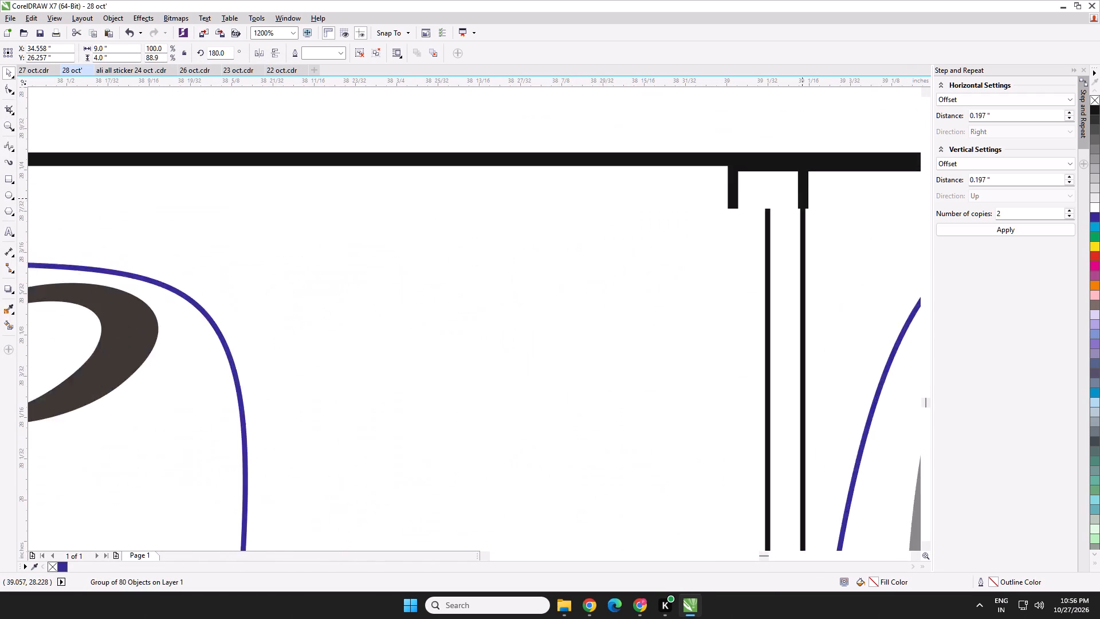
pyautogui.press('Down')
pyautogui.press('Up')
pyautogui.press('Left')
pyautogui.press('Left')
pyautogui.press('Left')
pyautogui.press('Left')
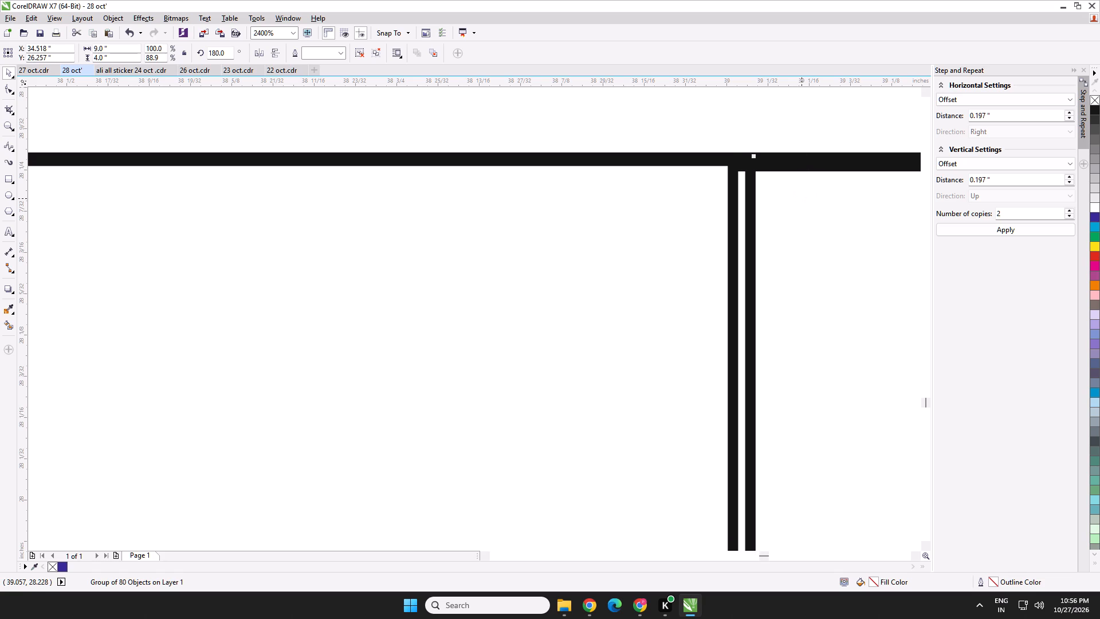
pyautogui.press('Left')
pyautogui.press('Left')
pyautogui.press('Right')
pyautogui.press('Left')
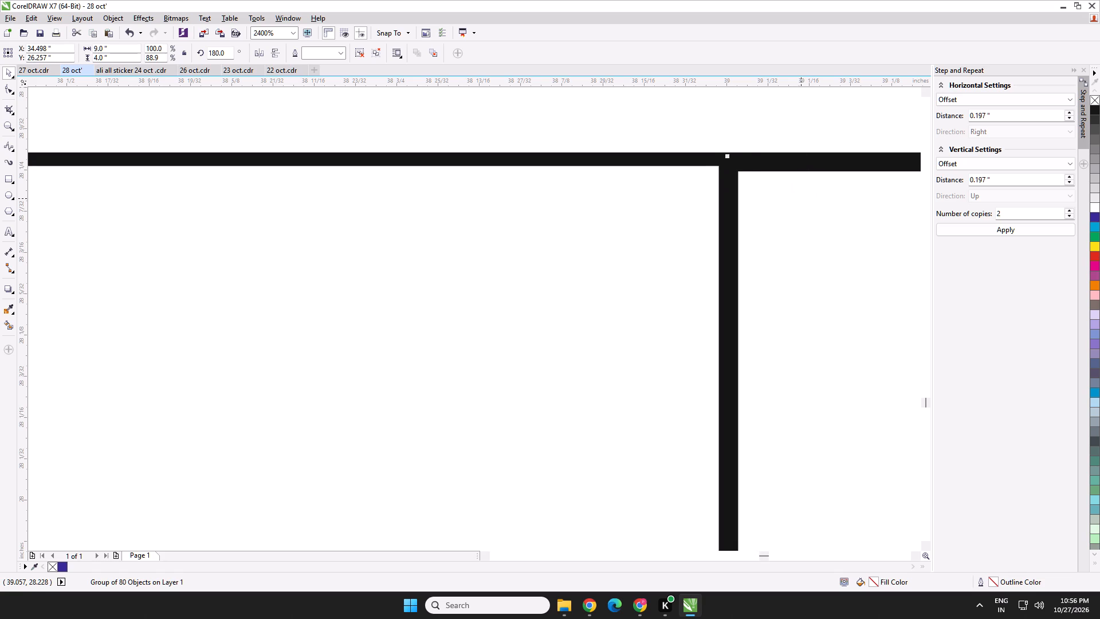
pyautogui.press('Left')
pyautogui.press('Right')
pyautogui.press('Right')
# Repeat the duplication four more times at the same spacing to extend the sticker row leftward across the page.
pyautogui.scroll(-2, 801, 198)
pyautogui.scroll(-2, 770, 329)
pyautogui.moveTo(763, 340); pyautogui.dragTo(841, 193, button='middle')
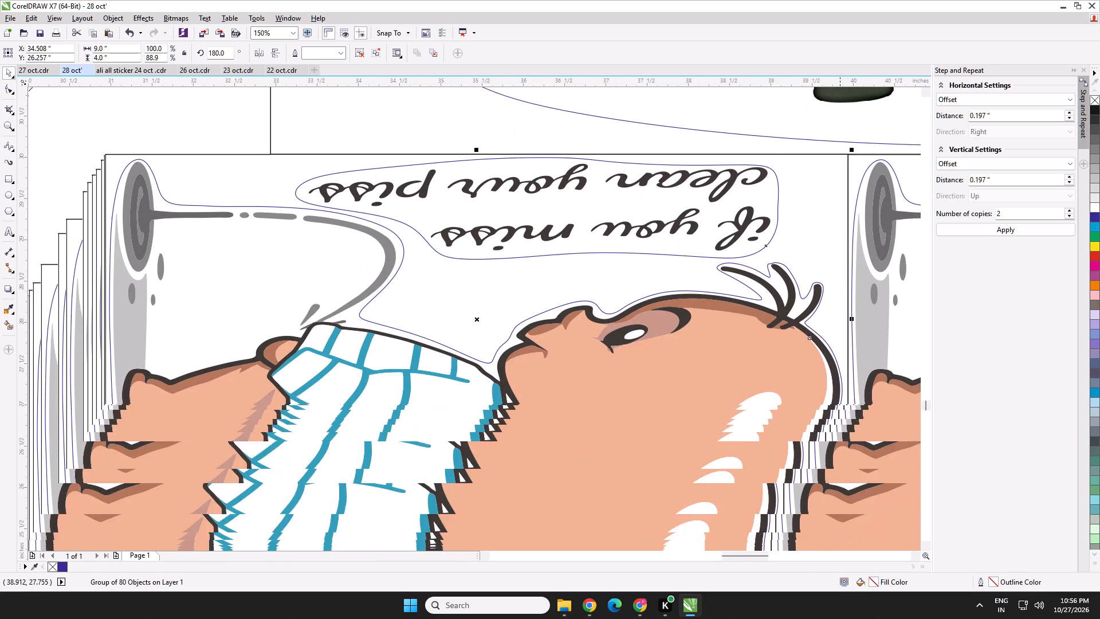
pyautogui.moveTo(841, 193); pyautogui.dragTo(842, 192, button='middle')
pyautogui.hotkey('ctrl', 'd')
pyautogui.hotkey('ctrl', 'd')
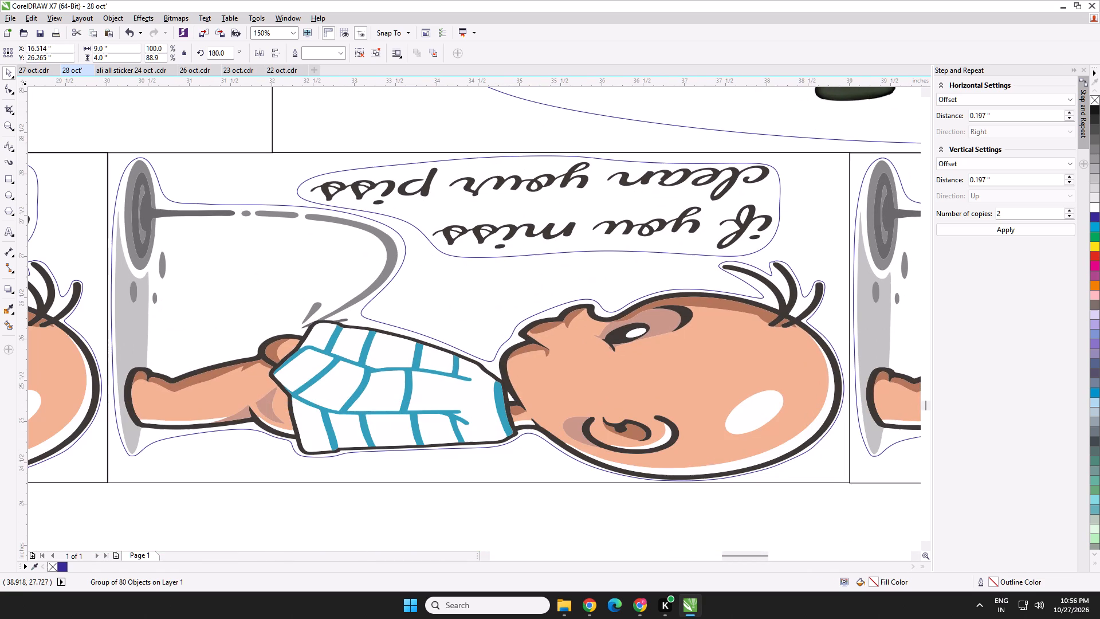
pyautogui.hotkey('ctrl', 'd')
pyautogui.hotkey('ctrl', 'd')
pyautogui.scroll(-3, 662, 271)
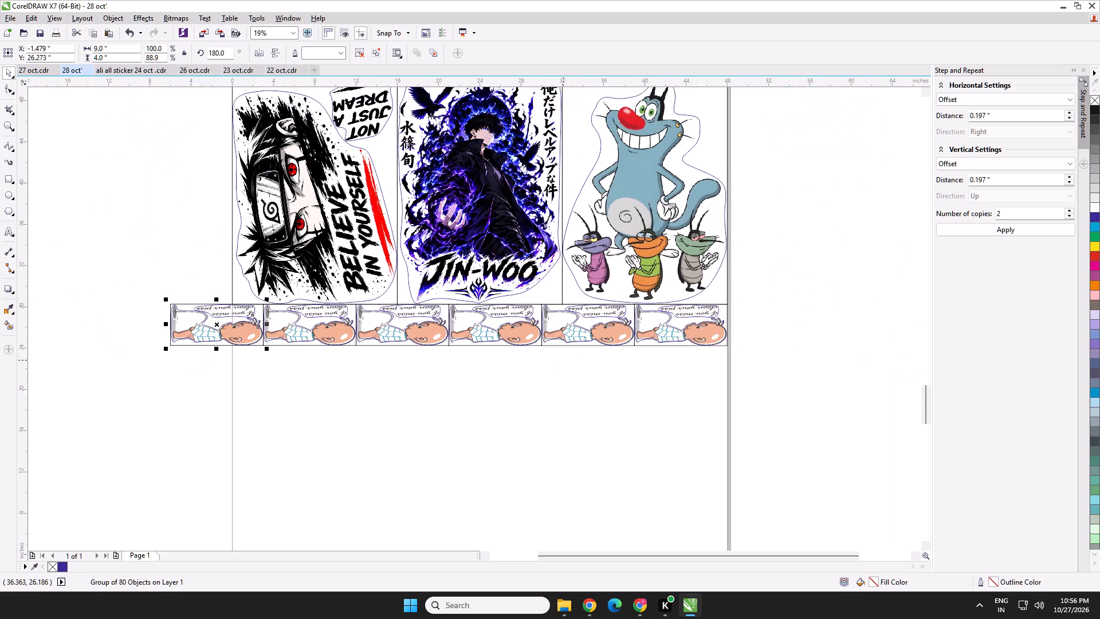
pyautogui.moveTo(566, 356); pyautogui.dragTo(594, 323, button='middle')
pyautogui.scroll(1, 251, 320)
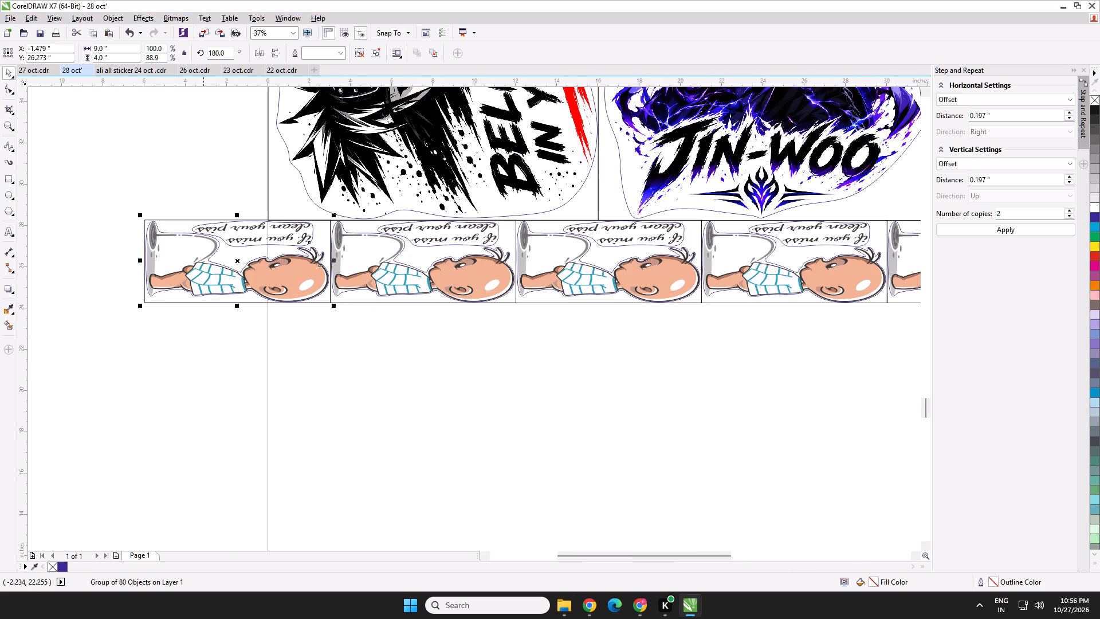
# Delete the leftmost sticker copy that overhangs the page's left edge.
pyautogui.scroll(-1, 177, 365)
pyautogui.moveTo(125, 354); pyautogui.dragTo(772, 272)
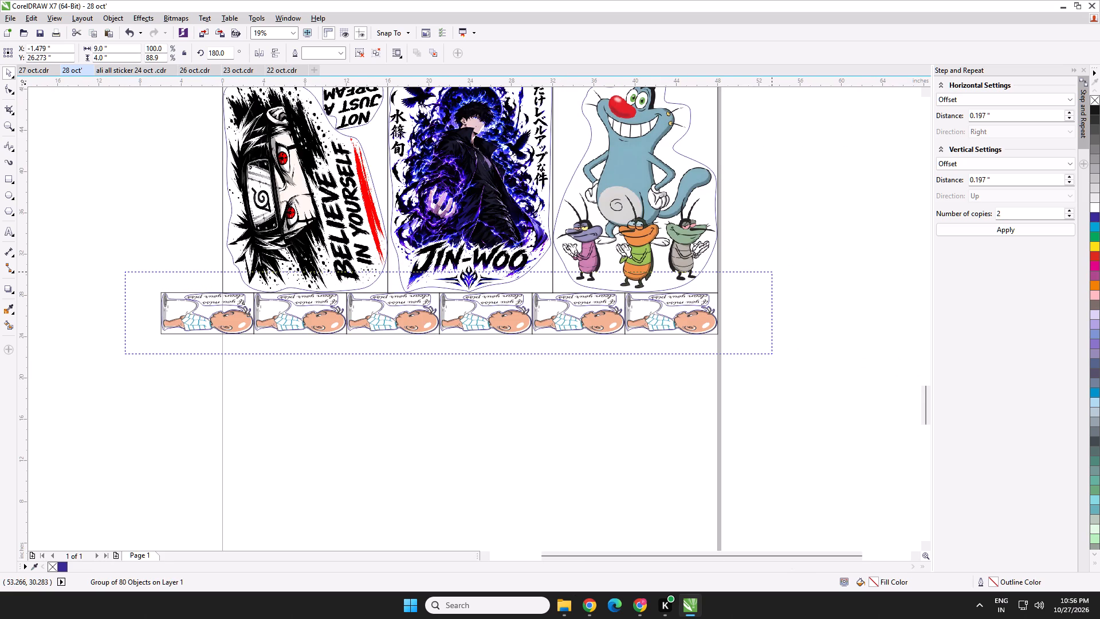
pyautogui.moveTo(772, 272); pyautogui.dragTo(772, 272)
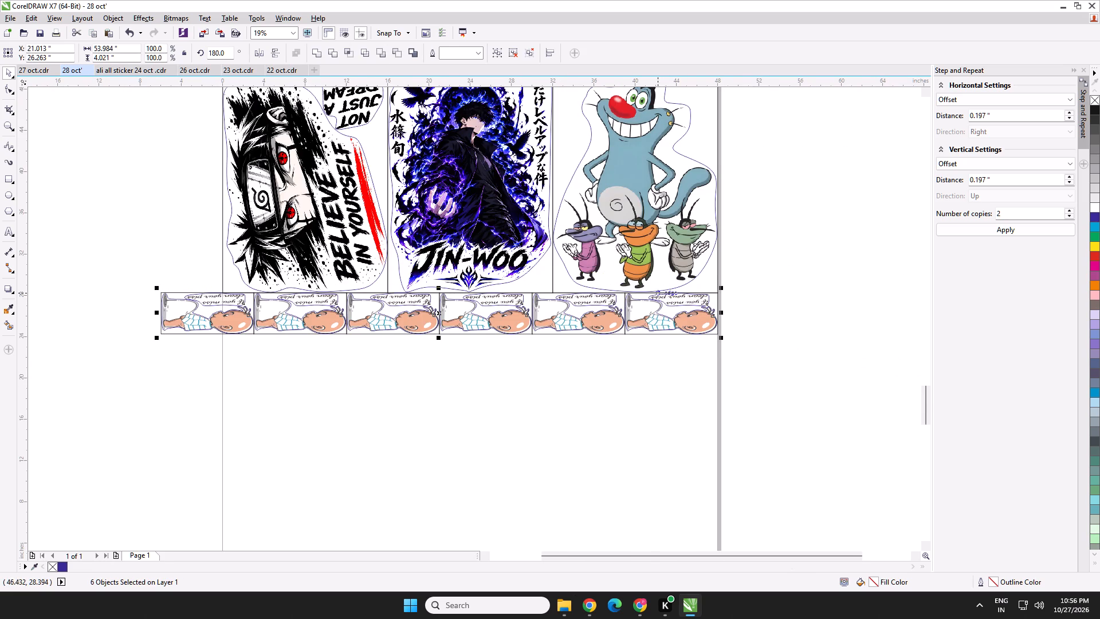
pyautogui.scroll(1, 653, 291)
pyautogui.scroll(-1, 349, 267)
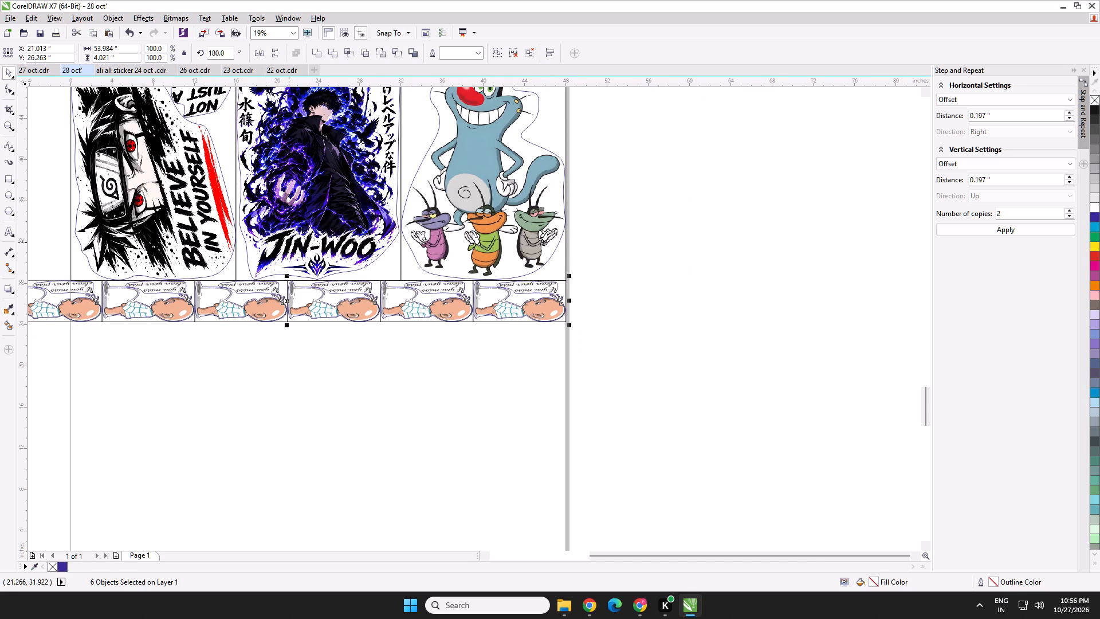
pyautogui.click(95, 352)
pyautogui.moveTo(99, 350); pyautogui.dragTo(273, 297, button='middle')
pyautogui.moveTo(106, 323); pyautogui.dragTo(294, 224)
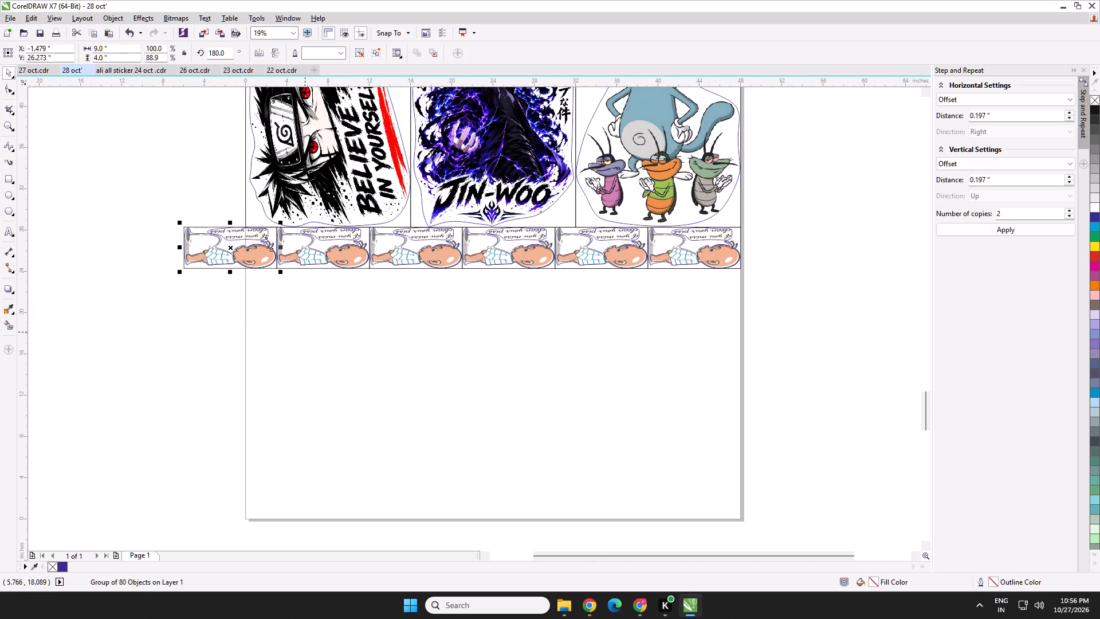
pyautogui.press('Delete')
# Select the five remaining stickers in the row and set their overall width to 48 inches.
pyautogui.moveTo(206, 314); pyautogui.dragTo(755, 195)
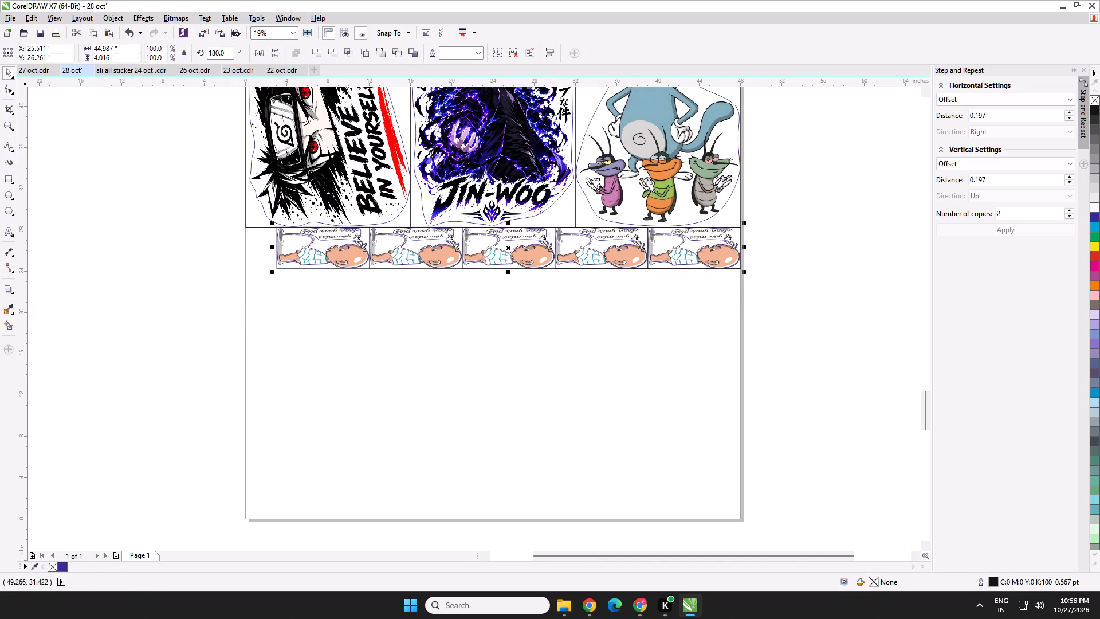
pyautogui.doubleClick(103, 56)
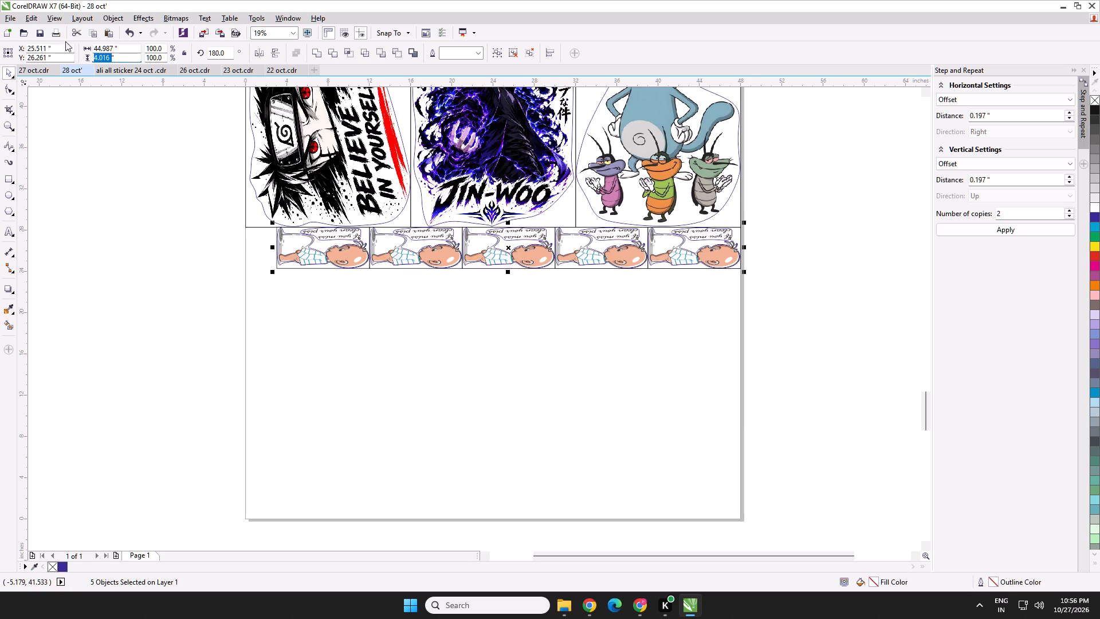
pyautogui.doubleClick(103, 45)
pyautogui.write('48')
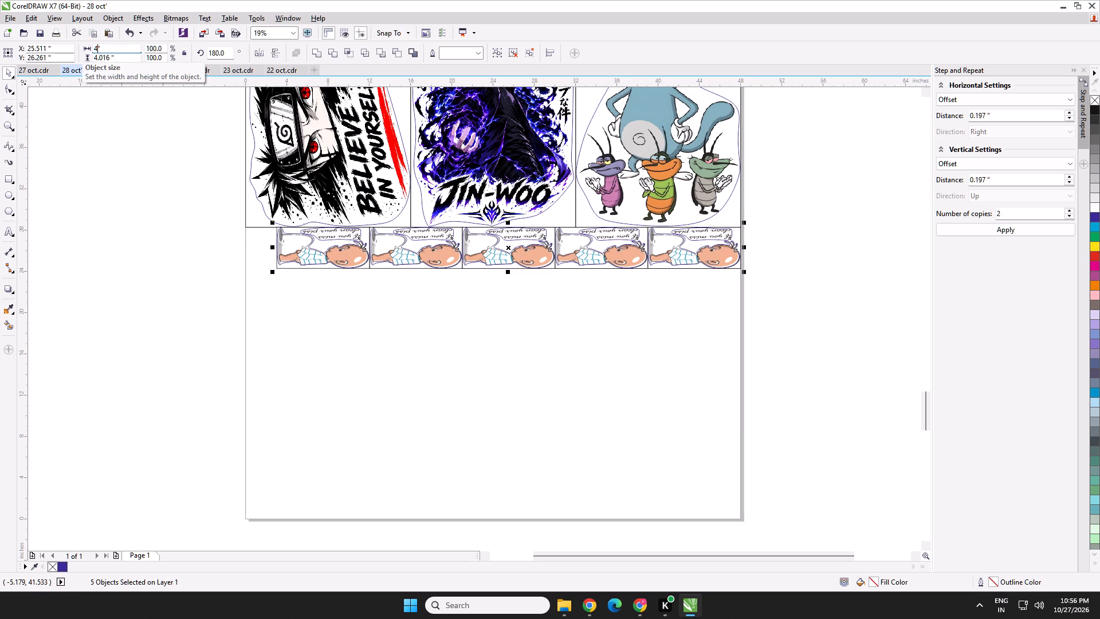
pyautogui.press('Return')
# Nudge the selected five-sticker row leftward until its left edge lines up with the page's left edge.
pyautogui.scroll(2, 269, 244)
pyautogui.press('Left')
pyautogui.press('Left')
pyautogui.press('Left')
pyautogui.press('Left')
pyautogui.press('Left')
pyautogui.press('Left')
pyautogui.press('Left')
pyautogui.press('Left')
pyautogui.press('Left')
pyautogui.press('Left')
pyautogui.press('Left')
pyautogui.press('Left')
pyautogui.press('Left')
pyautogui.press('Left')
pyautogui.press('Left')
pyautogui.press('Left')
pyautogui.press('Left')
pyautogui.press('Left')
pyautogui.press('Left')
pyautogui.press('Left')
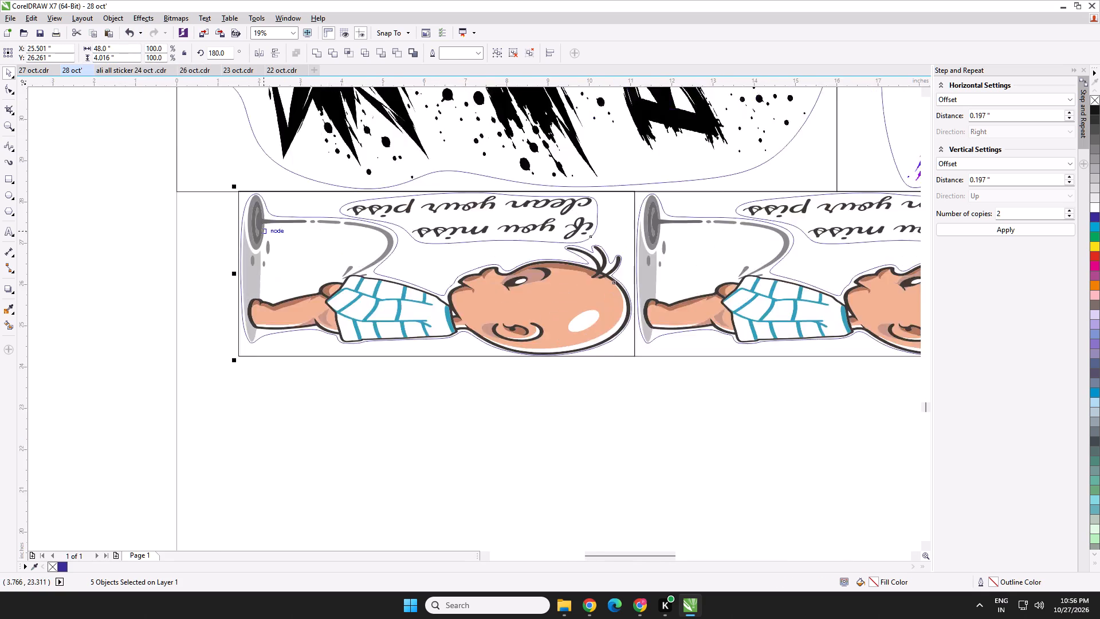
pyautogui.scroll(1, 264, 233)
pyautogui.scroll(-1, 403, 279)
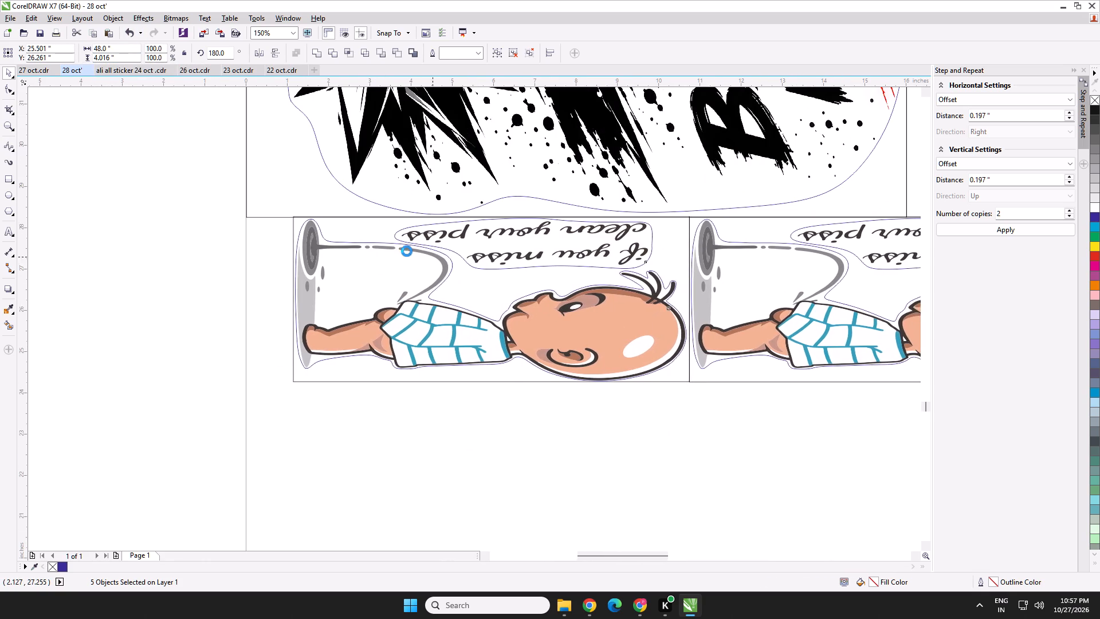
pyautogui.scroll(1, 404, 250)
pyautogui.moveTo(728, 209); pyautogui.dragTo(406, 213, button='middle')
pyautogui.scroll(1, 601, 195)
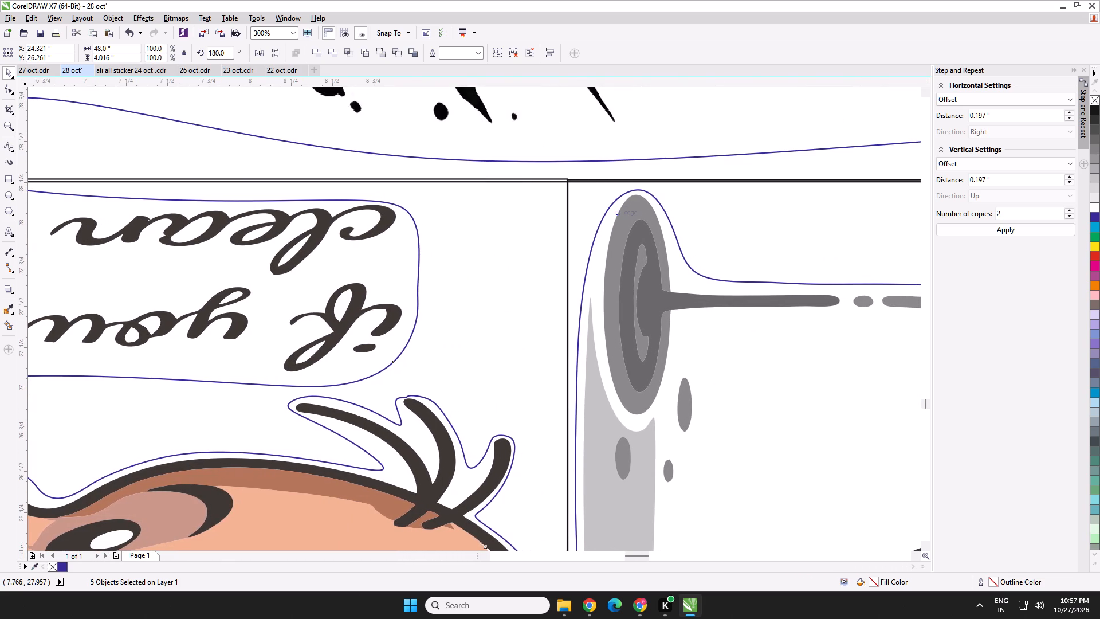
pyautogui.press('Left')
pyautogui.press('Left')
pyautogui.press('Left')
pyautogui.press('Left')
pyautogui.press('Left')
pyautogui.press('Left')
pyautogui.press('Left')
pyautogui.press('Left')
pyautogui.press('Left')
pyautogui.press('Left')
pyautogui.press('Left')
pyautogui.press('Left')
pyautogui.press('Left')
pyautogui.press('Left')
pyautogui.press('Left')
pyautogui.press('Left')
pyautogui.press('Left')
pyautogui.press('Left')
pyautogui.press('Left')
pyautogui.press('Left')
pyautogui.scroll(-2, 619, 264)
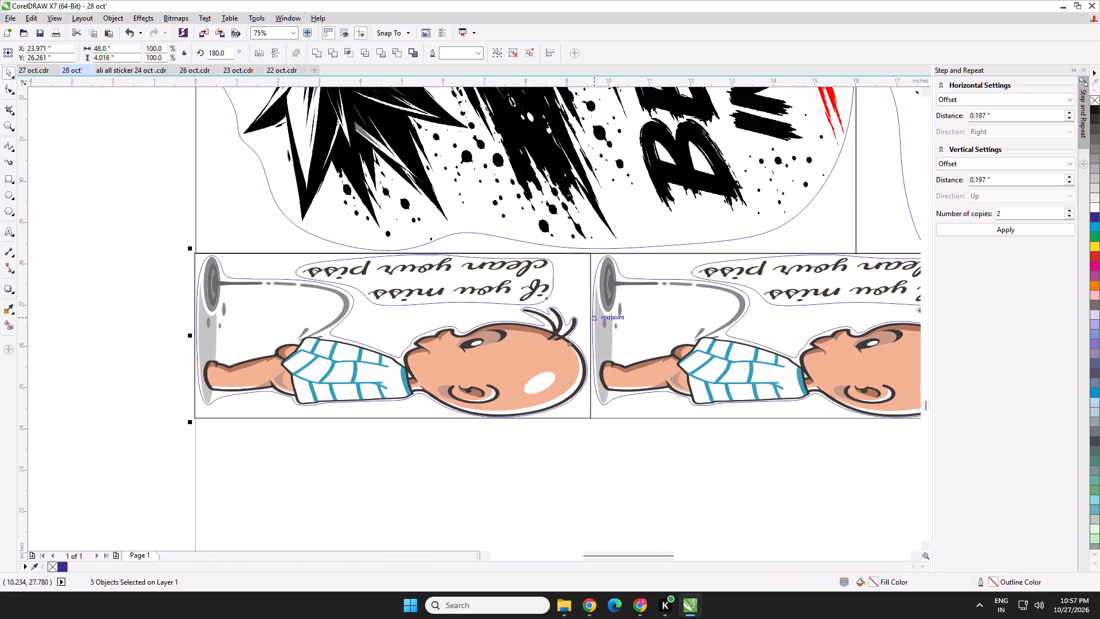
pyautogui.press('Right')
pyautogui.press('Right')
# Check the joints along the sticker row and delete its two leftmost stickers.
pyautogui.scroll(-2, 598, 314)
pyautogui.moveTo(555, 314); pyautogui.dragTo(396, 265, button='middle')
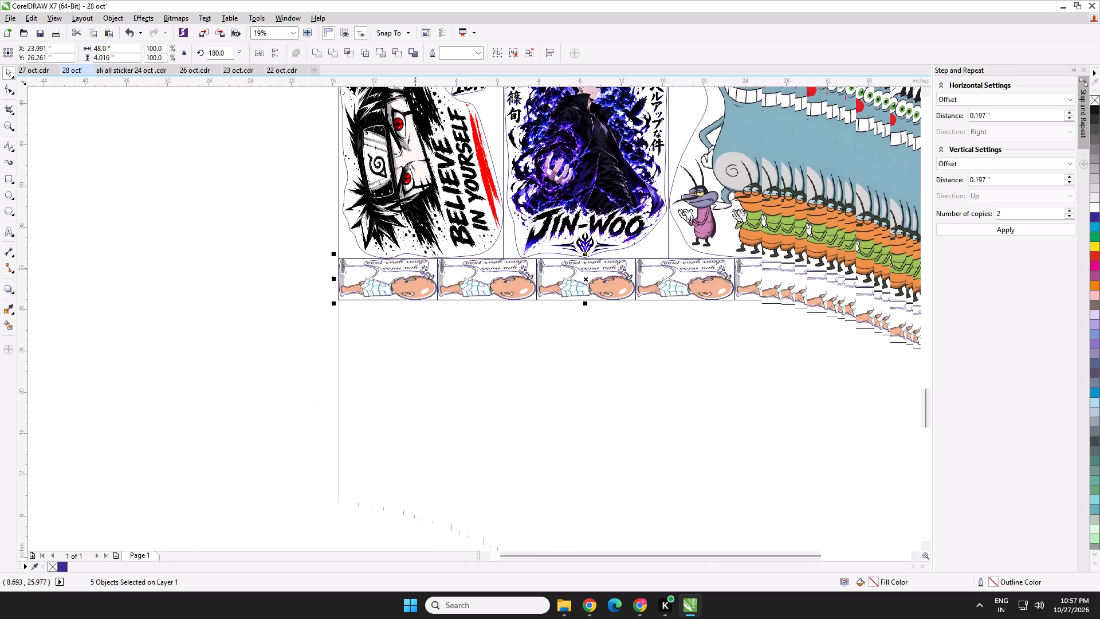
pyautogui.moveTo(396, 265); pyautogui.dragTo(146, 247, button='middle')
pyautogui.scroll(3, 385, 252)
pyautogui.moveTo(417, 258); pyautogui.dragTo(514, 287, button='middle')
pyautogui.moveTo(370, 280); pyautogui.dragTo(962, 291, button='middle')
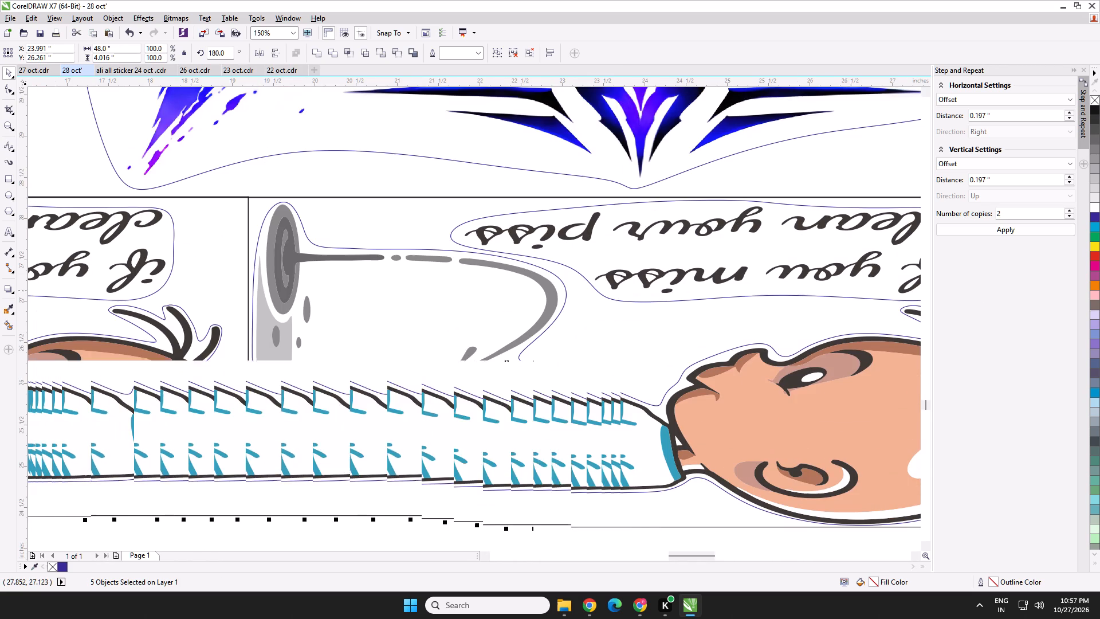
pyautogui.moveTo(260, 286); pyautogui.dragTo(560, 214, button='middle')
pyautogui.scroll(-2, 481, 339)
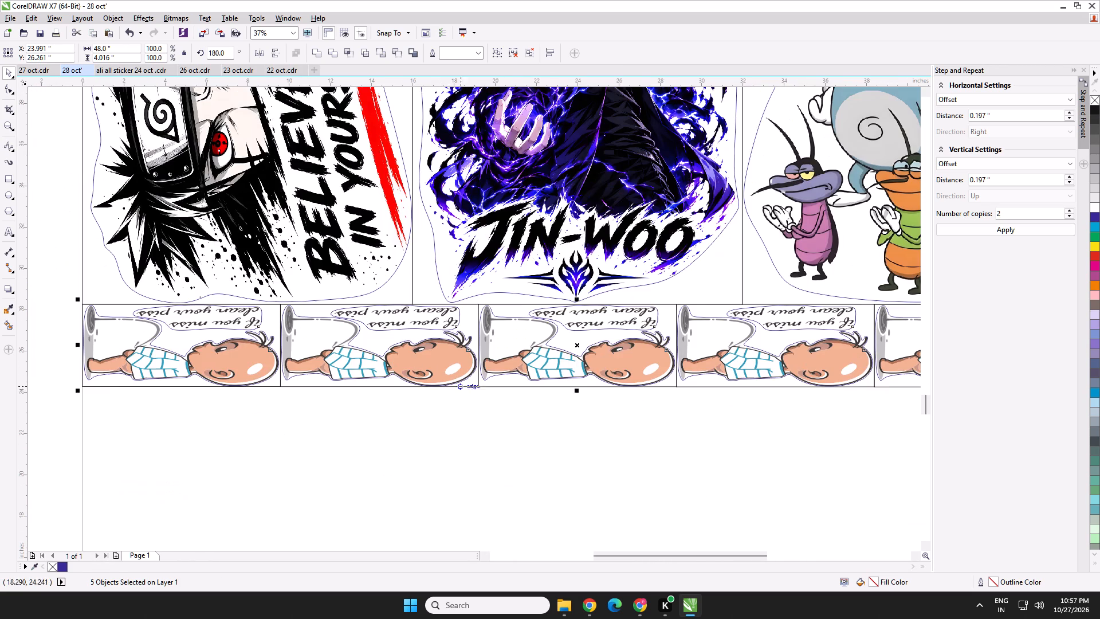
pyautogui.moveTo(482, 411); pyautogui.dragTo(49, 293)
pyautogui.press('Delete')
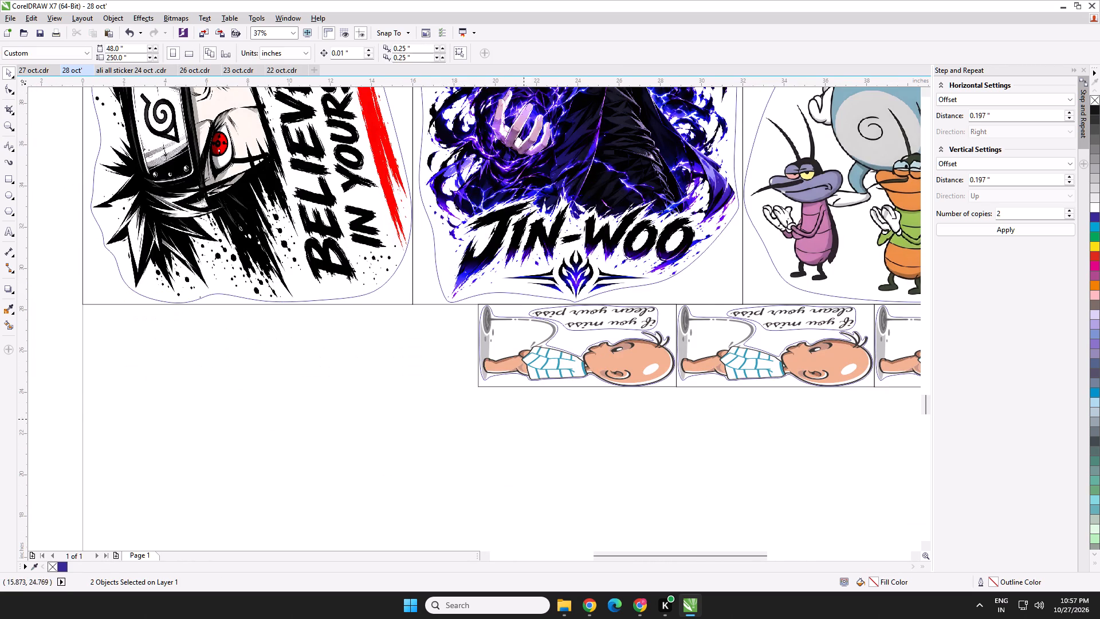
# Duplicate the leftmost remaining sticker twice leftward, edge to edge and level with the row, filling the two emptied places.
pyautogui.moveTo(454, 405); pyautogui.dragTo(693, 295)
pyautogui.hotkey('ctrl', 'd')
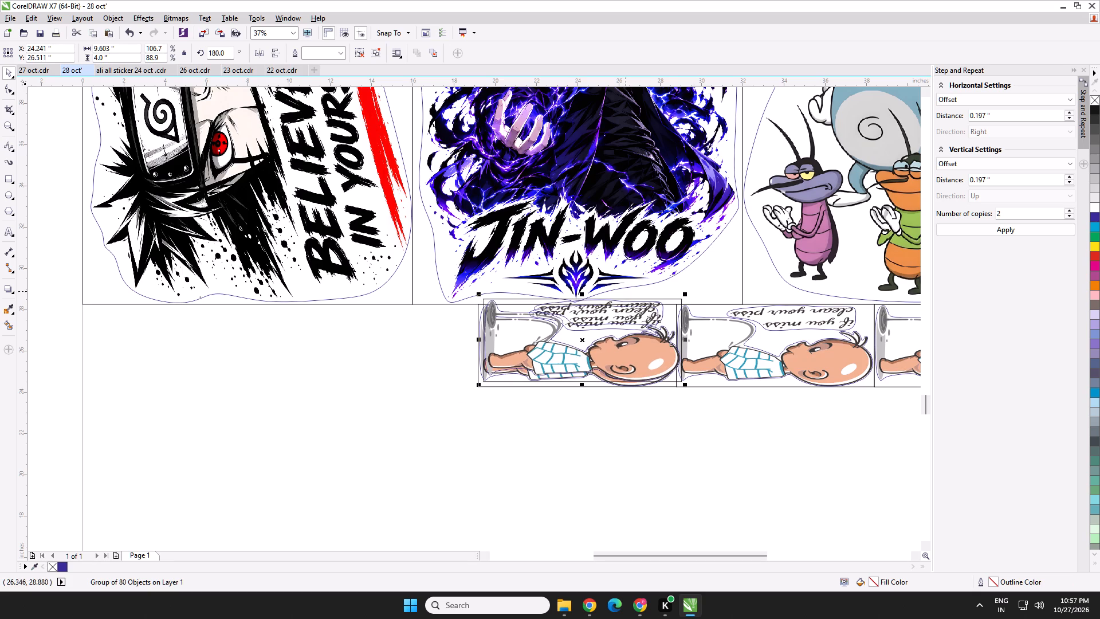
pyautogui.moveTo(577, 328); pyautogui.dragTo(381, 332)
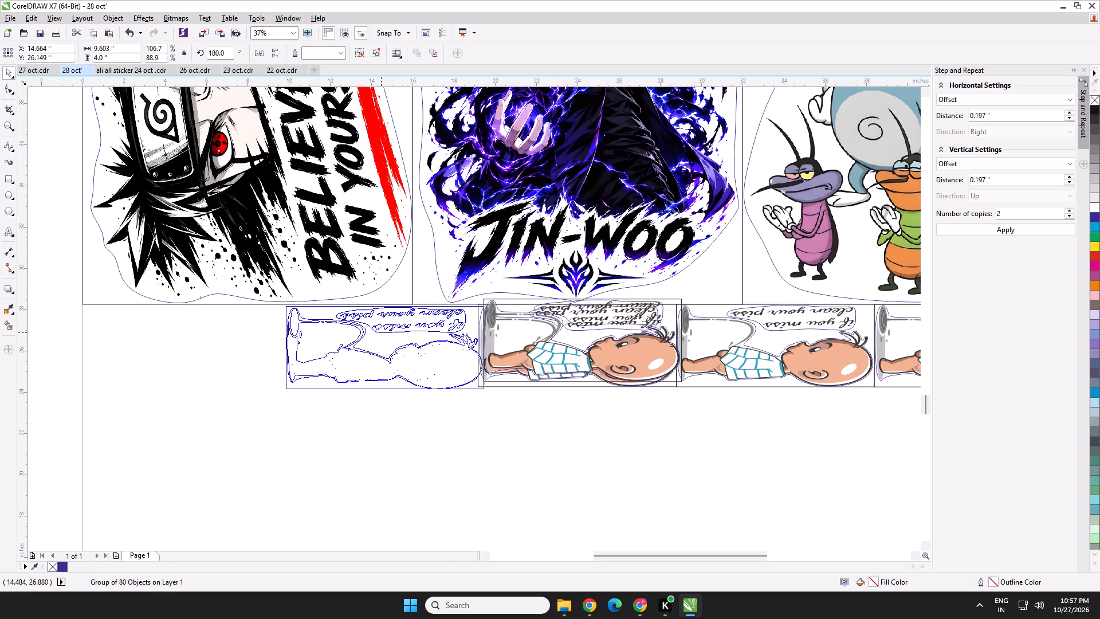
pyautogui.moveTo(381, 332); pyautogui.dragTo(378, 331)
pyautogui.scroll(3, 448, 303)
pyautogui.press('Left')
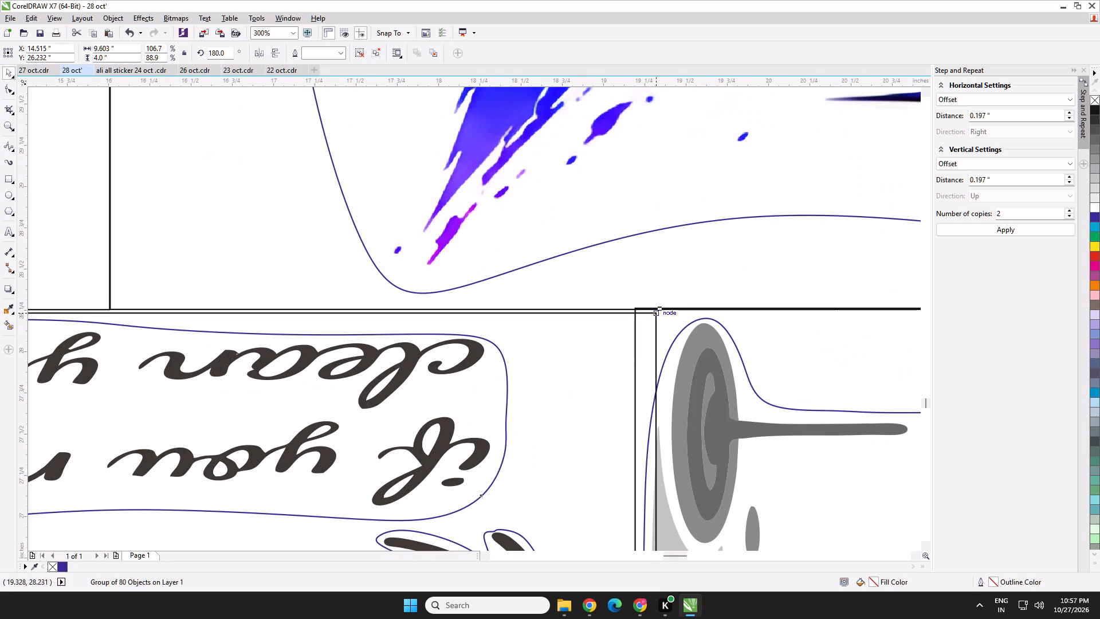
pyautogui.press('Up')
pyautogui.press('Up')
pyautogui.press('Left')
pyautogui.press('Left')
pyautogui.press('Left')
pyautogui.press('Left')
pyautogui.press('Left')
pyautogui.press('Left')
pyautogui.scroll(2, 645, 311)
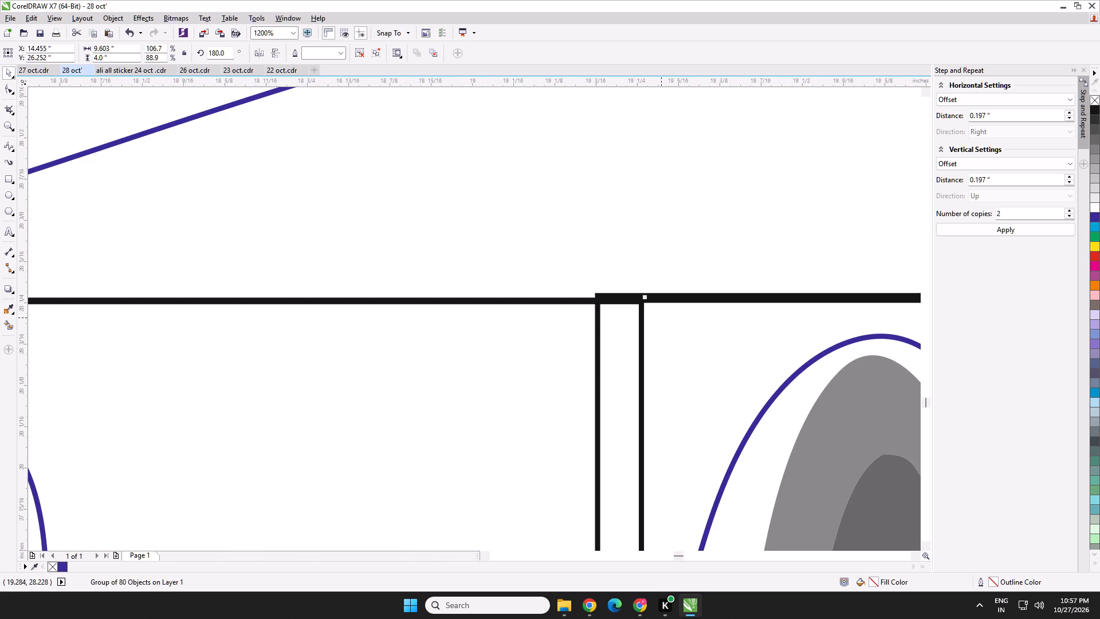
pyautogui.press('Up')
pyautogui.press('Left')
pyautogui.press('Left')
pyautogui.press('Left')
pyautogui.press('Left')
pyautogui.press('Left')
pyautogui.press('Left')
pyautogui.press('Left')
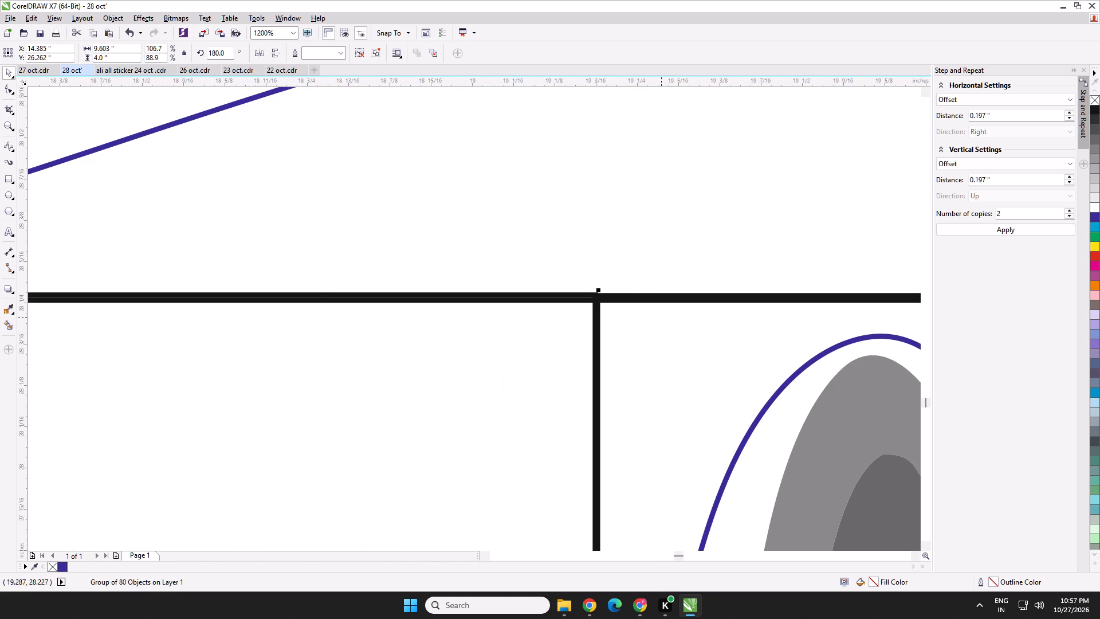
pyautogui.press('Down')
pyautogui.scroll(-4, 662, 319)
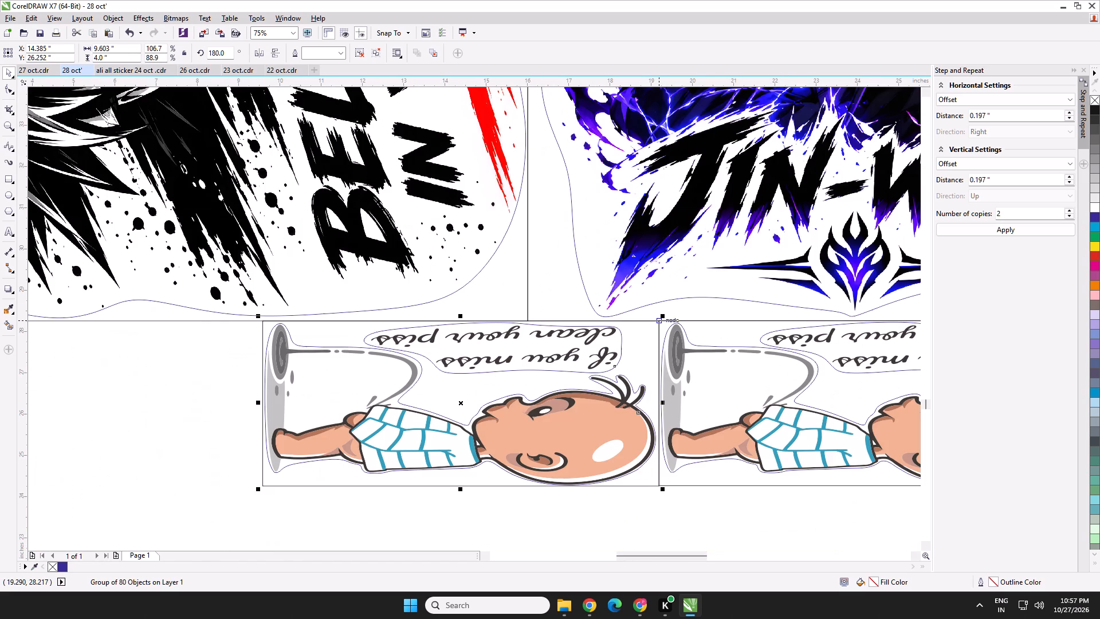
pyautogui.hotkey('ctrl', 'd')
# Select the entire sticker layout from the bottom row up to the top and set its height to 223 inches.
pyautogui.scroll(-2, 654, 336)
pyautogui.moveTo(424, 412); pyautogui.dragTo(976, 322)
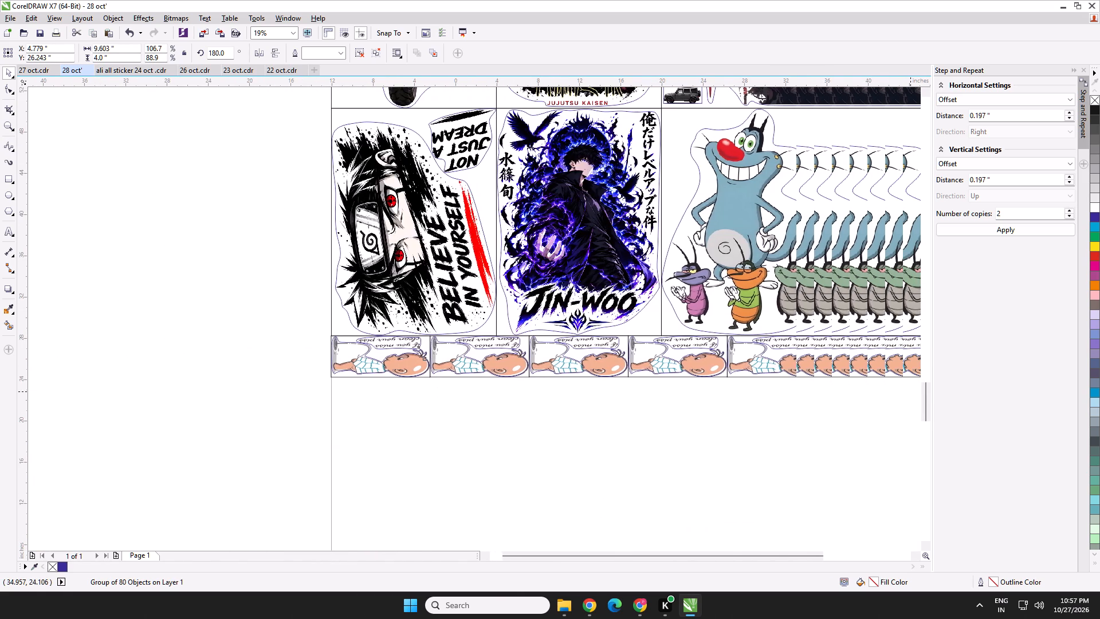
pyautogui.moveTo(976, 322); pyautogui.dragTo(771, 206)
pyautogui.moveTo(773, 288); pyautogui.dragTo(735, 518, button='middle')
pyautogui.moveTo(795, 99); pyautogui.dragTo(792, 457, button='middle')
pyautogui.moveTo(793, 97); pyautogui.dragTo(771, 206, button='middle')
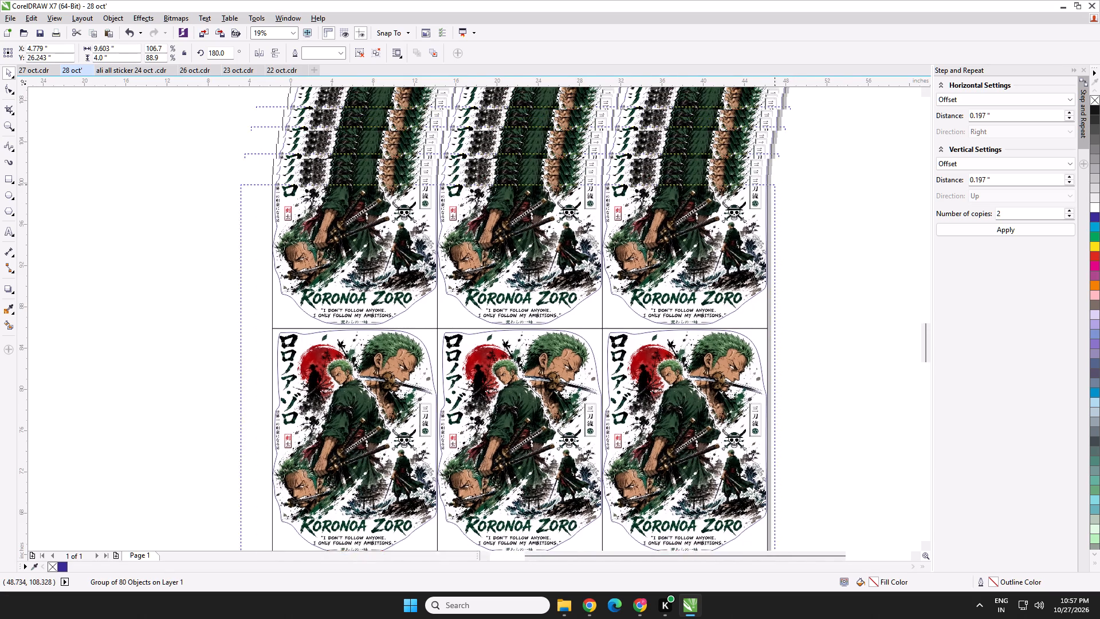
pyautogui.moveTo(771, 206); pyautogui.dragTo(765, 540, button='middle')
pyautogui.moveTo(771, 206); pyautogui.dragTo(656, 456)
pyautogui.scroll(-1, 767, 143)
pyautogui.moveTo(767, 143); pyautogui.dragTo(705, 618, button='middle')
pyautogui.moveTo(683, 294); pyautogui.dragTo(640, 618, button='middle')
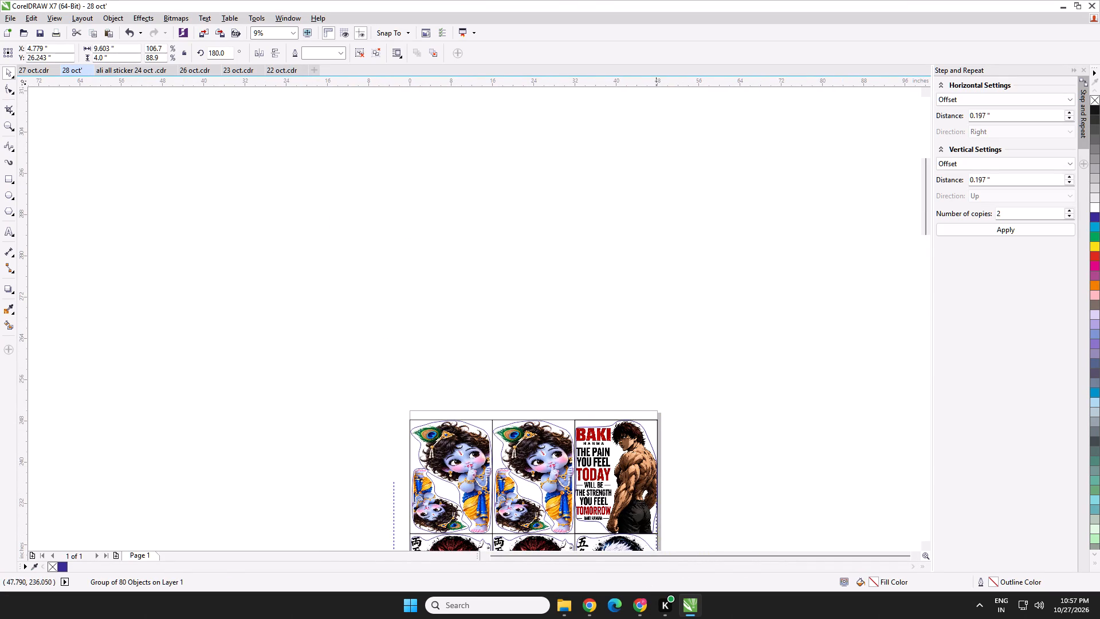
pyautogui.moveTo(656, 456); pyautogui.dragTo(674, 374)
pyautogui.doubleClick(107, 58)
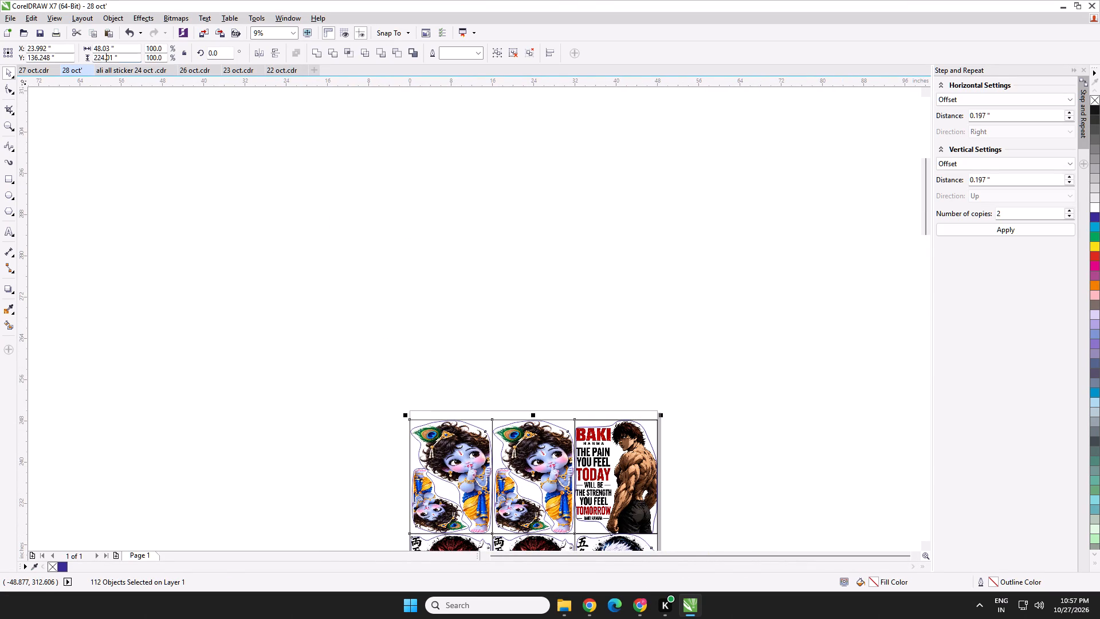
pyautogui.write('223')
pyautogui.press('Return')
pyautogui.scroll(-1, 717, 390)
pyautogui.moveTo(708, 394); pyautogui.dragTo(728, 241, button='middle')
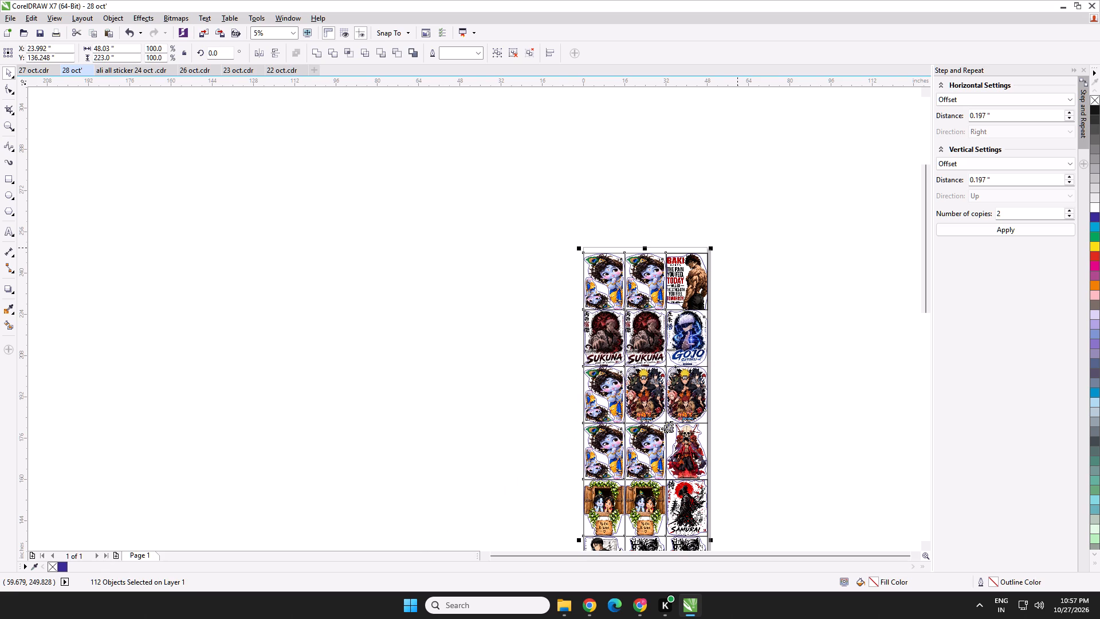
# Save the 28 oct layout using Save As.
pyautogui.hotkey('ctrl', 'shift', 's')
pyautogui.press('Return')
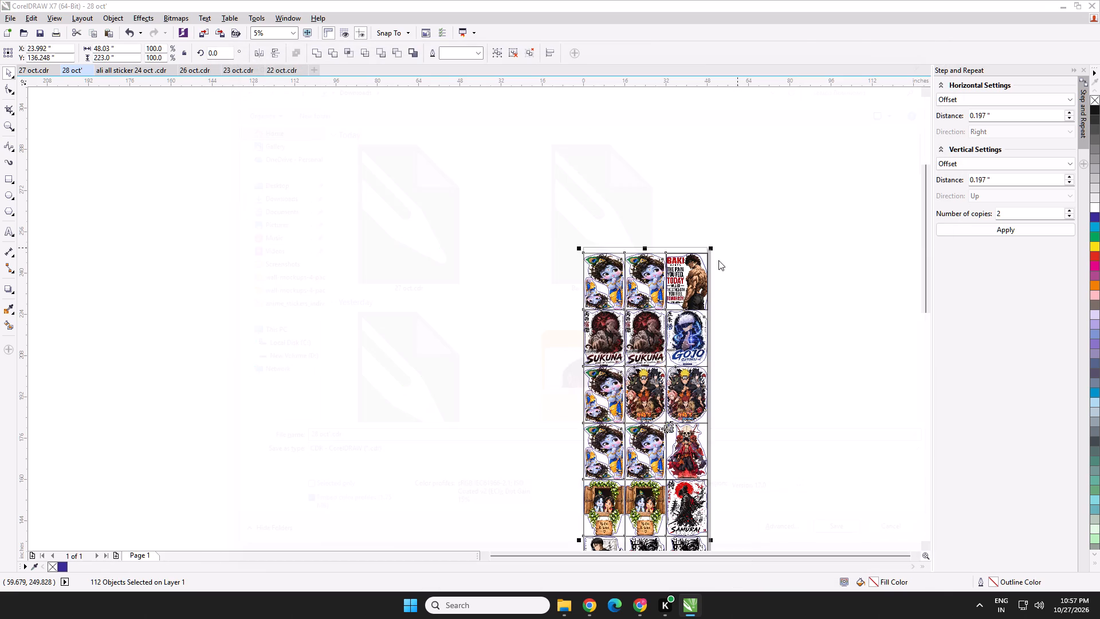
# Copy the Believe in Yourself and Jin-Woo artworks with their frames and paste them into the ali all sticker 24 oct file.
pyautogui.moveTo(648, 420); pyautogui.dragTo(685, 0, button='middle')
pyautogui.moveTo(702, 448); pyautogui.dragTo(692, 224, button='middle')
pyautogui.scroll(2, 669, 202)
pyautogui.moveTo(671, 186); pyautogui.dragTo(661, 523, button='middle')
pyautogui.scroll(1, 641, 456)
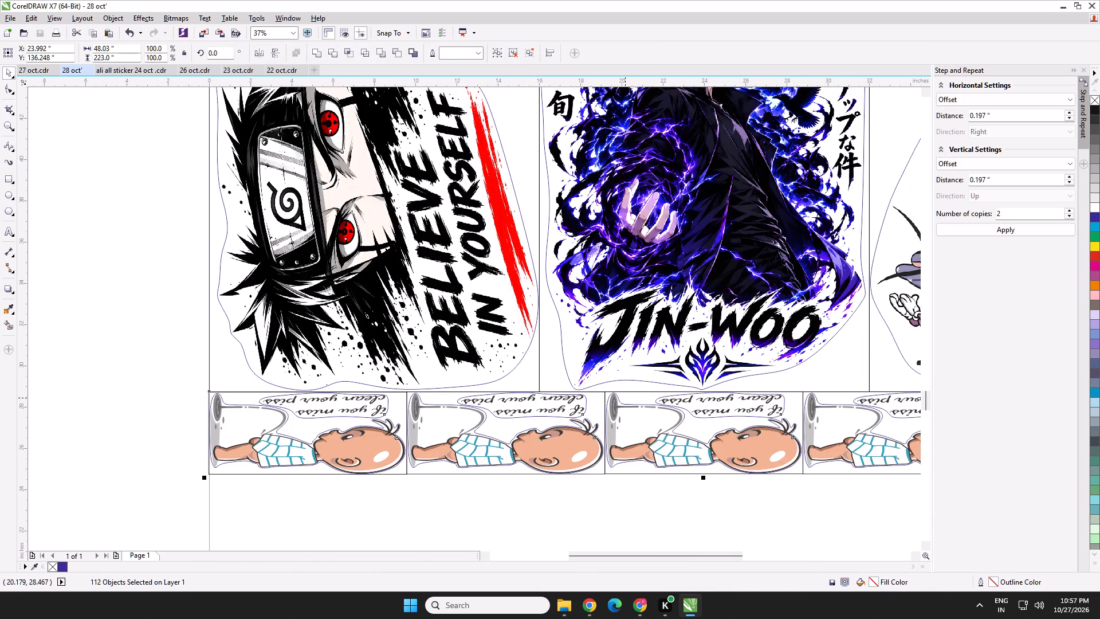
pyautogui.scroll(-1, 618, 426)
pyautogui.moveTo(405, 169); pyautogui.dragTo(783, 467)
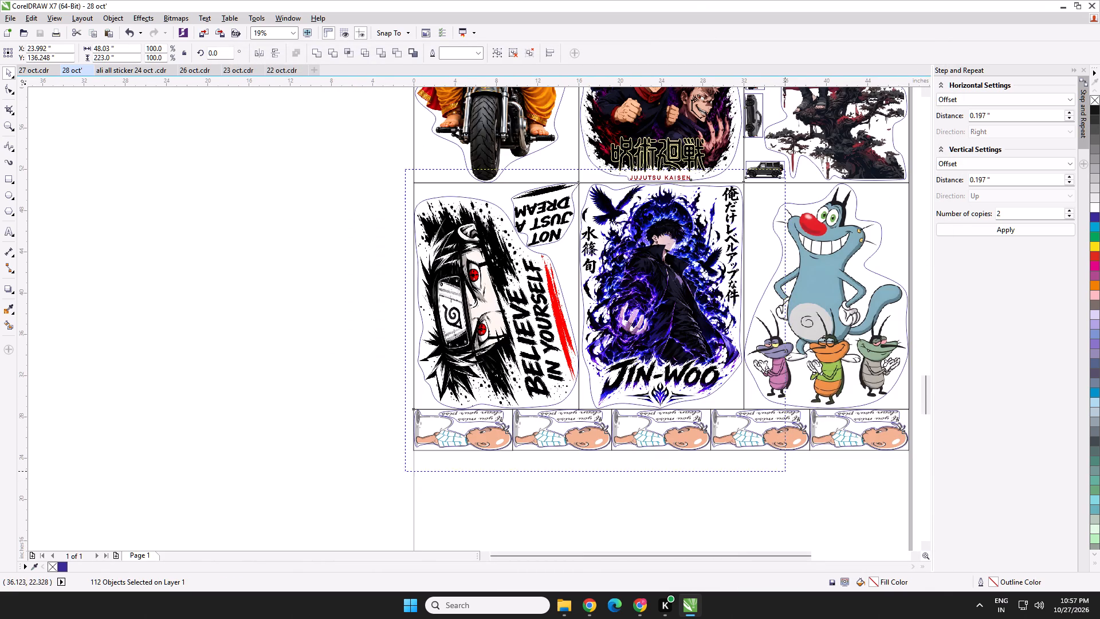
pyautogui.moveTo(783, 467); pyautogui.dragTo(768, 429)
pyautogui.hotkey('ctrl', 'c')
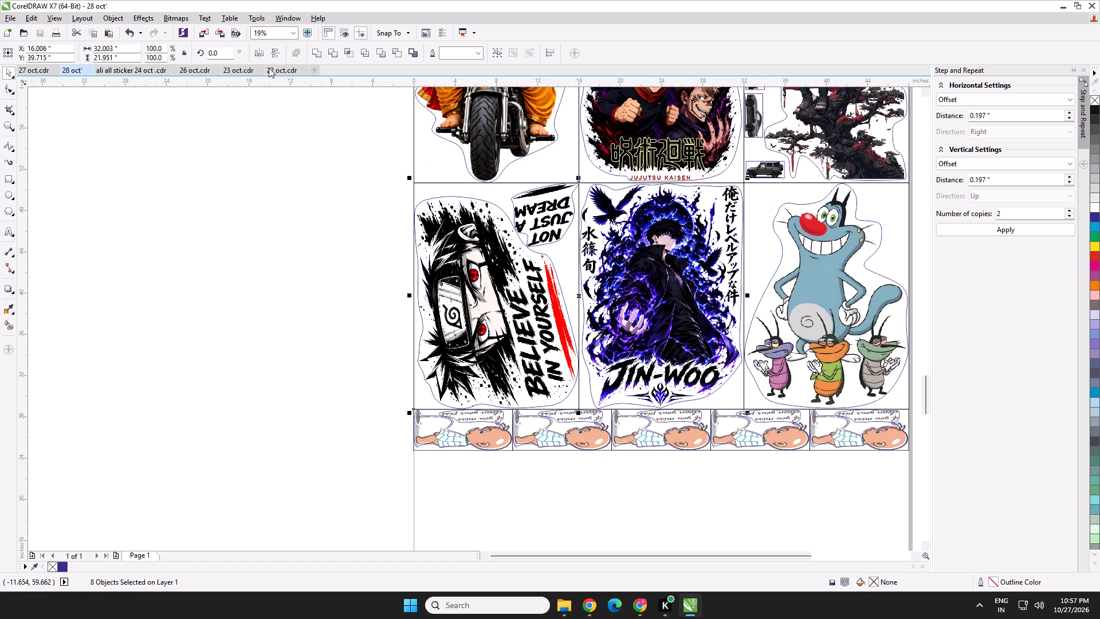
pyautogui.click(144, 68)
pyautogui.hotkey('ctrl', 'v')
# Scale the pasted pair to about 15.9 by 10.9 inches and place it beside the small Krishna sticker, below the Baki artwork.
pyautogui.scroll(-3, 641, 370)
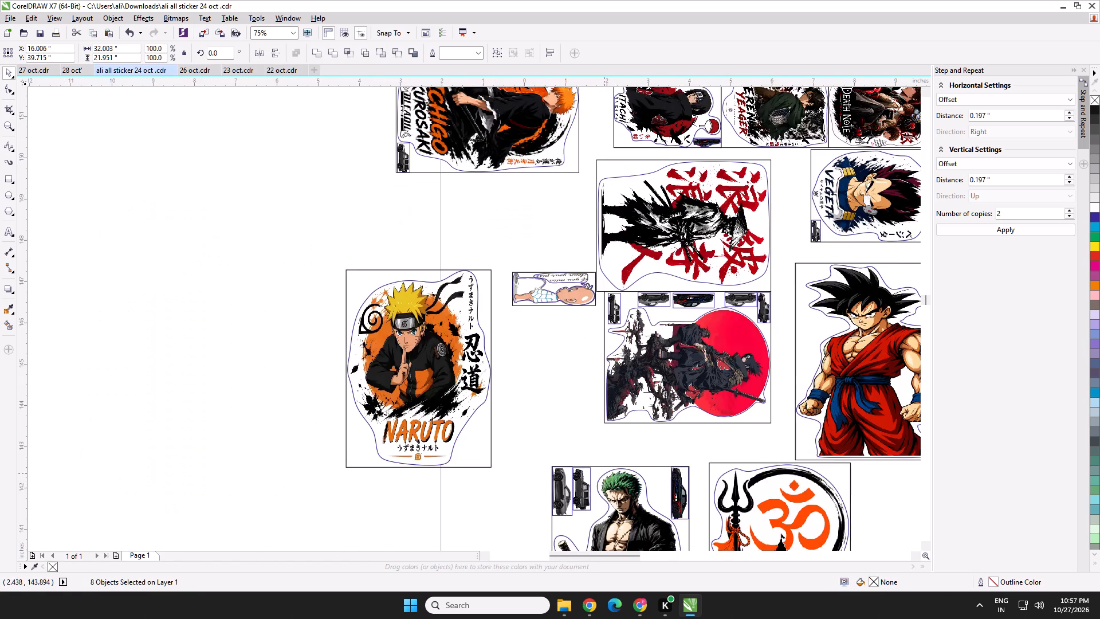
pyautogui.scroll(-2, 603, 485)
pyautogui.moveTo(601, 460); pyautogui.dragTo(657, 102, button='middle')
pyautogui.scroll(-1, 658, 101)
pyautogui.scroll(-2, 718, 394)
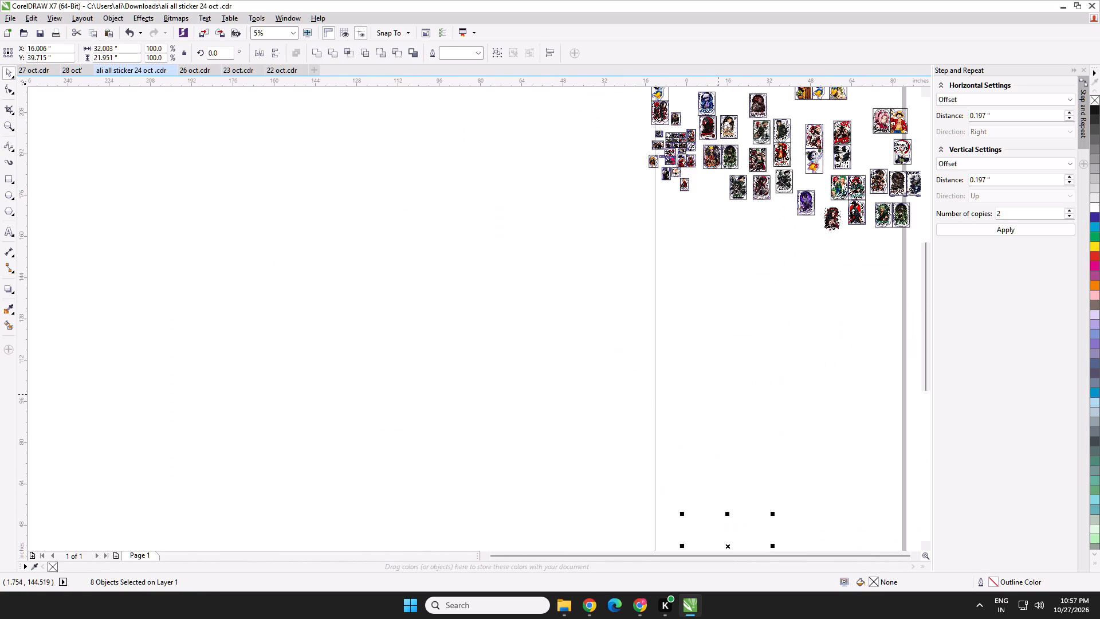
pyautogui.moveTo(701, 373); pyautogui.dragTo(617, 330, button='middle')
pyautogui.moveTo(644, 496); pyautogui.dragTo(646, 398)
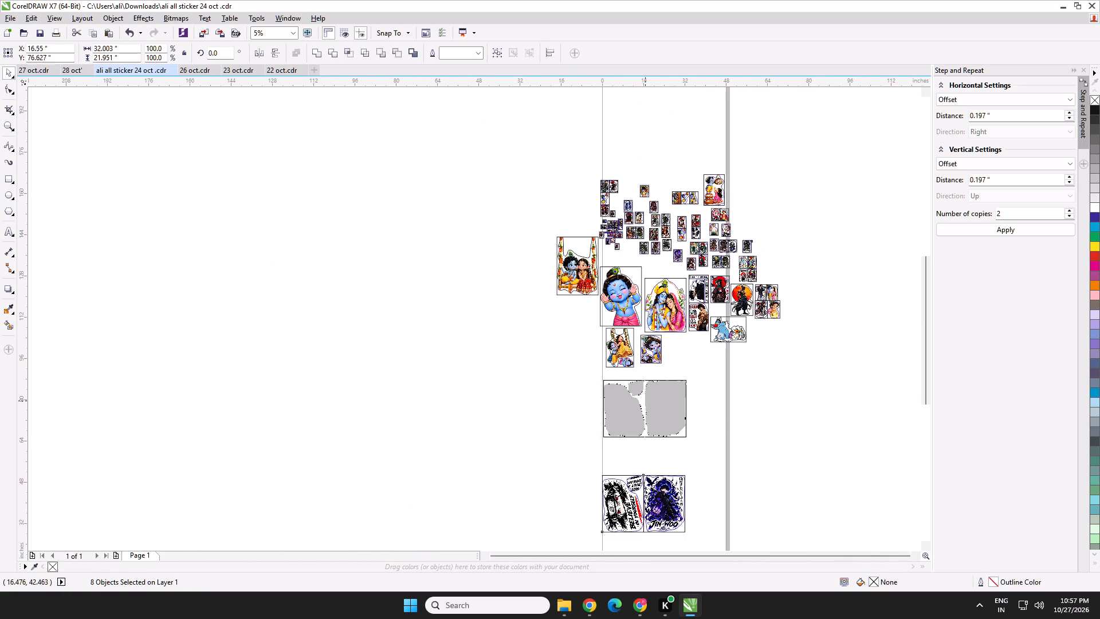
pyautogui.moveTo(646, 398); pyautogui.dragTo(709, 377)
pyautogui.moveTo(752, 418); pyautogui.dragTo(717, 388)
pyautogui.scroll(2, 693, 357)
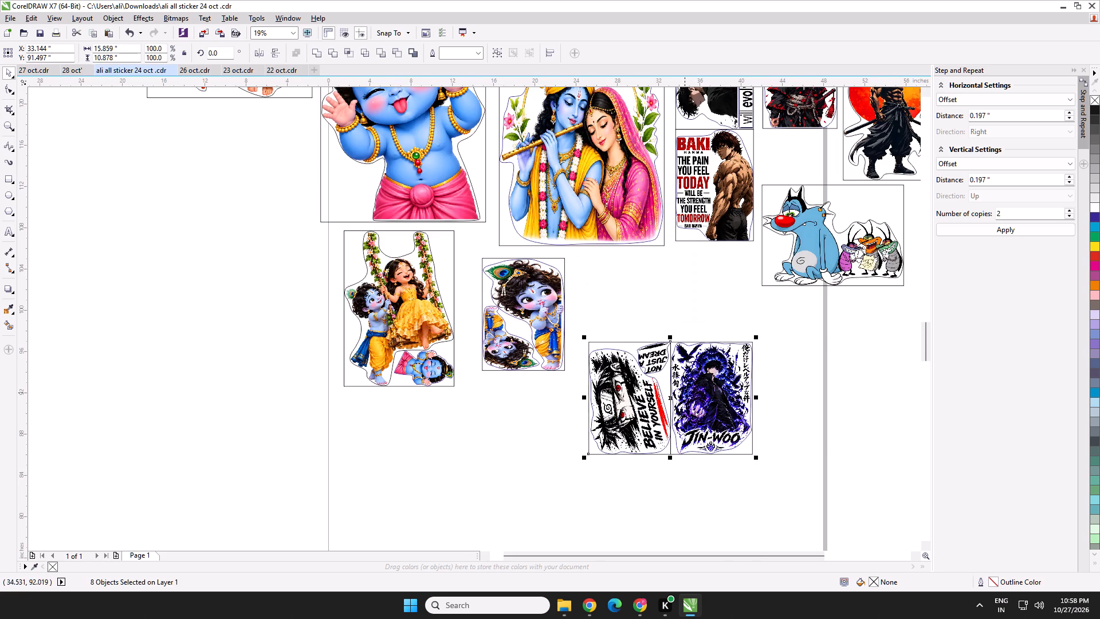
pyautogui.moveTo(685, 393); pyautogui.dragTo(677, 333)
# Look over the sticker collection around the newly placed pair, including the Oggy artwork.
pyautogui.scroll(-2, 679, 338)
pyautogui.moveTo(682, 358); pyautogui.dragTo(576, 448, button='middle')
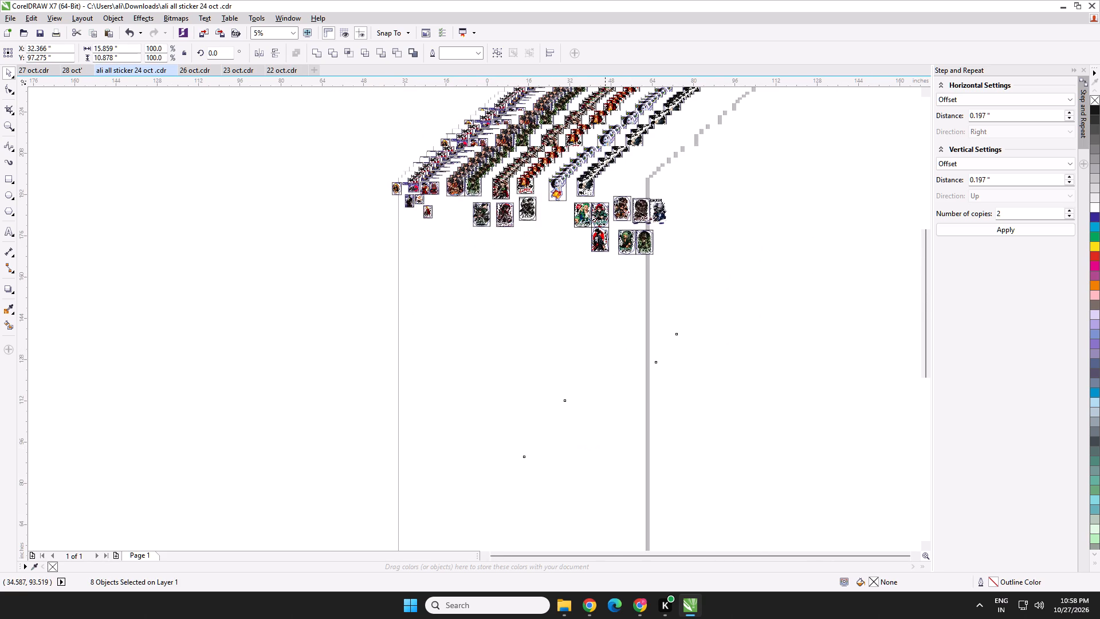
pyautogui.moveTo(634, 459); pyautogui.dragTo(638, 424, button='middle')
pyautogui.scroll(1, 615, 365)
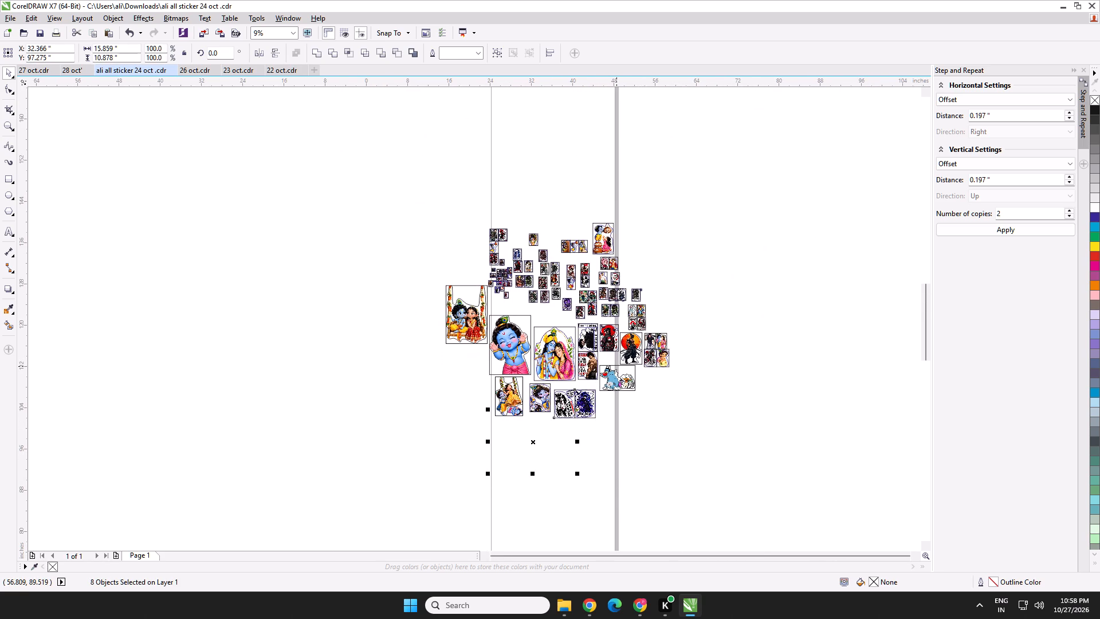
pyautogui.scroll(2, 623, 374)
pyautogui.scroll(-1, 630, 384)
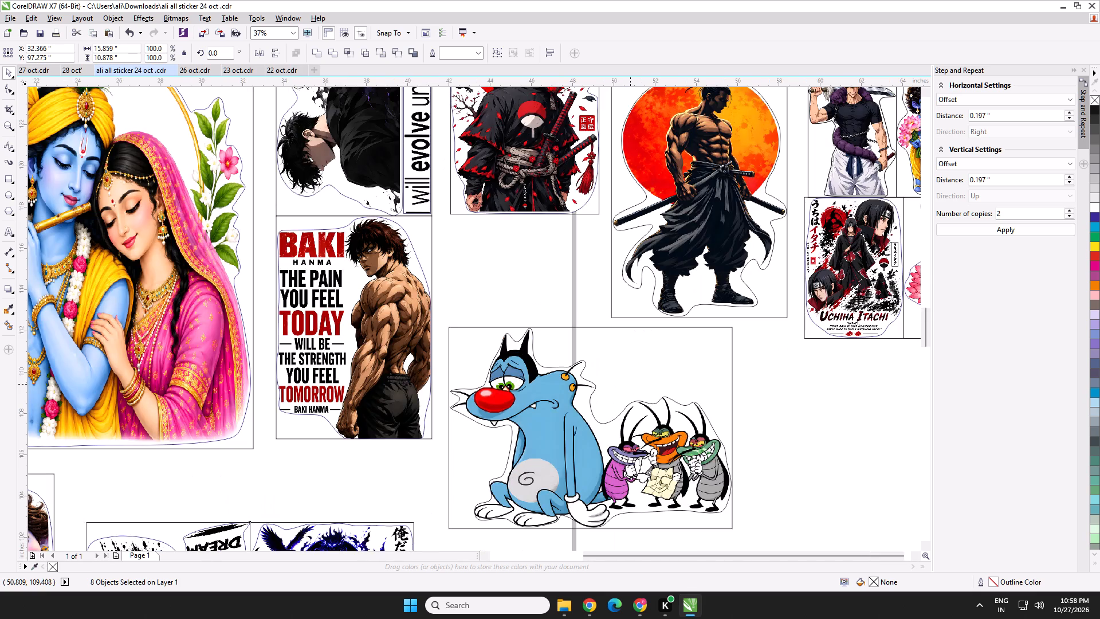
pyautogui.moveTo(622, 416); pyautogui.dragTo(583, 618, button='middle')
# Switch to Chrome and open the pending orders list in PRINTORA0's Meesho supplier panel.
pyautogui.click(636, 598)
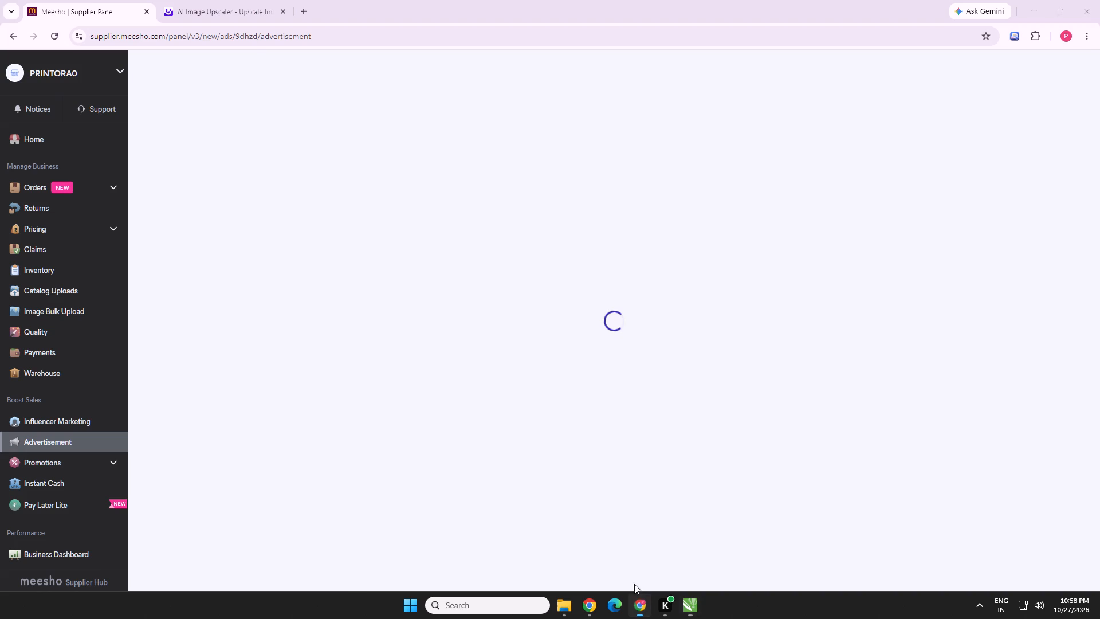
pyautogui.scroll(-1, 323, 417)
pyautogui.click(43, 135)
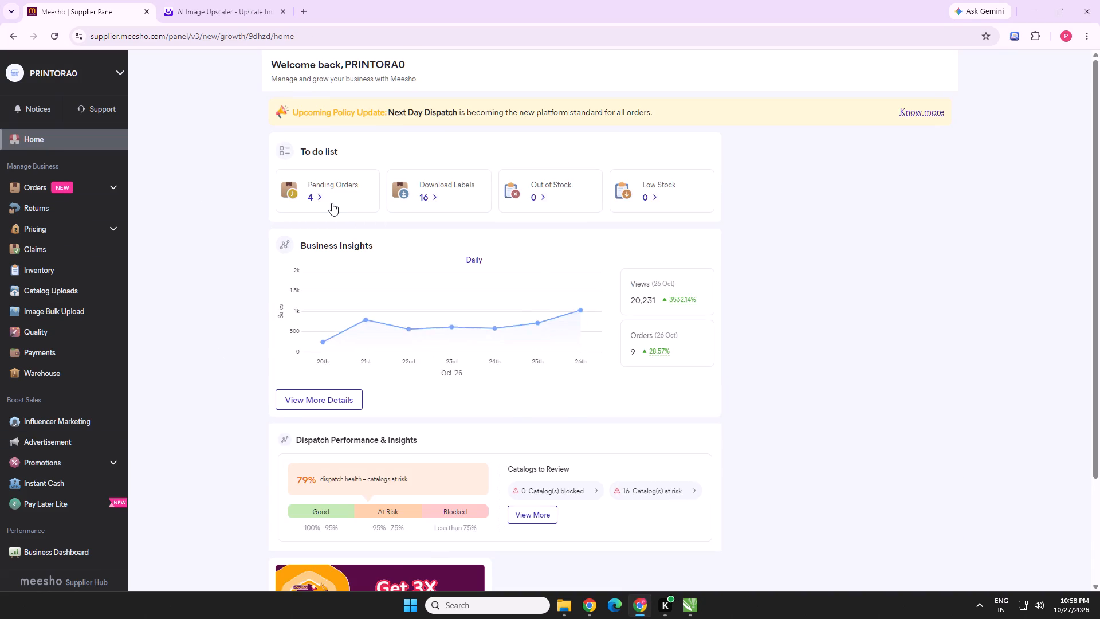
pyautogui.click(332, 203)
pyautogui.scroll(-19, 559, 291)
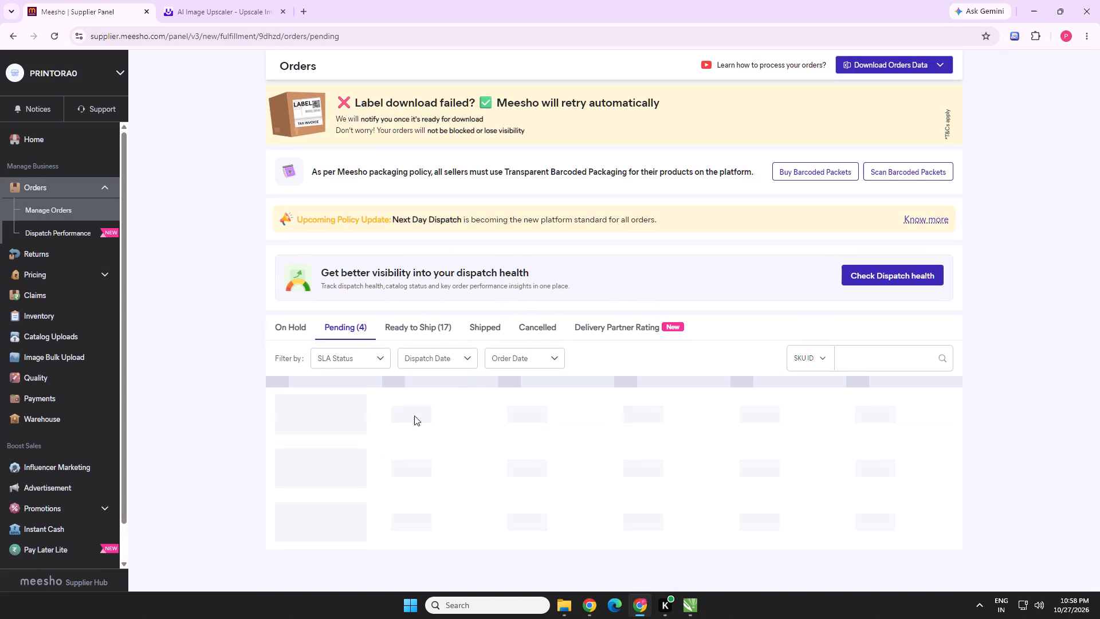
pyautogui.scroll(-6, 414, 416)
pyautogui.scroll(-8, 489, 307)
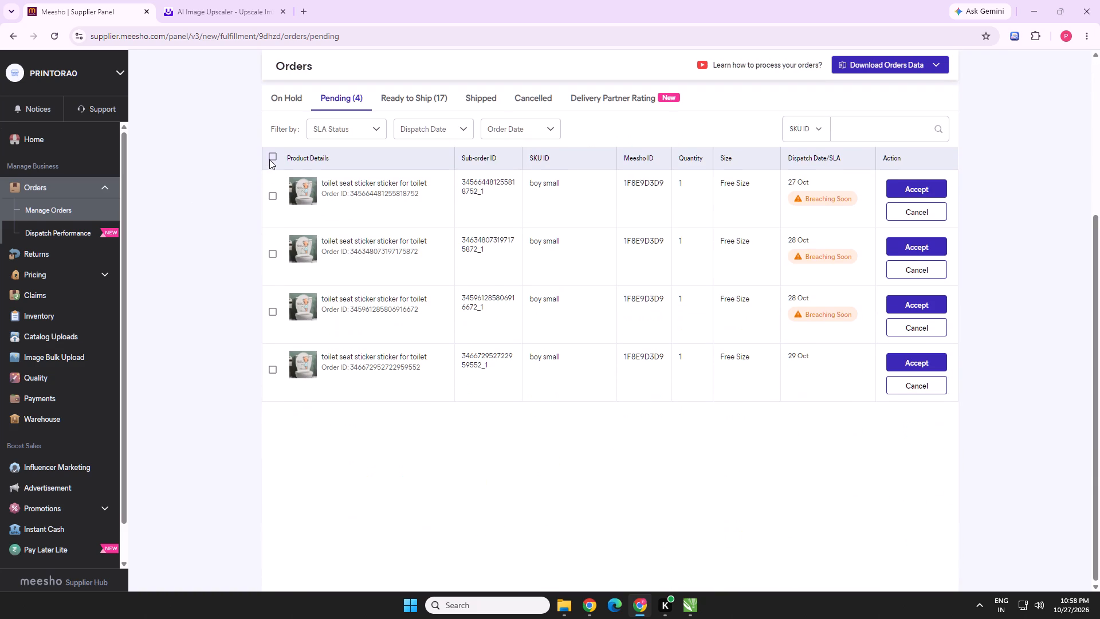
# Select all four pending toilet seat sticker orders and accept them.
pyautogui.click(269, 159)
pyautogui.click(1060, 576)
pyautogui.click(492, 350)
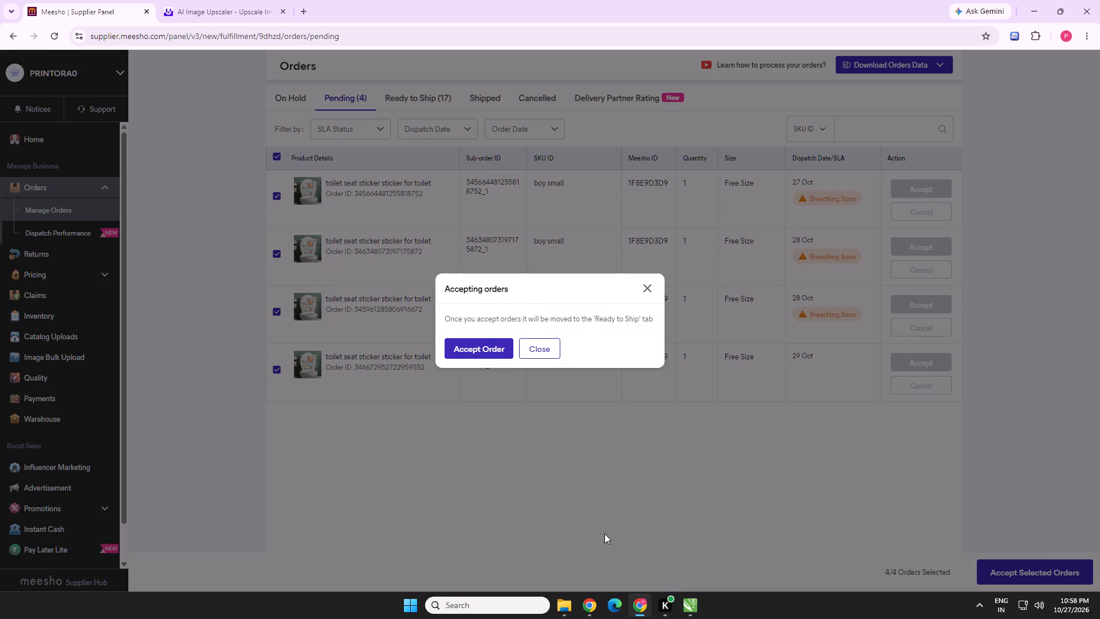
# Reload WALLSTICK's orders page, dismiss the accepted-orders confirmation, and check its pending and on-hold orders.
pyautogui.click(588, 600)
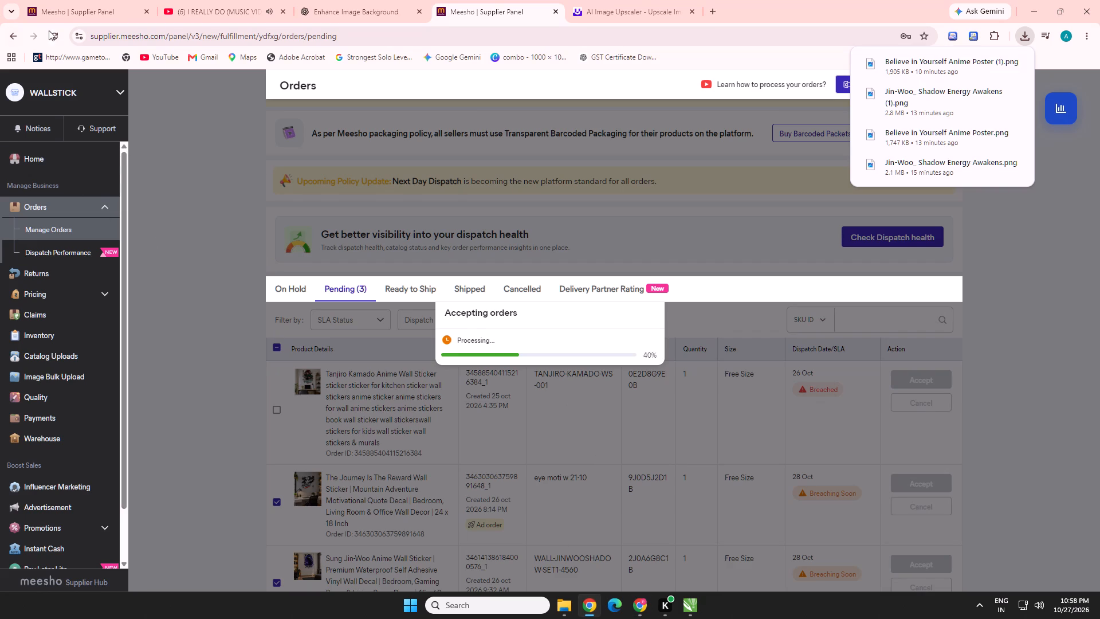
pyautogui.click(58, 33)
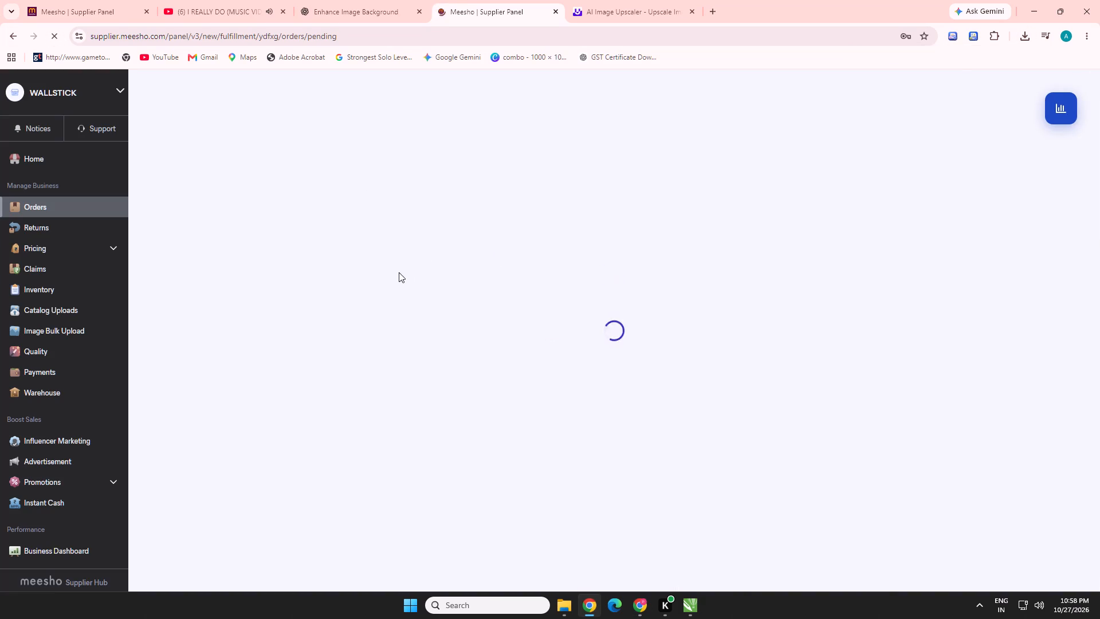
pyautogui.click(486, 364)
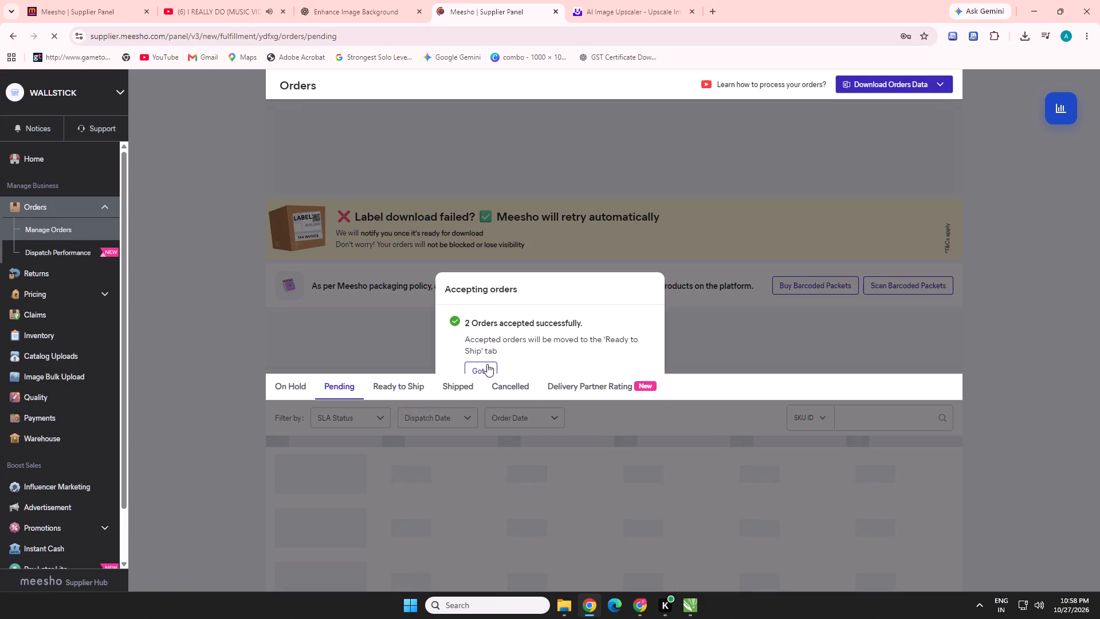
pyautogui.click(486, 369)
pyautogui.doubleClick(486, 371)
pyautogui.scroll(-3, 512, 348)
pyautogui.click(1055, 372)
pyautogui.scroll(-2, 709, 326)
pyautogui.scroll(-2, 540, 358)
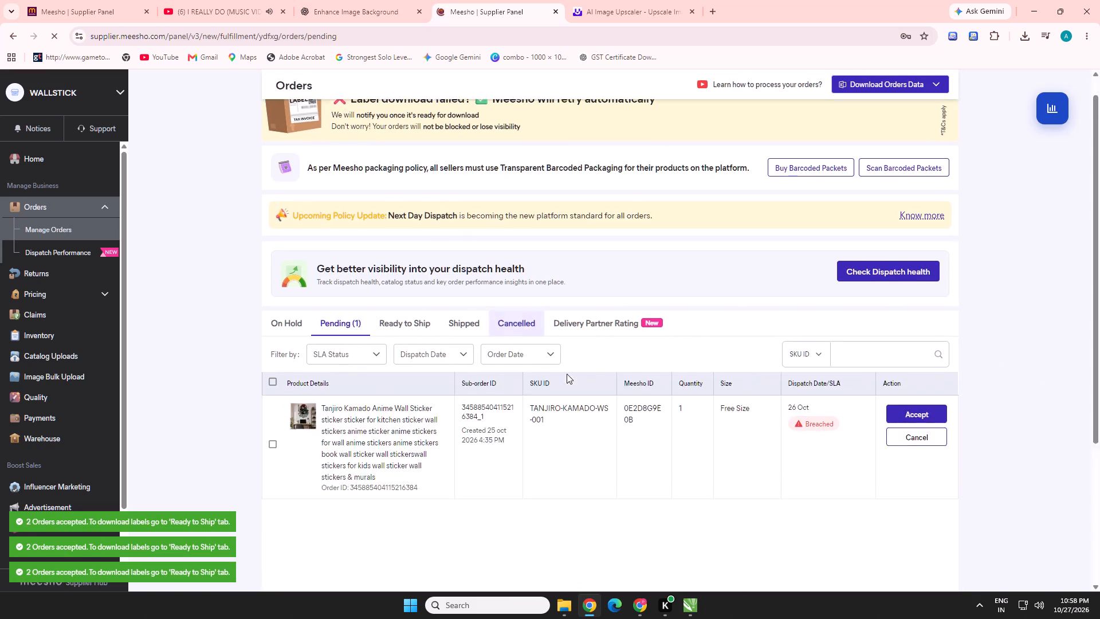
pyautogui.scroll(-3, 286, 296)
pyautogui.scroll(1, 228, 264)
pyautogui.click(289, 177)
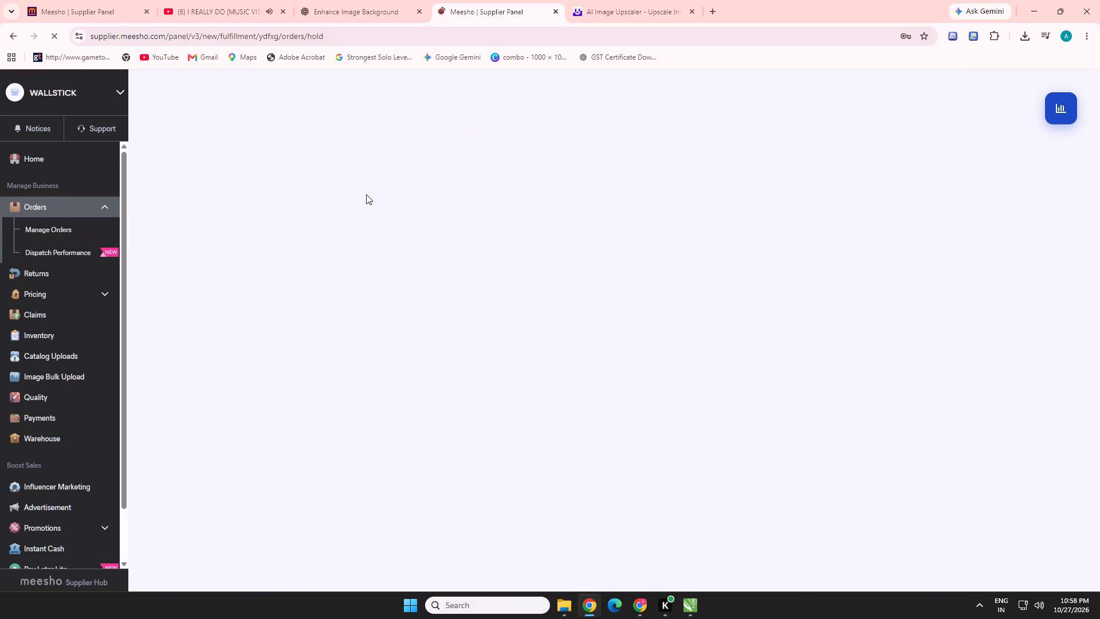
# Open WALLSTICK's Advertisement page.
pyautogui.click(62, 501)
pyautogui.scroll(-4, 669, 339)
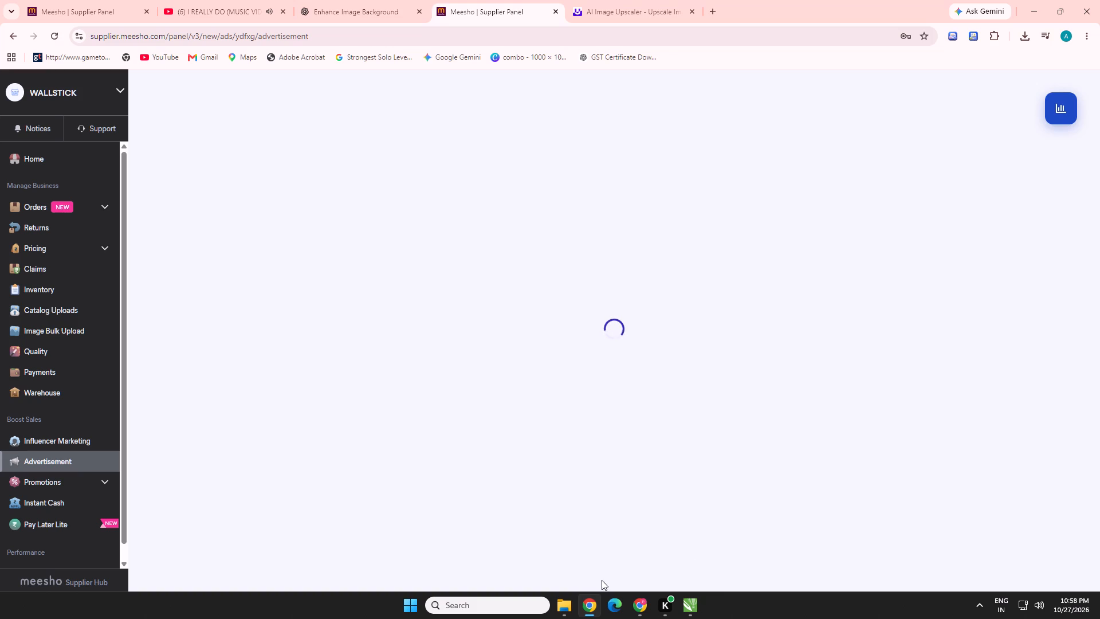
# Switch to File Explorer, refresh the Downloads folder and check today's CorelDRAW files.
pyautogui.click(571, 607)
pyautogui.scroll(18, 376, 304)
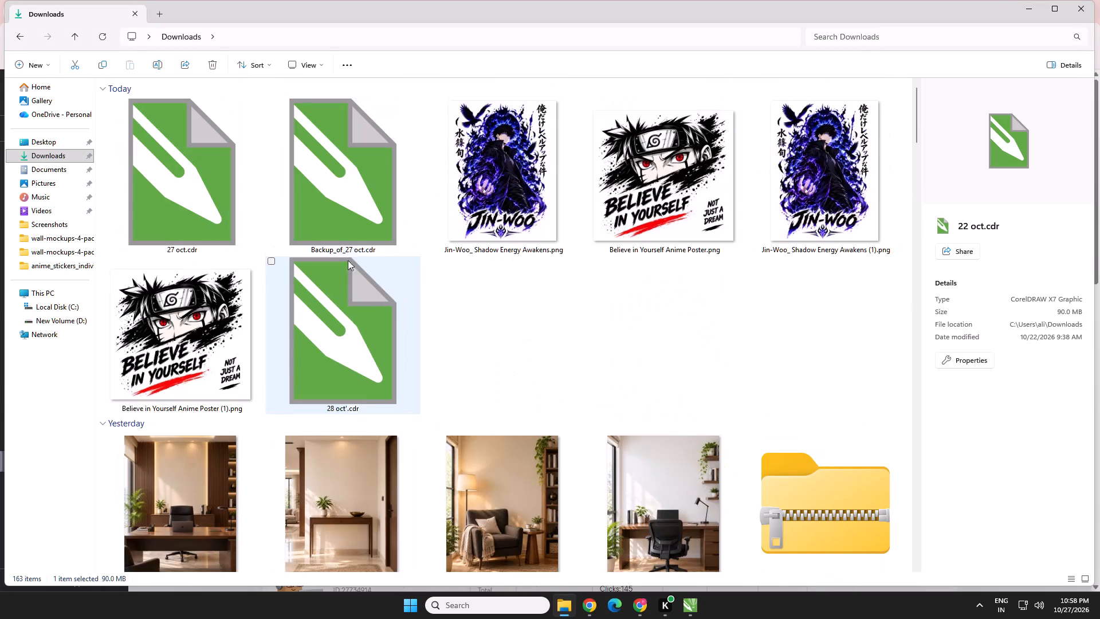
pyautogui.click(101, 37)
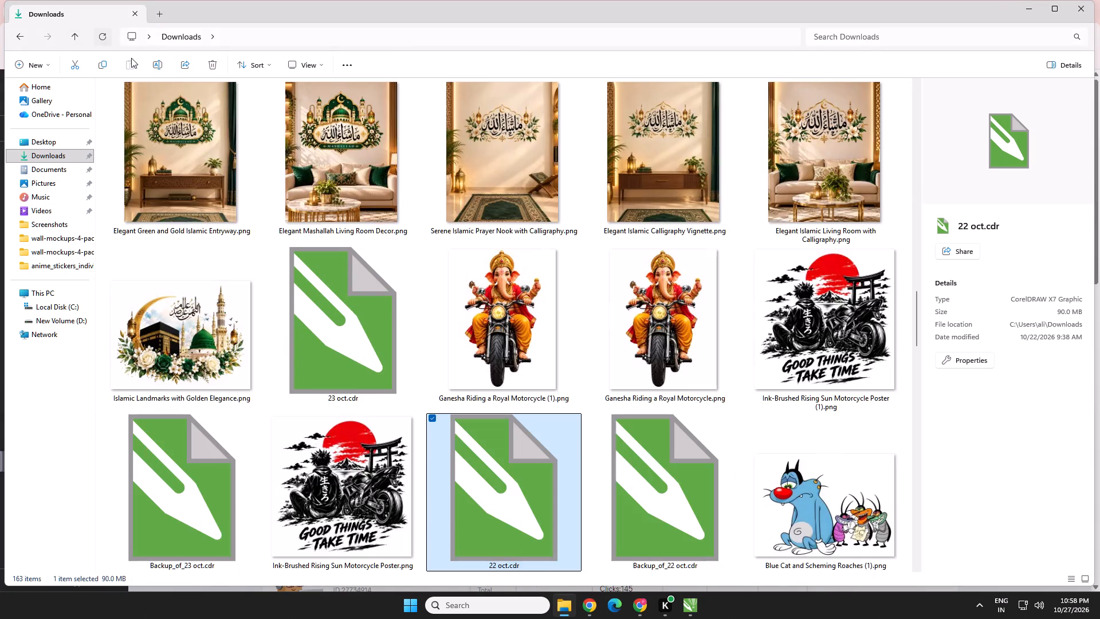
pyautogui.scroll(13, 315, 185)
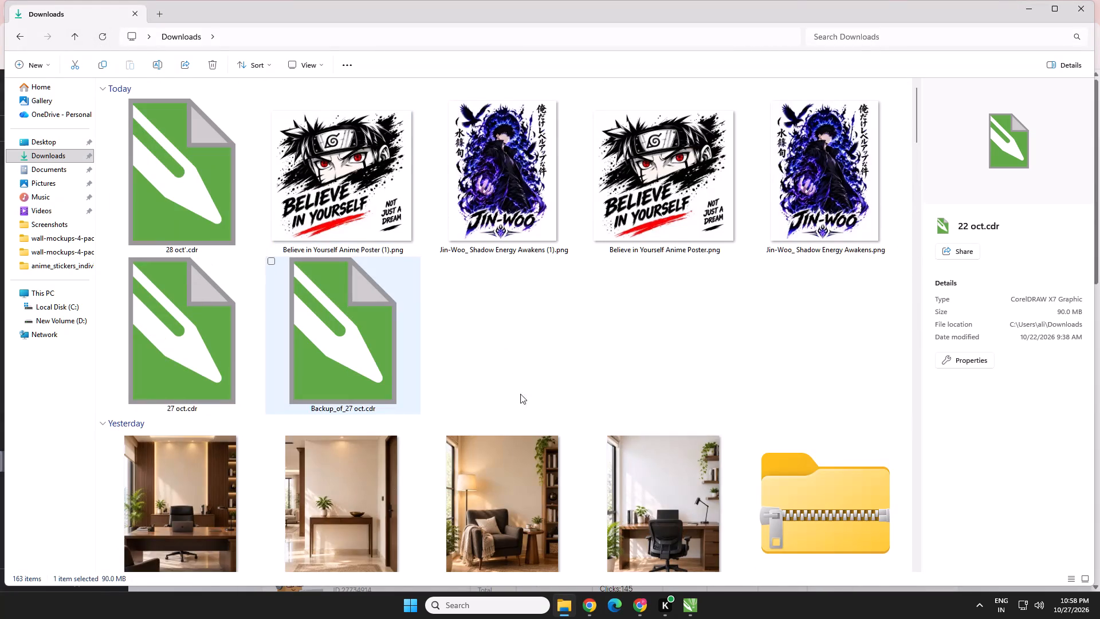
# Switch to CorelDRAW and look over the sticker collection and the rows of the 28 oct' print layout.
pyautogui.click(694, 607)
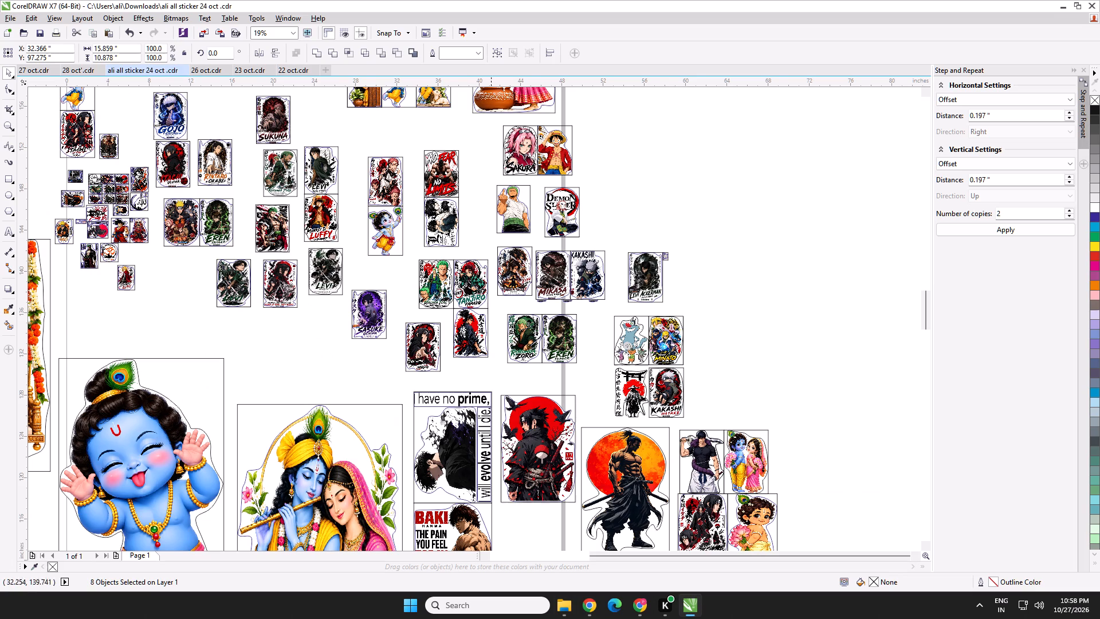
pyautogui.scroll(-1, 667, 385)
pyautogui.moveTo(665, 417); pyautogui.dragTo(691, 350, button='middle')
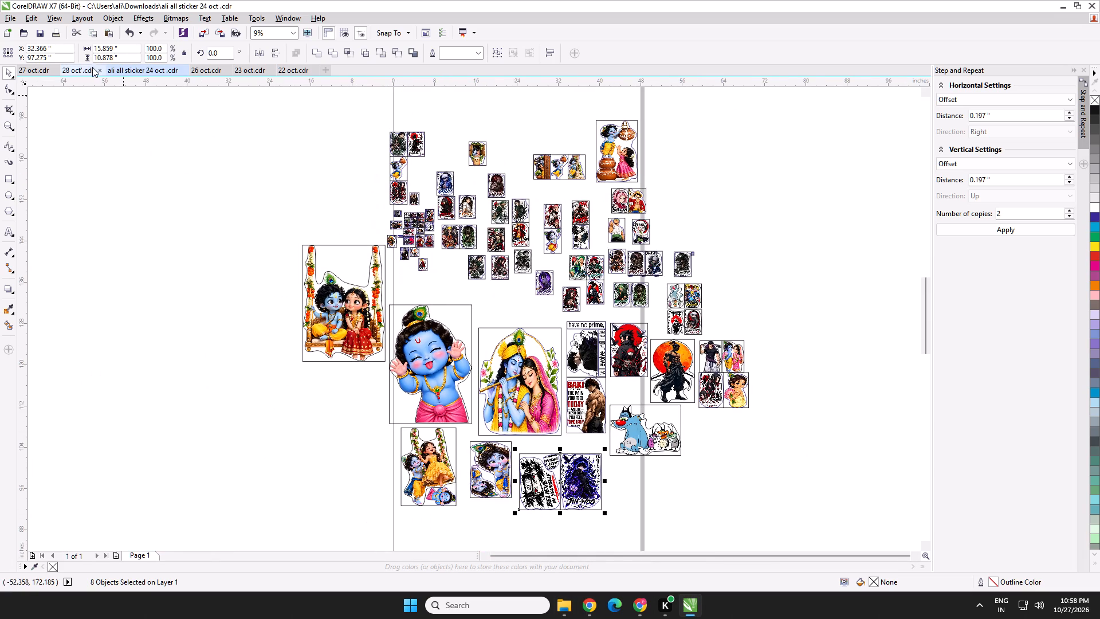
pyautogui.click(68, 69)
pyautogui.scroll(-1, 450, 220)
pyautogui.moveTo(454, 228); pyautogui.dragTo(455, 503, button='middle')
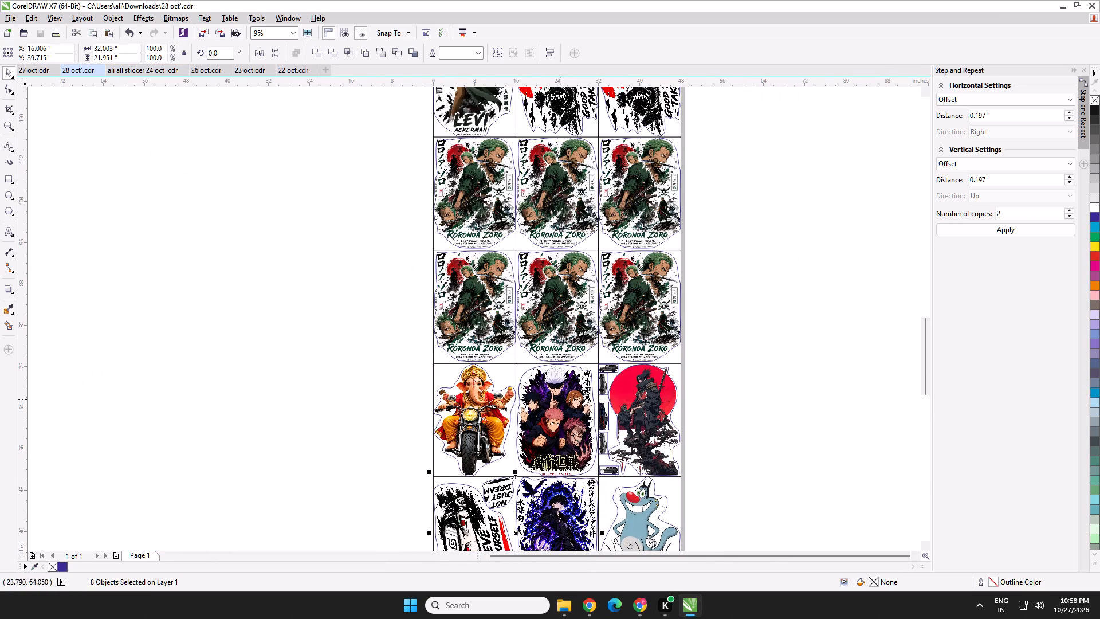
pyautogui.scroll(-1, 536, 331)
pyautogui.moveTo(536, 354); pyautogui.dragTo(540, 373, button='middle')
pyautogui.moveTo(502, 370); pyautogui.dragTo(512, 468, button='middle')
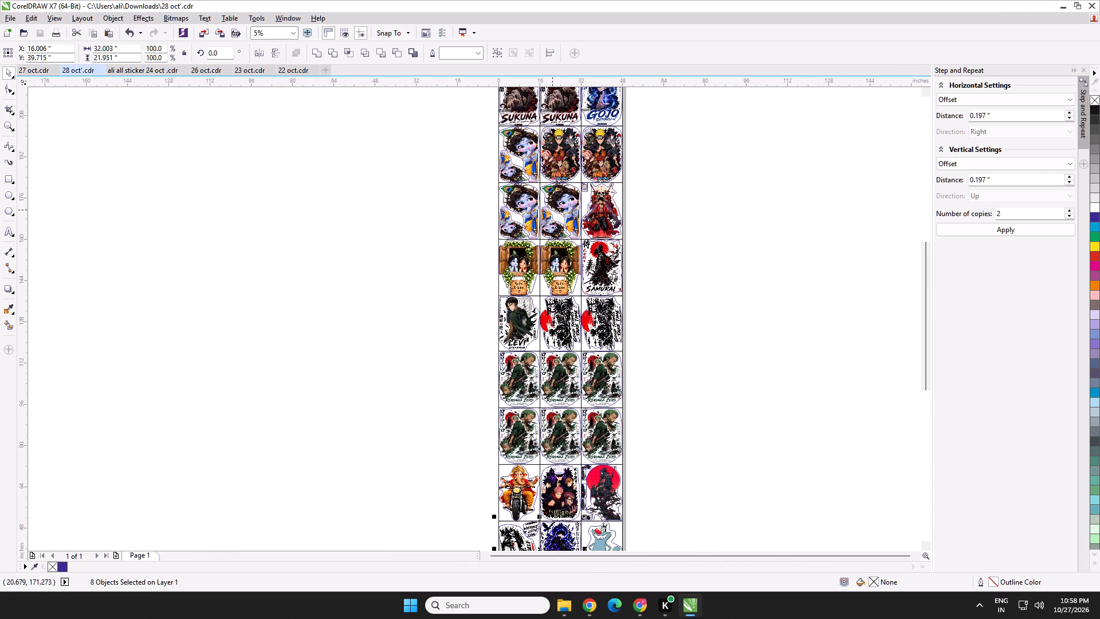
pyautogui.moveTo(560, 233); pyautogui.dragTo(565, 286, button='middle')
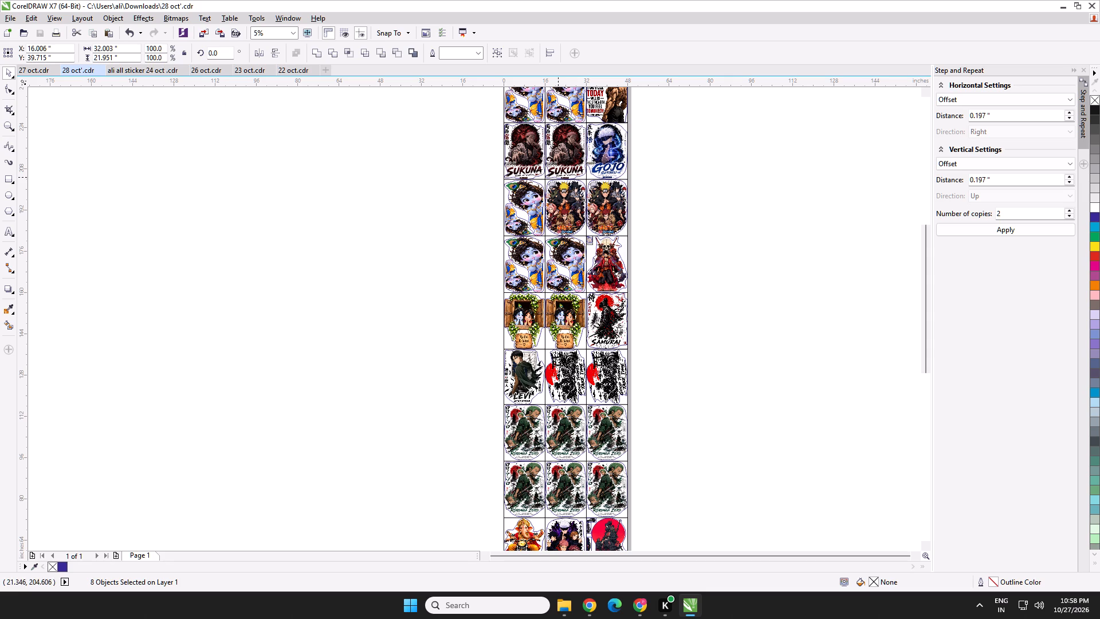
pyautogui.scroll(1, 599, 293)
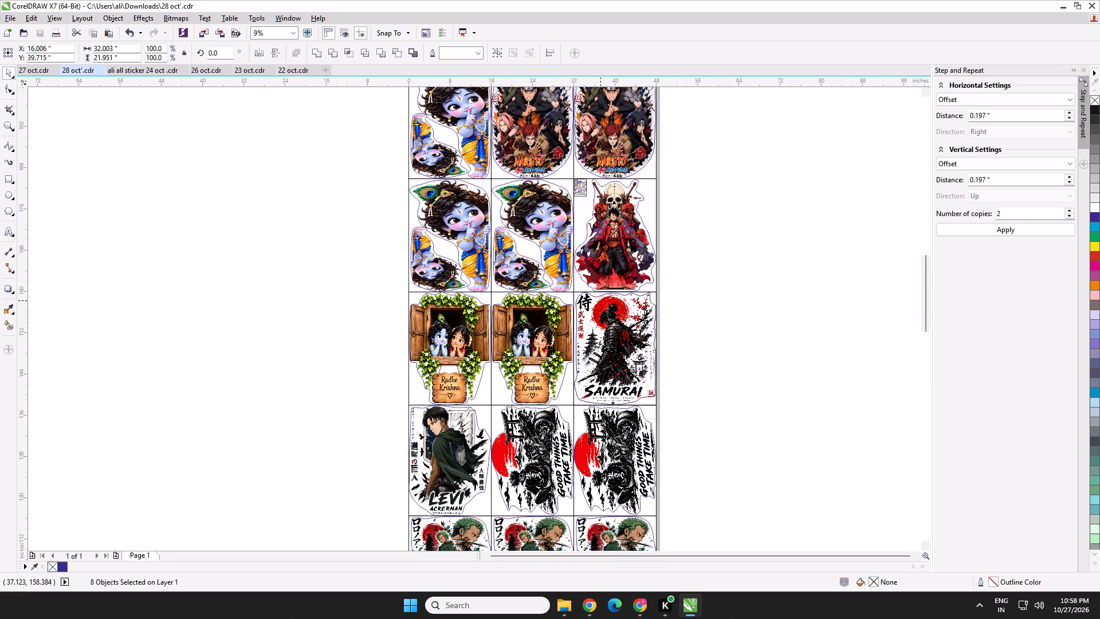
pyautogui.scroll(-1, 600, 307)
pyautogui.moveTo(600, 344); pyautogui.dragTo(602, 459, button='middle')
pyautogui.moveTo(594, 338); pyautogui.dragTo(612, 215, button='middle')
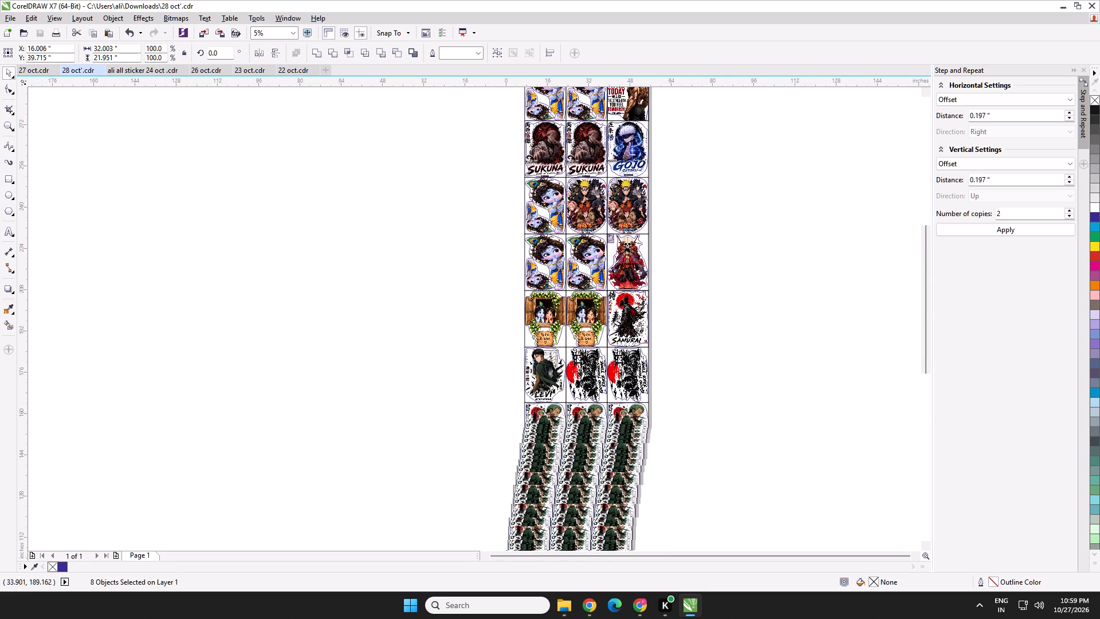
pyautogui.moveTo(602, 392); pyautogui.dragTo(617, 272, button='middle')
pyautogui.moveTo(611, 391); pyautogui.dragTo(611, 280, button='middle')
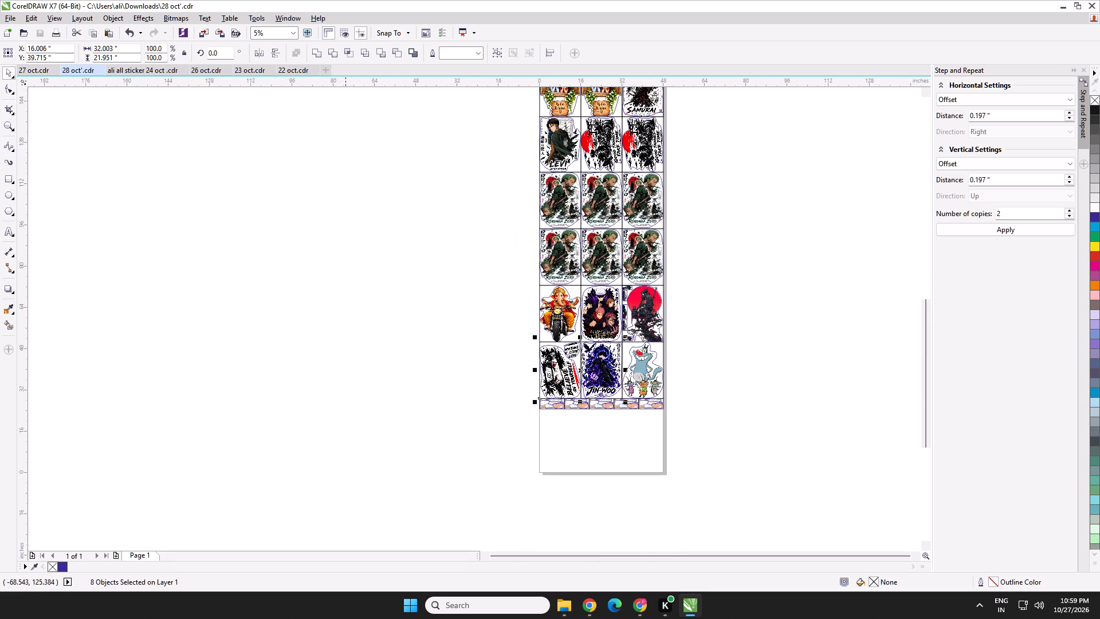
# Save the sticker collection drawing over the existing file ali all sticker 24 oct .cdr in Downloads.
pyautogui.click(119, 65)
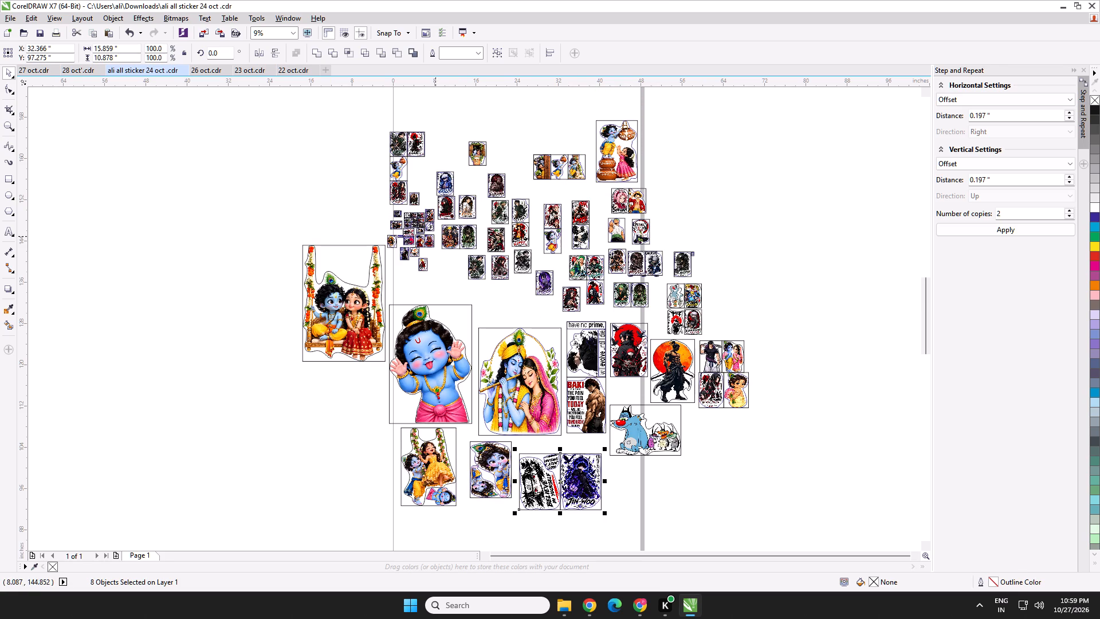
pyautogui.hotkey('ctrl', 'shift', 's')
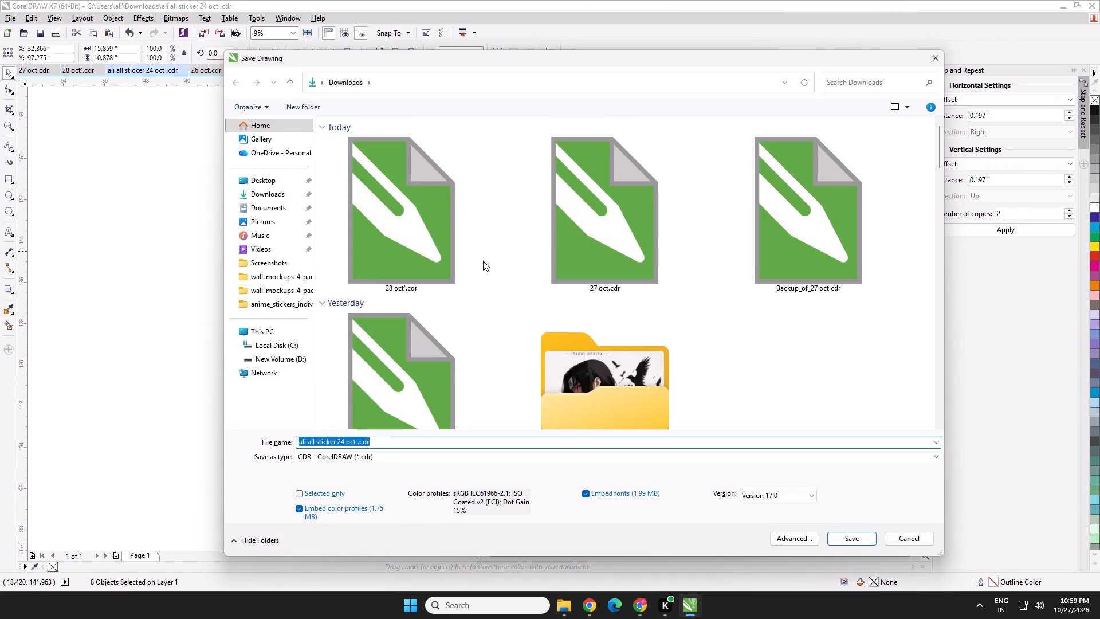
pyautogui.press('Return')
pyautogui.click(588, 299)
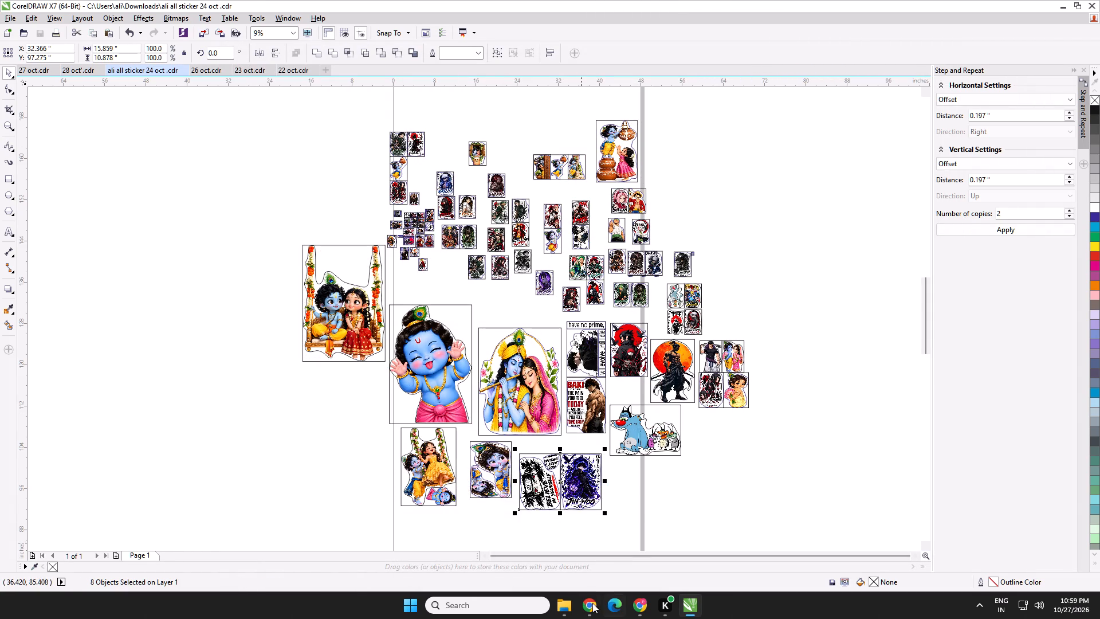
# Switch to File Explorer and refresh the Downloads folder to check for the saved collection file.
pyautogui.click(565, 605)
pyautogui.scroll(2, 463, 377)
pyautogui.click(101, 41)
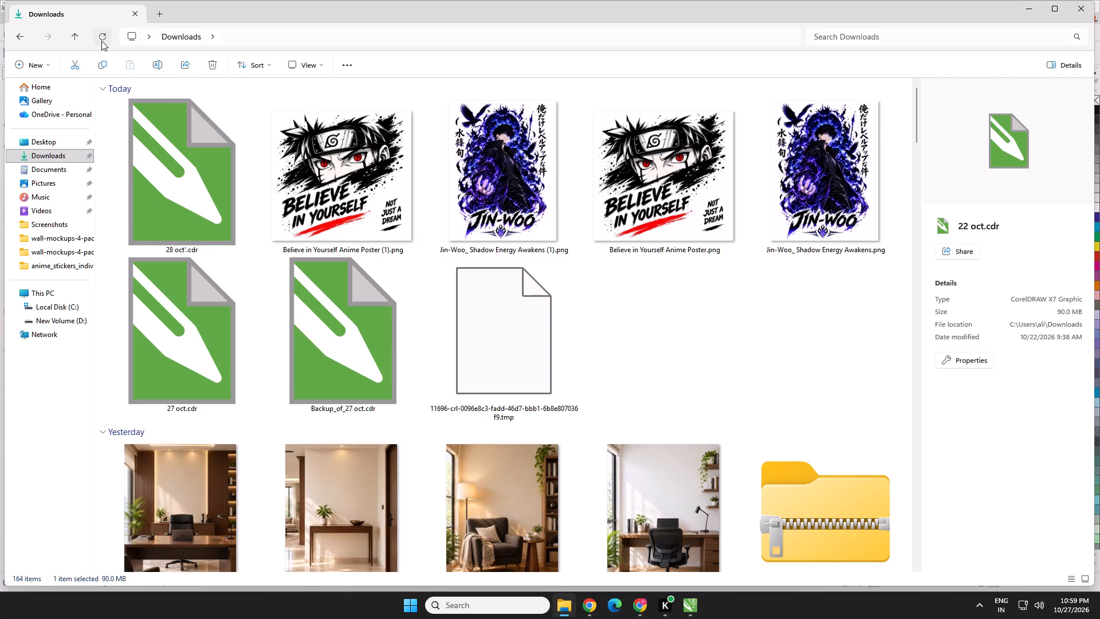
pyautogui.scroll(16, 420, 392)
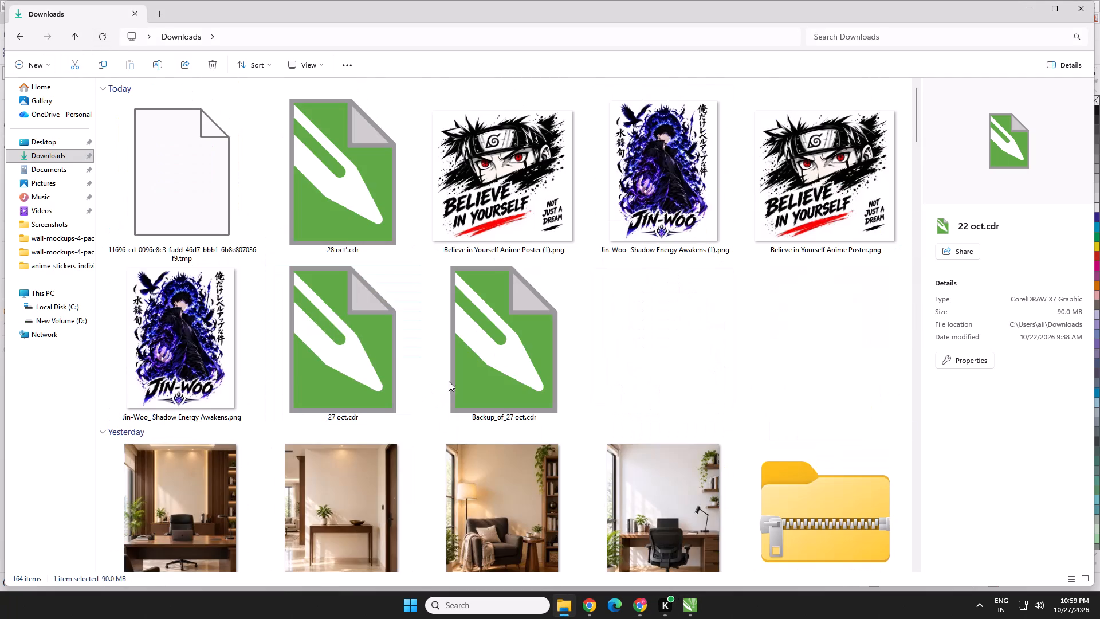
# Return to Chrome, set WALLSTICK's ad overview period to Today, and review the ad spend and listed campaigns.
pyautogui.click(592, 615)
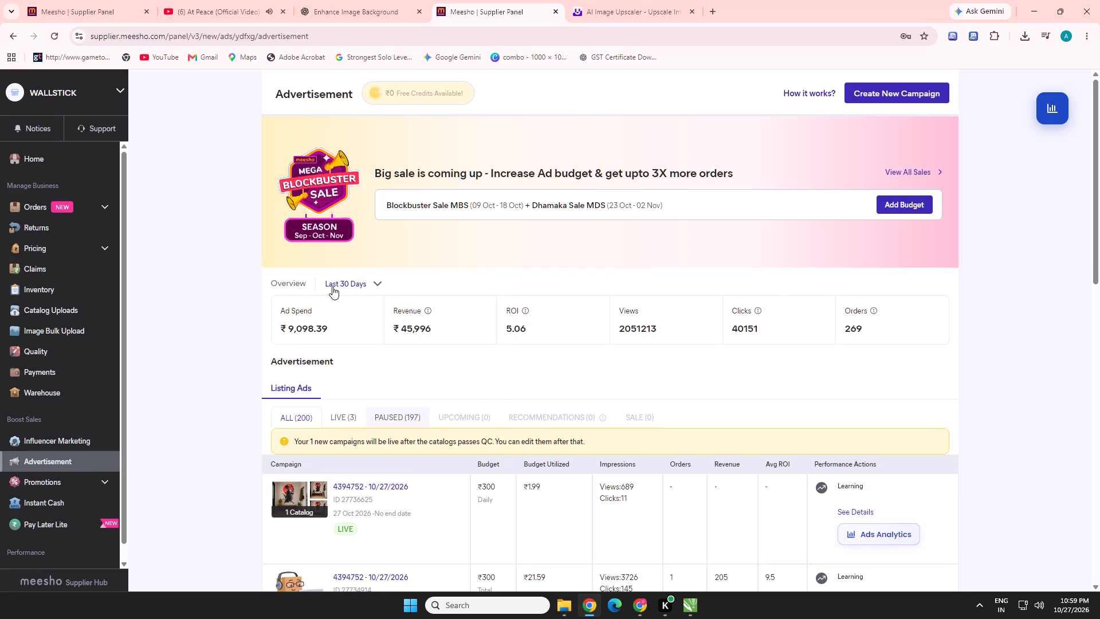
pyautogui.click(332, 287)
pyautogui.click(345, 389)
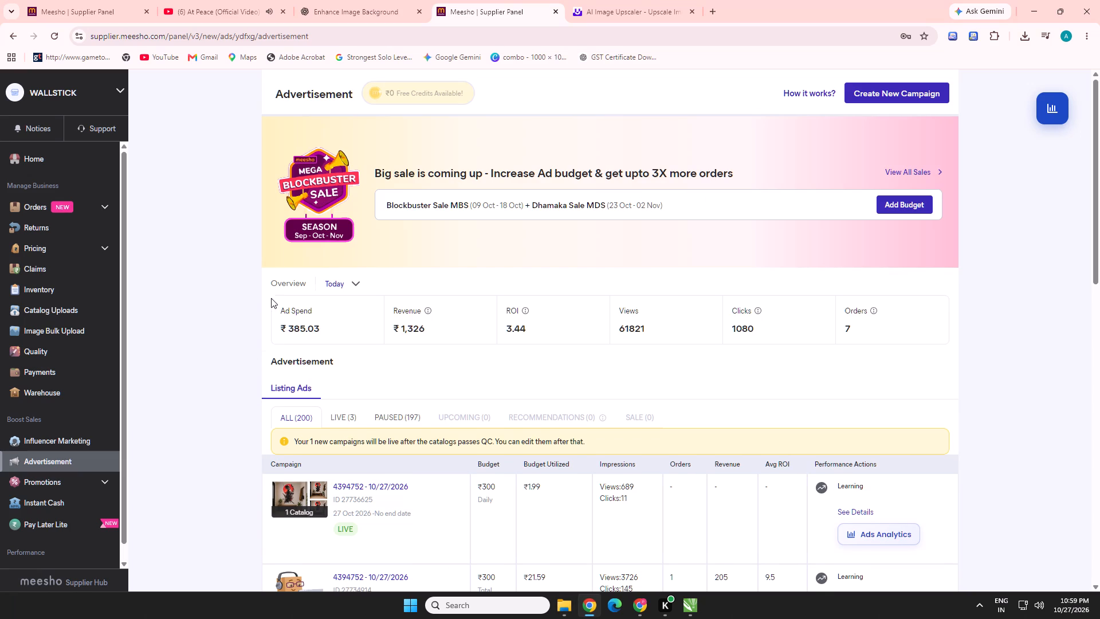
pyautogui.moveTo(271, 298); pyautogui.dragTo(355, 335)
pyautogui.click(358, 340)
pyautogui.scroll(-2, 565, 460)
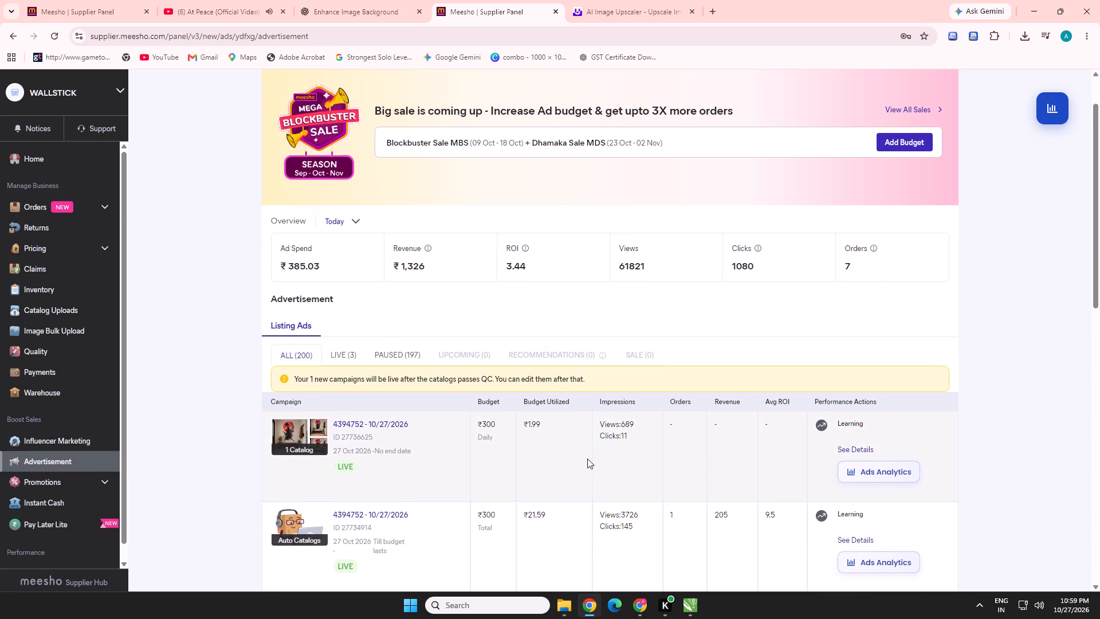
# Open Calculator and work out the newest campaign's cost per click by dividing 1.99 by 11.
pyautogui.click(510, 610)
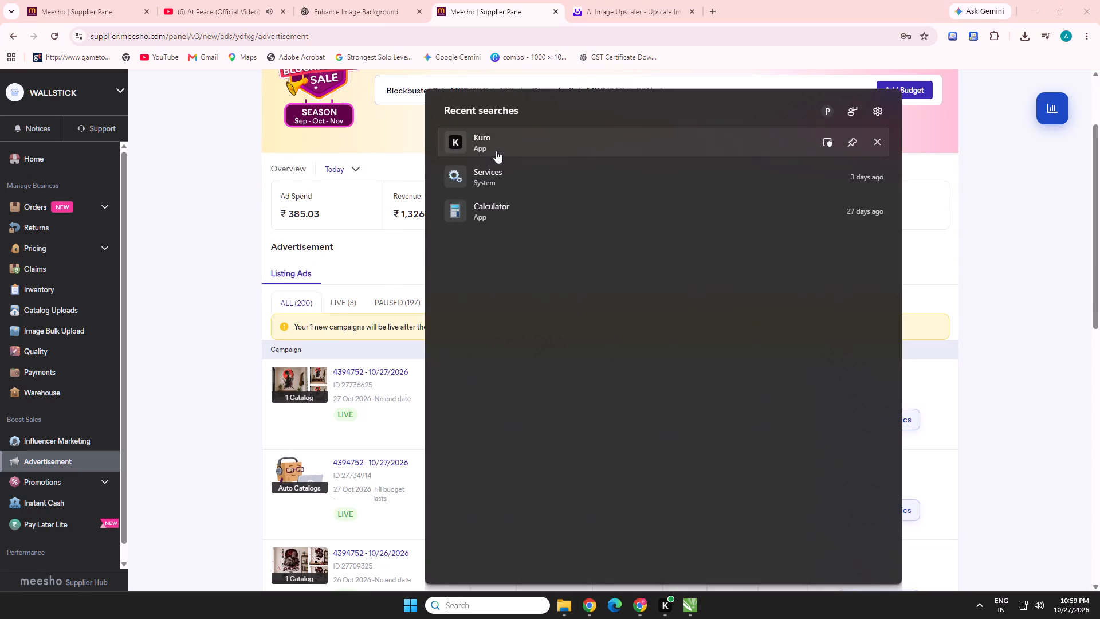
pyautogui.click(473, 217)
pyautogui.write('1.9')
pyautogui.press('Escape')
pyautogui.write('1.99/')
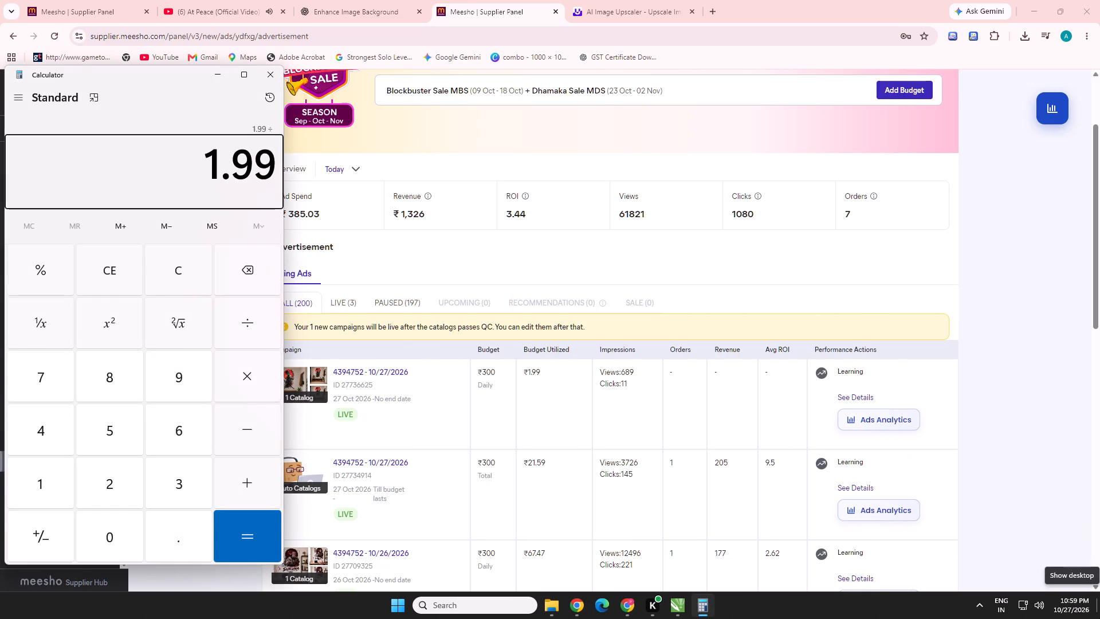
pyautogui.write('11')
pyautogui.press('Return')
pyautogui.press('Escape')
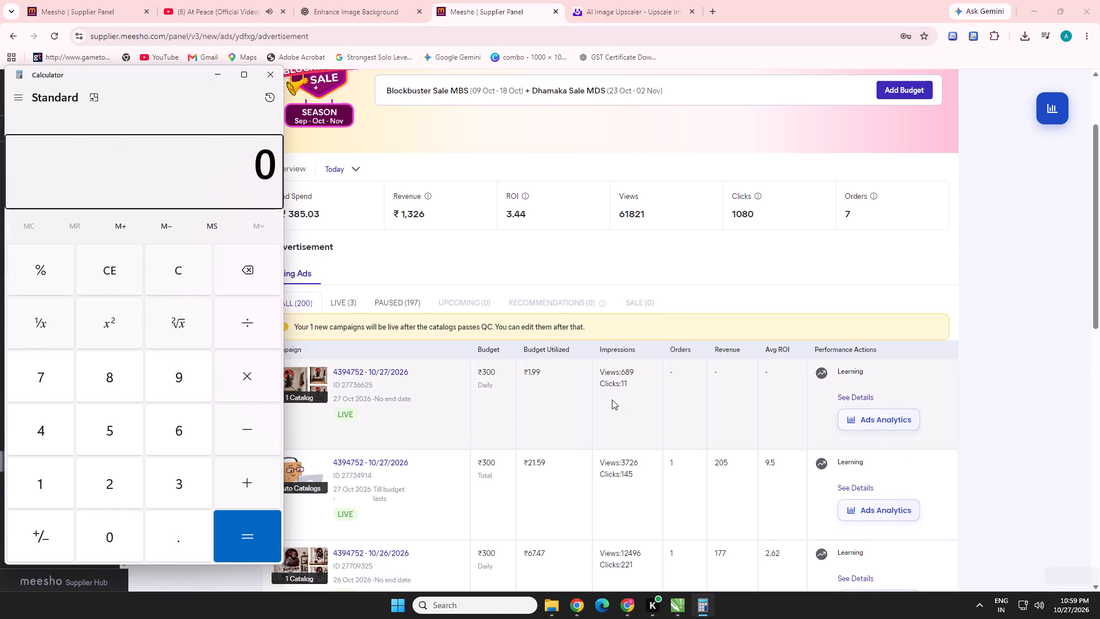
# Calculate the campaign's click-through percentage as 11 divided by 689, times 100, and close Calculator.
pyautogui.write('11/')
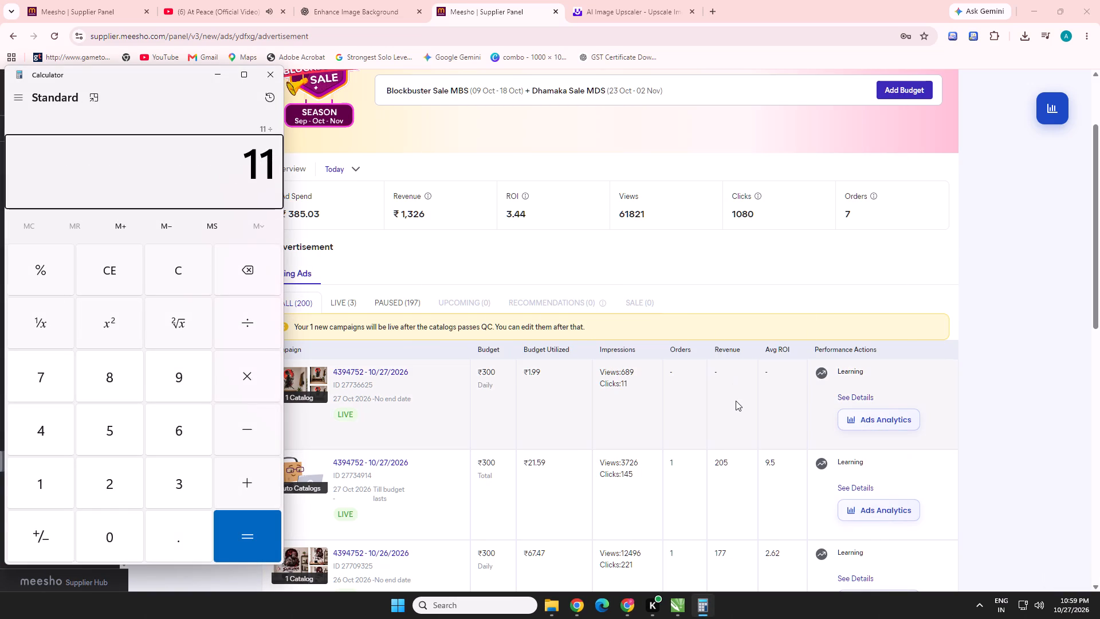
pyautogui.write('689')
pyautogui.press('Return')
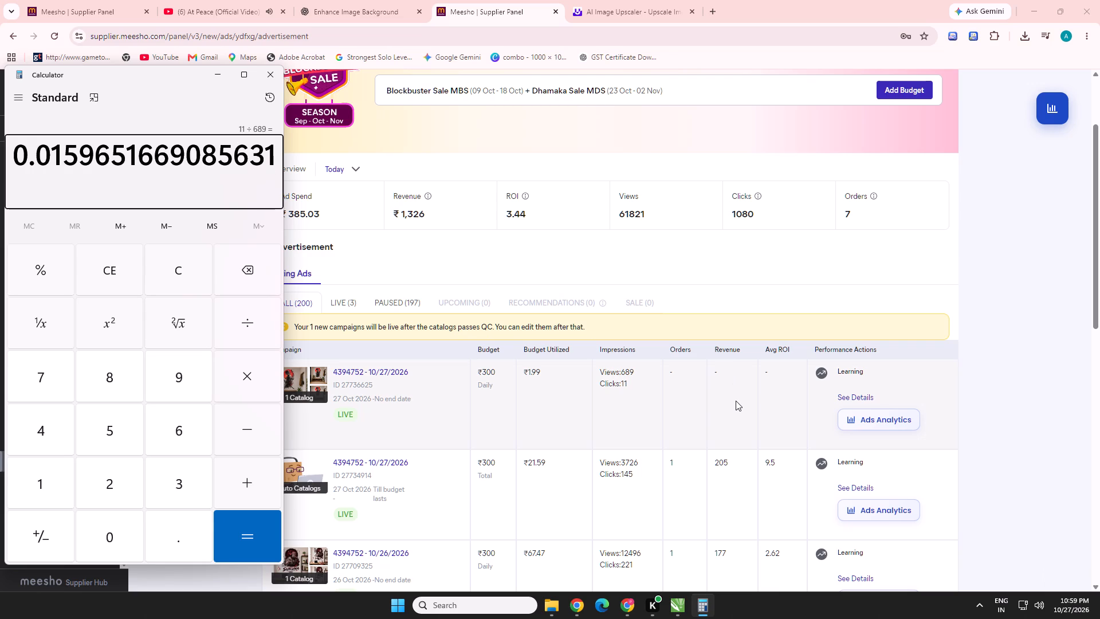
pyautogui.write('*100')
pyautogui.press('Return')
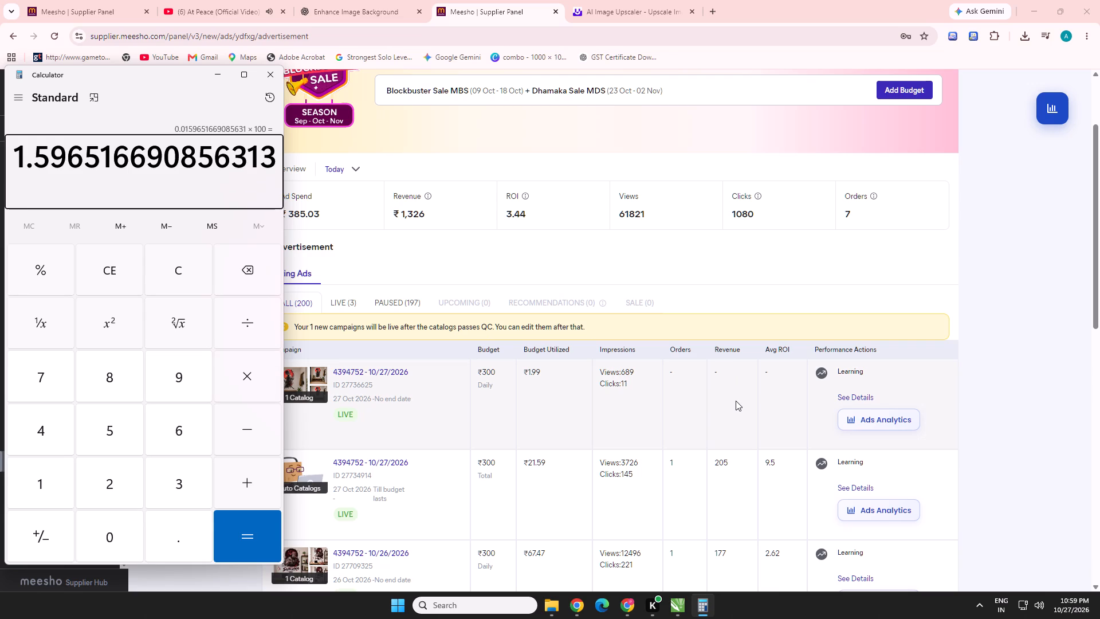
pyautogui.press('Escape')
pyautogui.click(275, 72)
# Open the details of the Auto Catalogs campaign dated 10/27/2026 and examine its performance and live catalogs.
pyautogui.scroll(-1, 572, 370)
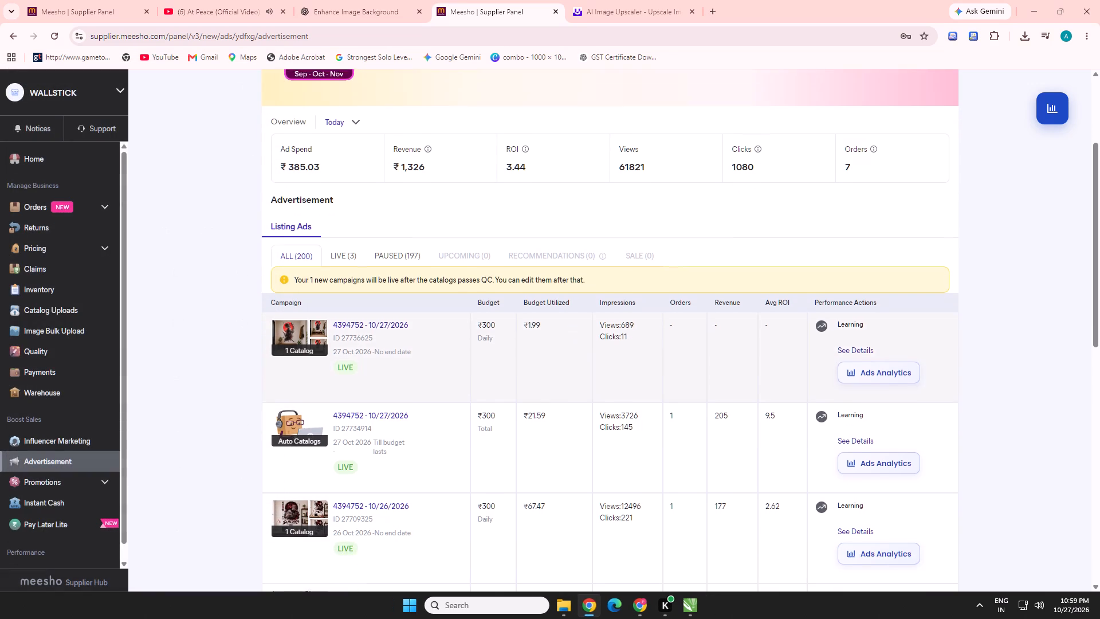
pyautogui.click(846, 434)
pyautogui.scroll(-3, 479, 321)
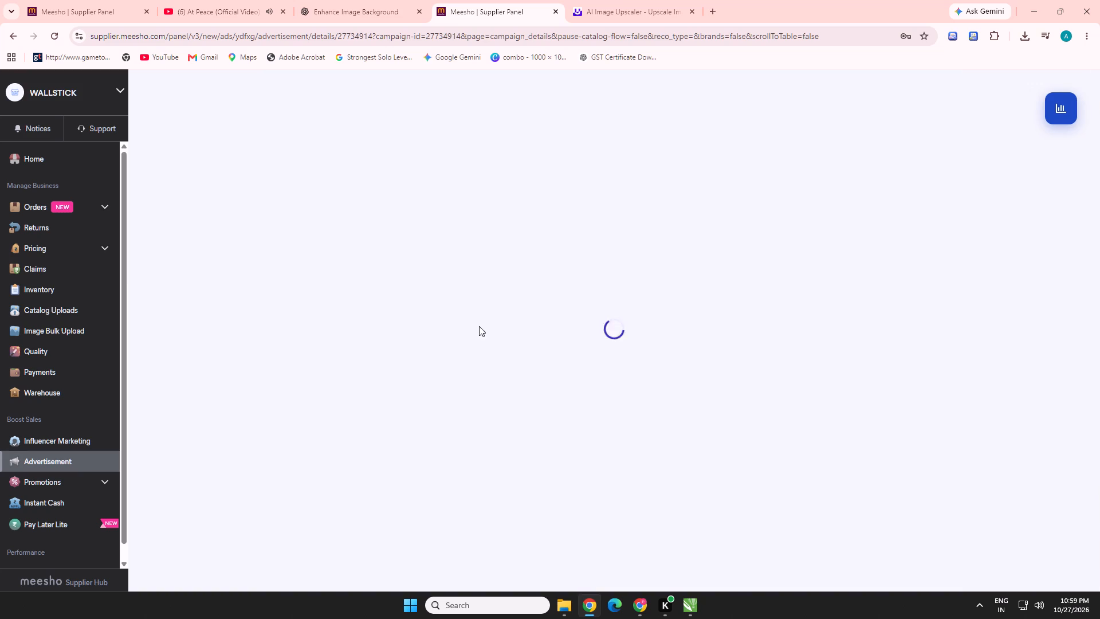
pyautogui.scroll(-5, 479, 326)
pyautogui.scroll(-1, 489, 381)
pyautogui.scroll(5, 494, 381)
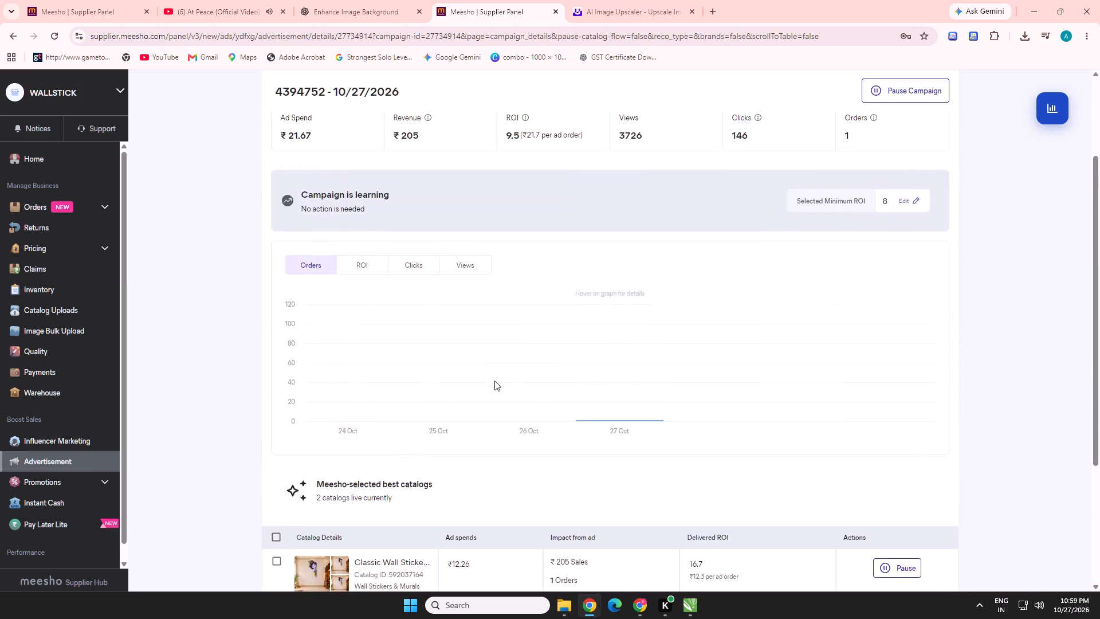
pyautogui.scroll(-7, 494, 381)
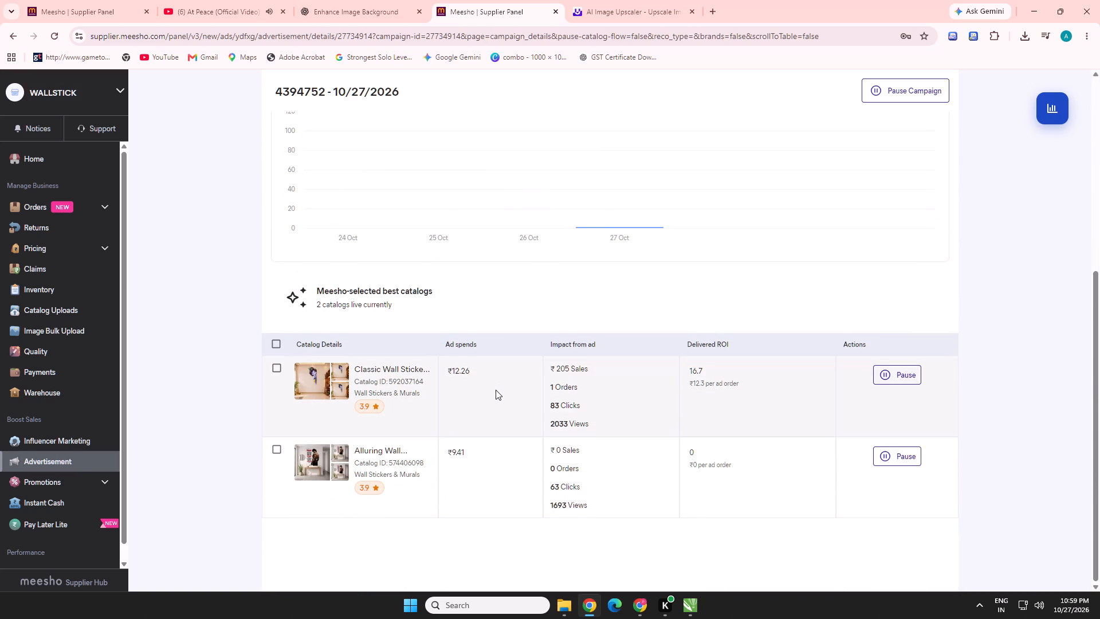
# Leave the campaign details for WALLSTICK's home page, open its pending orders, and review the listed orders.
pyautogui.scroll(8, 495, 390)
pyautogui.scroll(2, 485, 287)
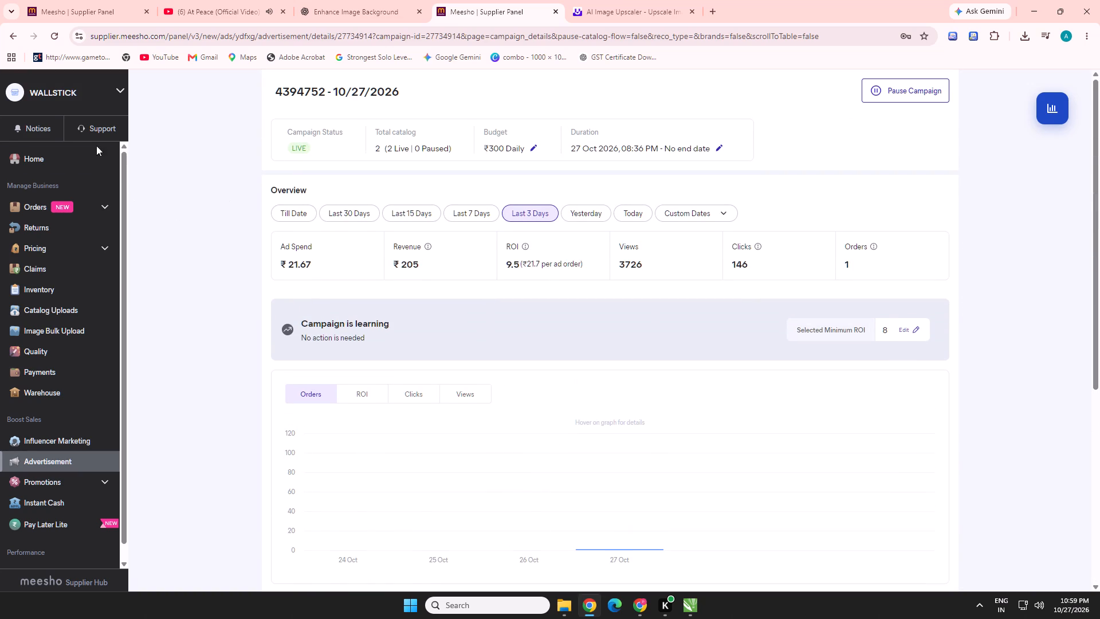
pyautogui.click(70, 154)
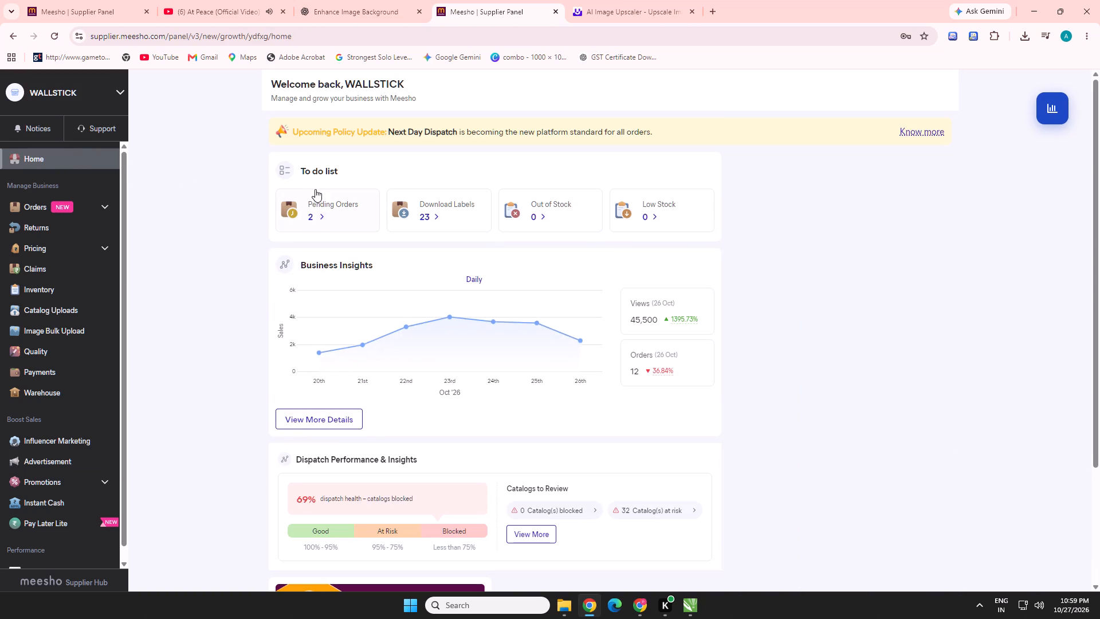
pyautogui.click(319, 198)
pyautogui.scroll(-5, 323, 267)
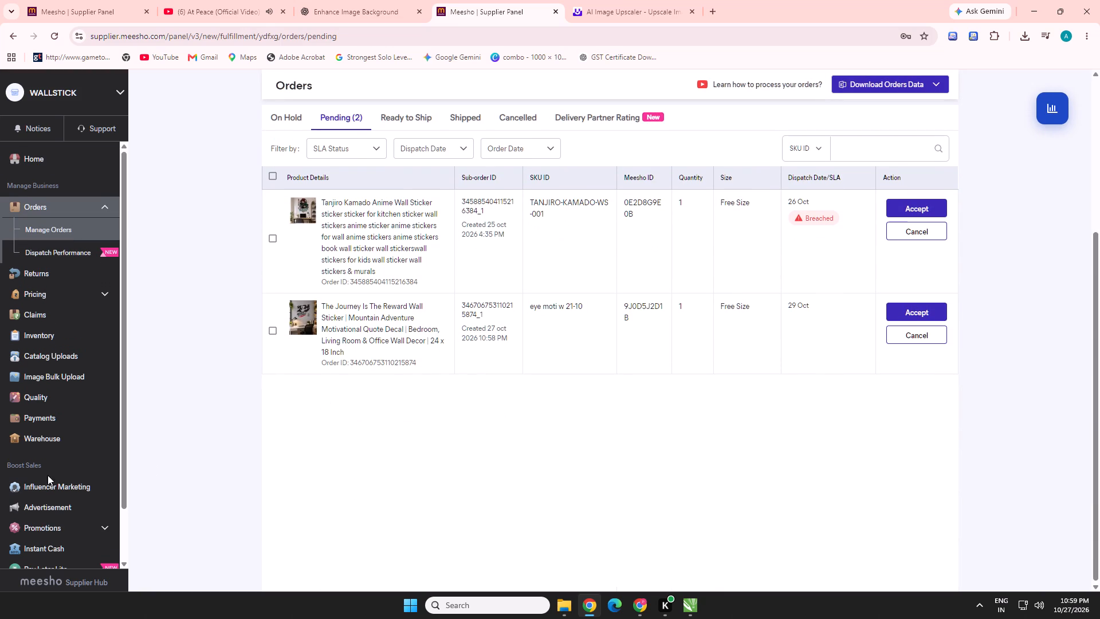
# Open WALLSTICK's Advertisement page.
pyautogui.click(32, 510)
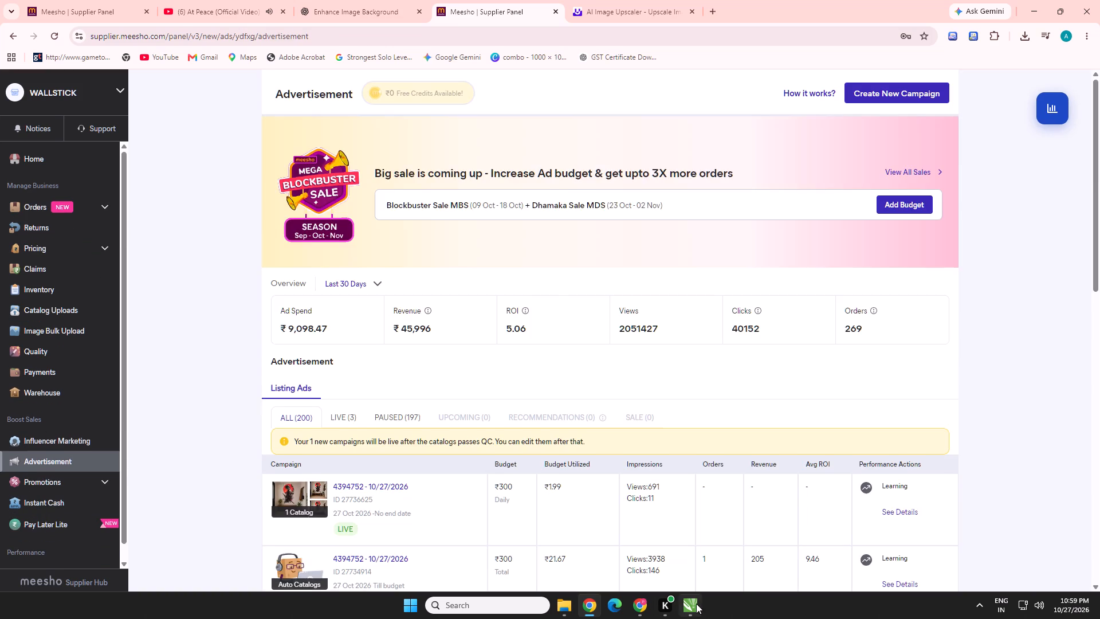
# Show the 28 oct'.cdr document in CorelDRAW, switch to File Explorer, refresh the Downloads folder, and check the day's saved layout files.
pyautogui.click(696, 604)
pyautogui.click(77, 68)
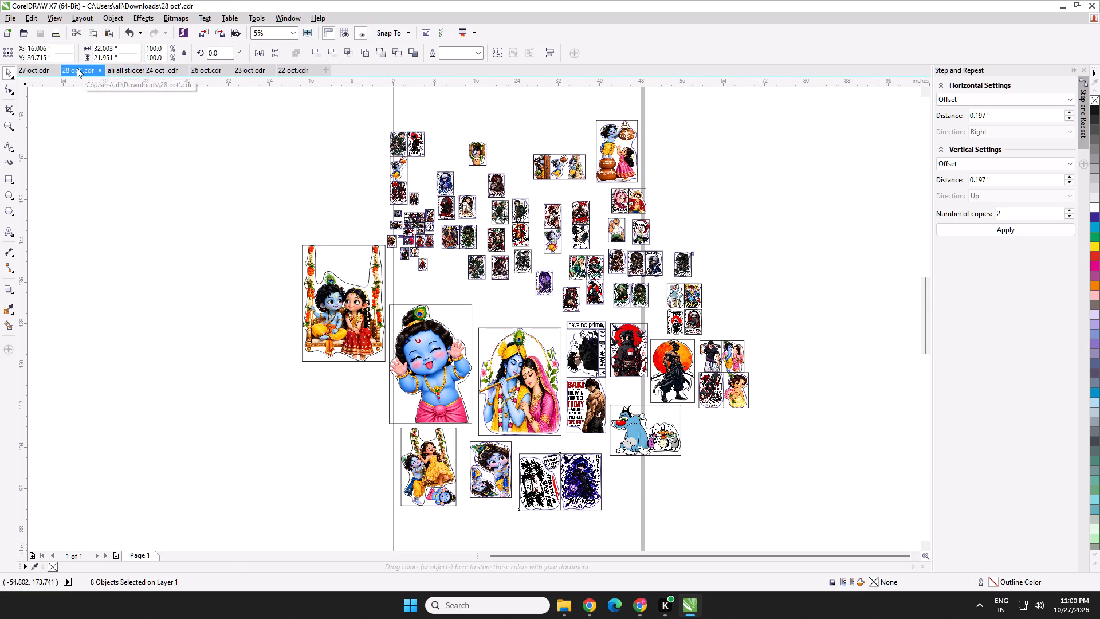
pyautogui.click(561, 607)
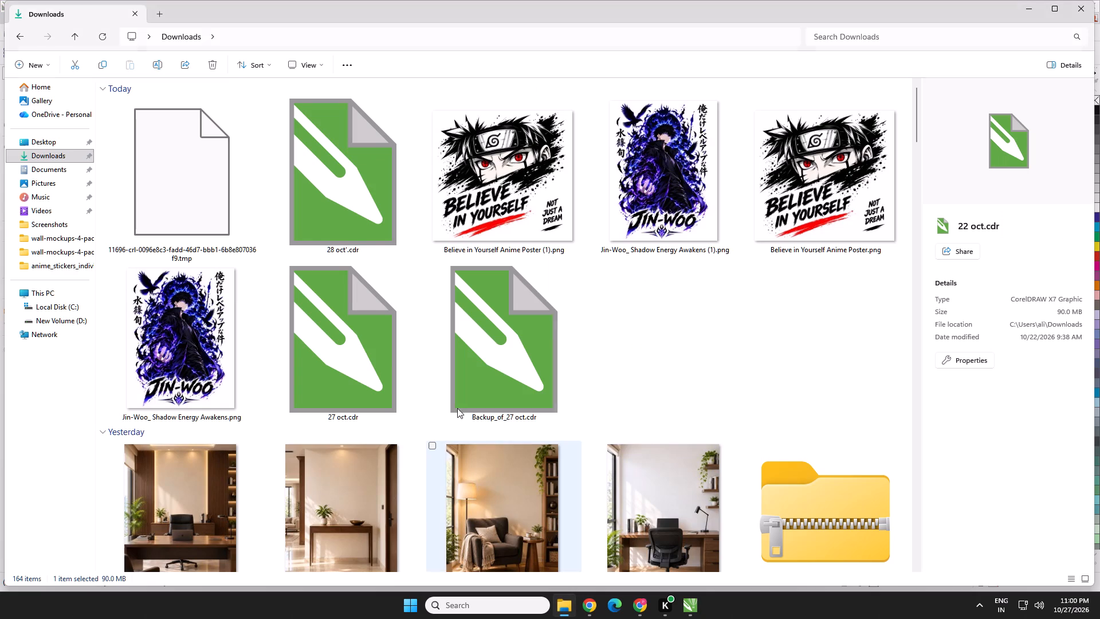
pyautogui.scroll(3, 447, 397)
pyautogui.click(107, 42)
pyautogui.scroll(3, 469, 488)
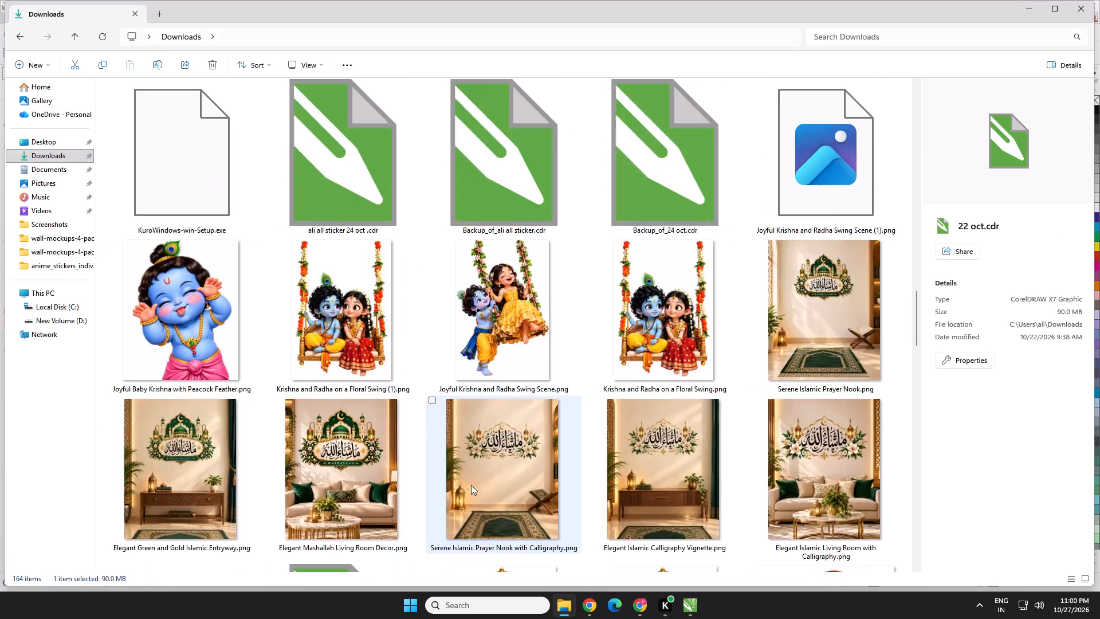
pyautogui.scroll(5, 471, 485)
pyautogui.scroll(7, 461, 433)
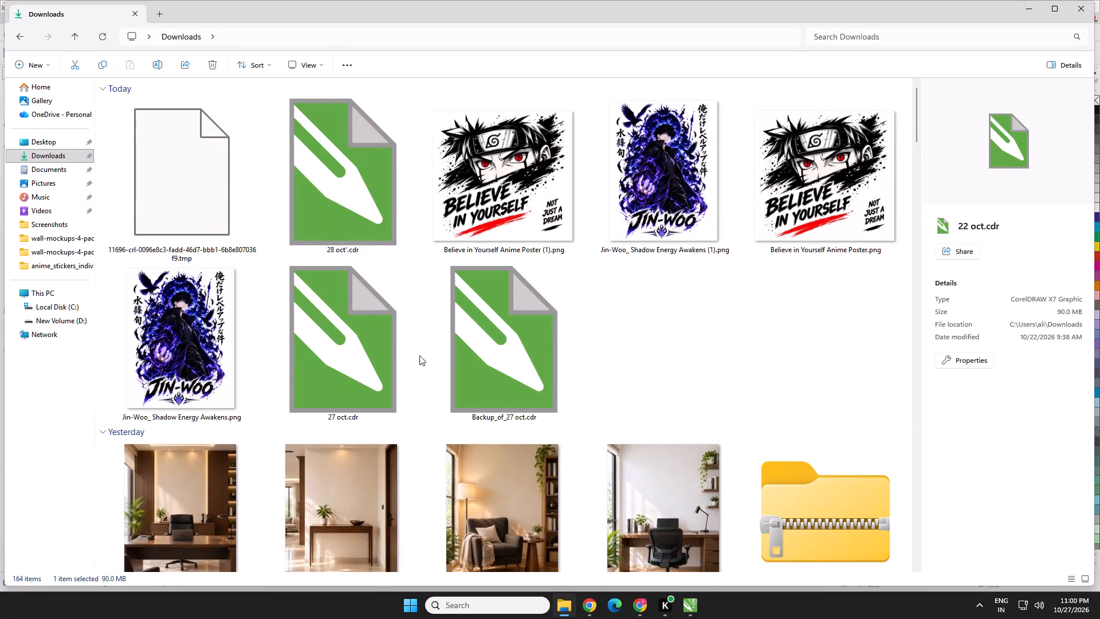
pyautogui.scroll(1, 458, 350)
pyautogui.scroll(2, 241, 224)
# Switch back to CorelDRAW with the ali all sticker 24 oct .cdr document and close the application.
pyautogui.click(678, 542)
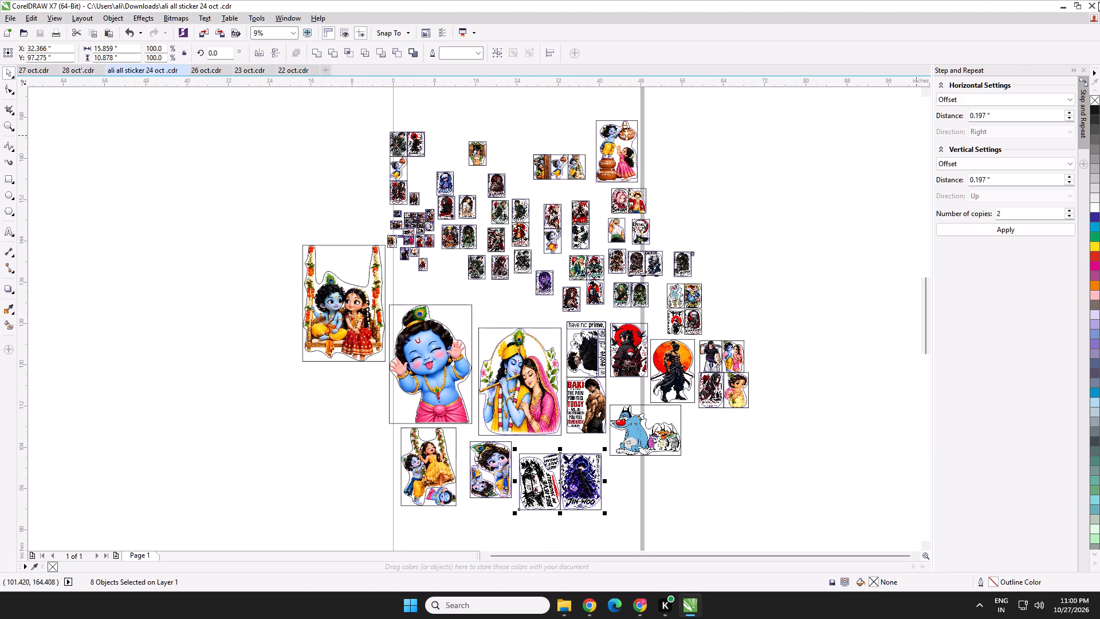
pyautogui.click(1095, 4)
pyautogui.click(1090, 10)
# Return to WALLSTICK's supplier panel in Chrome and open its home page.
pyautogui.click(587, 614)
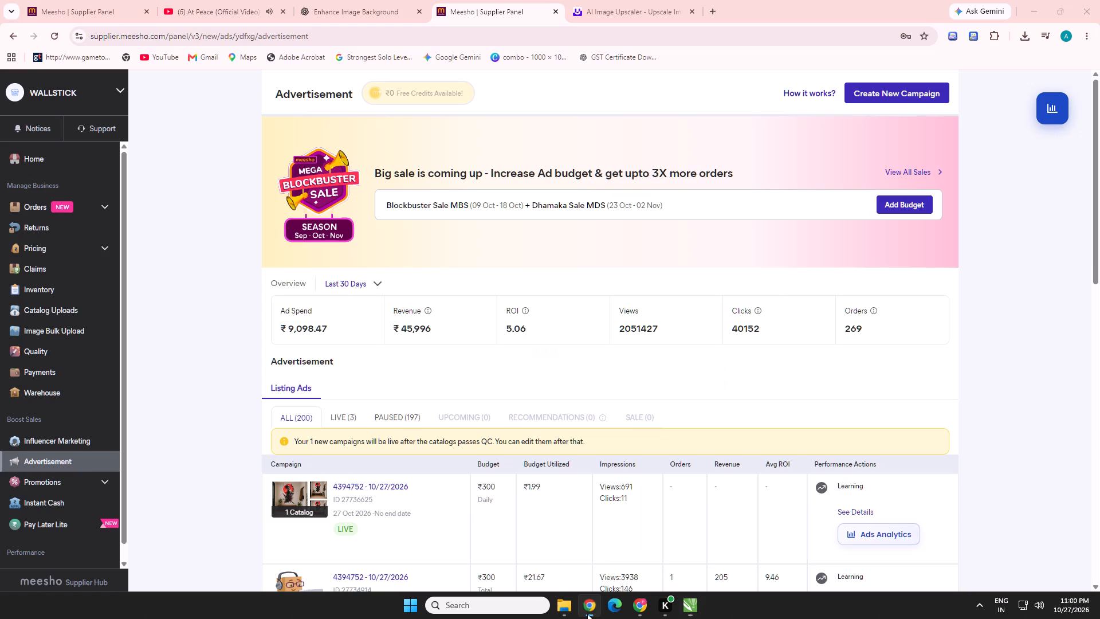
pyautogui.scroll(2, 154, 322)
pyautogui.click(45, 157)
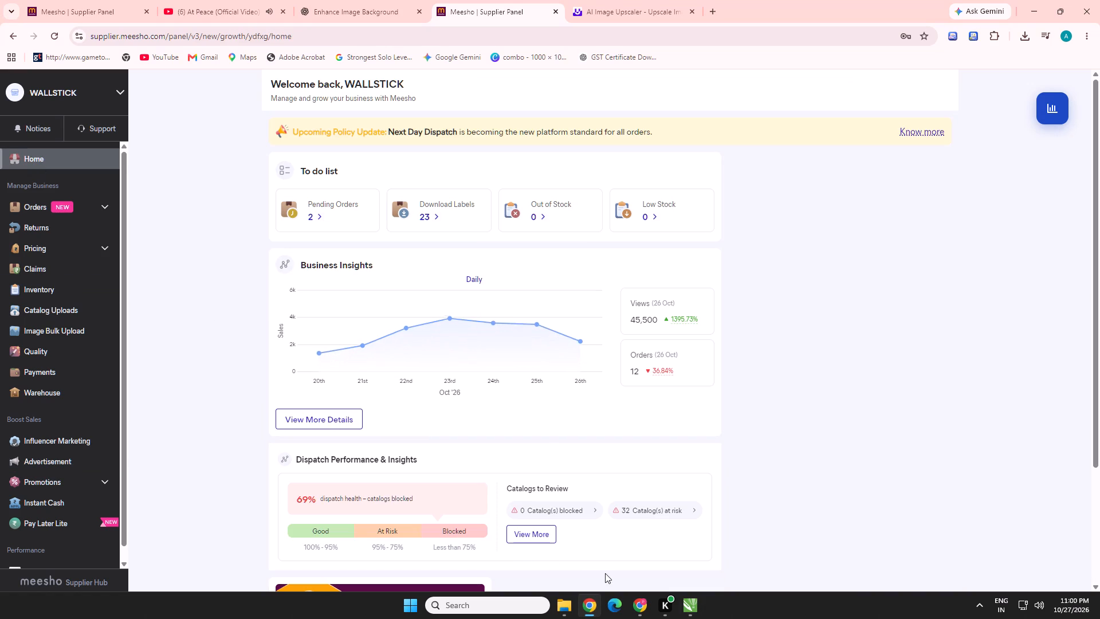
# Switch to PRINTORA0's Chrome window, reload the panel, reopen the pending orders, dismiss the order acceptance notice, and open the Ready to Ship orders.
pyautogui.click(623, 557)
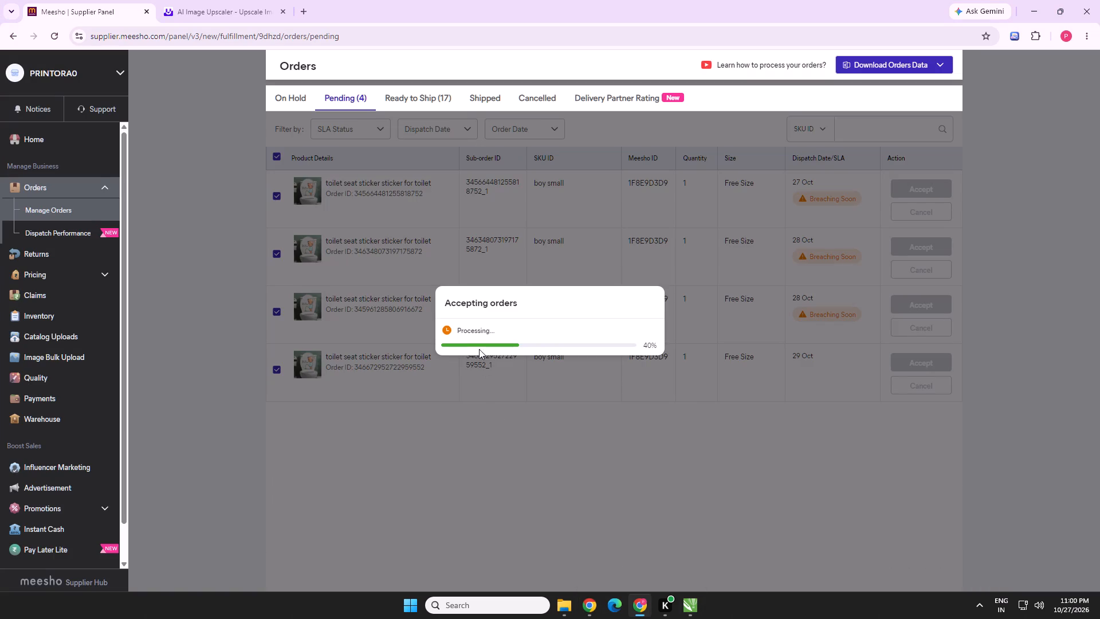
pyautogui.click(60, 39)
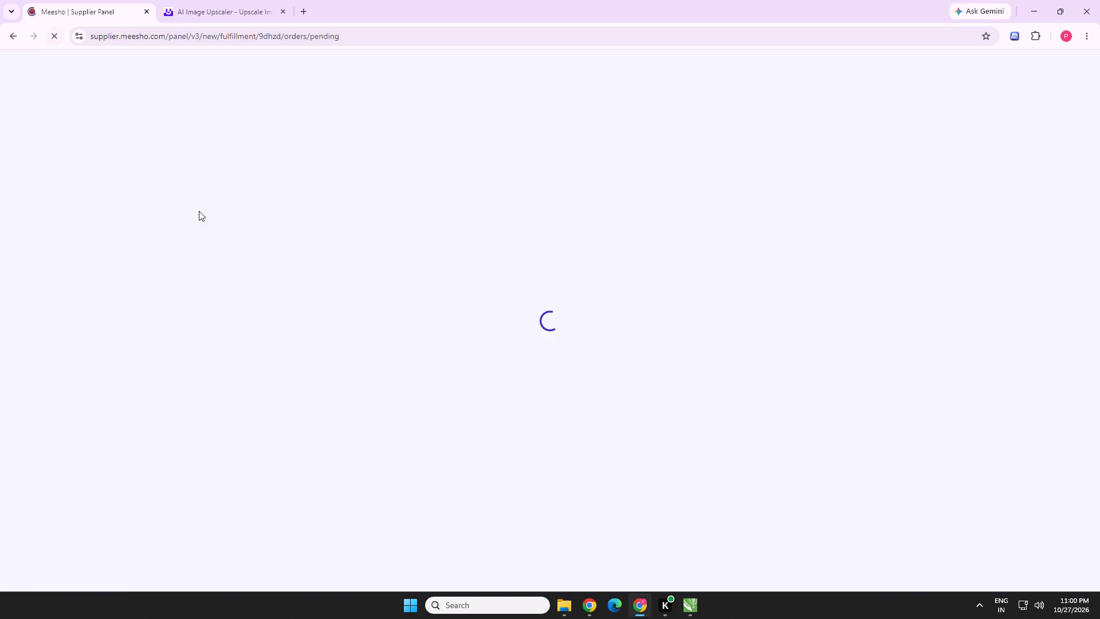
pyautogui.click(65, 141)
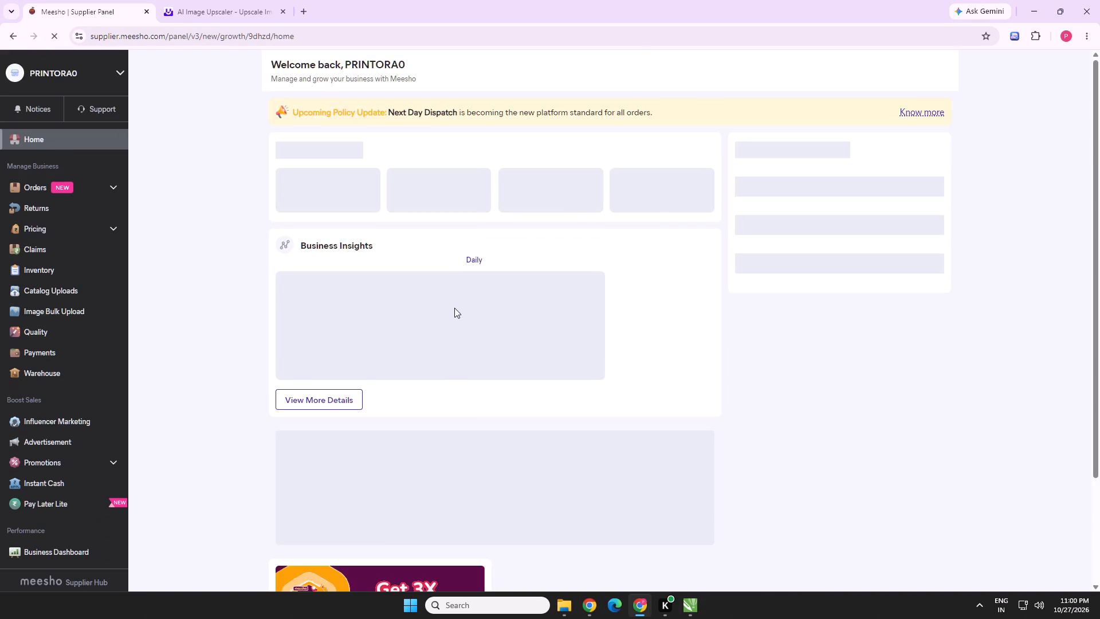
pyautogui.scroll(4, 351, 215)
pyautogui.click(341, 201)
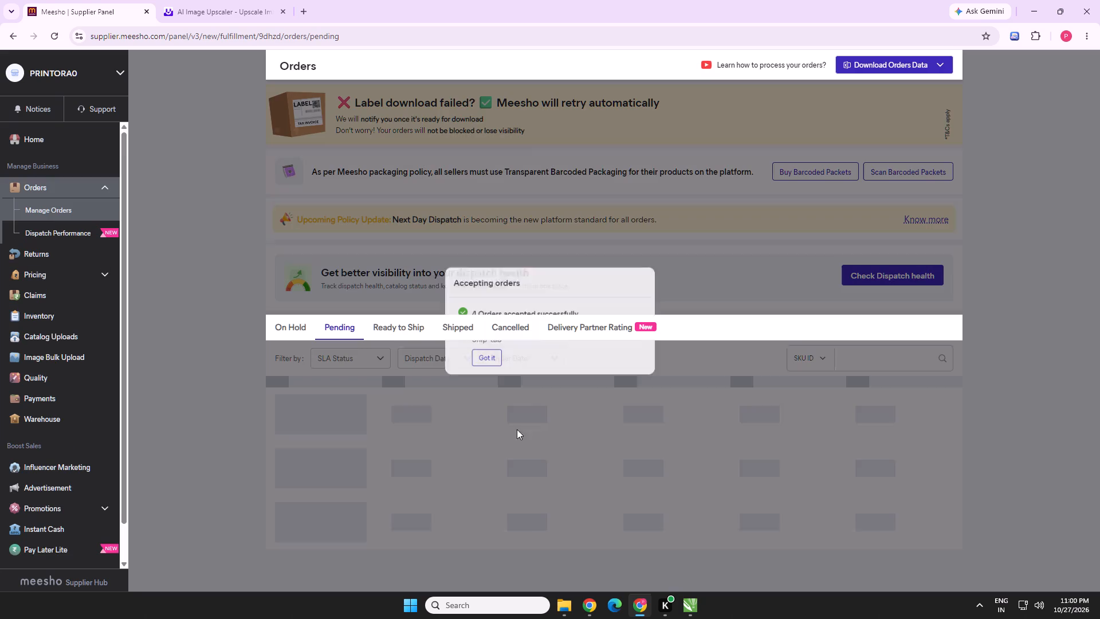
pyautogui.click(467, 362)
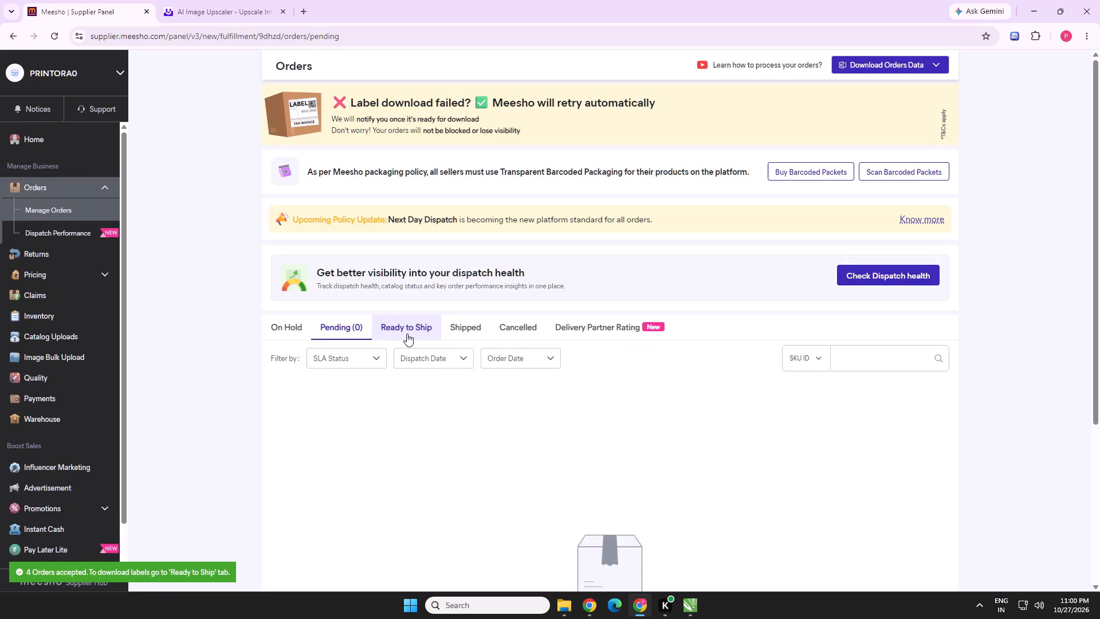
pyautogui.click(407, 334)
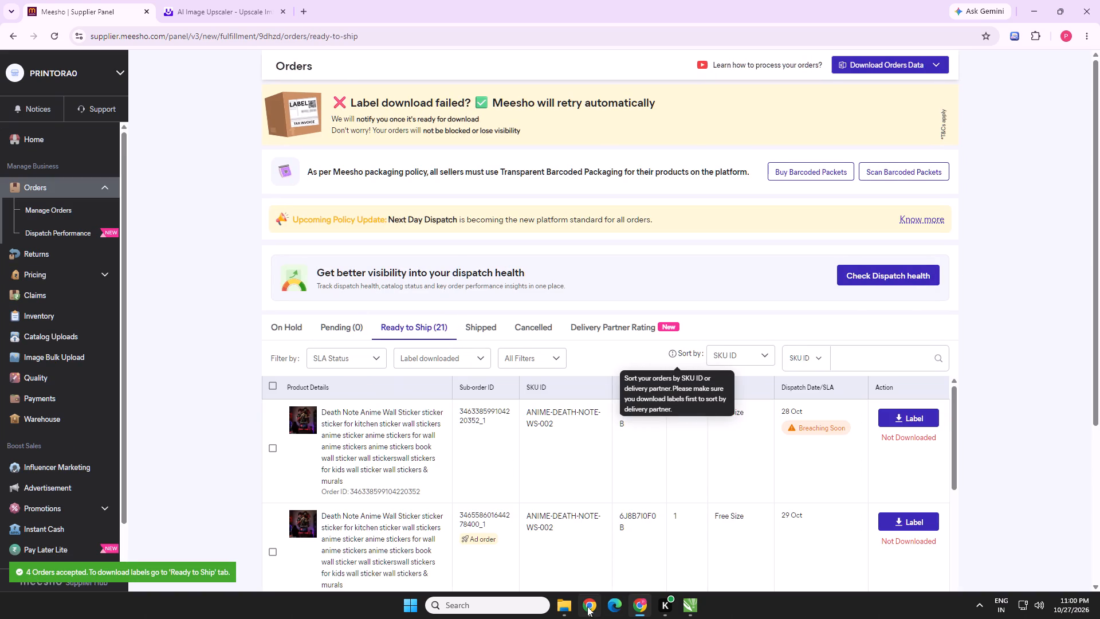
# Switch back to WALLSTICK's Chrome window and open its pending orders.
pyautogui.click(590, 609)
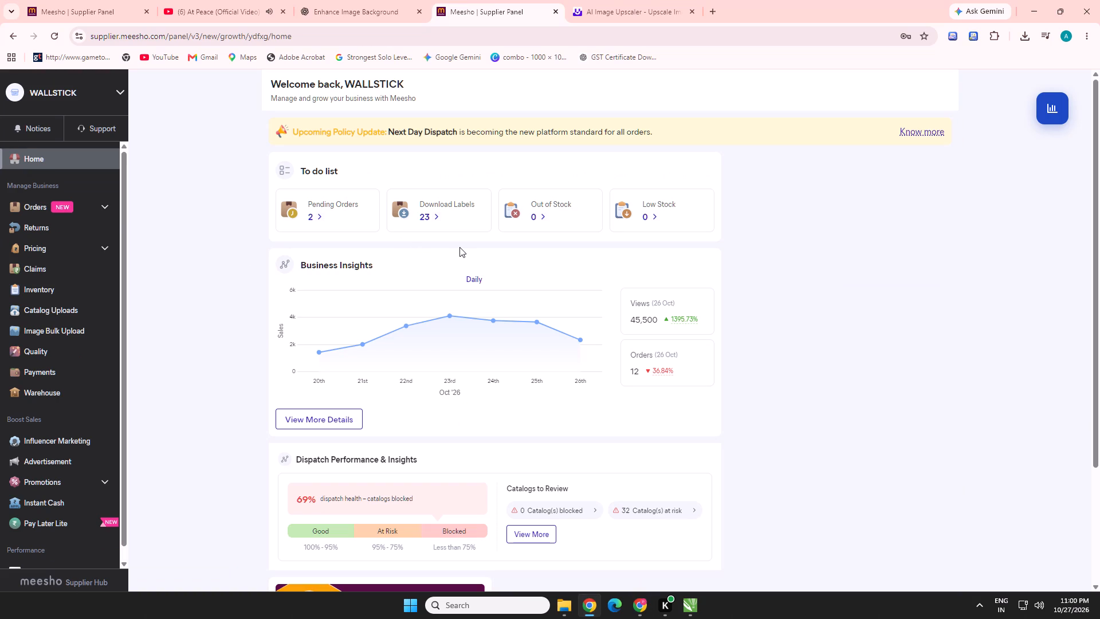
pyautogui.click(336, 221)
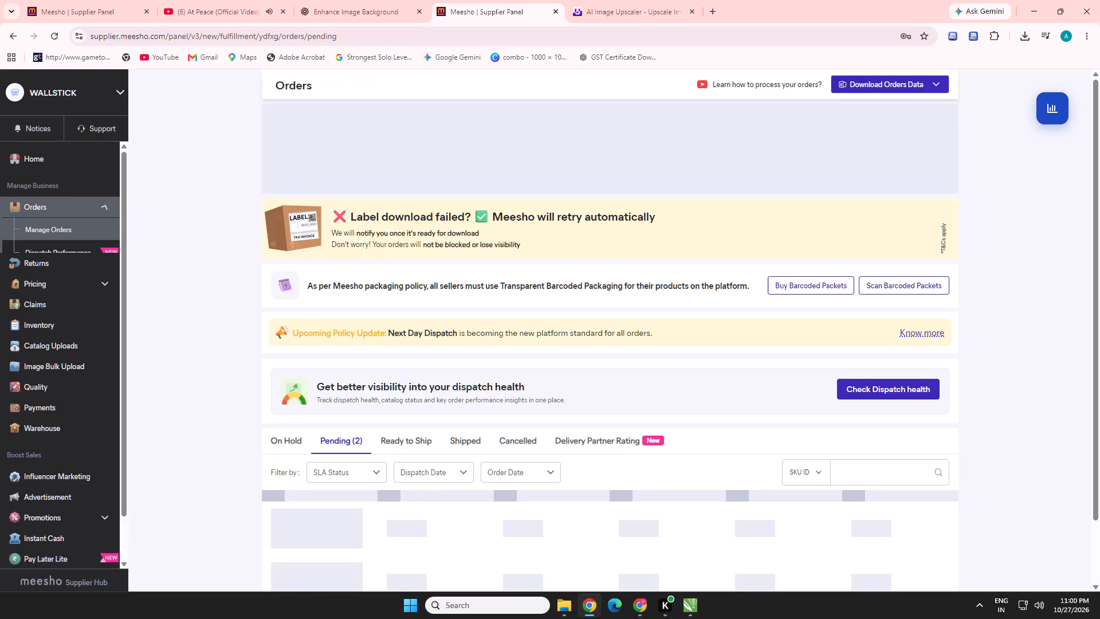